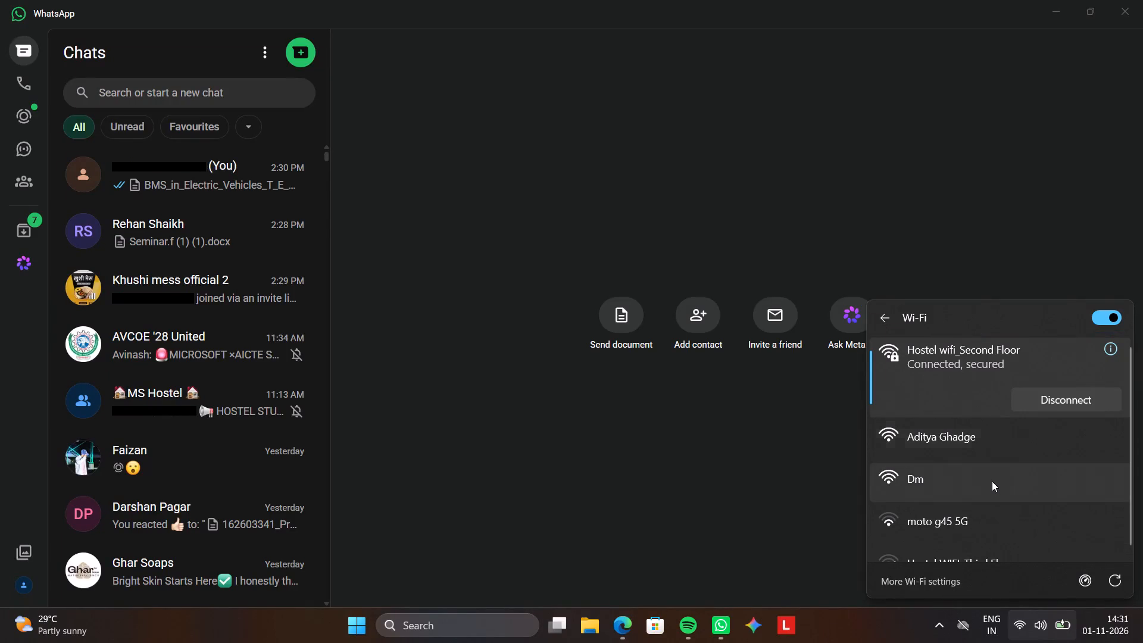
Connect the computer to the open Wi-Fi network Dm, with automatic connection enabled.
left_click(992, 483)
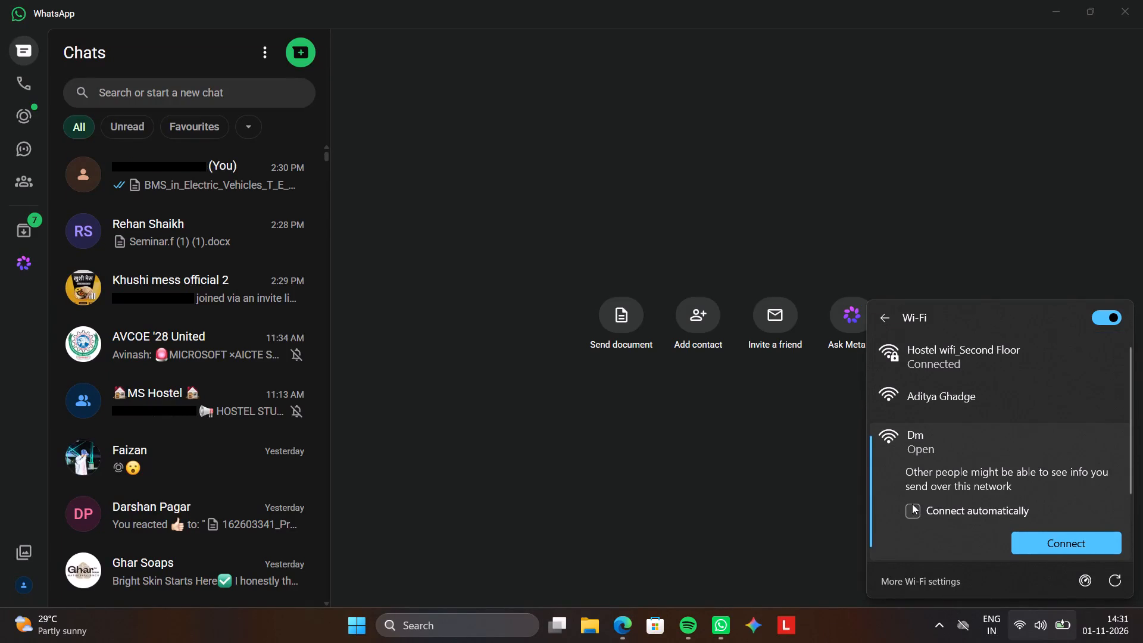
left_click(912, 504)
left_click(1047, 546)
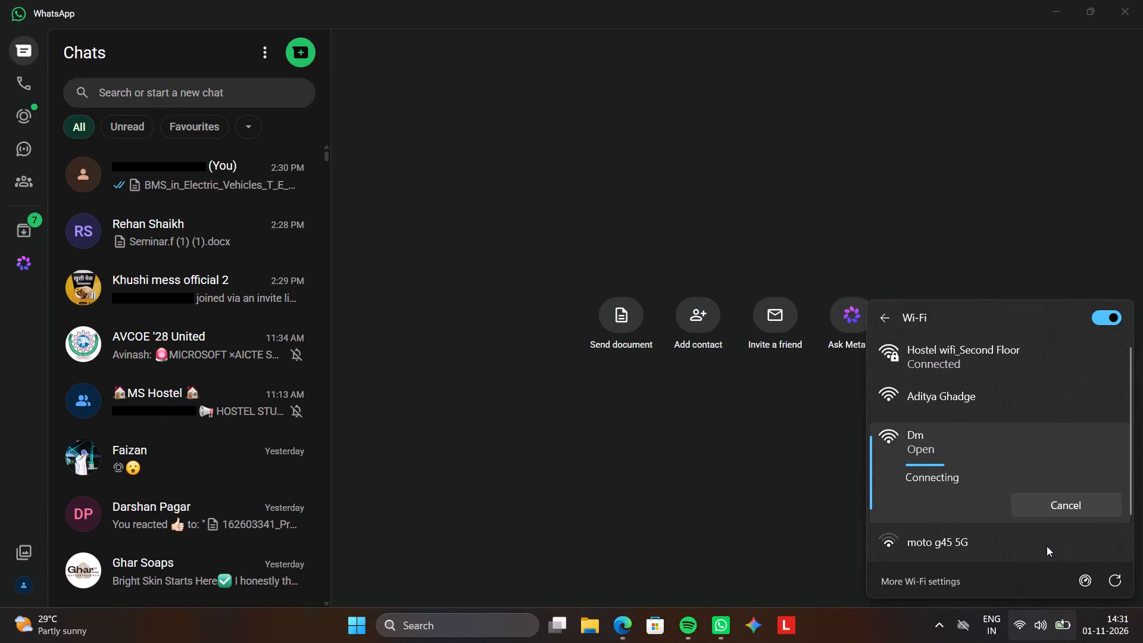
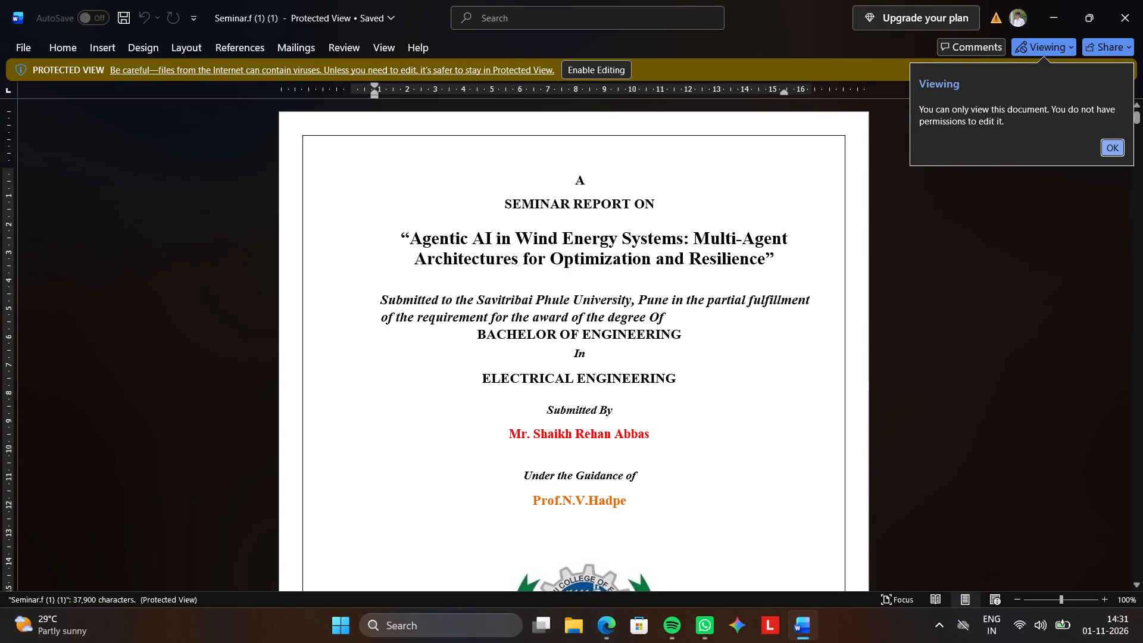
Switch to the seminar report in Word and select the end of the author's name line on the cover page.
double_click(647, 433)
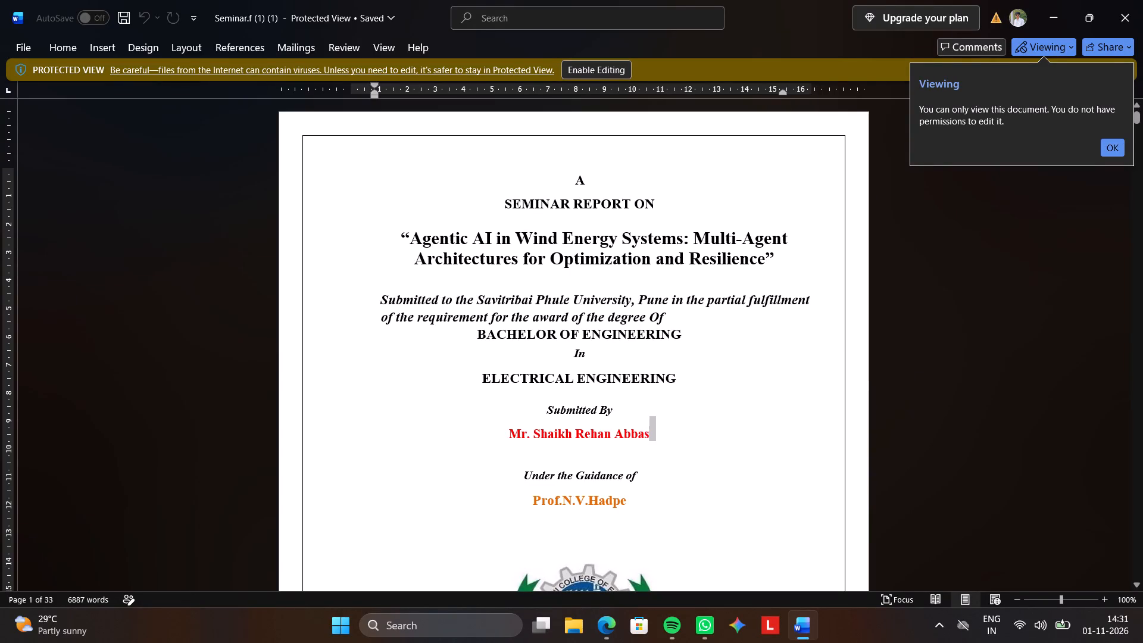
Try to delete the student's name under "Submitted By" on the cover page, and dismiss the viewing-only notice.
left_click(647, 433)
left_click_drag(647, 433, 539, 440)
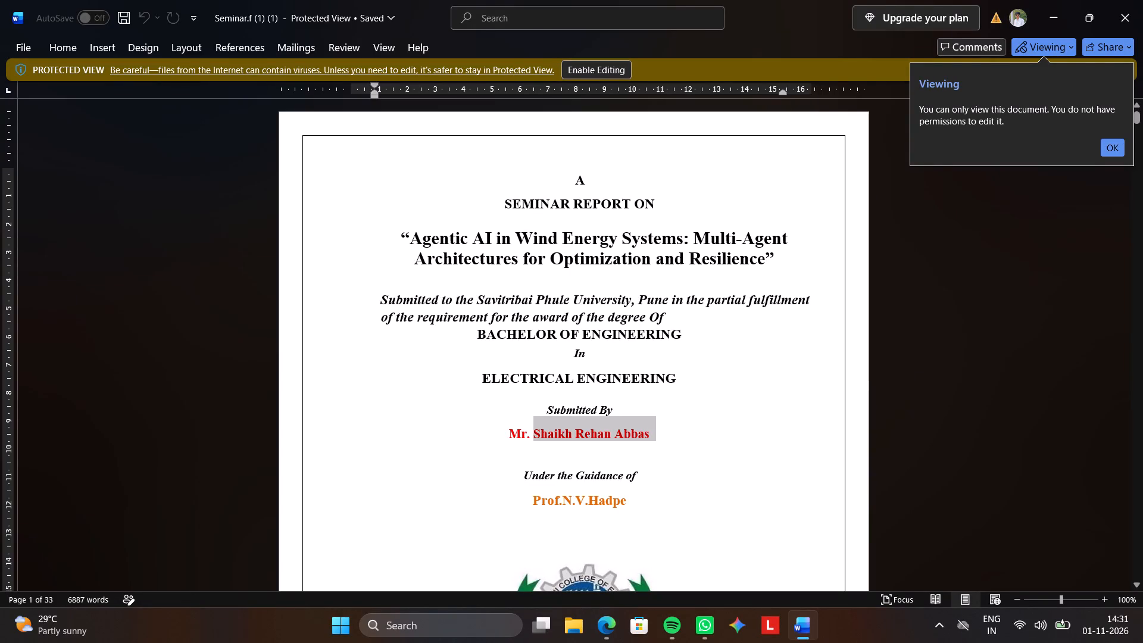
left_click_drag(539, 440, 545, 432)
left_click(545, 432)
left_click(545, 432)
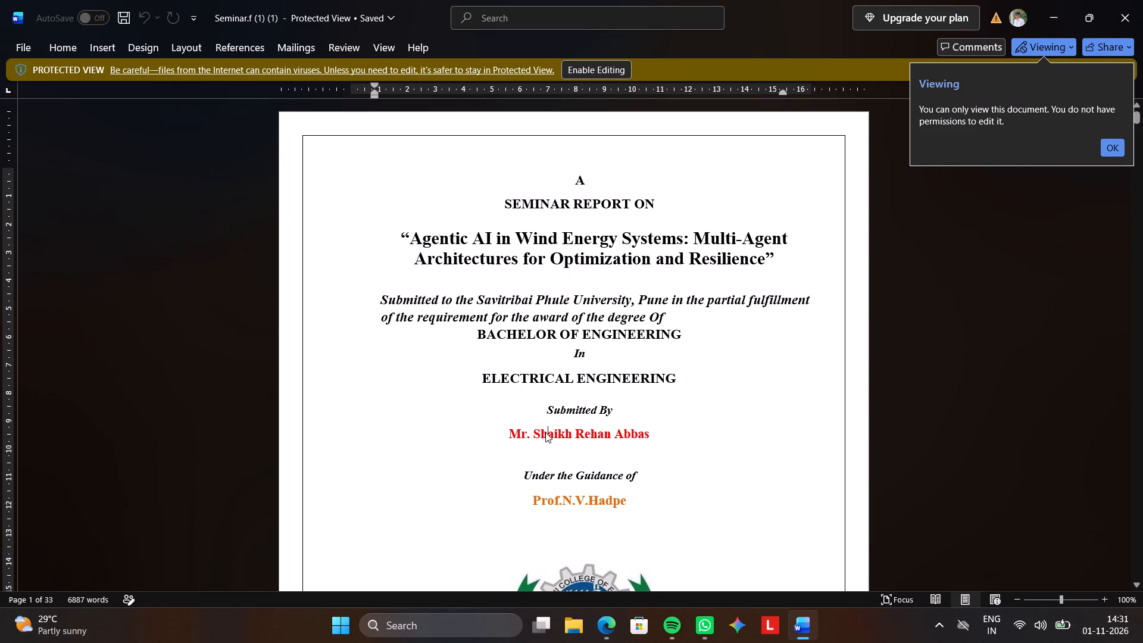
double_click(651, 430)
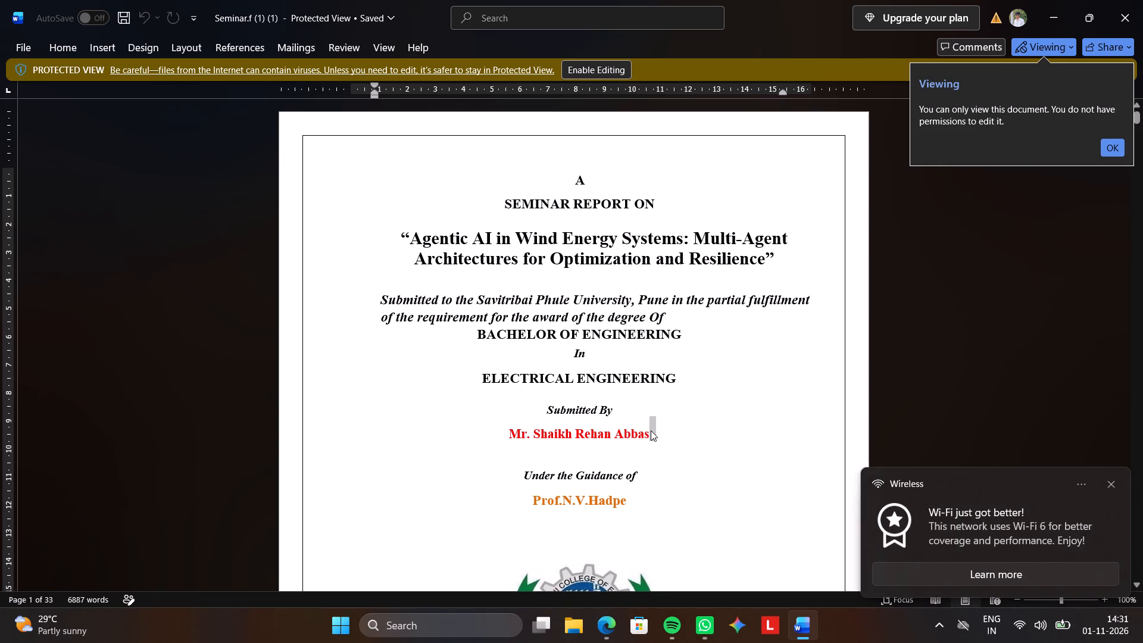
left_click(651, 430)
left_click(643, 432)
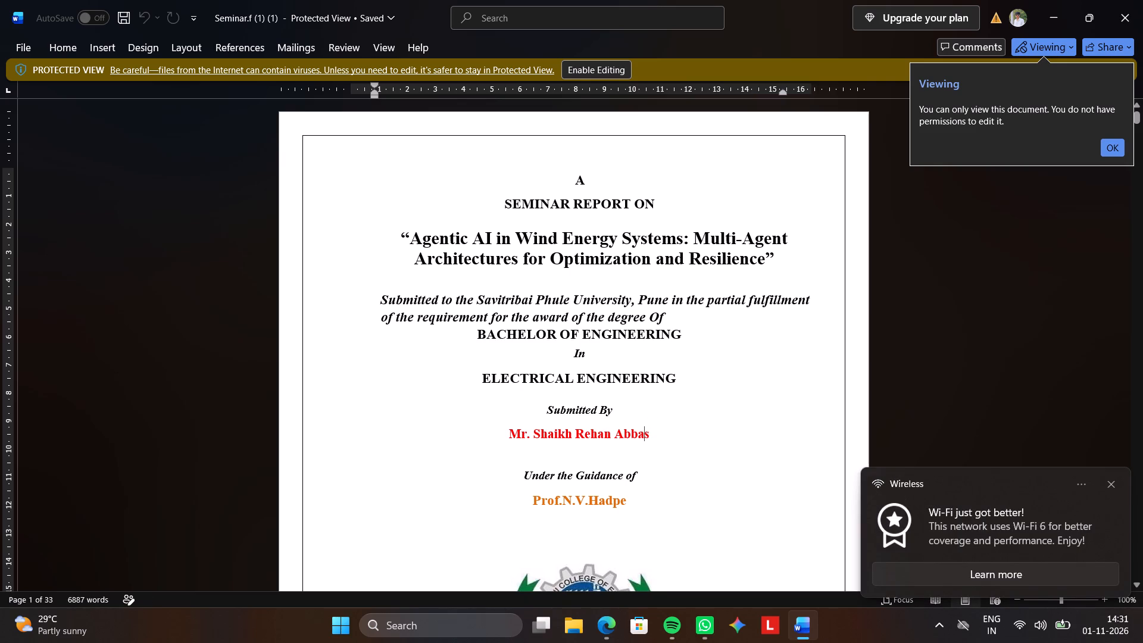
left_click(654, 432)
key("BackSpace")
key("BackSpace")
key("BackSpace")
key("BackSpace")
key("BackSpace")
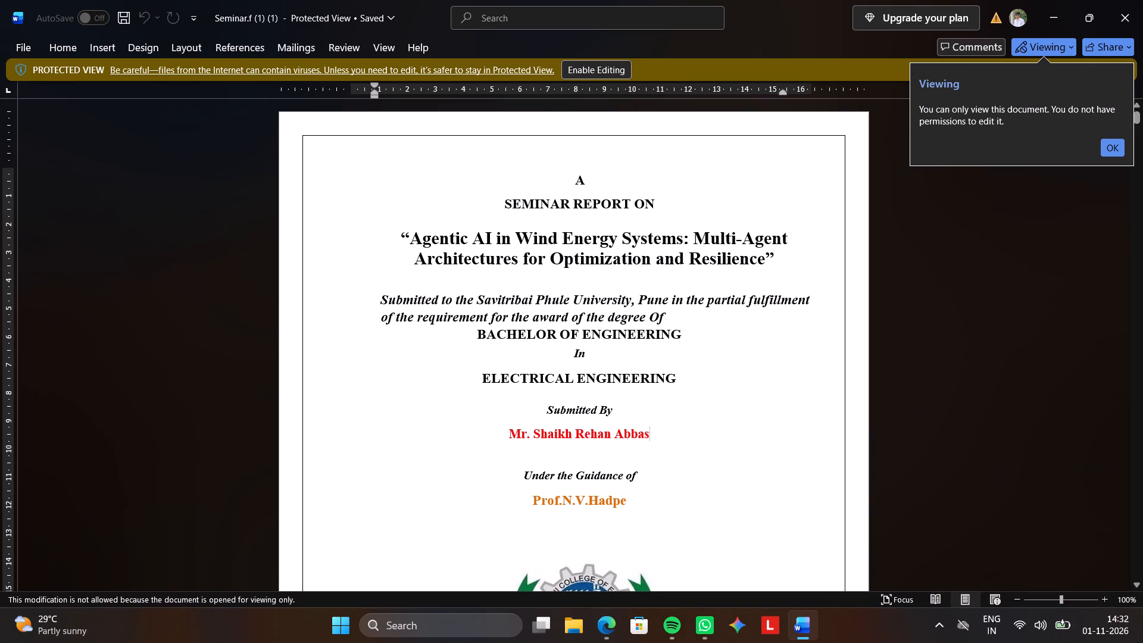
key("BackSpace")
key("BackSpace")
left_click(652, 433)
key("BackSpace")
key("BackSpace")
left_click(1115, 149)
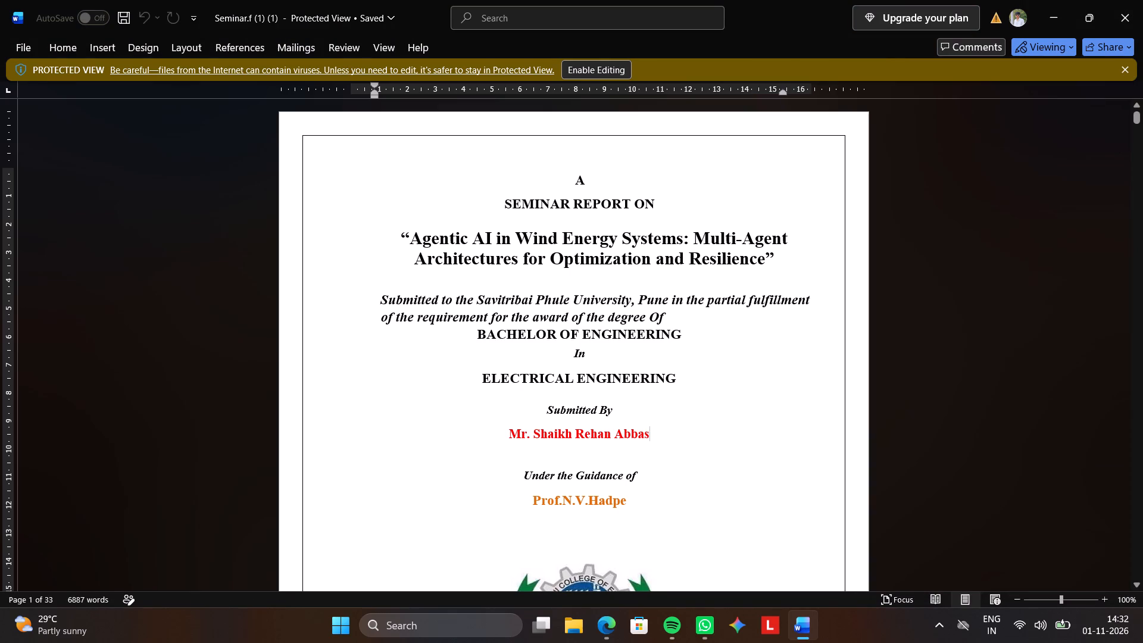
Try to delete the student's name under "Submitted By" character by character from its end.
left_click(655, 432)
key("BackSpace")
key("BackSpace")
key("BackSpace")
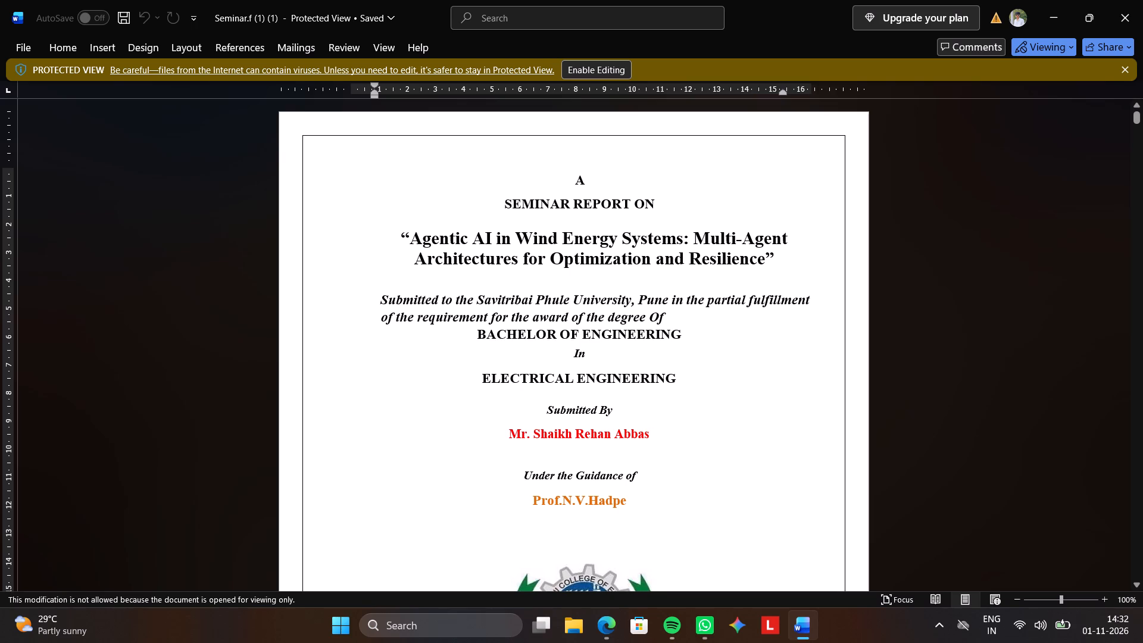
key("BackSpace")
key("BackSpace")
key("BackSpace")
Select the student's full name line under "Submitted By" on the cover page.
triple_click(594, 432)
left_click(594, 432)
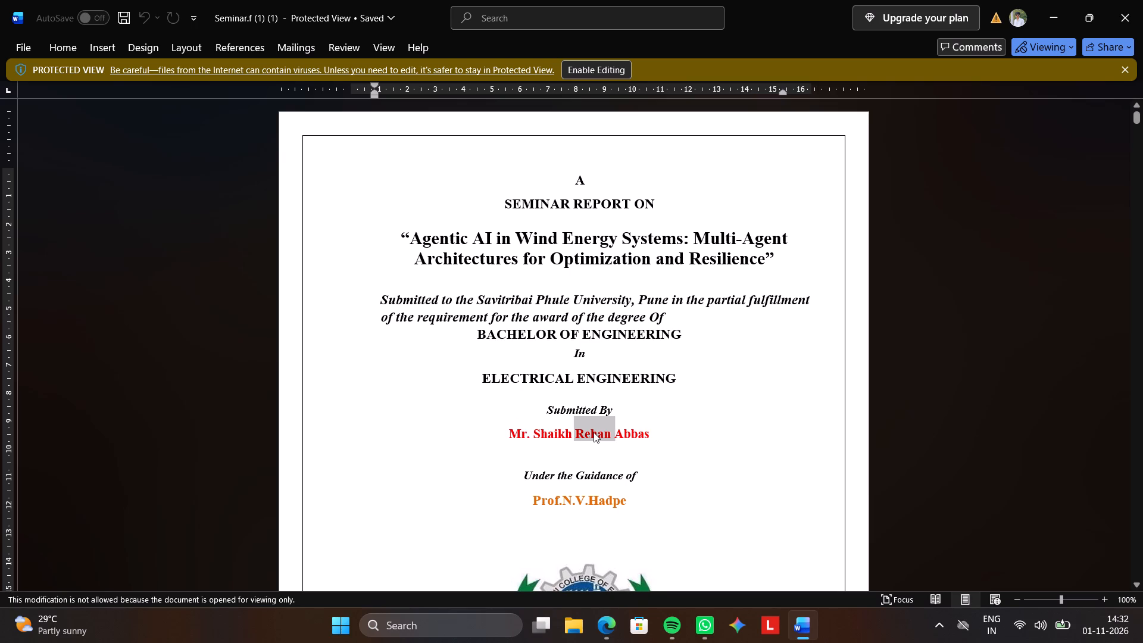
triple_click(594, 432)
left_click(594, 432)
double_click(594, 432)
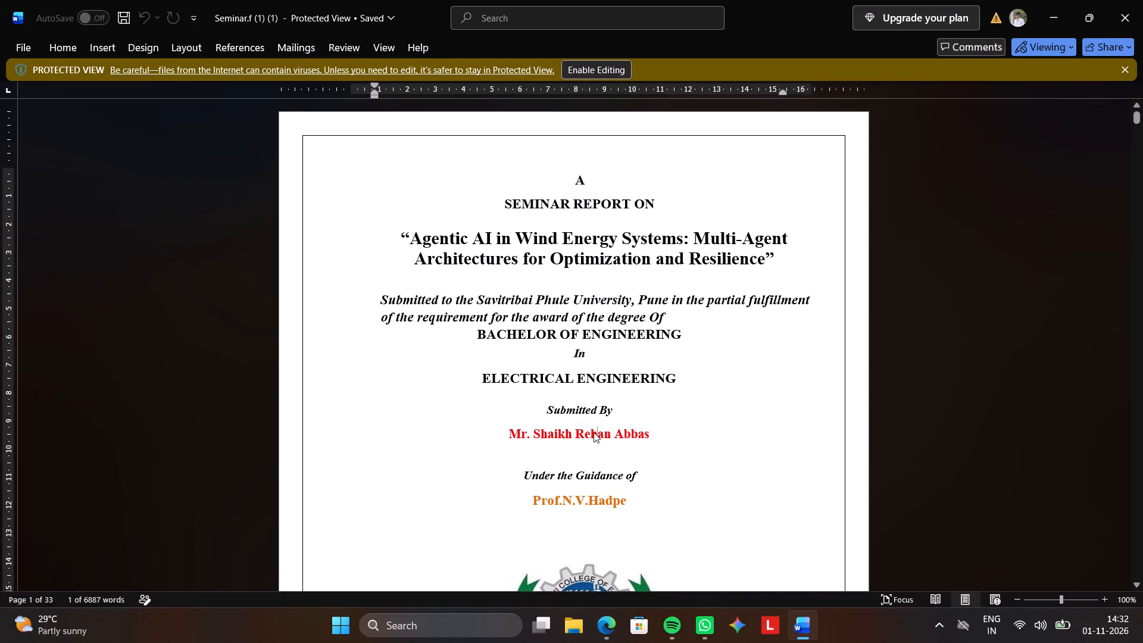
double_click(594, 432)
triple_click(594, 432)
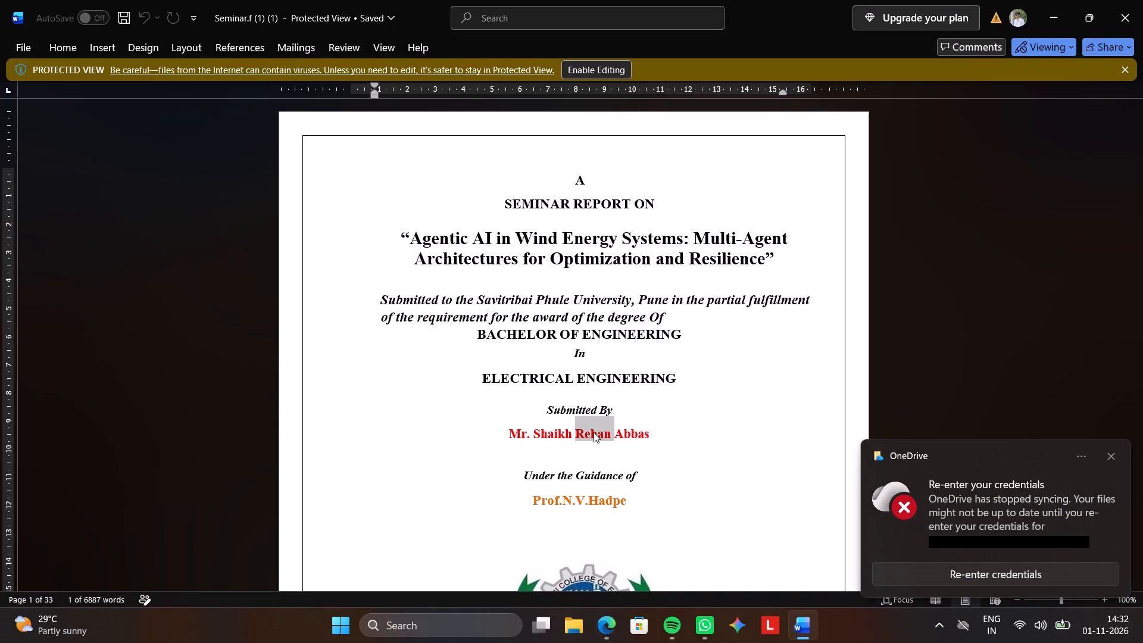
Dismiss the OneDrive notification about re-entering credentials.
left_click(1111, 455)
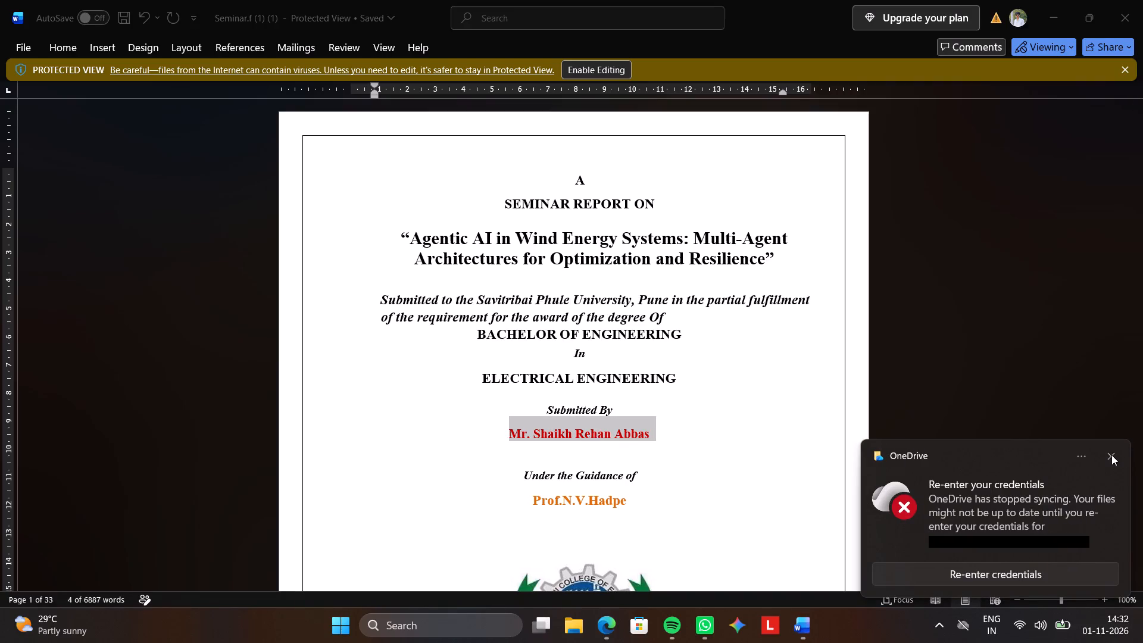
left_click(1112, 455)
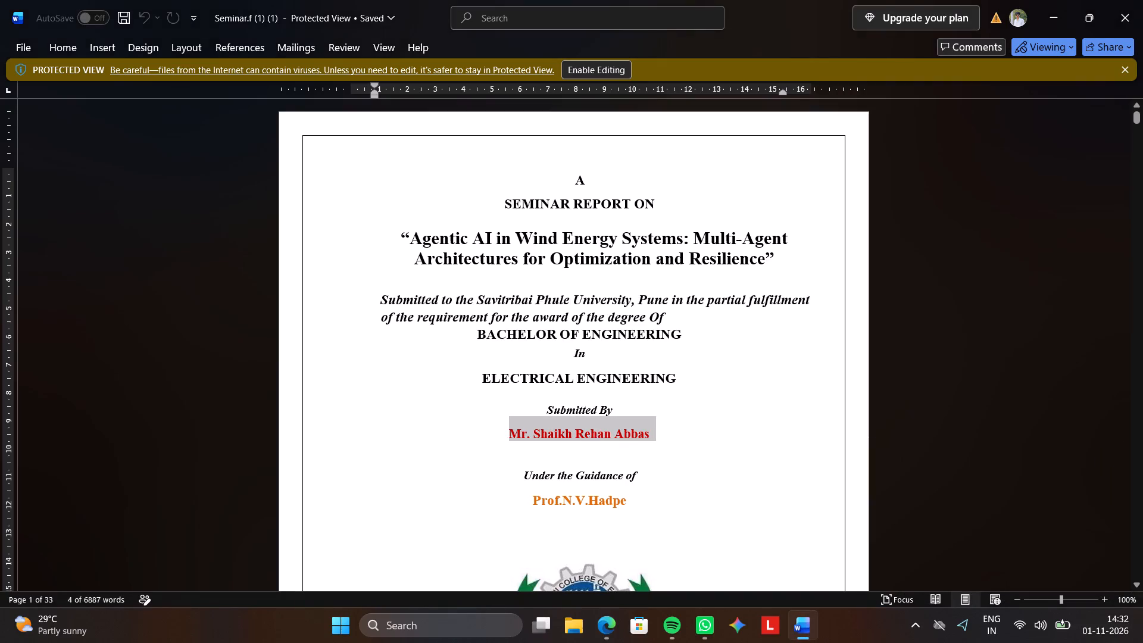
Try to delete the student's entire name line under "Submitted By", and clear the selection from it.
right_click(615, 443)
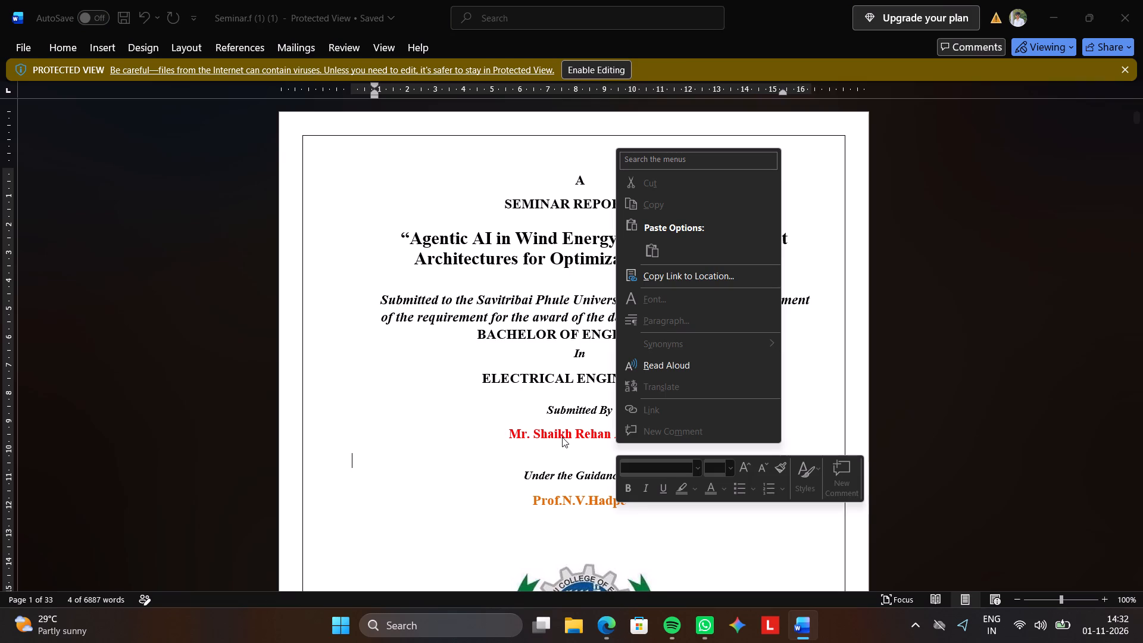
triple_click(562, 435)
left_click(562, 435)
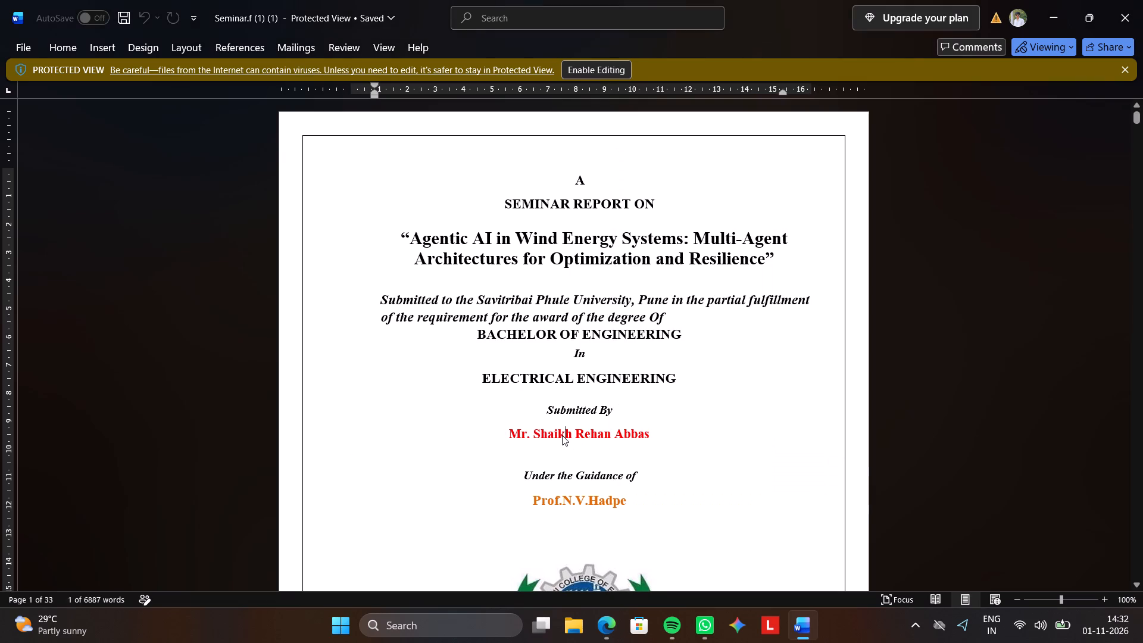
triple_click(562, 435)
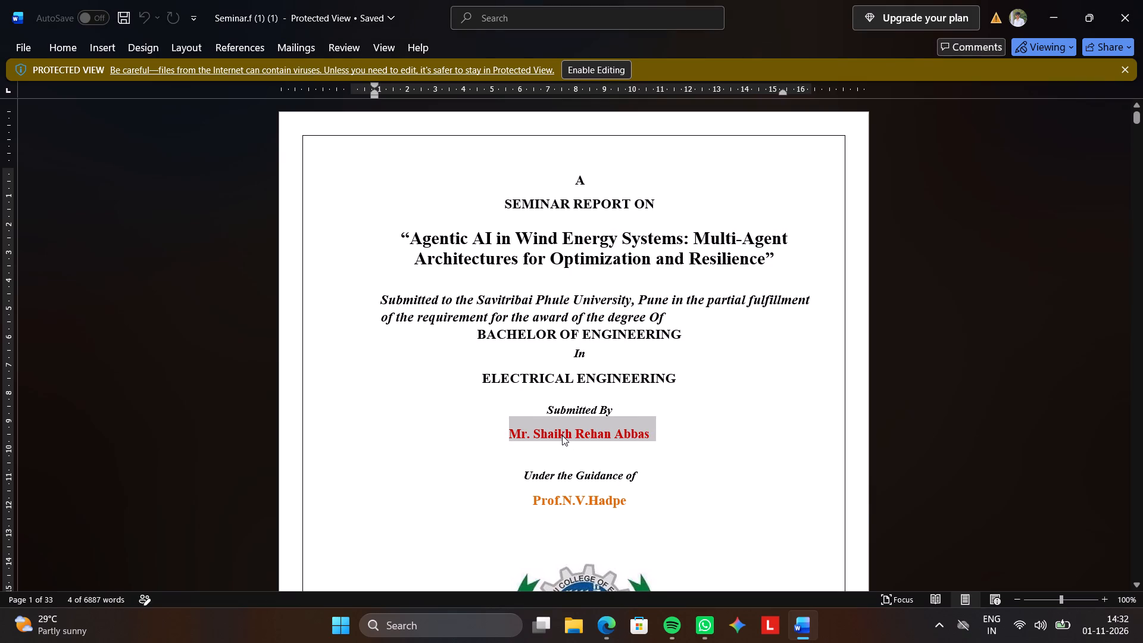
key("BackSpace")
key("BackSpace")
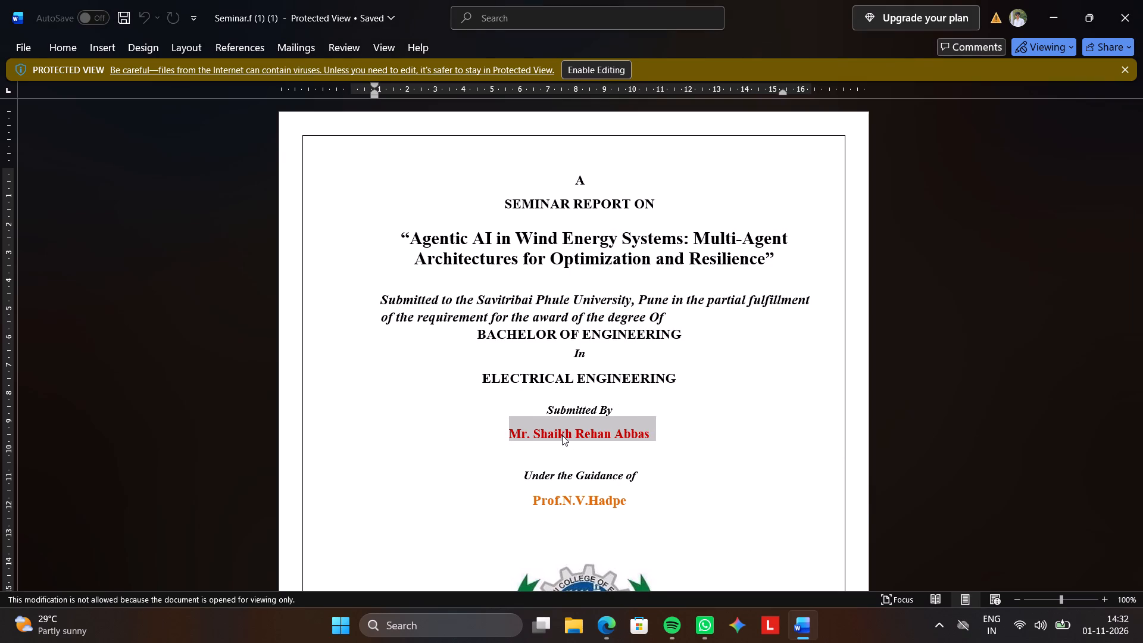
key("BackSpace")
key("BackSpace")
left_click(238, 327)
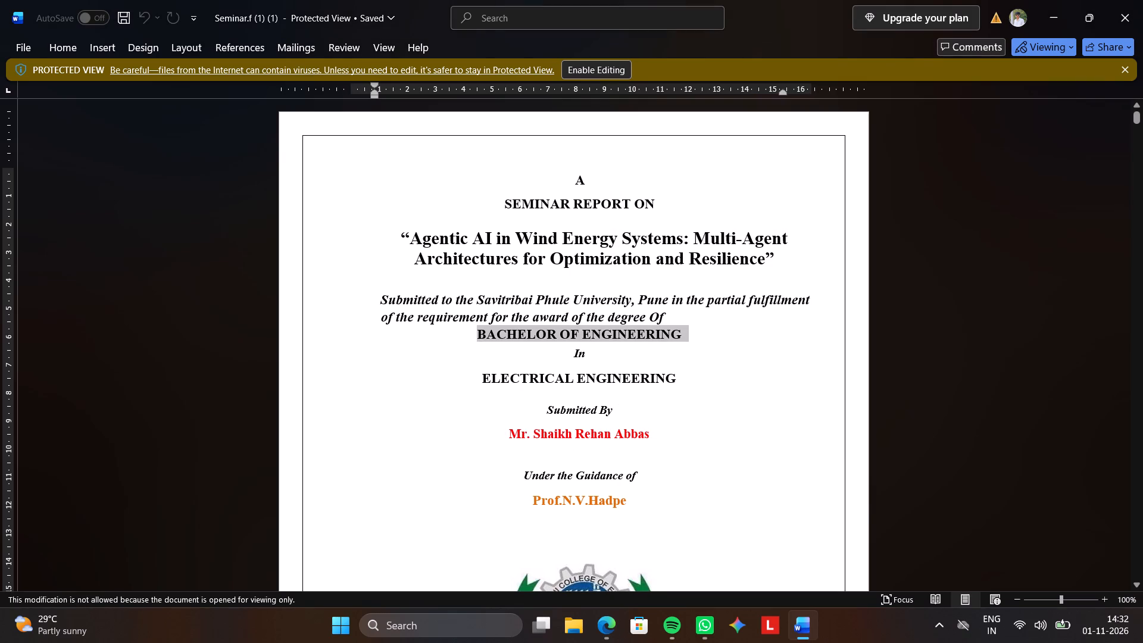
Display the Home editing and formatting commands for the report.
left_click(61, 48)
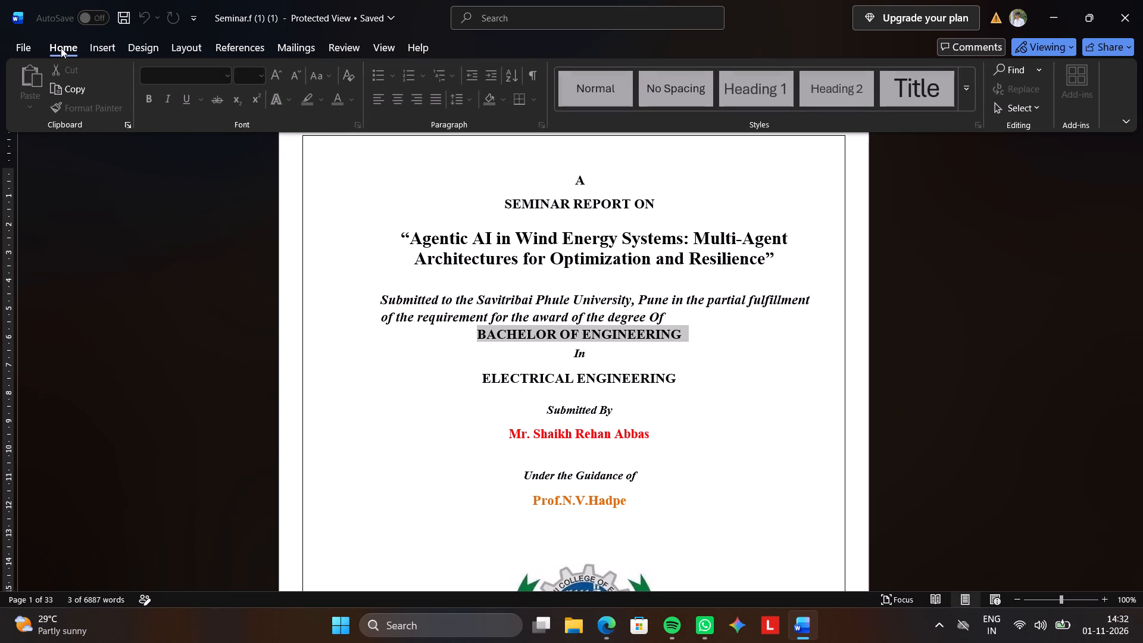
Save the protected seminar document and enable saving so that it can be edited.
left_click(84, 17)
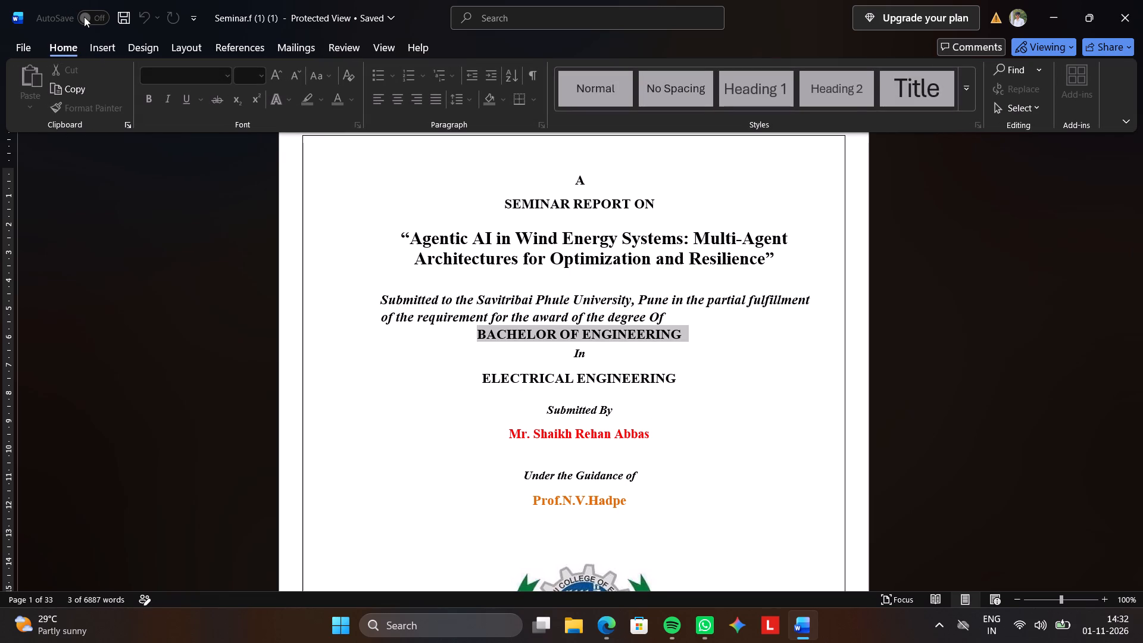
left_click_drag(84, 17, 117, 16)
left_click(117, 16)
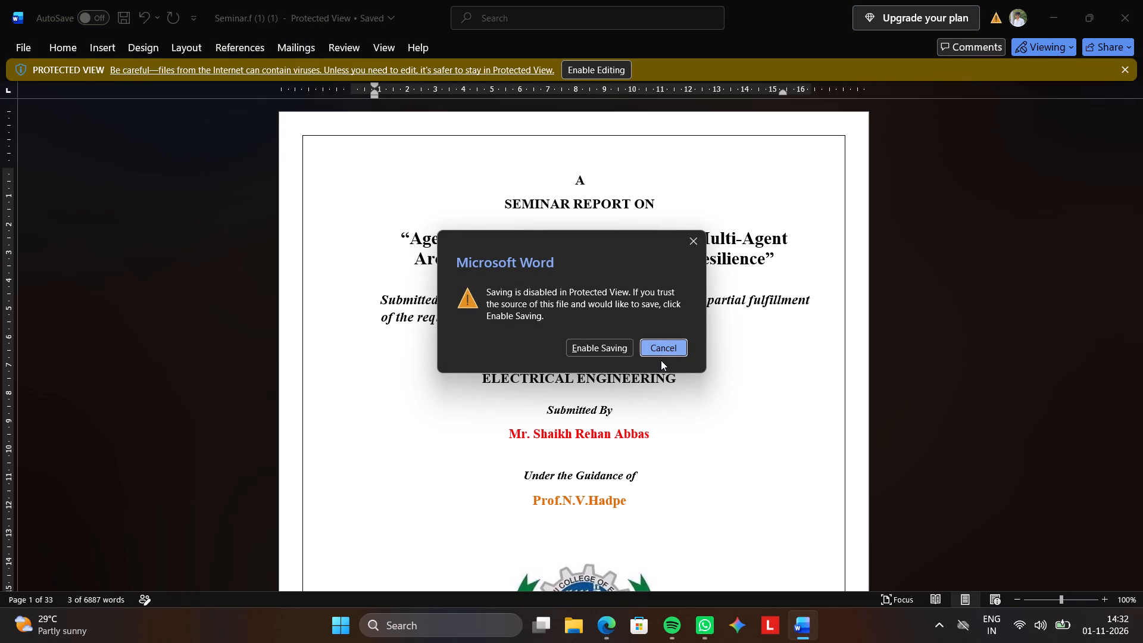
left_click(626, 348)
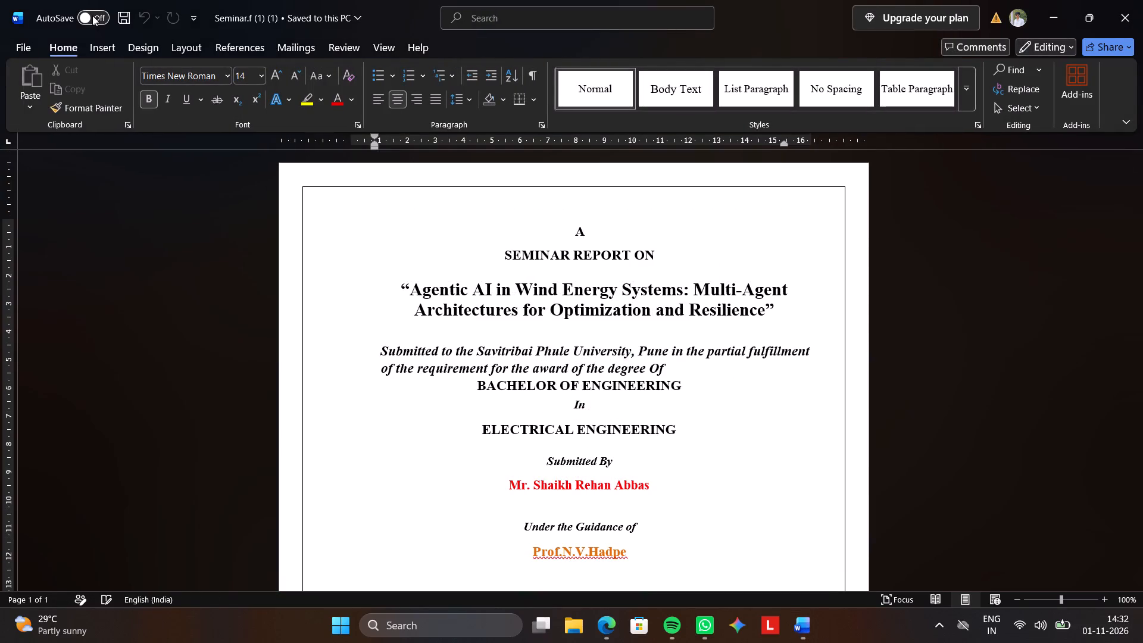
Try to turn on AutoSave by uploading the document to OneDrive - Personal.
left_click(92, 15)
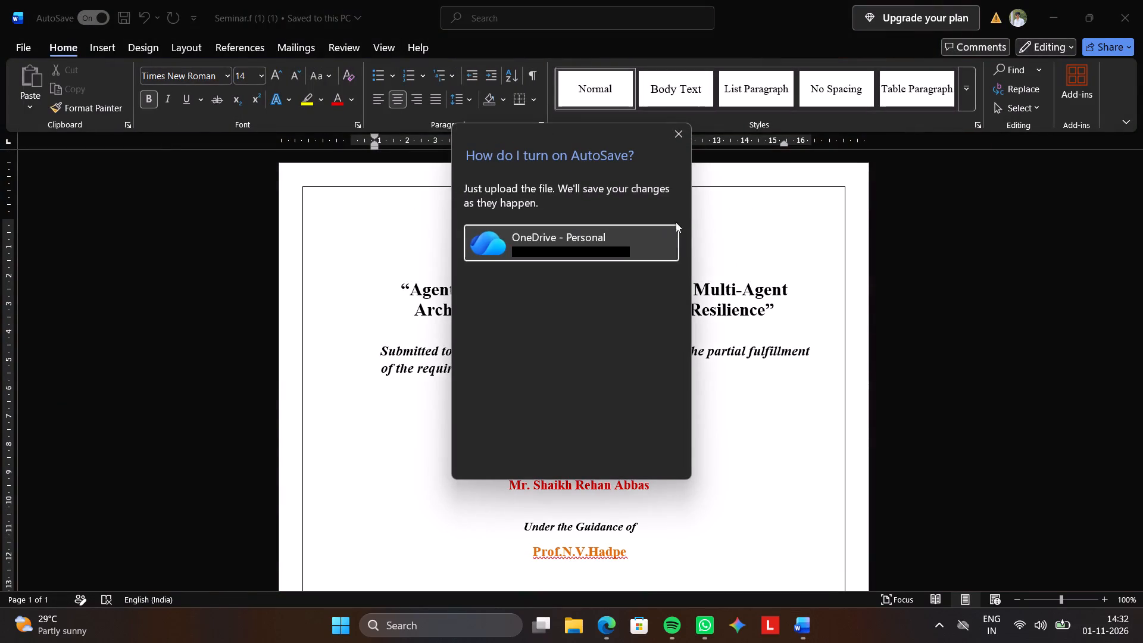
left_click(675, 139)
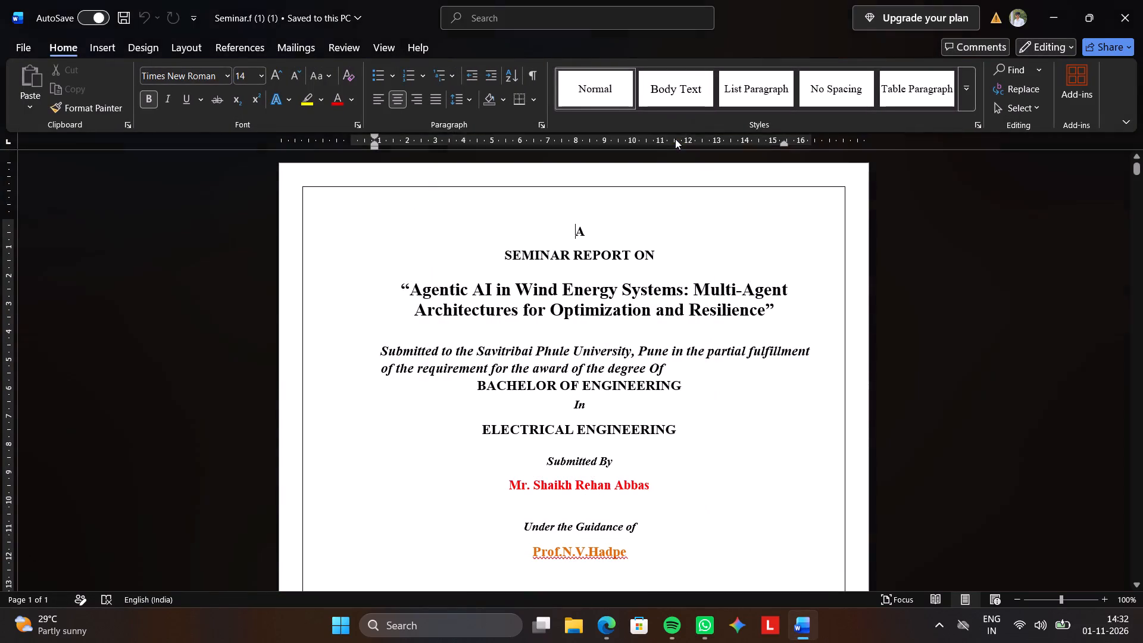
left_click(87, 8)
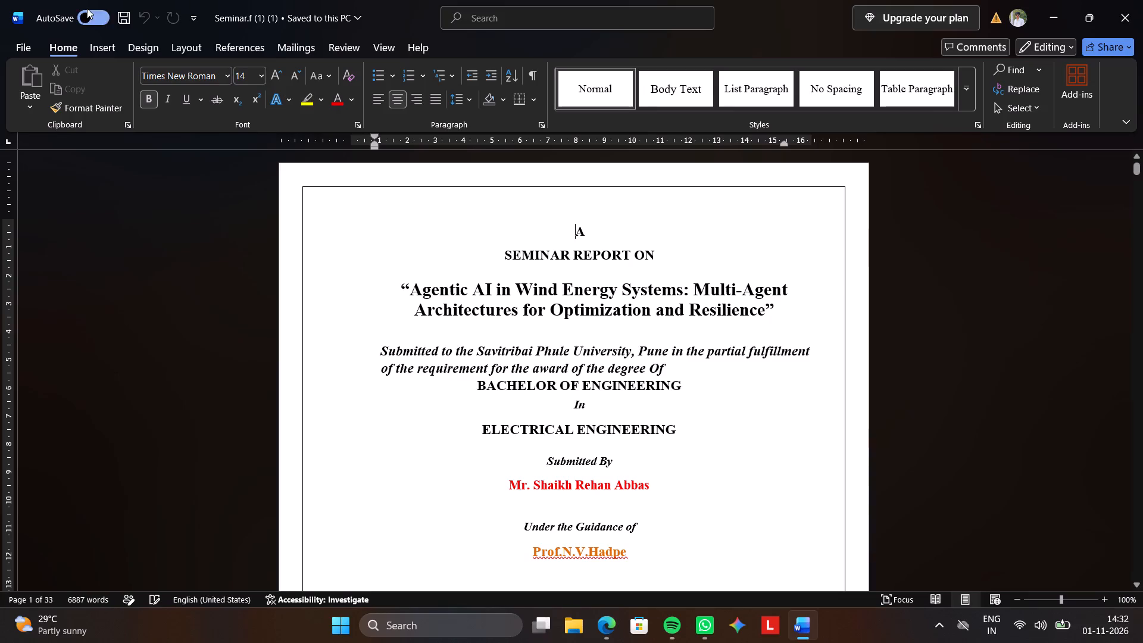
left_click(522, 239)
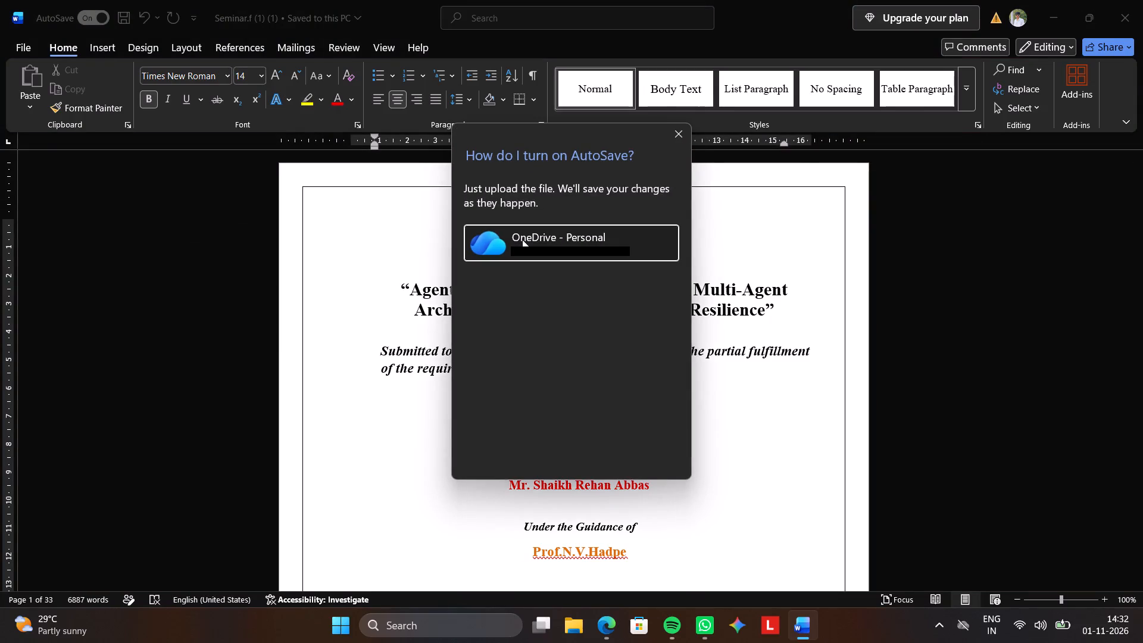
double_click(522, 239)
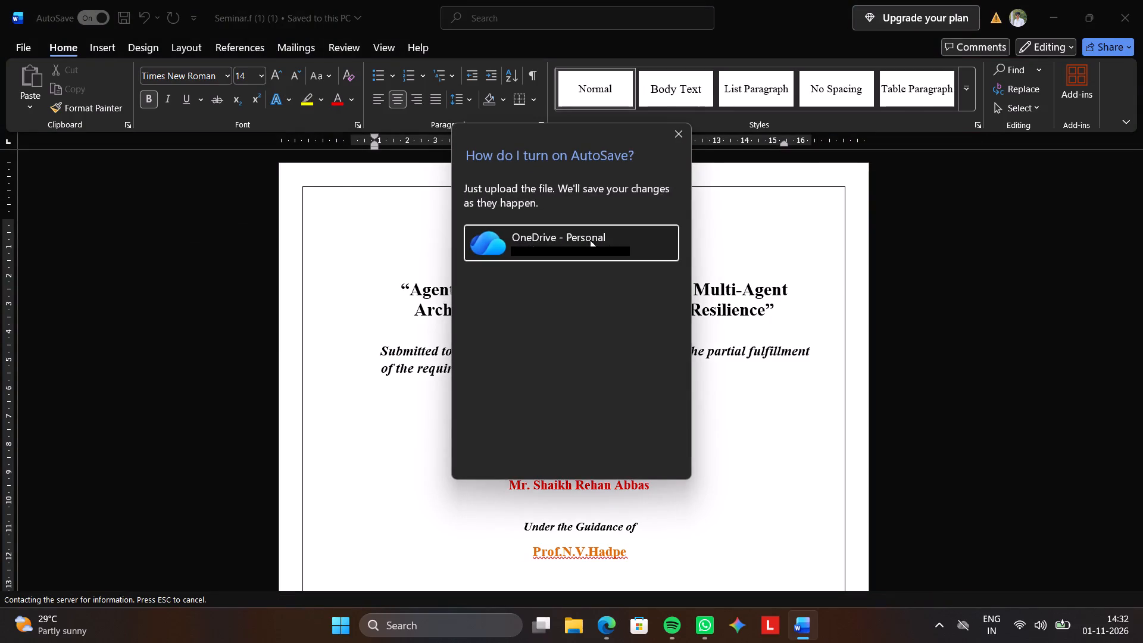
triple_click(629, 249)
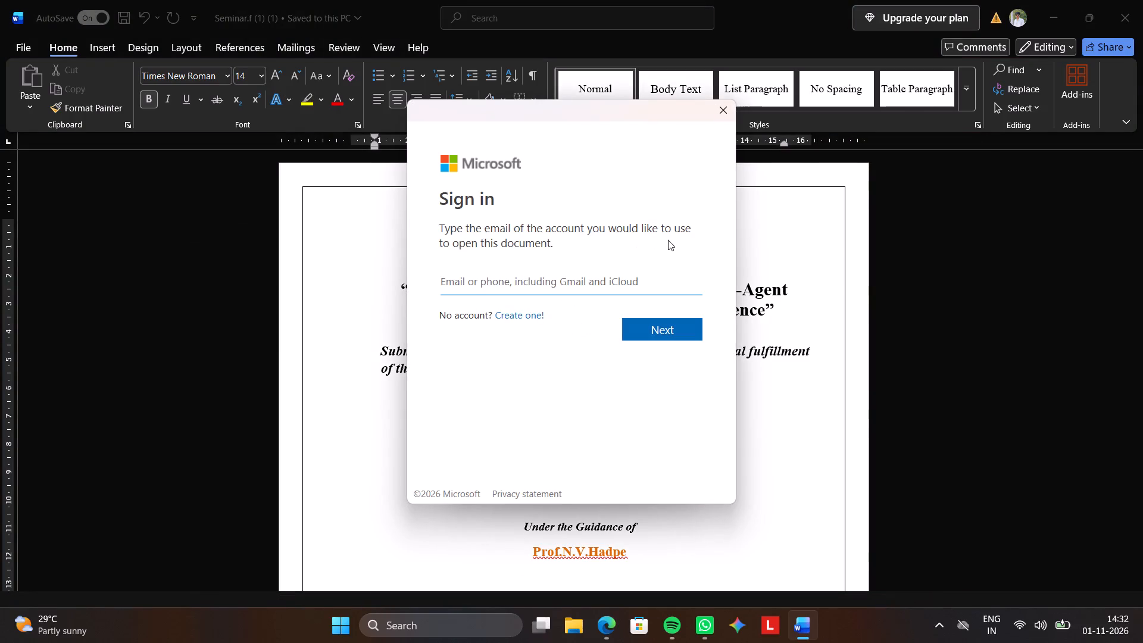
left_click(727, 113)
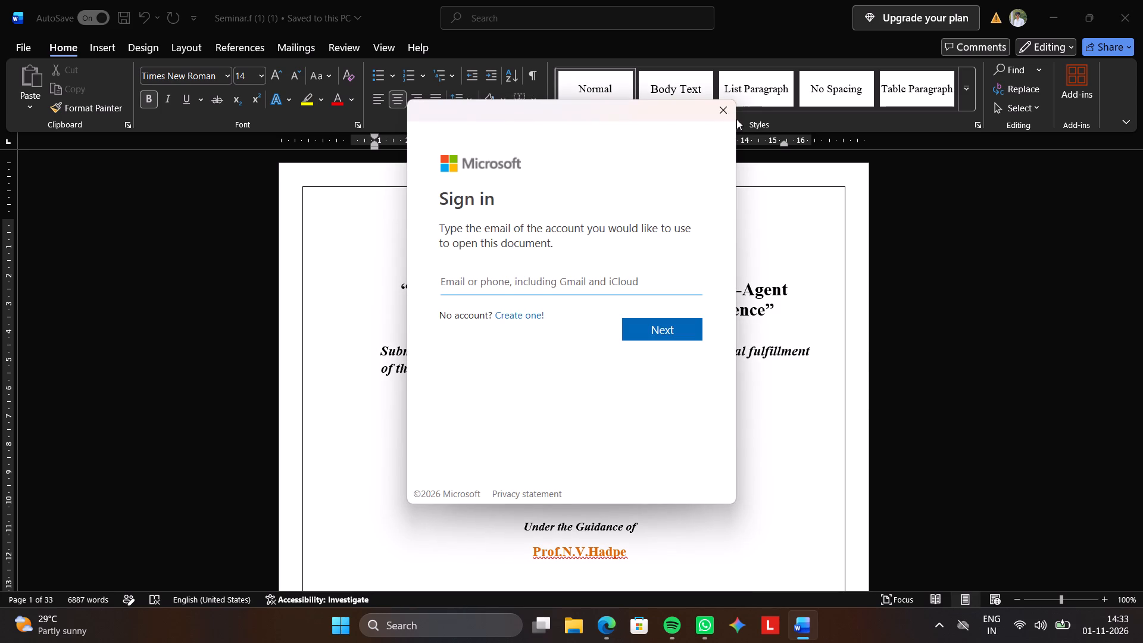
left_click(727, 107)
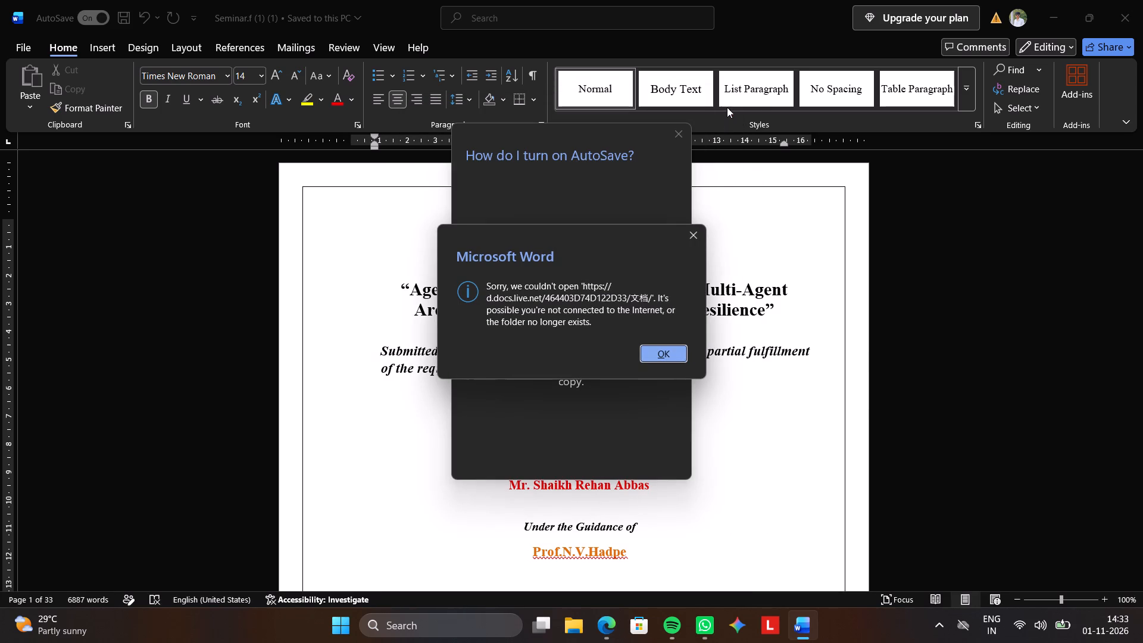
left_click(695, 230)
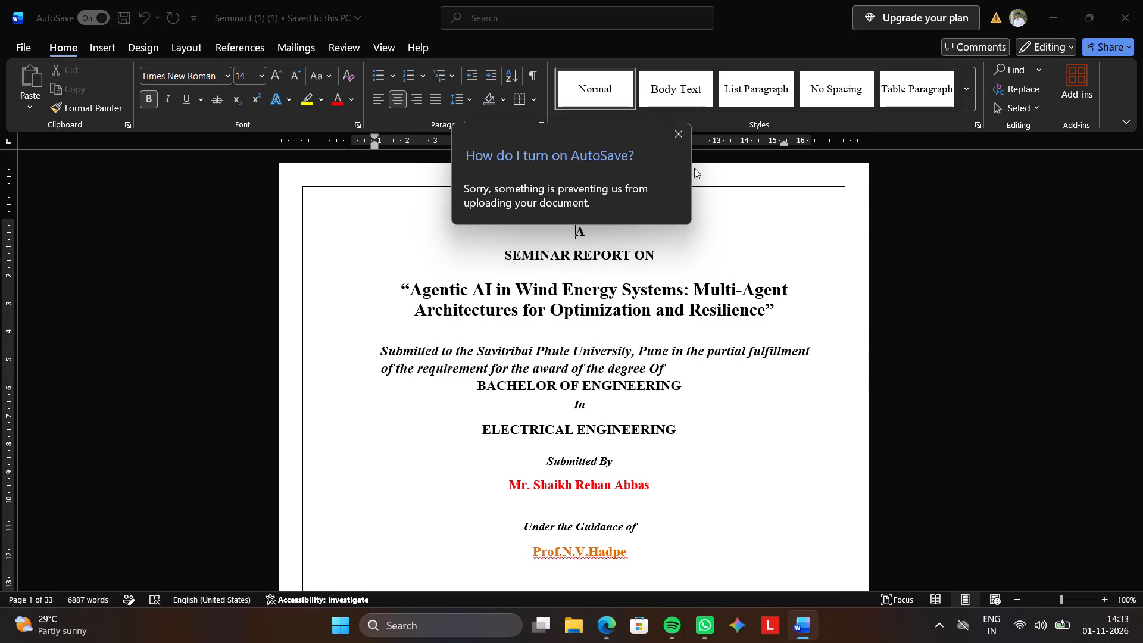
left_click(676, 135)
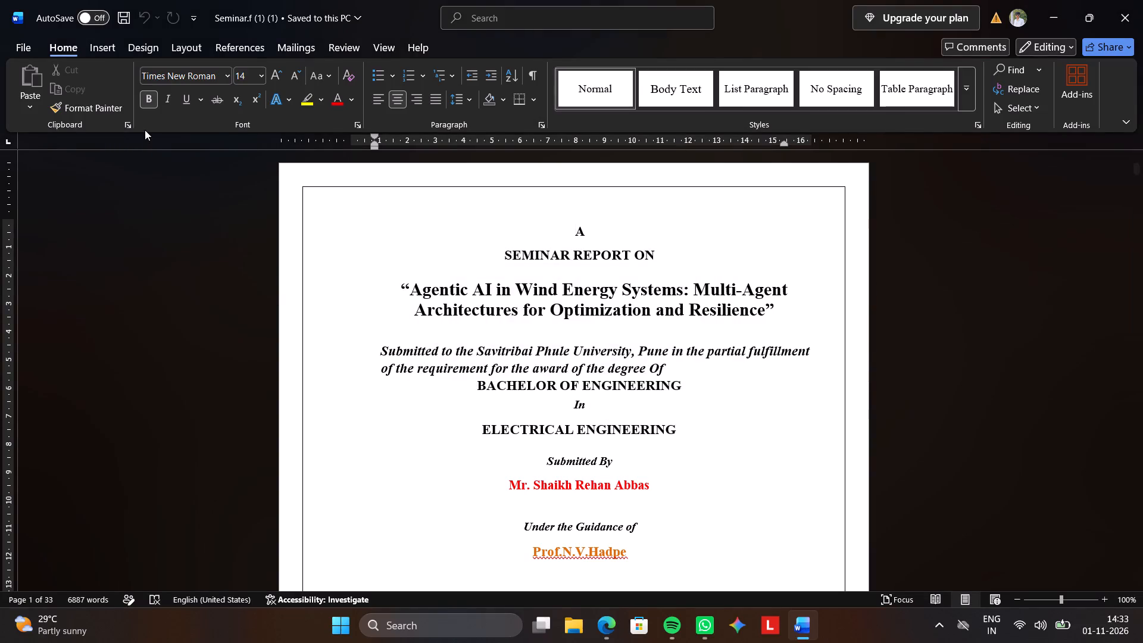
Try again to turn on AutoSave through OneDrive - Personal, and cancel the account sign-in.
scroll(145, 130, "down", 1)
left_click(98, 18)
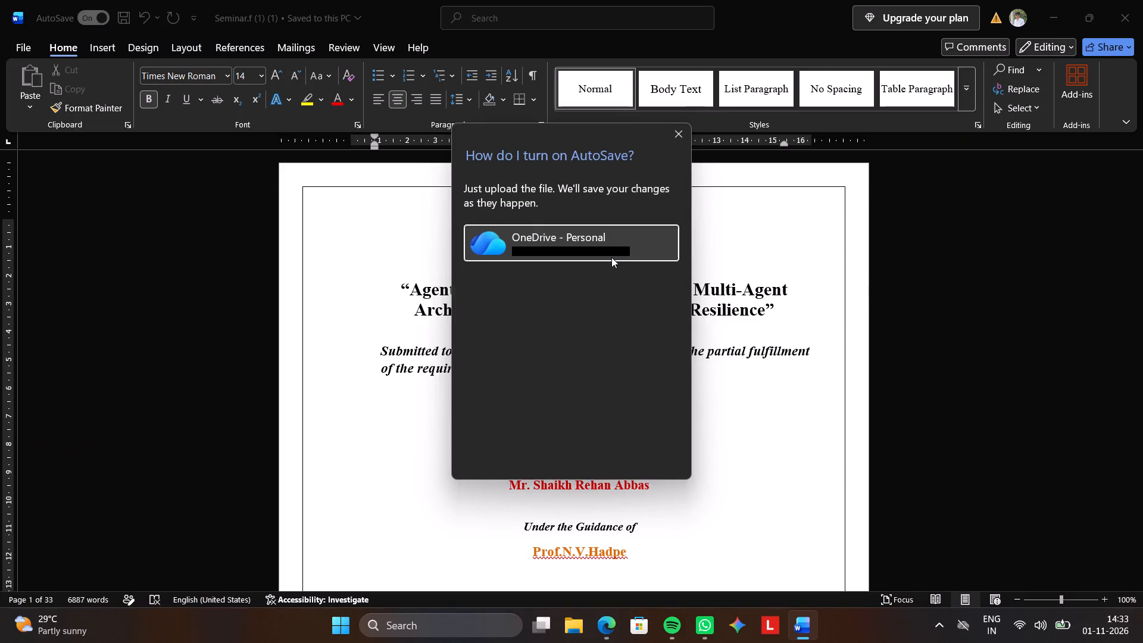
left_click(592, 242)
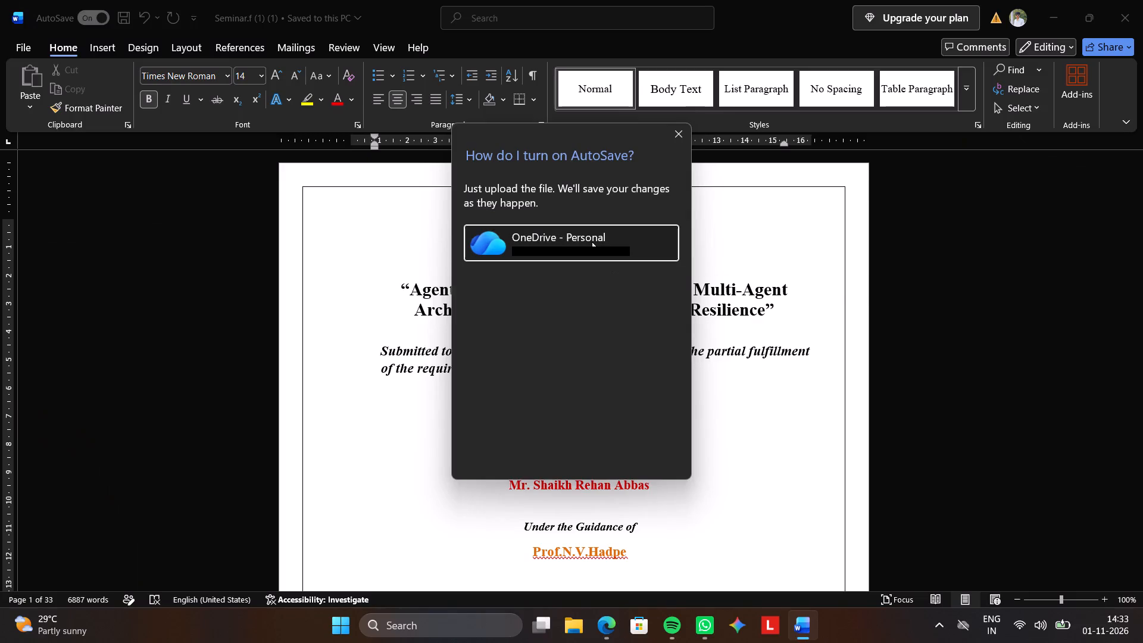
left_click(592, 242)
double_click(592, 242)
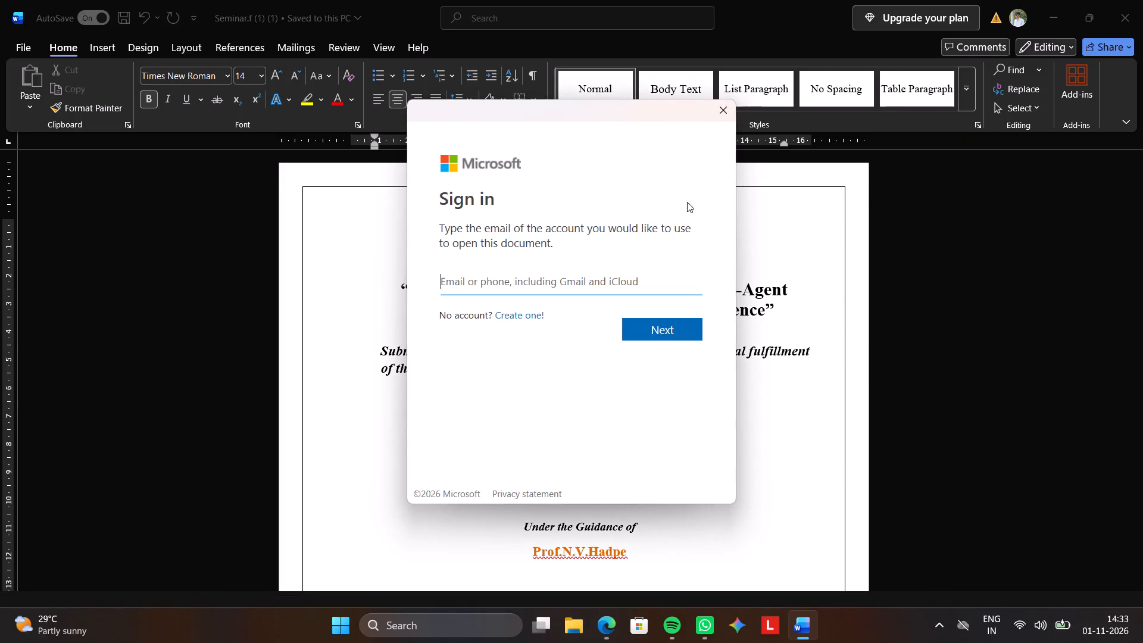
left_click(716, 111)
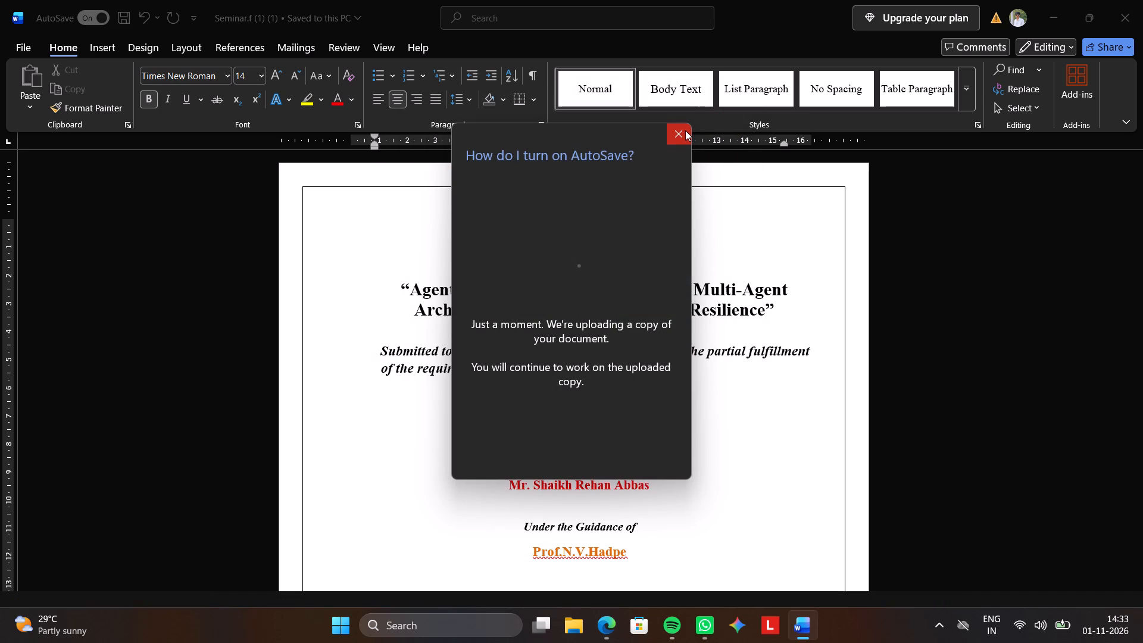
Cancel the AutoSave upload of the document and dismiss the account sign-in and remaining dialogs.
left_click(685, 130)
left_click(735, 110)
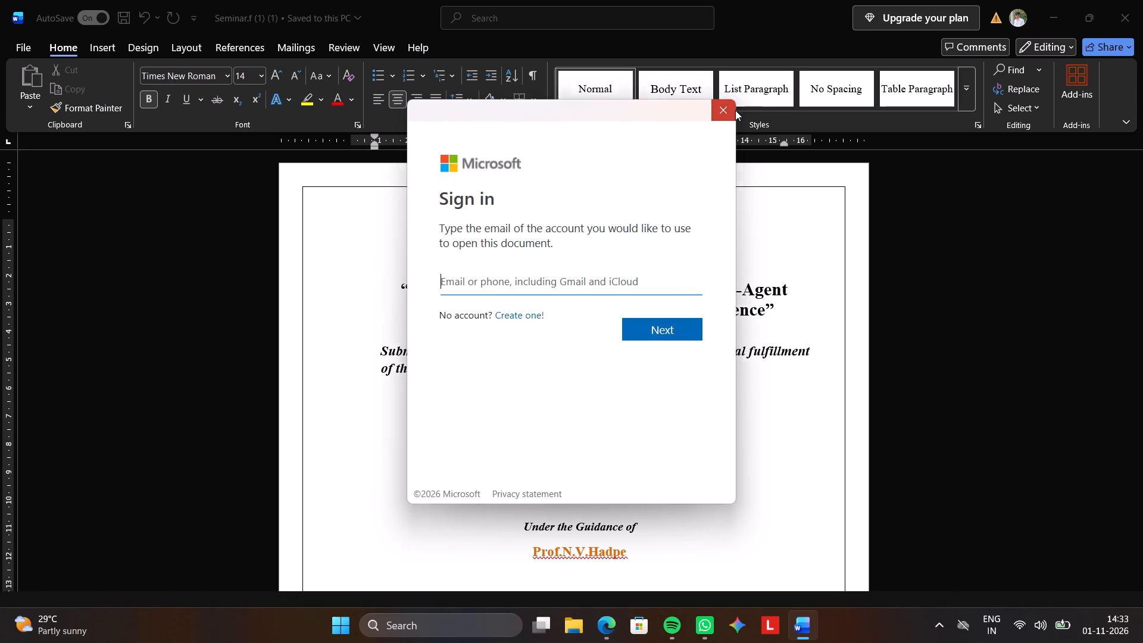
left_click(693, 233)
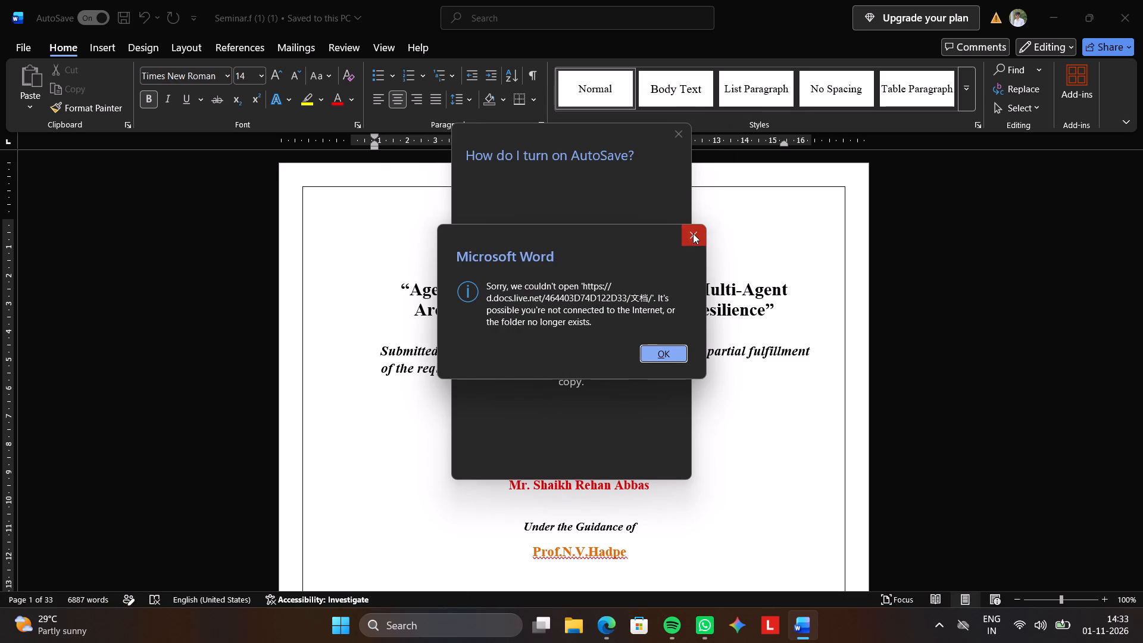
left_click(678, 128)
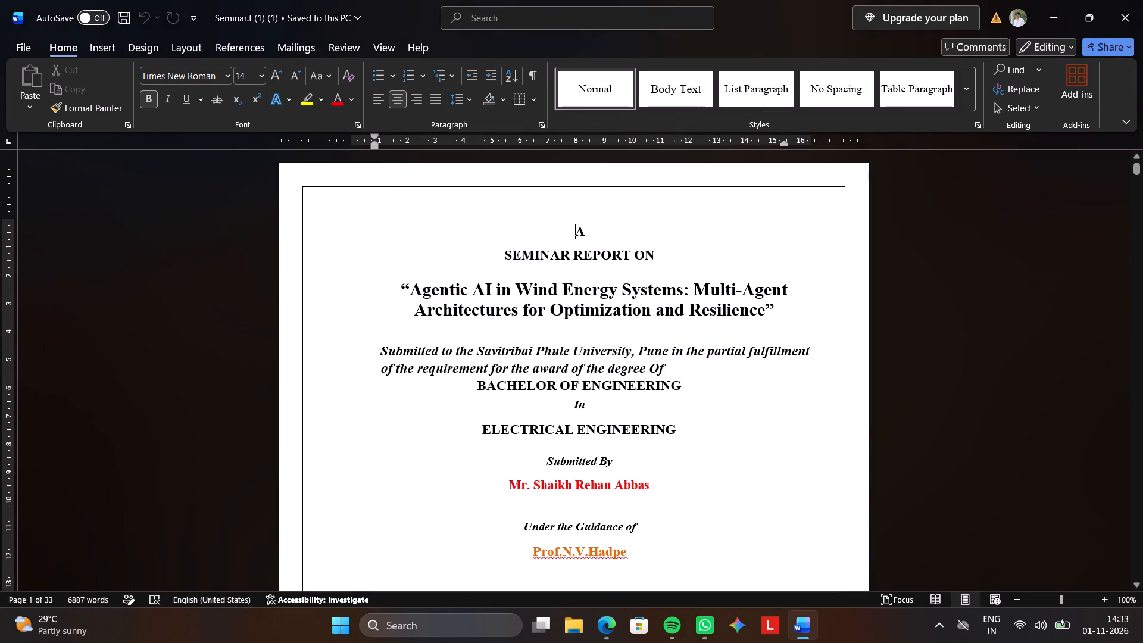
Replace the student's name under "Submitted By" with the new student's name prefixed by "Mr.", centred by eye, and add a line break after it.
triple_click(636, 485)
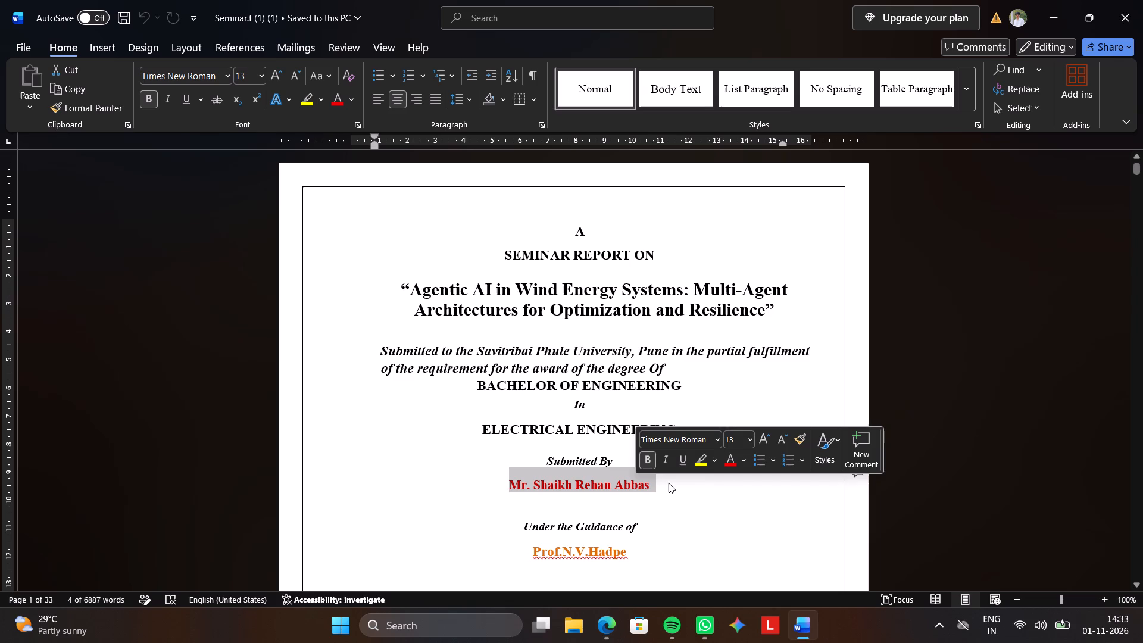
key("BackSpace")
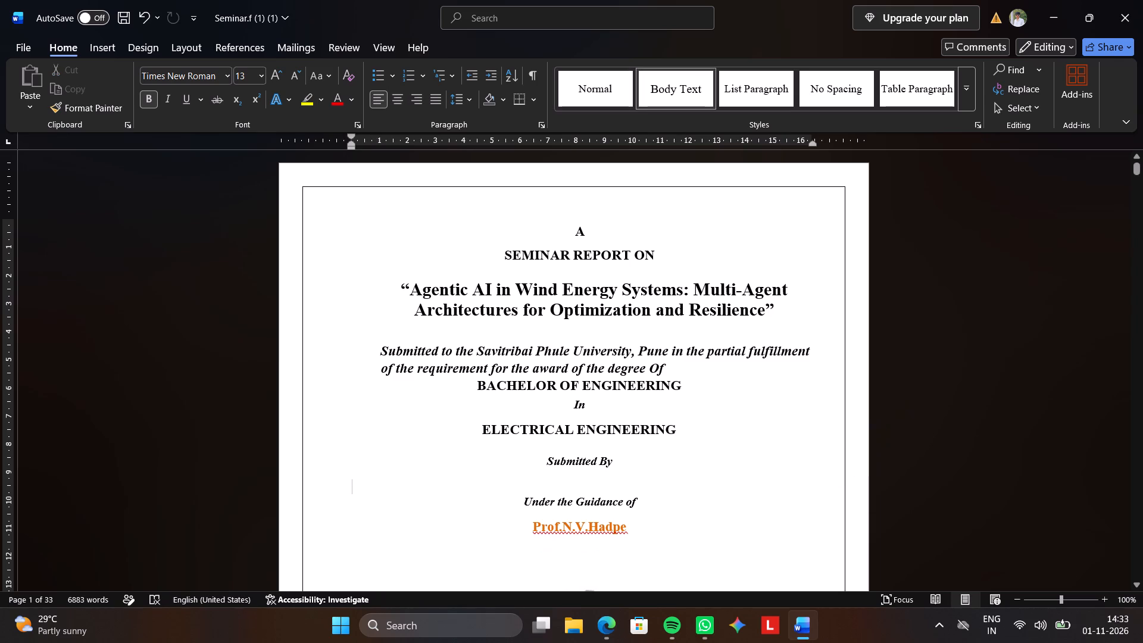
left_click(598, 483)
double_click(580, 480)
double_click(519, 477)
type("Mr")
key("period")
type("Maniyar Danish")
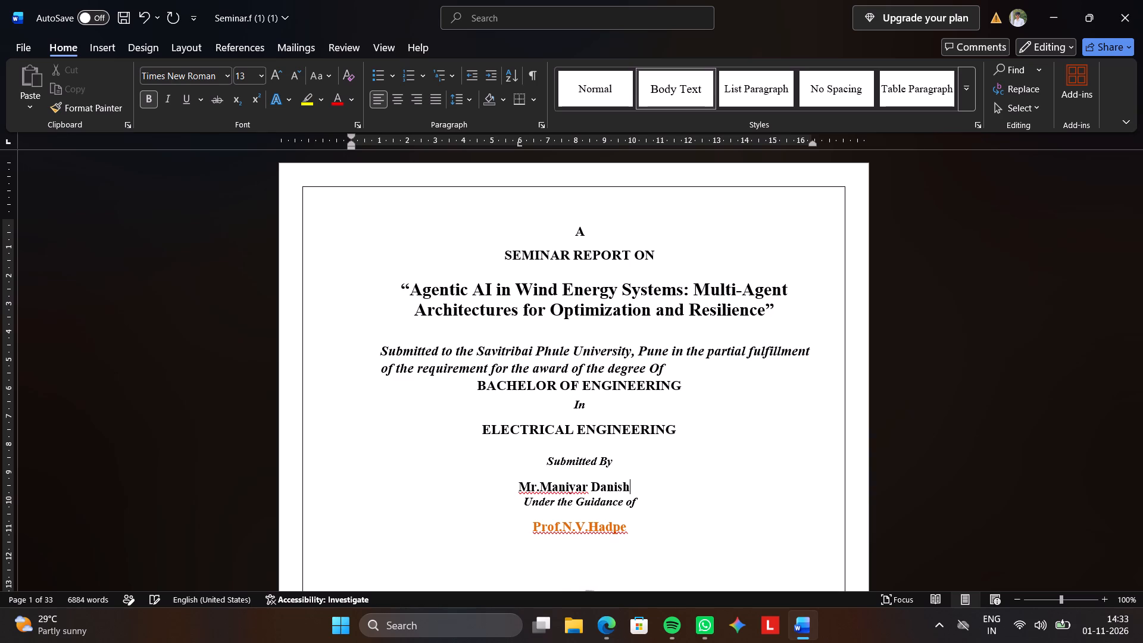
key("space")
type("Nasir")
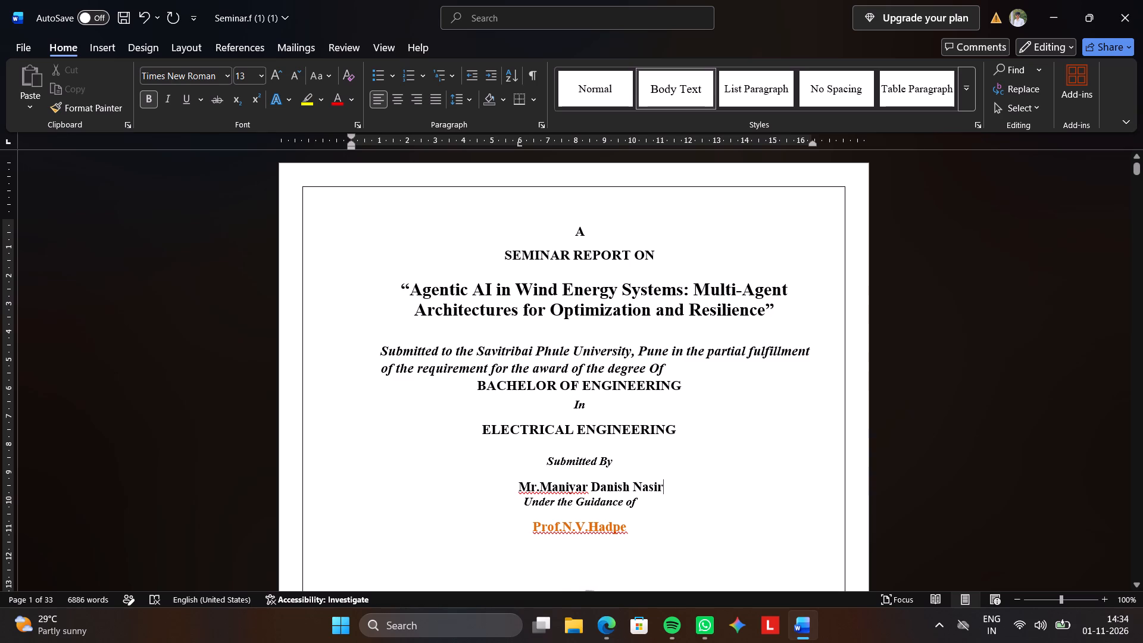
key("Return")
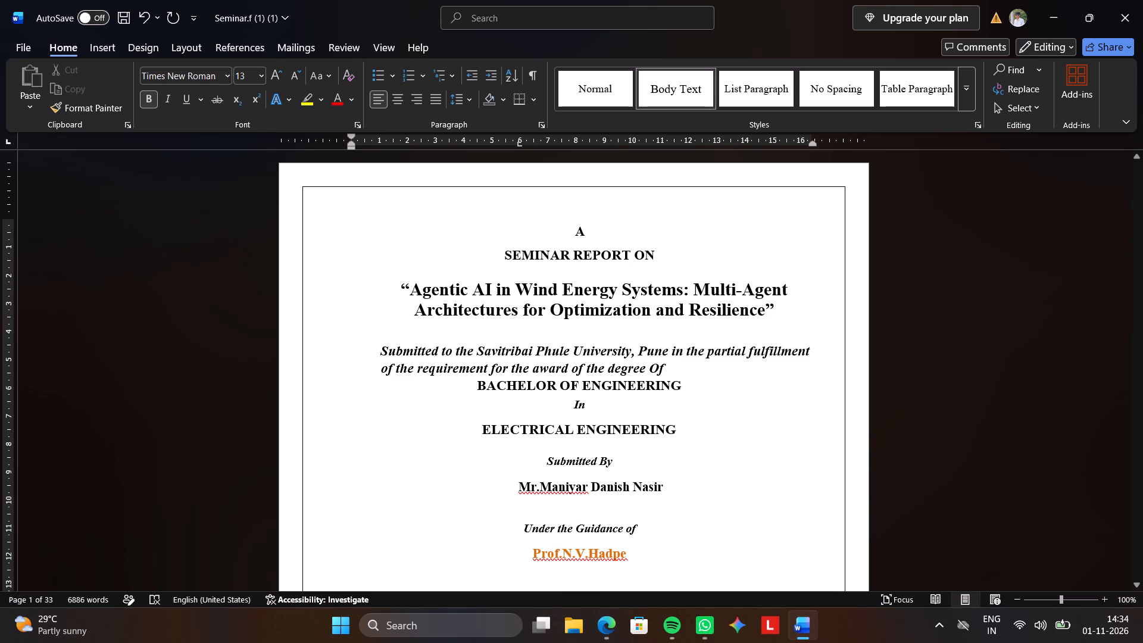
Open the font colour choices for the whole new name line under "Submitted By".
triple_click(534, 491)
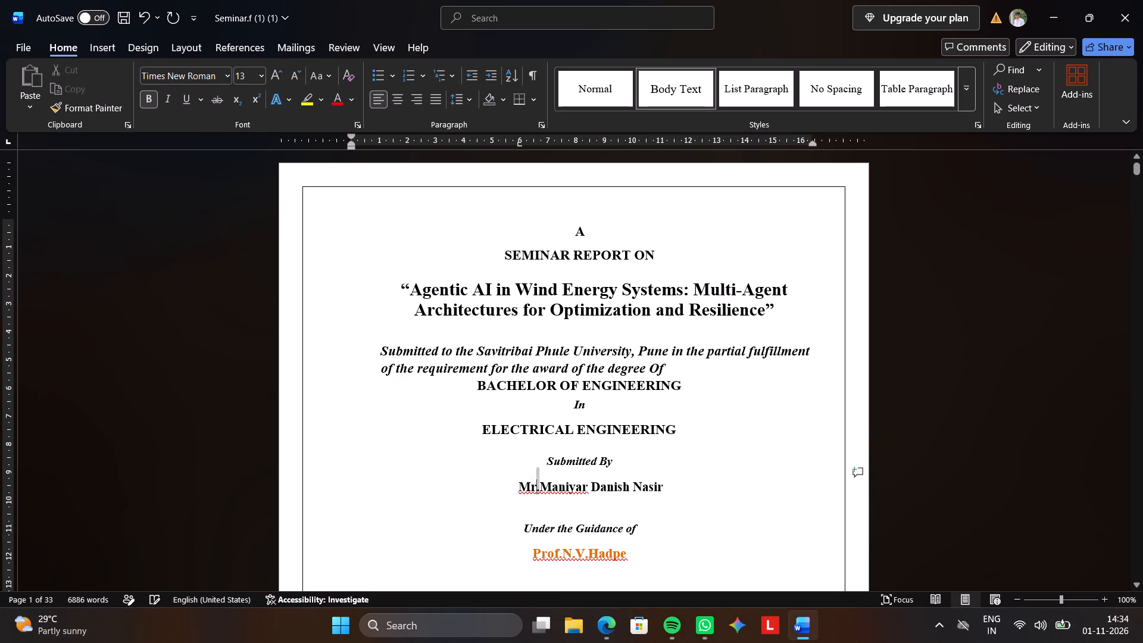
left_click(534, 491)
triple_click(534, 491)
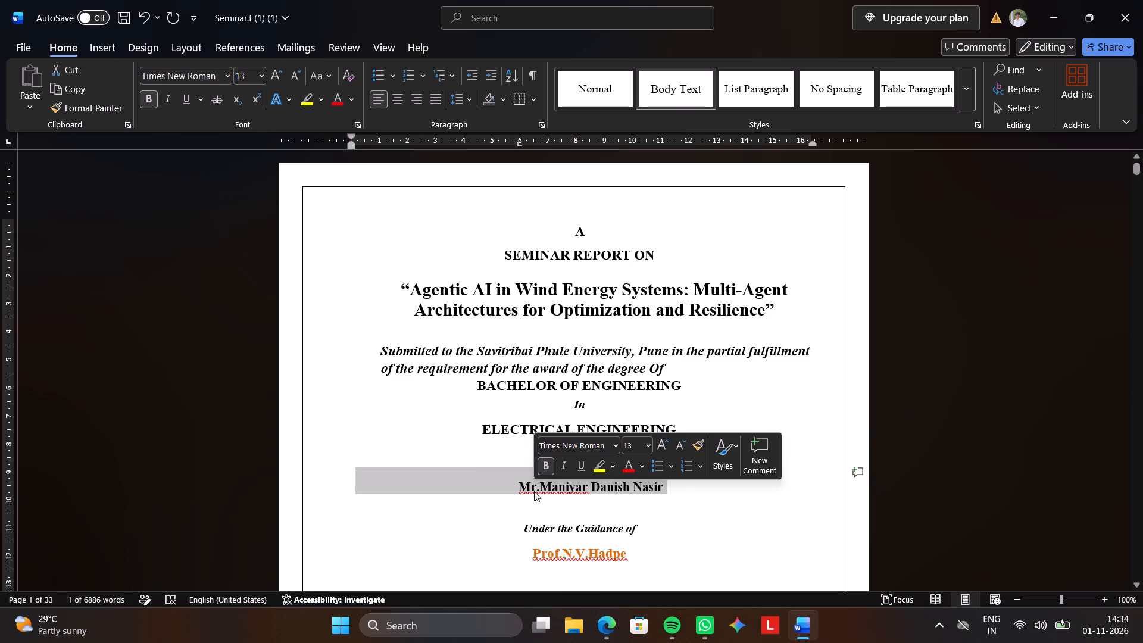
left_click(639, 469)
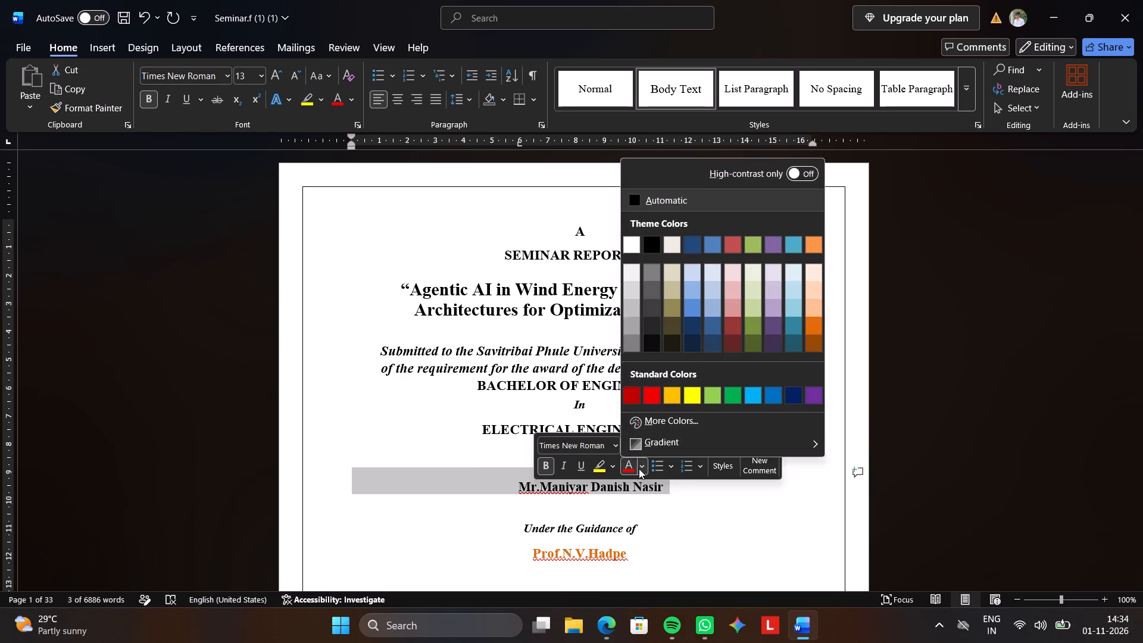
Set the font colour of the student's name under "Submitted By" to the standard red.
left_click(649, 396)
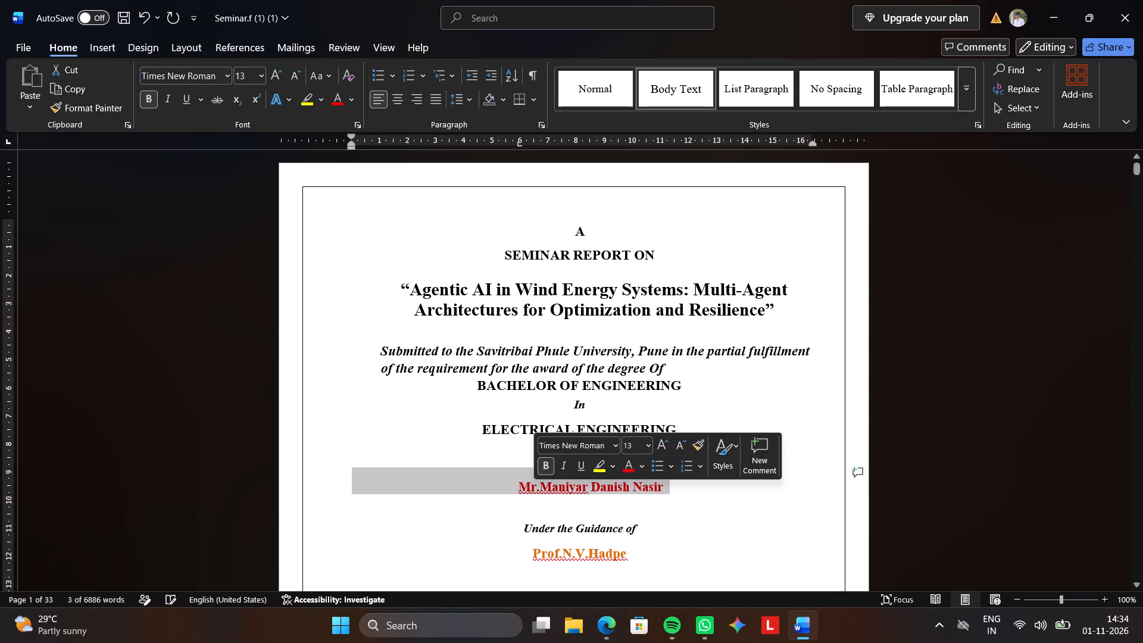
left_click(713, 525)
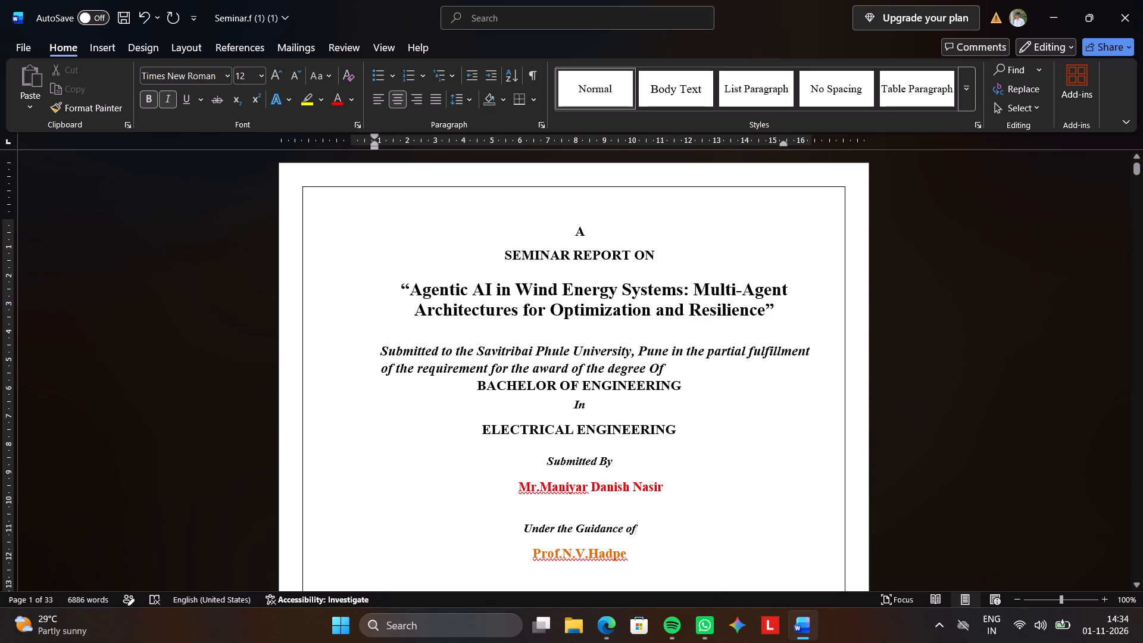
Delete the existing seminar title under "SEMINAR REPORT ON", keeping its opening and closing quotation marks.
left_click(416, 287)
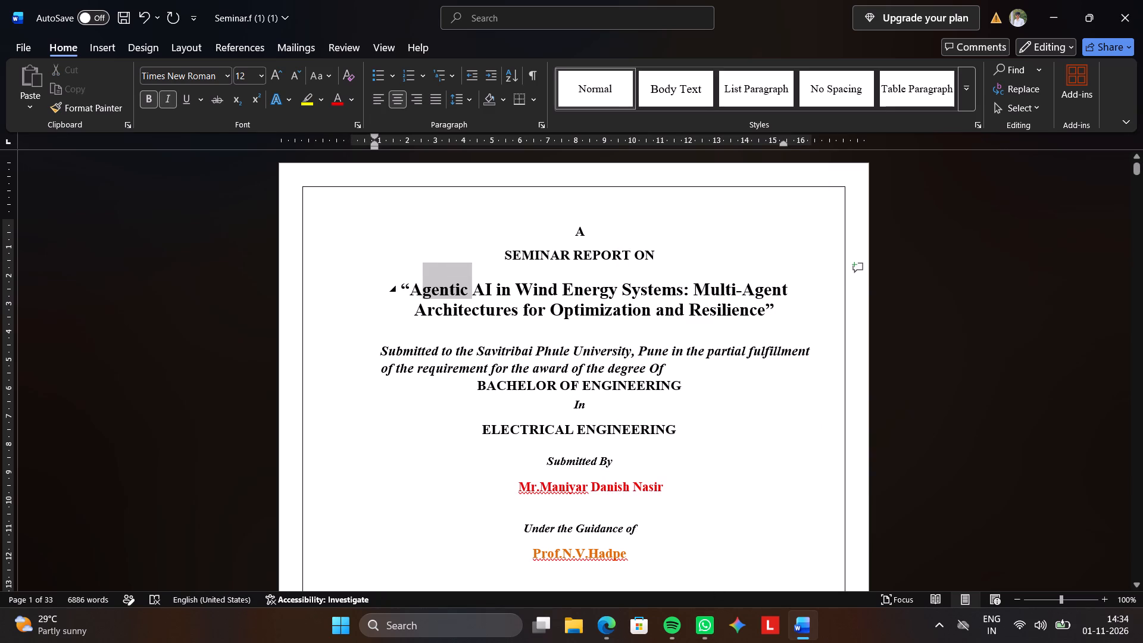
double_click(417, 287)
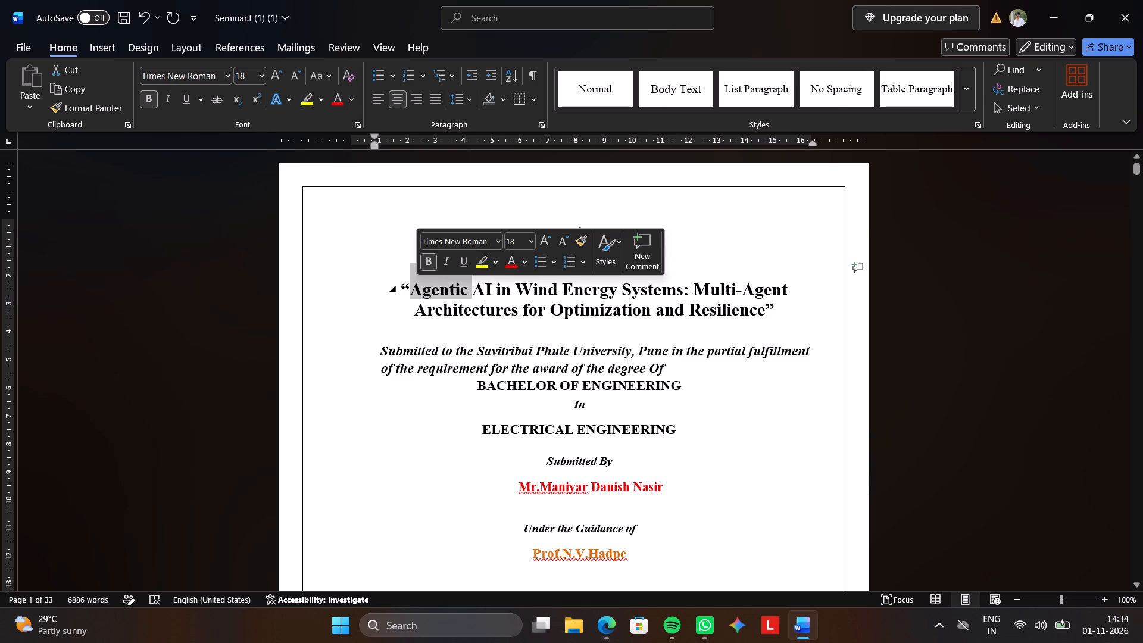
triple_click(465, 289)
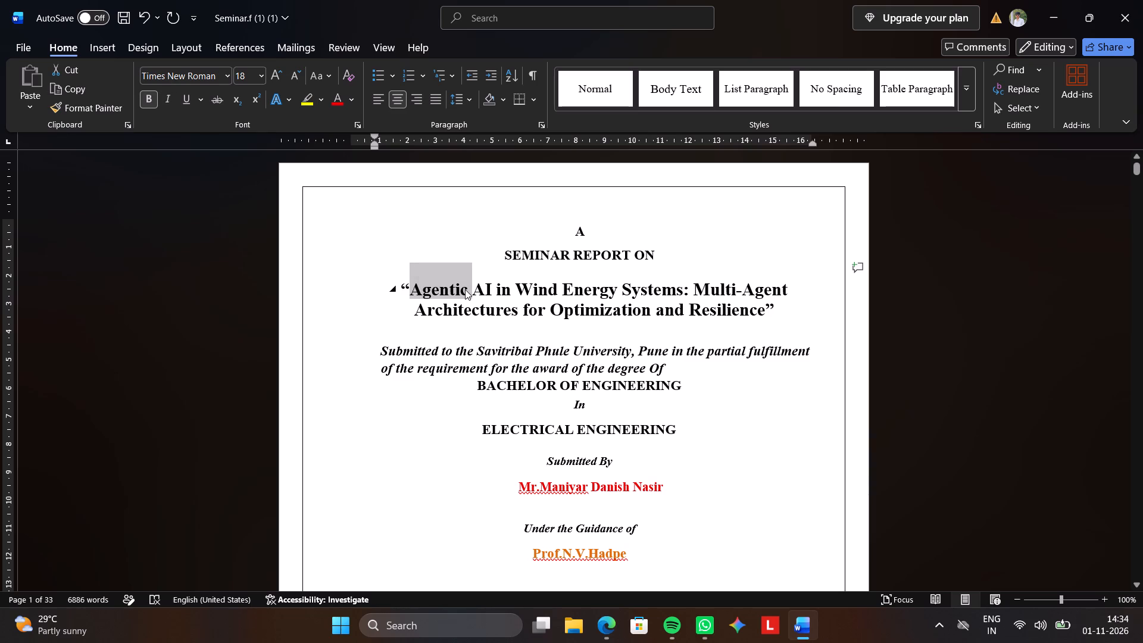
triple_click(465, 289)
double_click(465, 289)
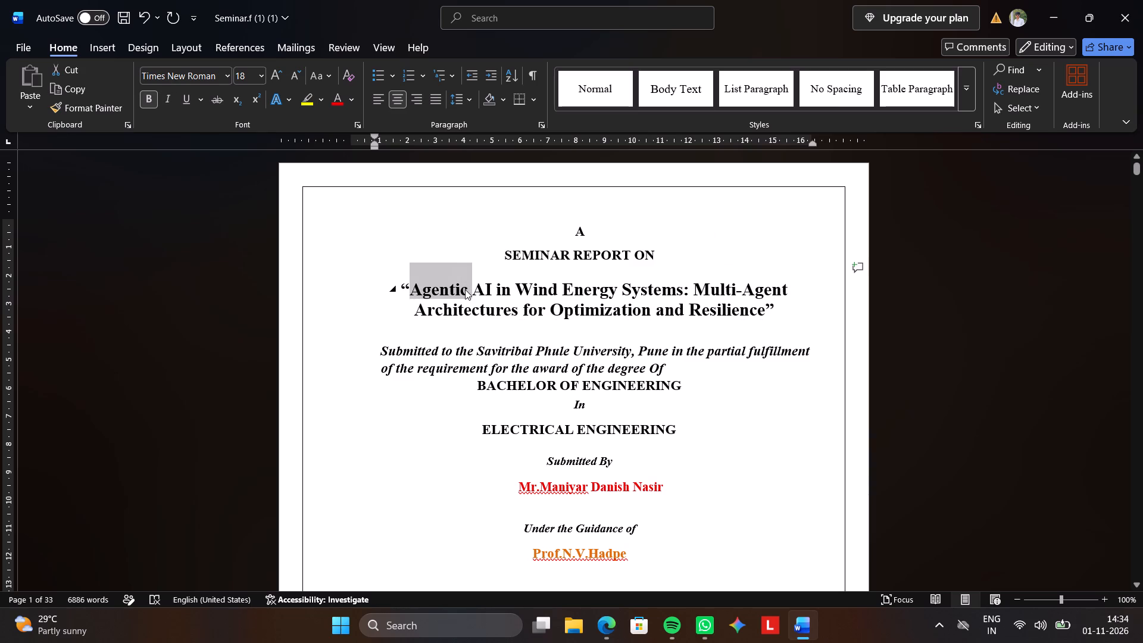
double_click(465, 289)
triple_click(465, 289)
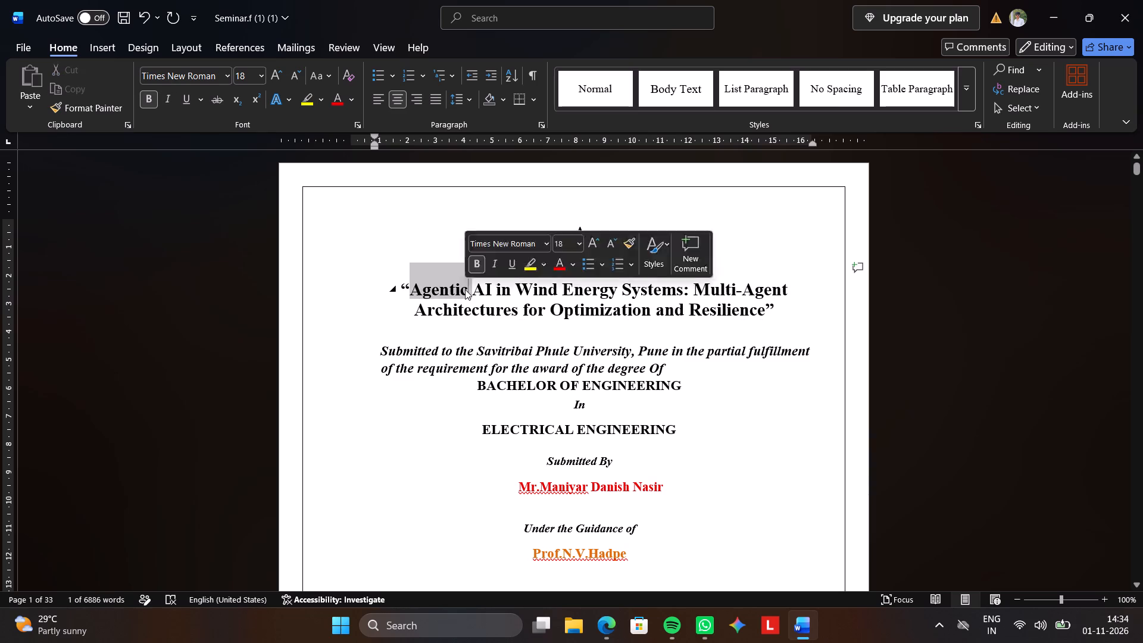
left_click(465, 289)
triple_click(465, 289)
left_click(465, 289)
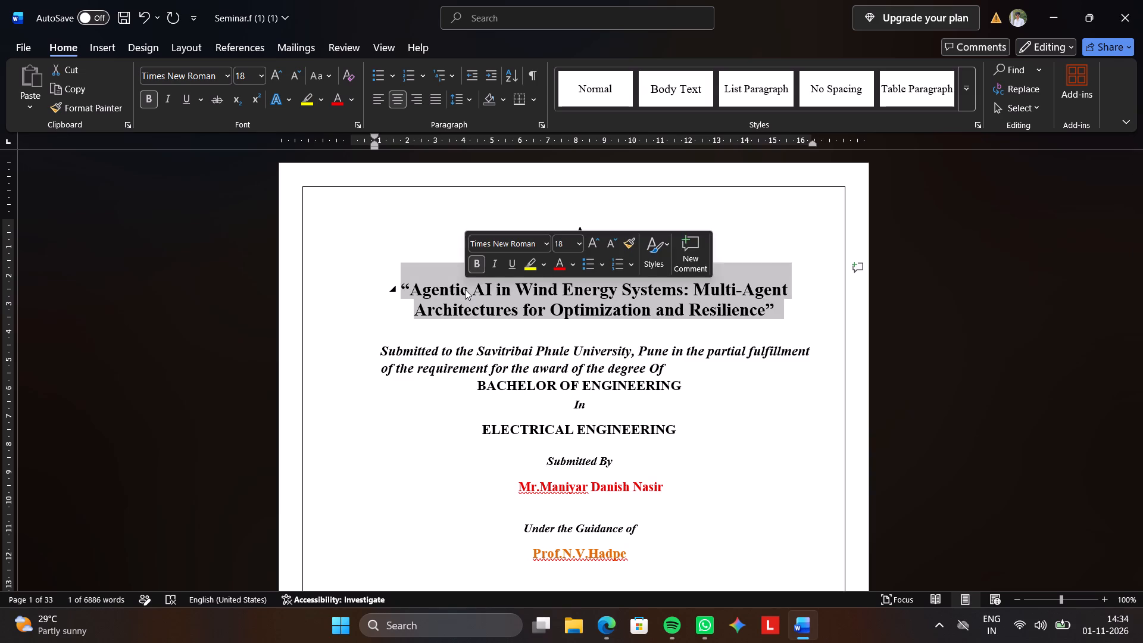
left_click(764, 308)
key("BackSpace")
key("BackSpace")
key("BackSpace")
key("BackSpace")
key("BackSpace")
key("BackSpace")
key("BackSpace")
key("BackSpace")
key("BackSpace")
key("BackSpace")
key("BackSpace")
key("BackSpace")
key("BackSpace")
key("BackSpace")
key("BackSpace")
key("BackSpace")
key("BackSpace")
key("BackSpace")
key("BackSpace")
key("BackSpace")
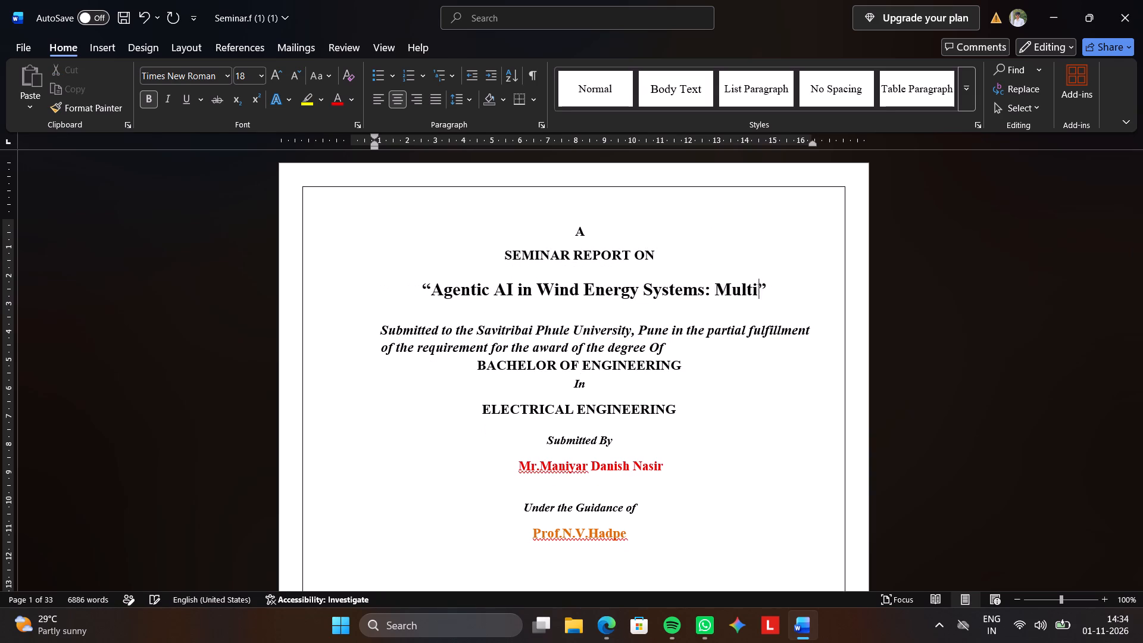
key("BackSpace")
key("BackSpace")
key("BackSpace")
key("BackSpace")
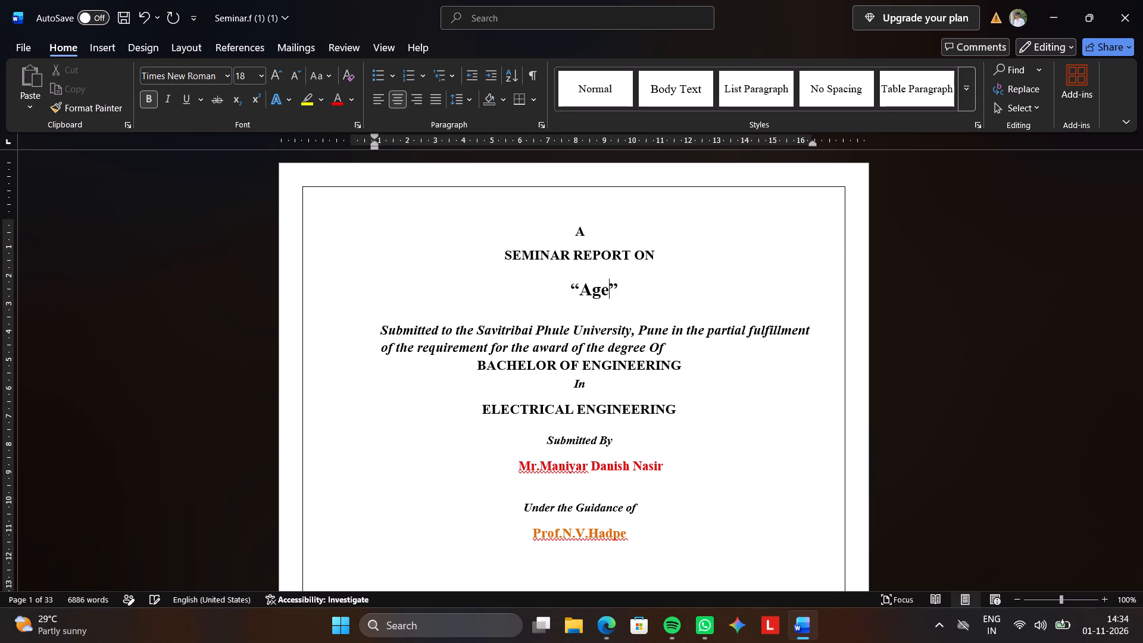
key("BackSpace")
key("BackSpace")
key("BackSpace")
Enter "BMS In Electric Vehicle" as the seminar title, with a space inside each quotation mark.
type("BM")
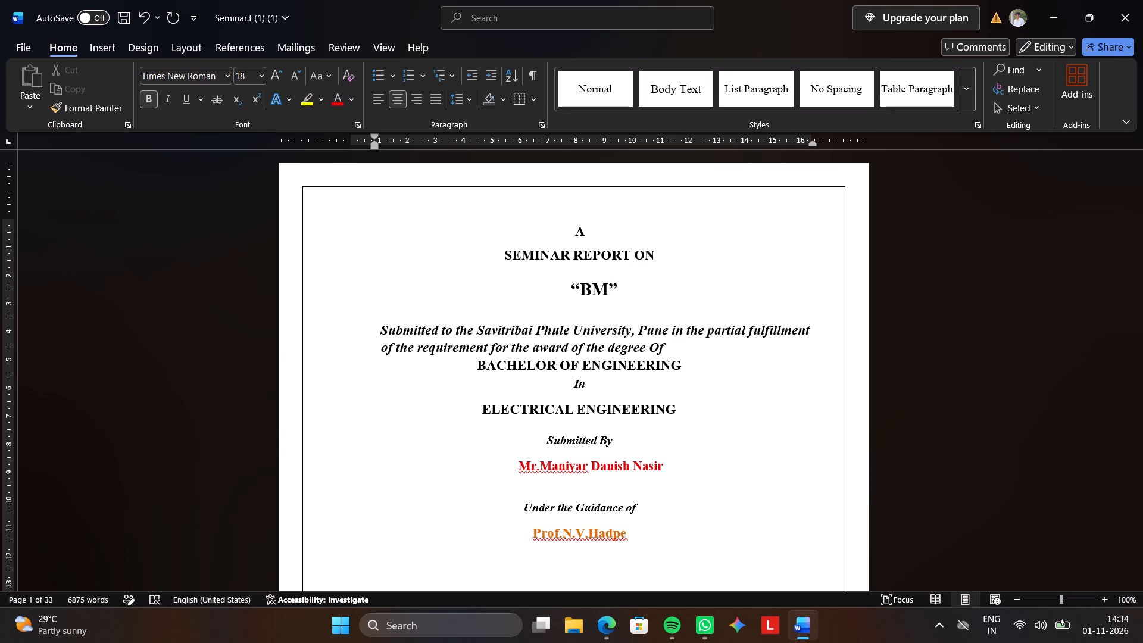
type("S I")
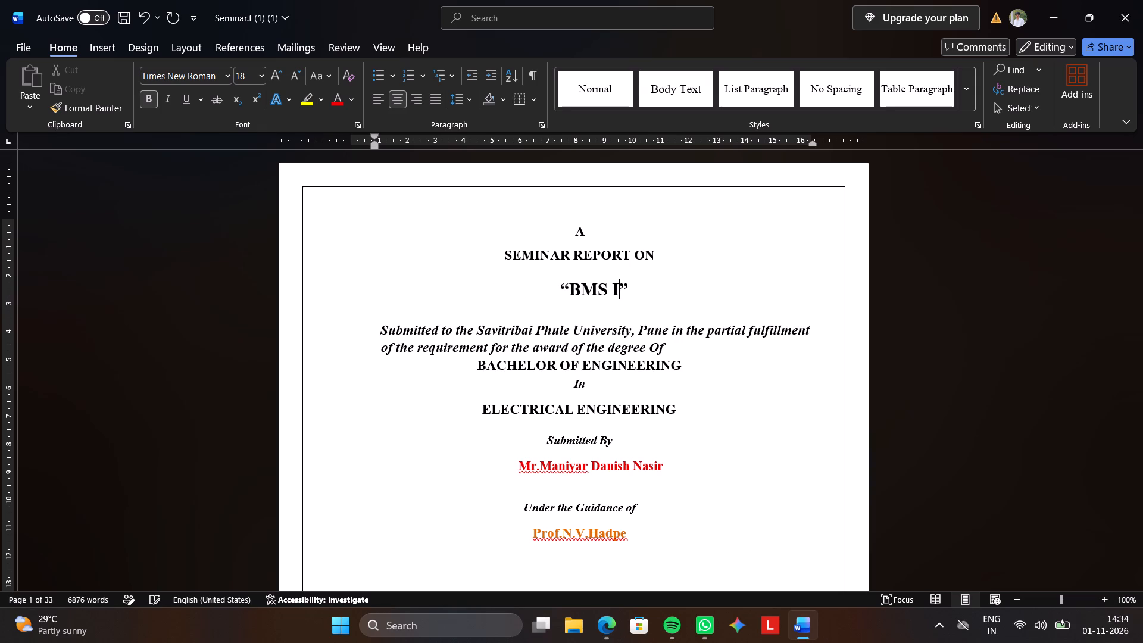
key("n")
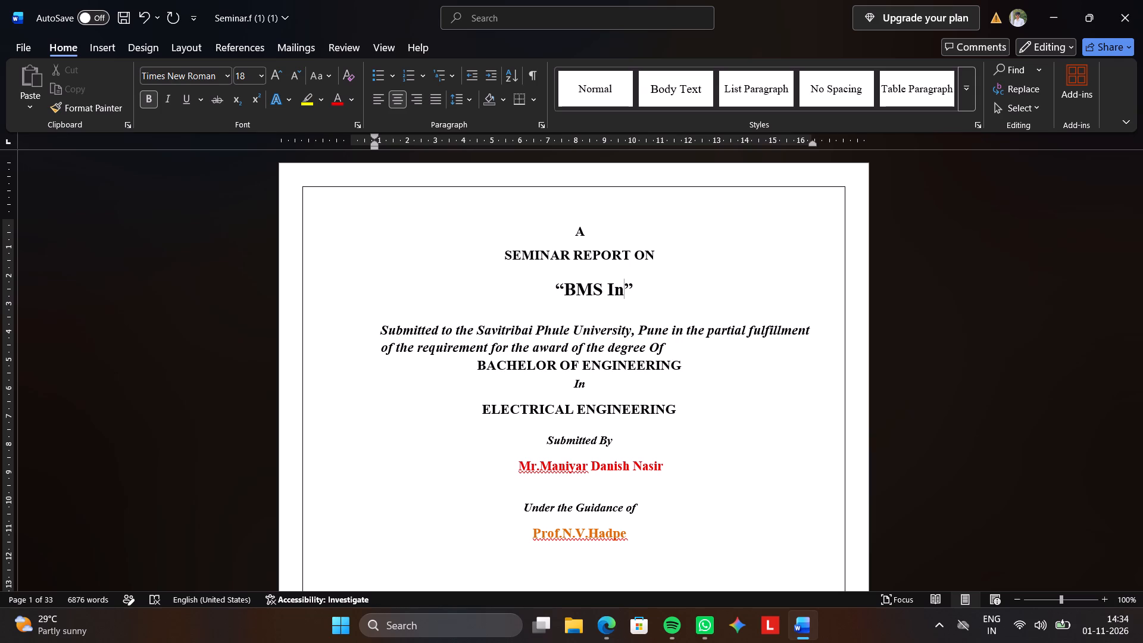
key("space")
type("Electri")
key("c")
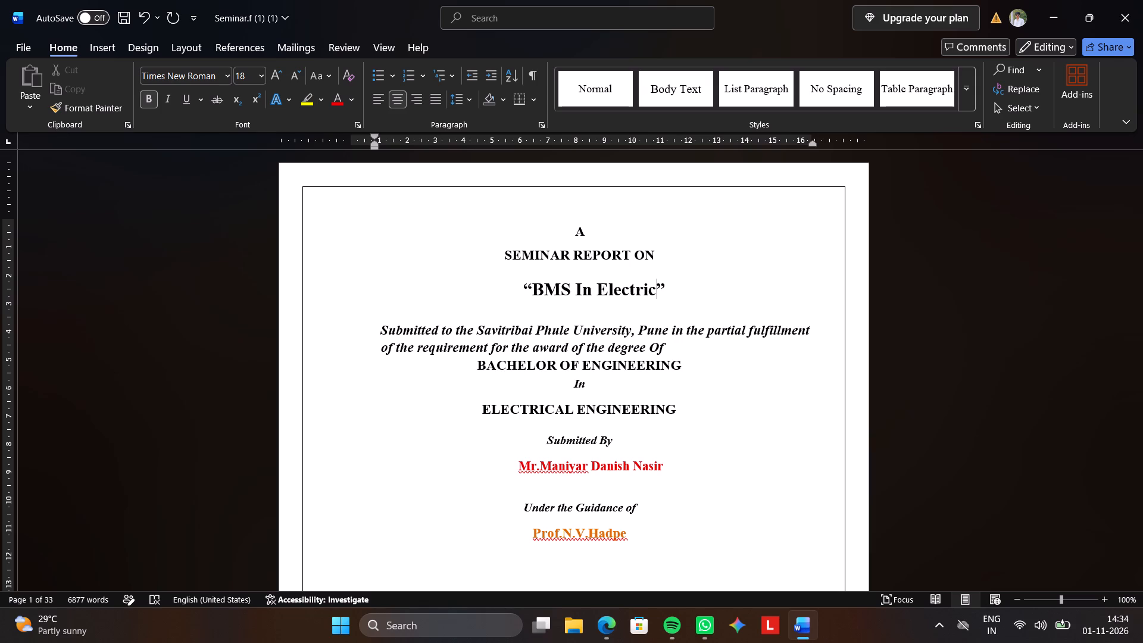
key("space")
type("Vehicle")
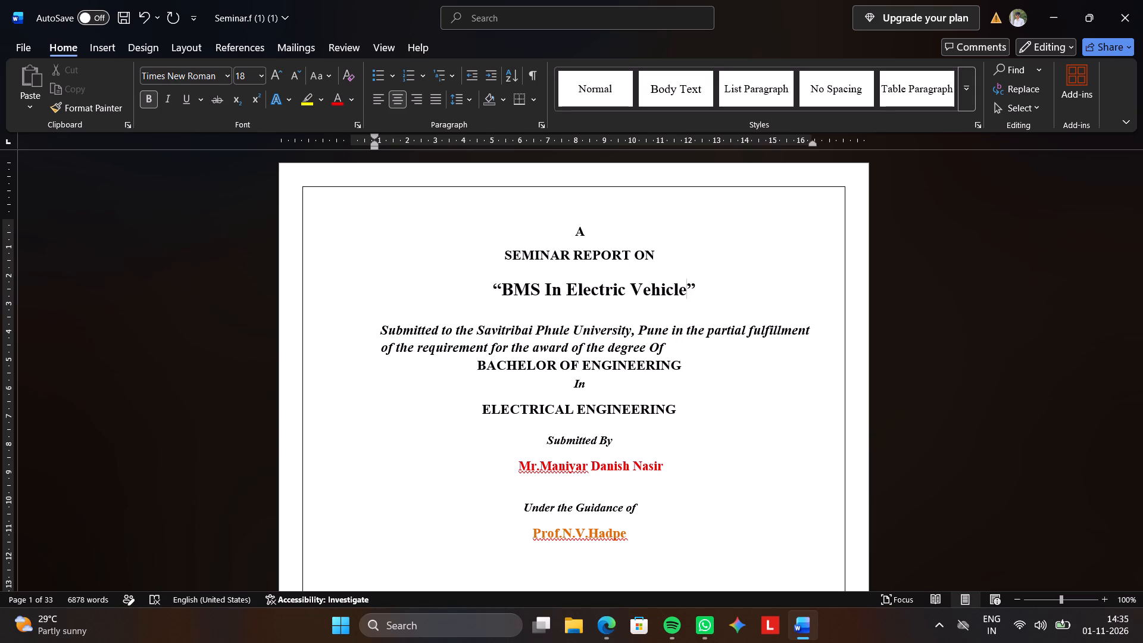
key("space")
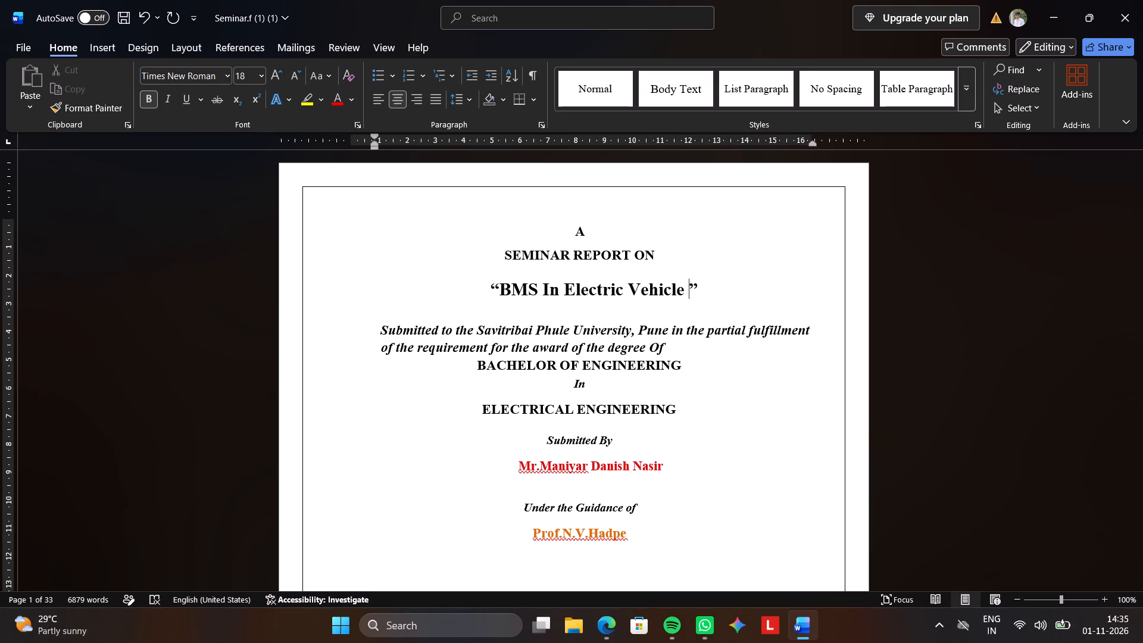
left_click(500, 284)
left_click(500, 284)
key("space")
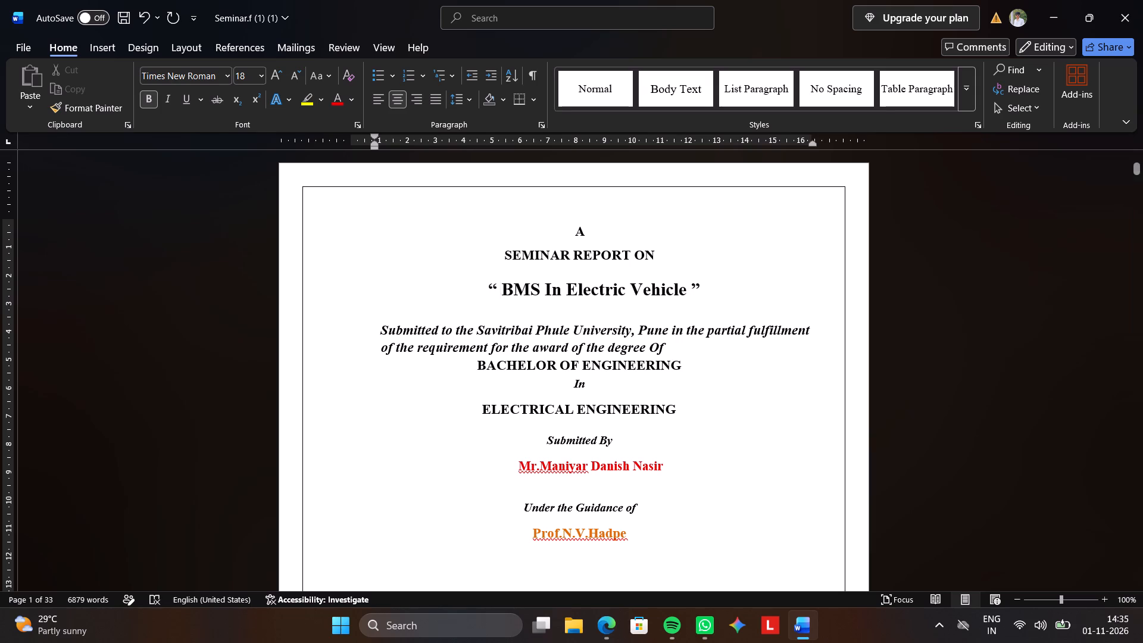
Set the font colour of the whole seminar title line to the standard red.
triple_click(509, 284)
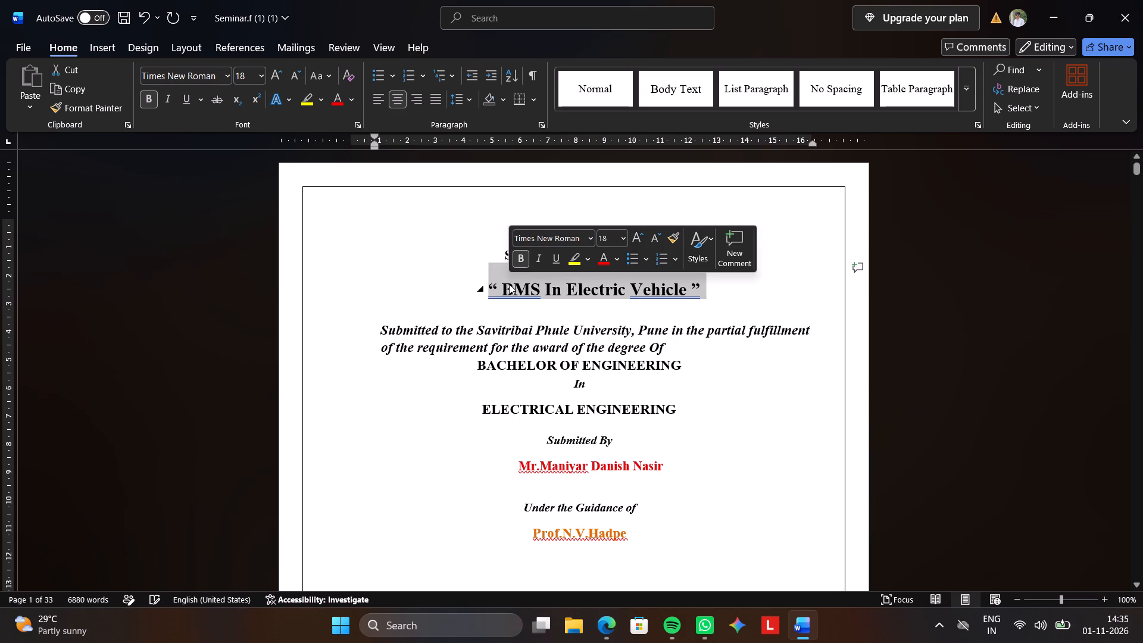
left_click(620, 258)
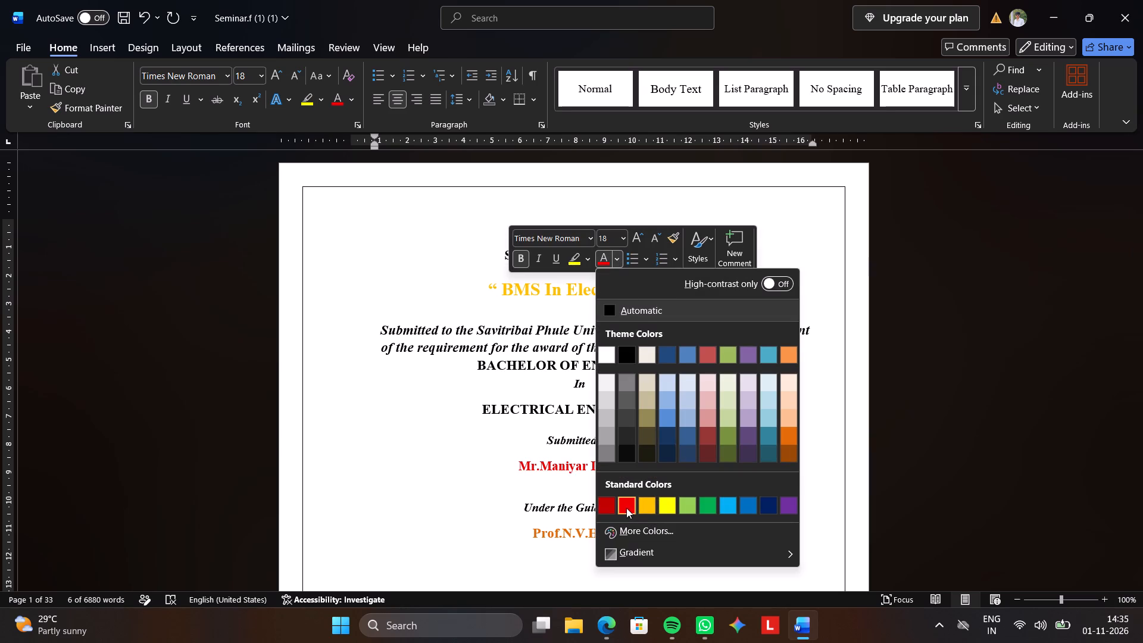
left_click(622, 507)
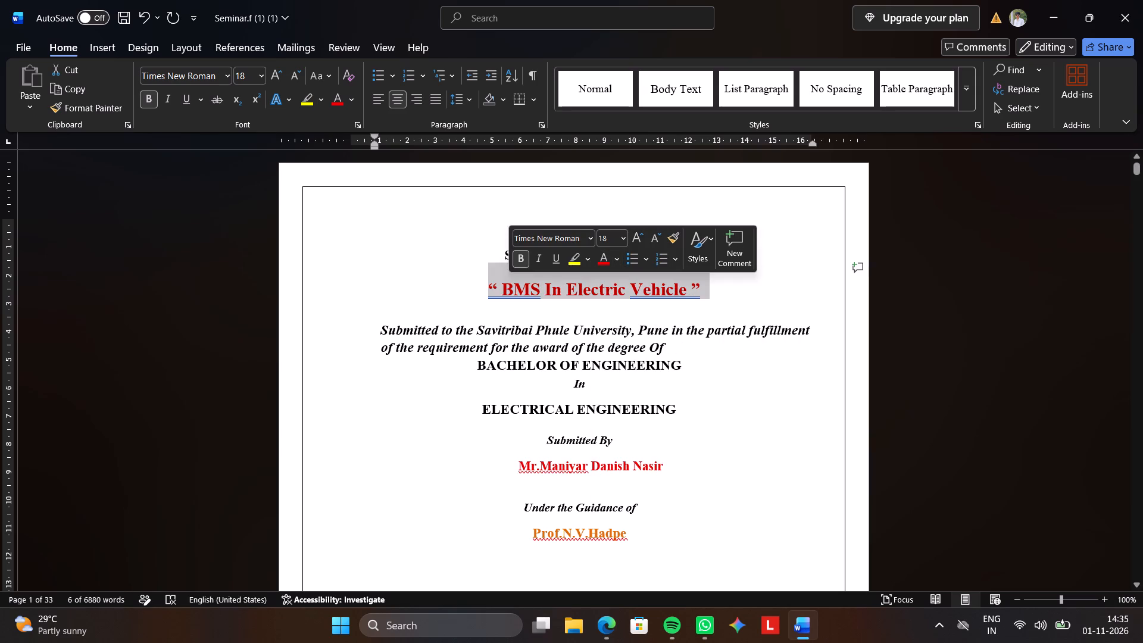
left_click(298, 517)
Delete the orange professor's name line below "Under the Guidance of".
left_click(386, 511)
left_click_drag(386, 511, 547, 555)
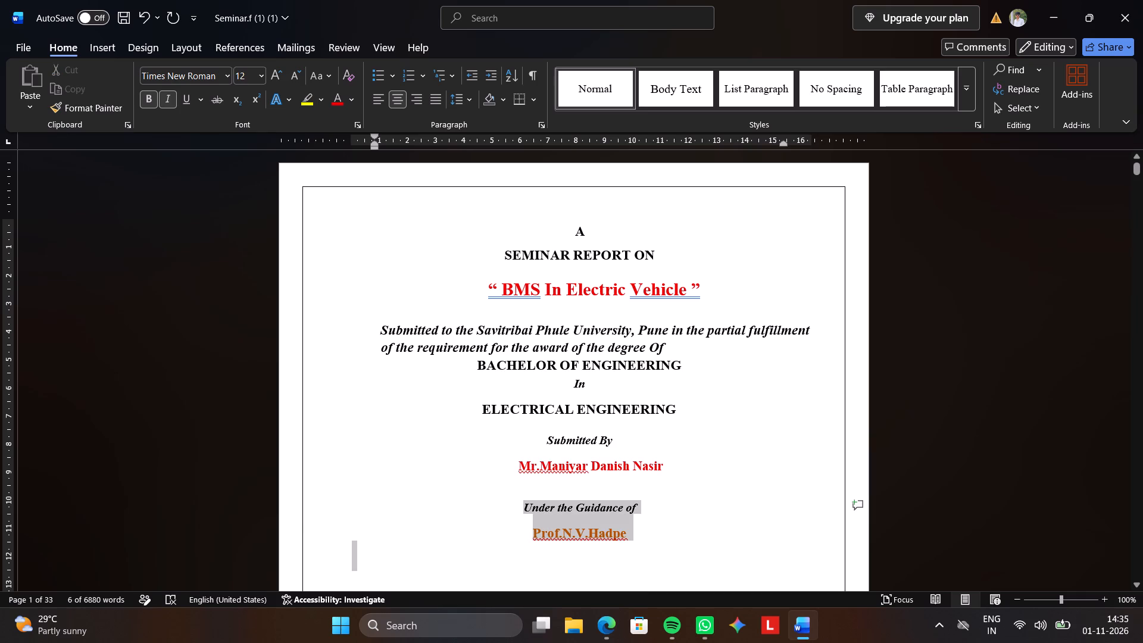
left_click_drag(547, 555, 570, 533)
triple_click(570, 533)
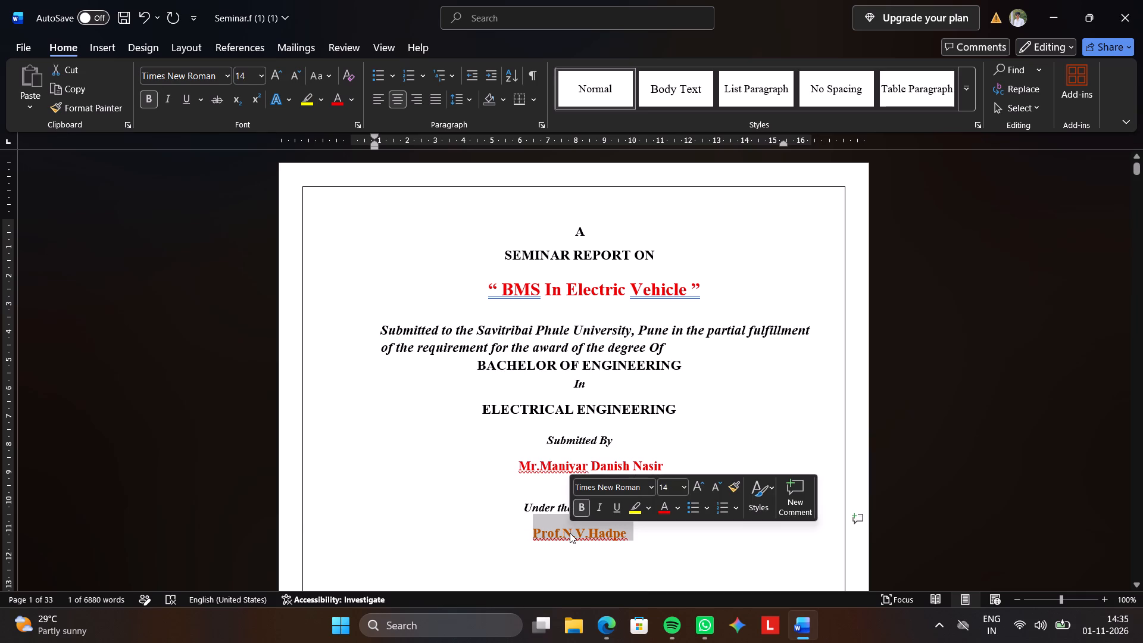
key("BackSpace")
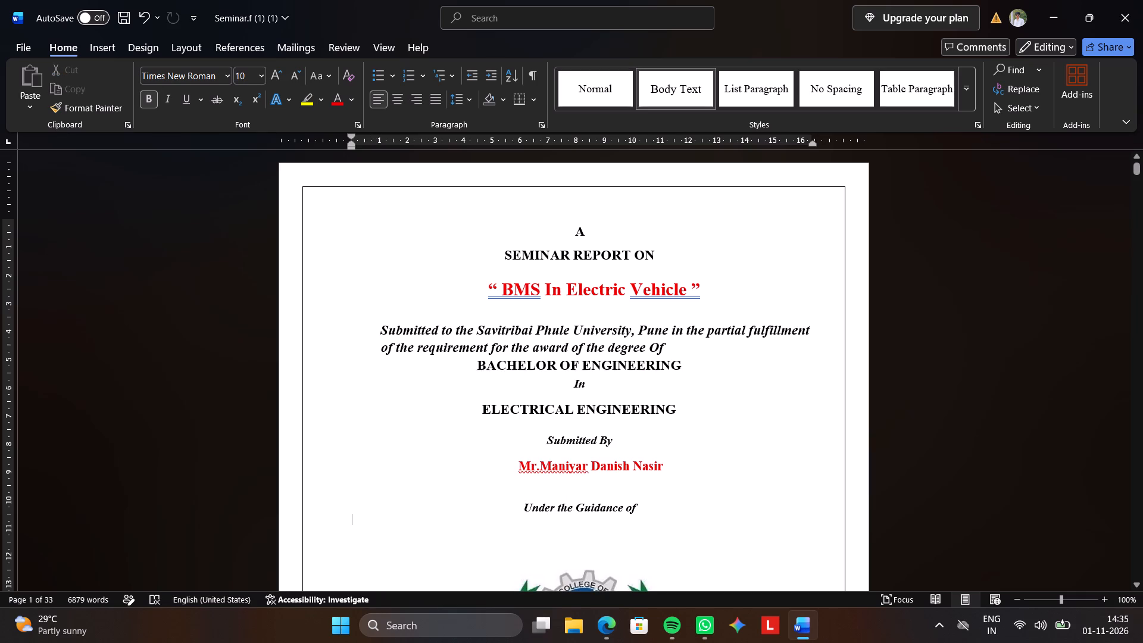
key("shift+d")
key("BackSpace")
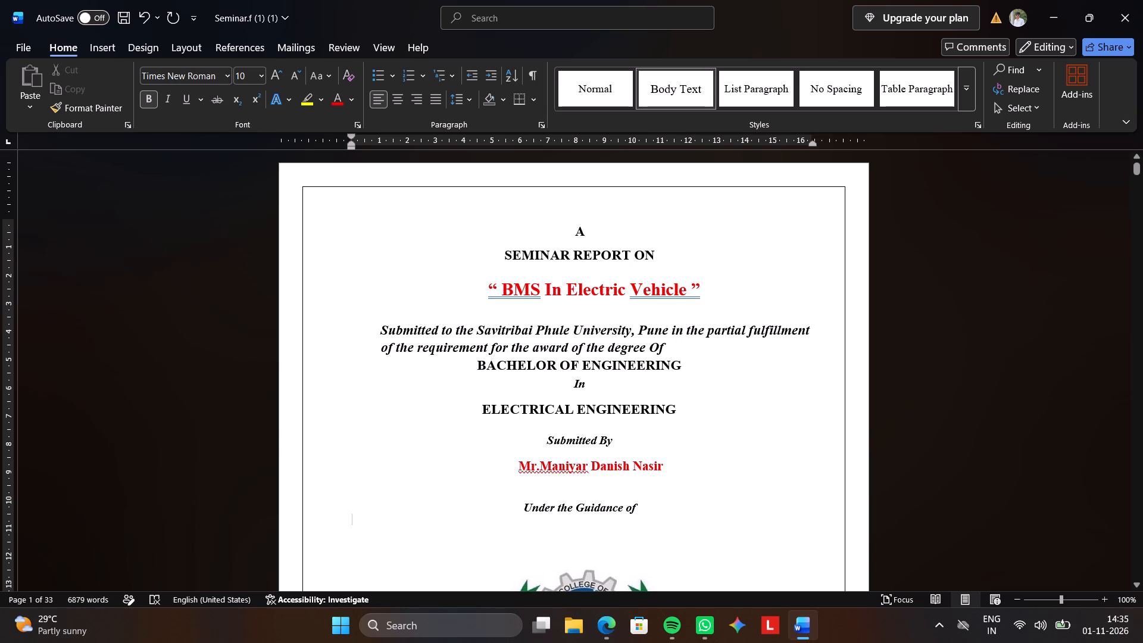
Enter the new guide's name, with the prefix "Dr.", on the blank line beneath "Under the Guidance of".
double_click(574, 529)
double_click(537, 526)
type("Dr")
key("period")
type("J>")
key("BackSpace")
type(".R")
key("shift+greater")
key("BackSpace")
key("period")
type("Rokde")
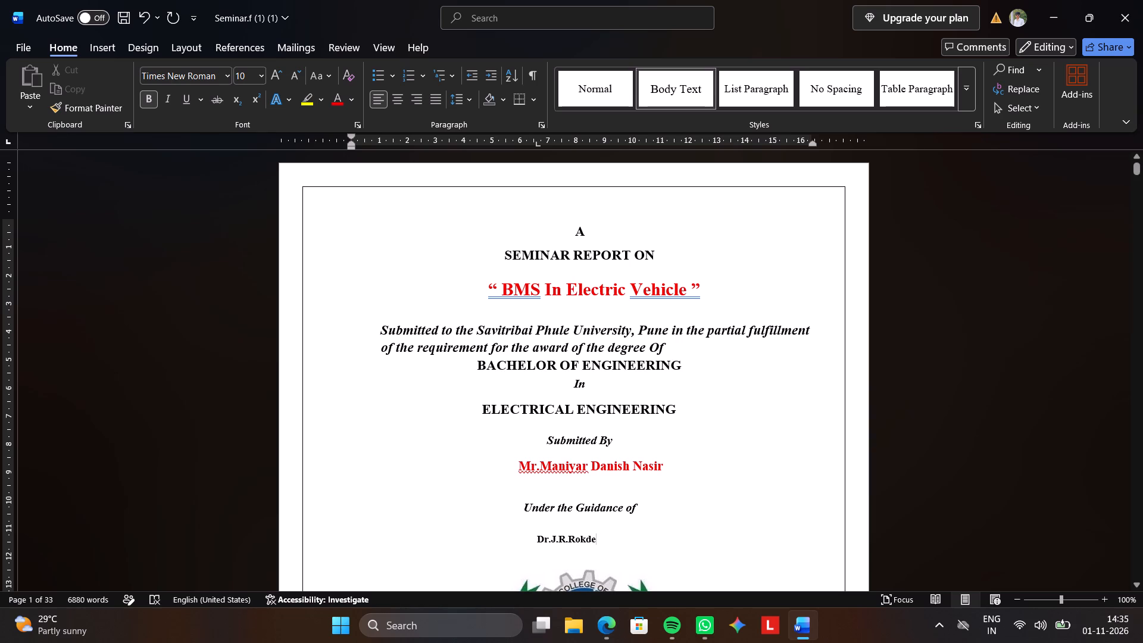
Set the font size of the new guide's name to 14.
triple_click(564, 537)
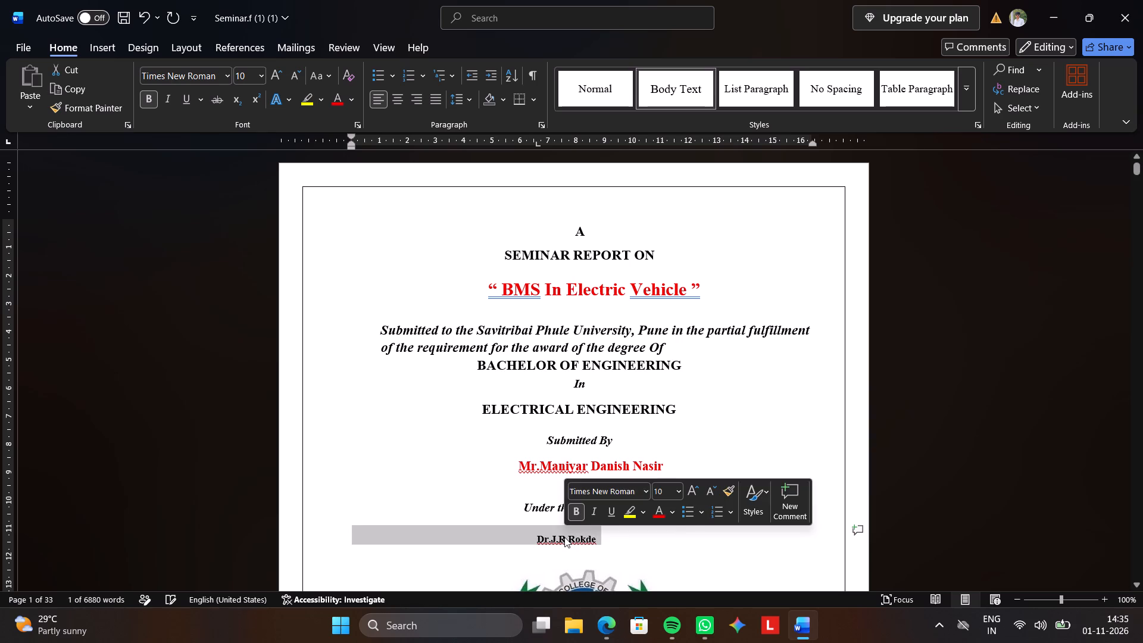
left_click(677, 491)
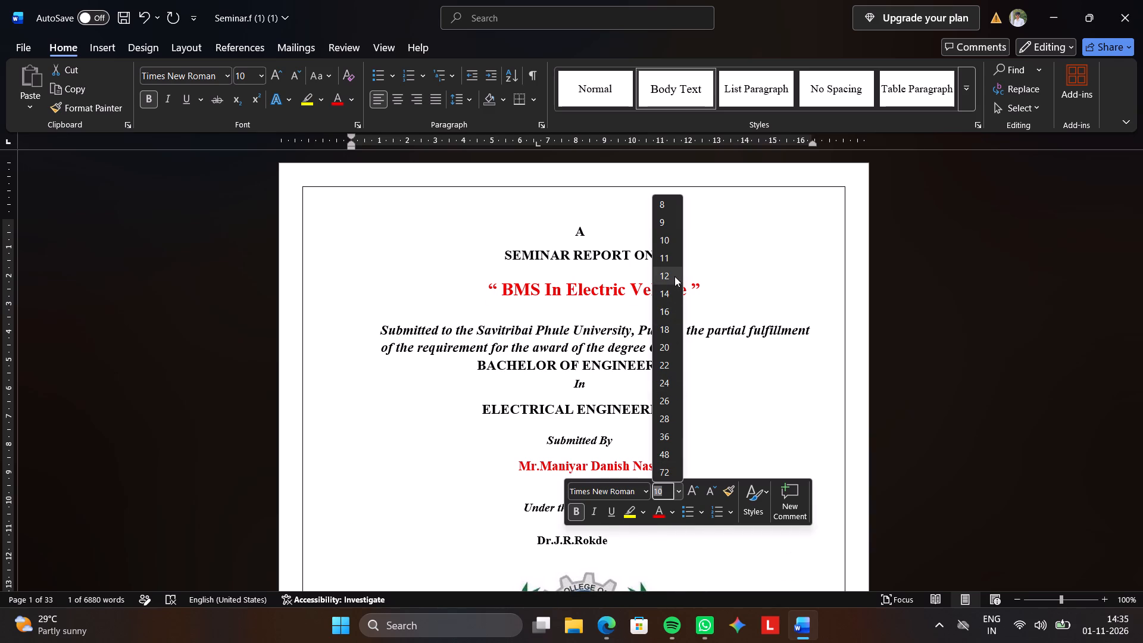
left_click(674, 294)
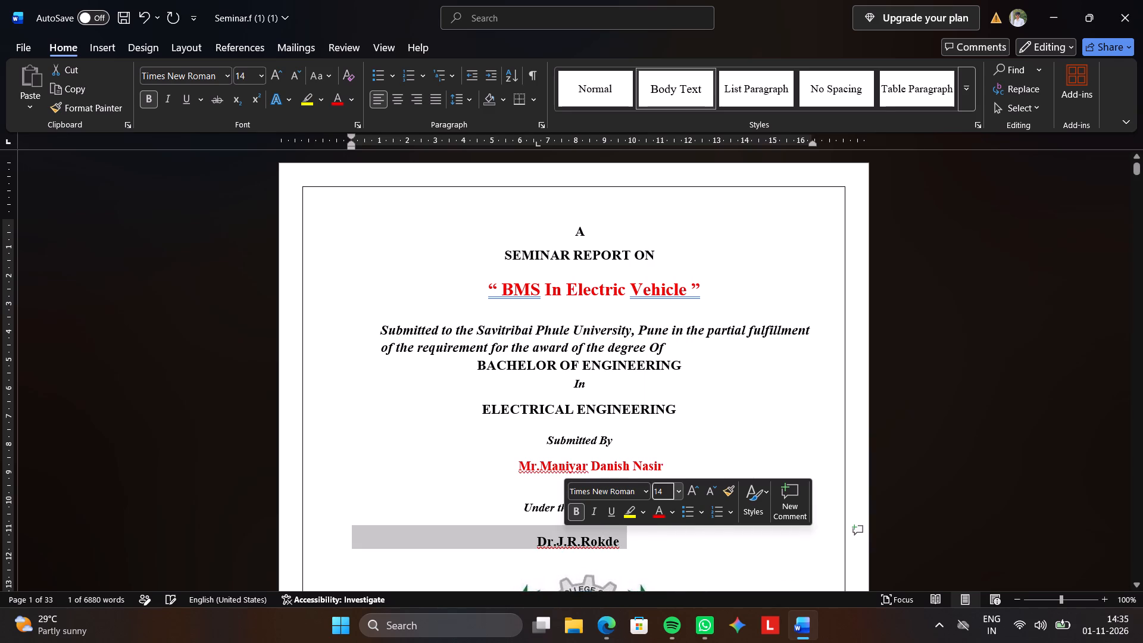
left_click(652, 557)
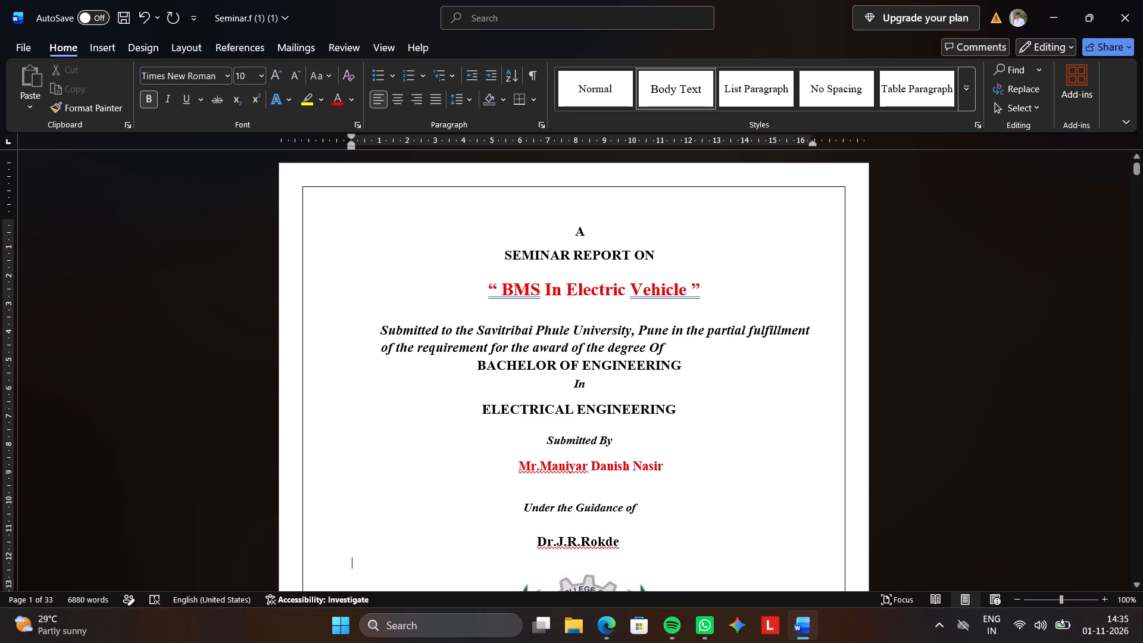
Set the font colour of the new guide's name on the cover page to red.
triple_click(553, 542)
left_click(553, 542)
left_click(553, 542)
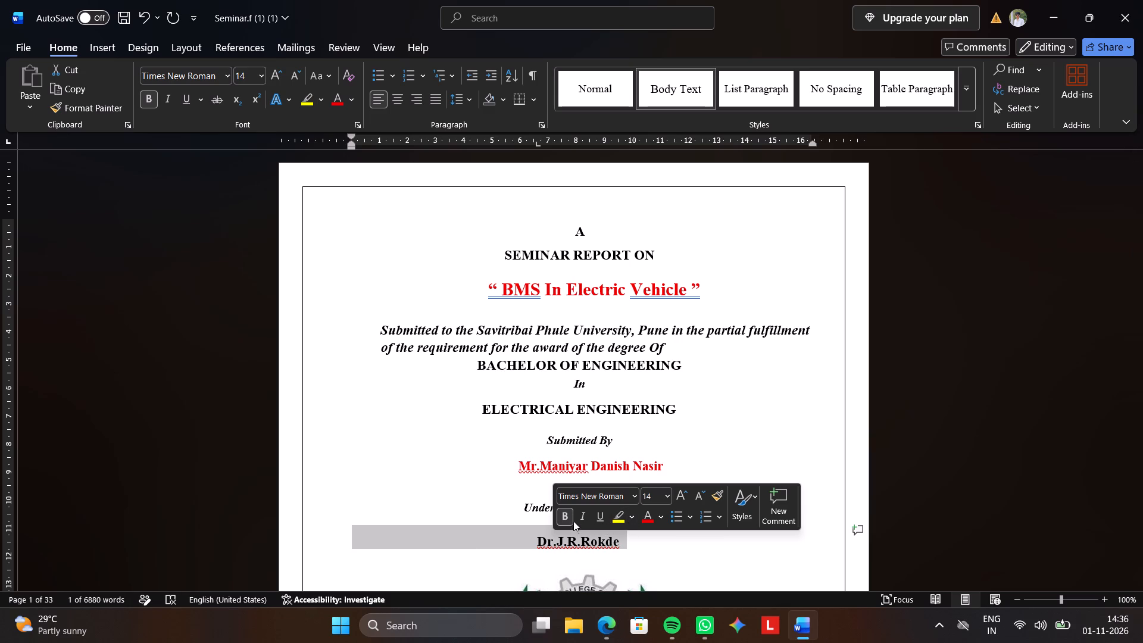
left_click(647, 517)
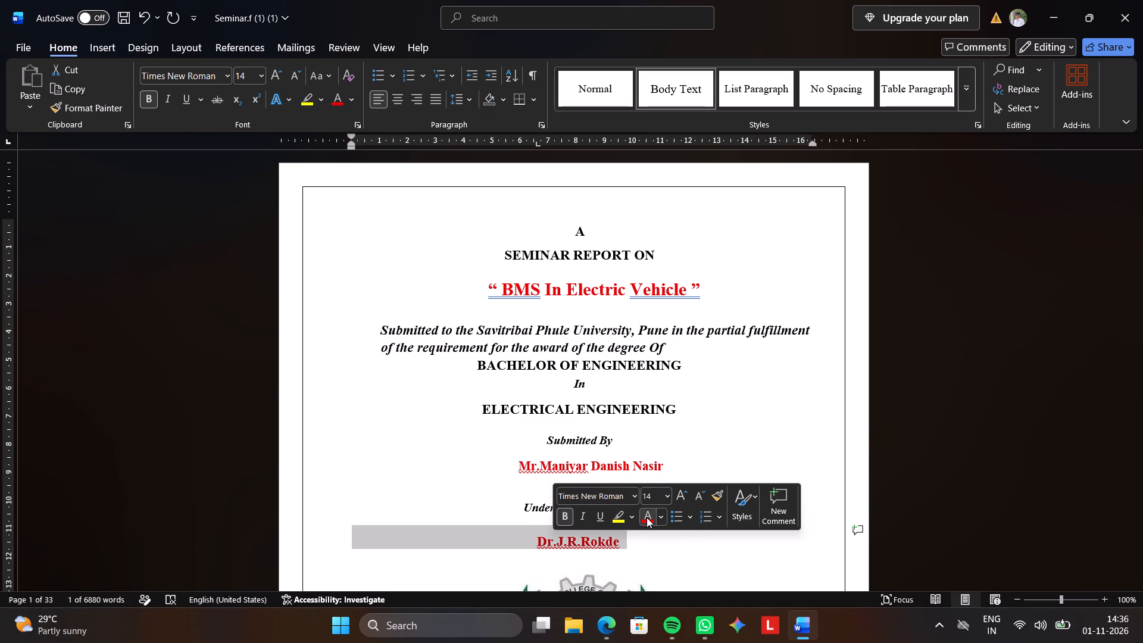
left_click(647, 517)
left_click(647, 563)
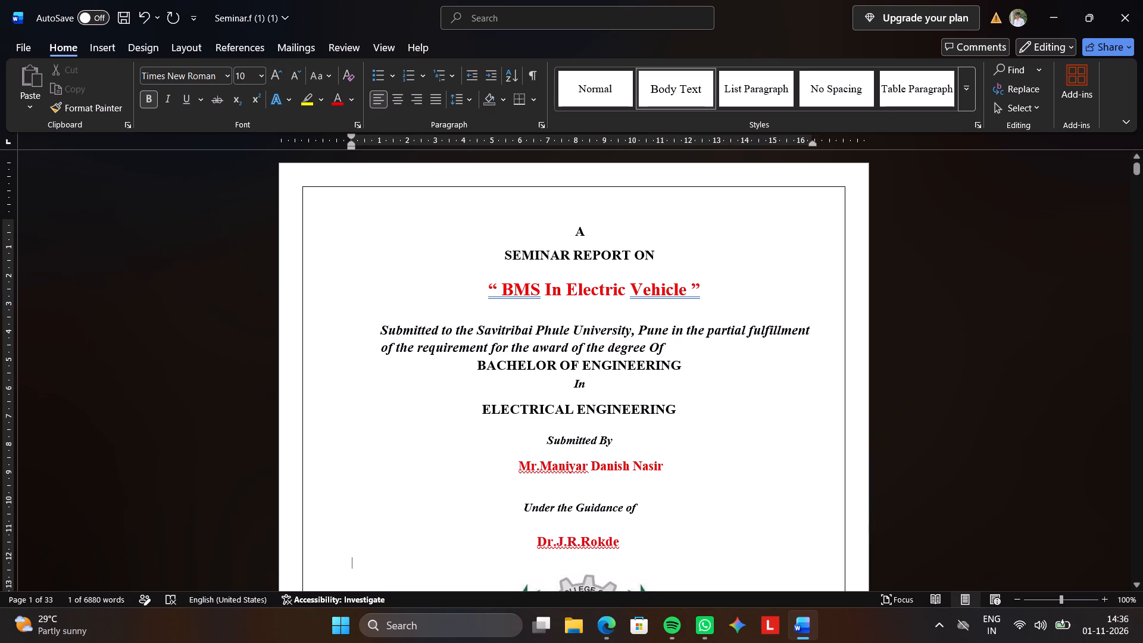
Look over the rest of the cover page and the certificate page for details of the old seminar.
scroll(645, 563, "down", 3)
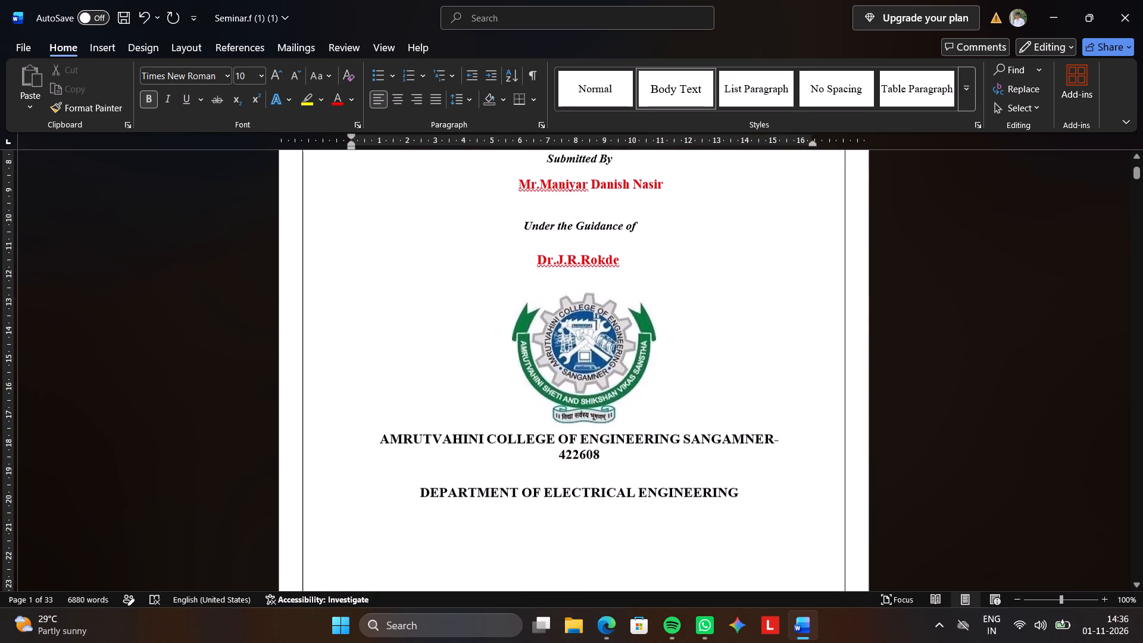
scroll(645, 563, "down", 4)
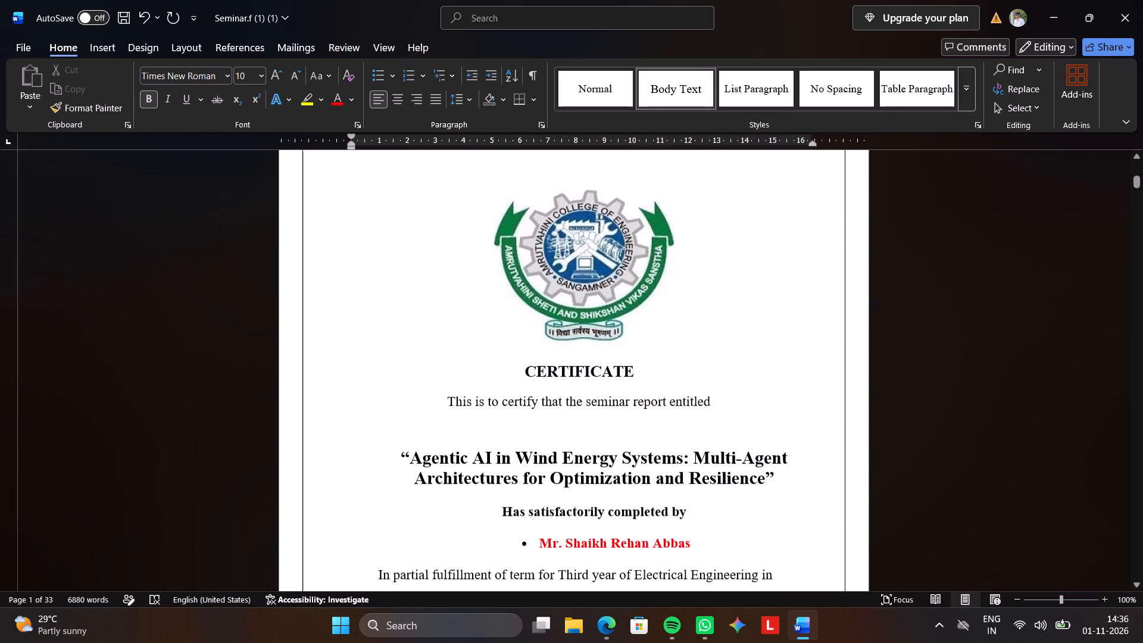
scroll(645, 563, "down", 1)
scroll(644, 642, "up", 3)
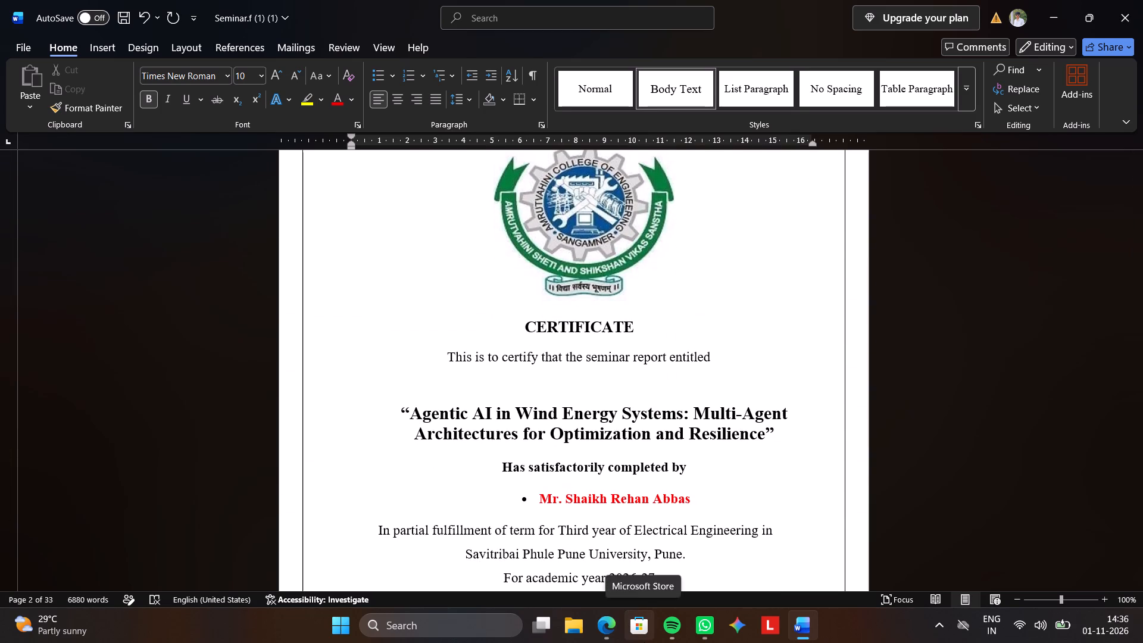
left_click(708, 220)
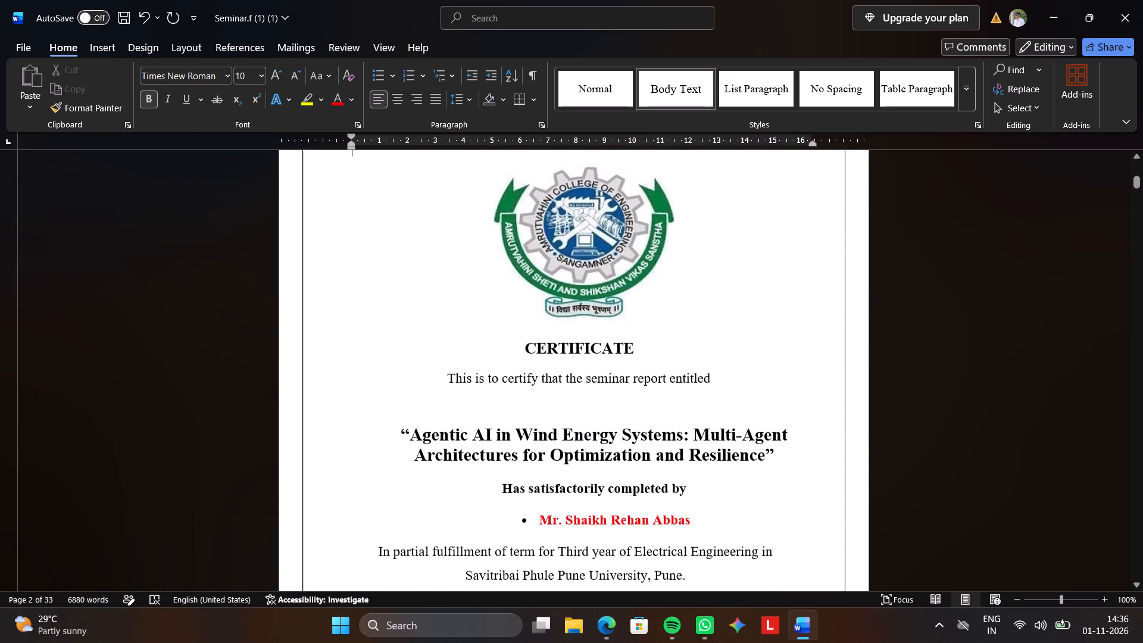
scroll(708, 220, "up", 3)
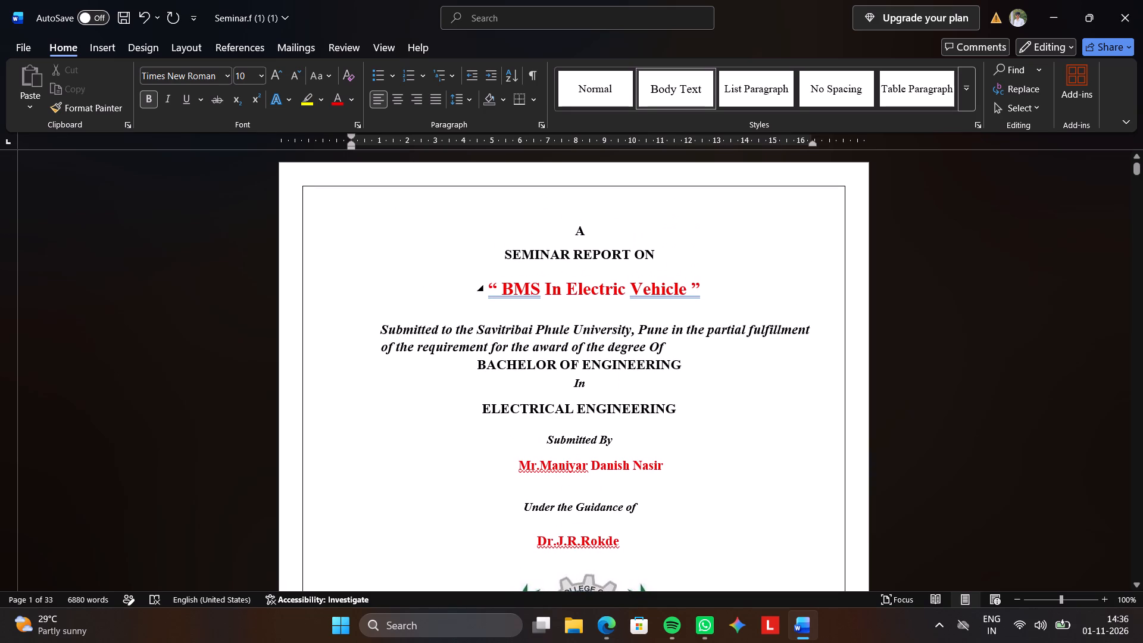
Copy the whole red seminar title line "BMS In Electric Vehicle" from the cover page.
triple_click(543, 289)
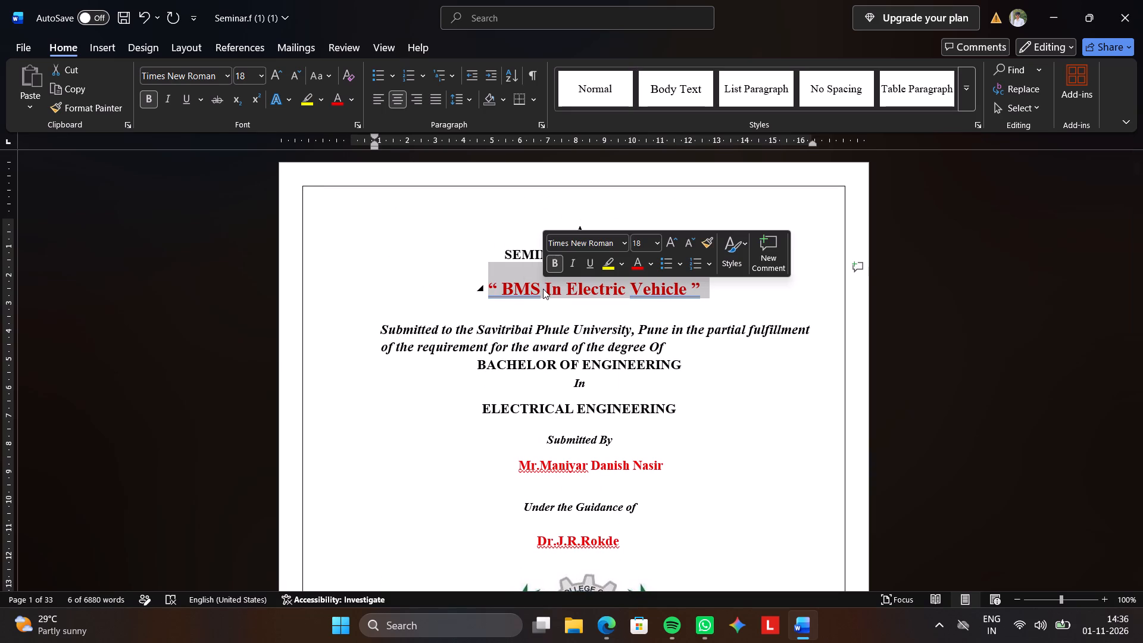
scroll(543, 289, "down", 7)
scroll(543, 289, "up", 2)
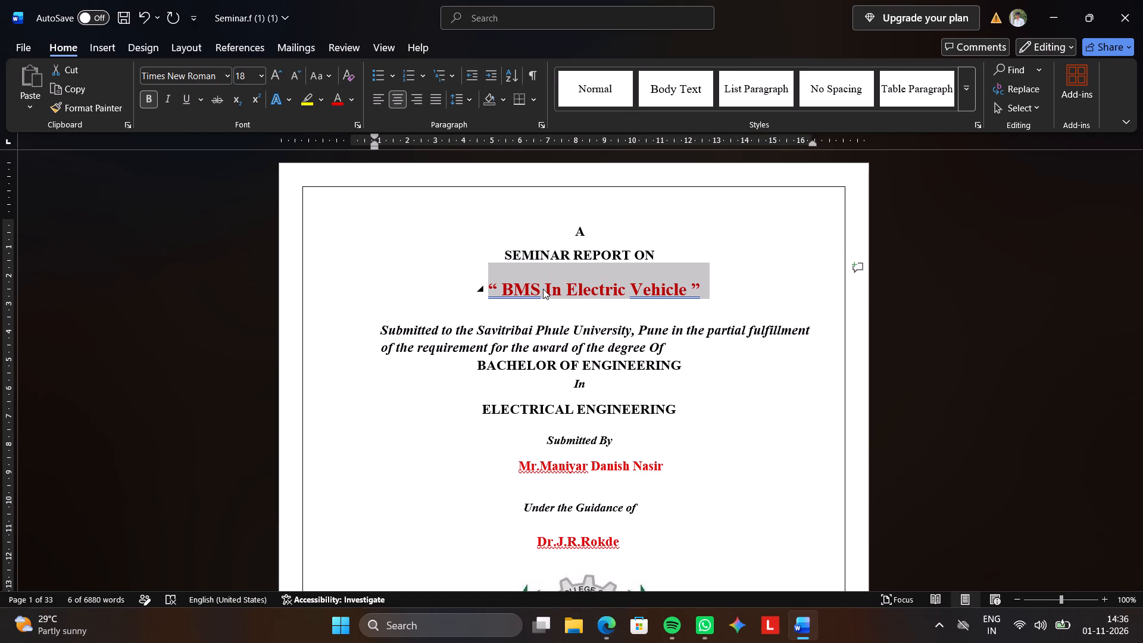
key("ctrl+c")
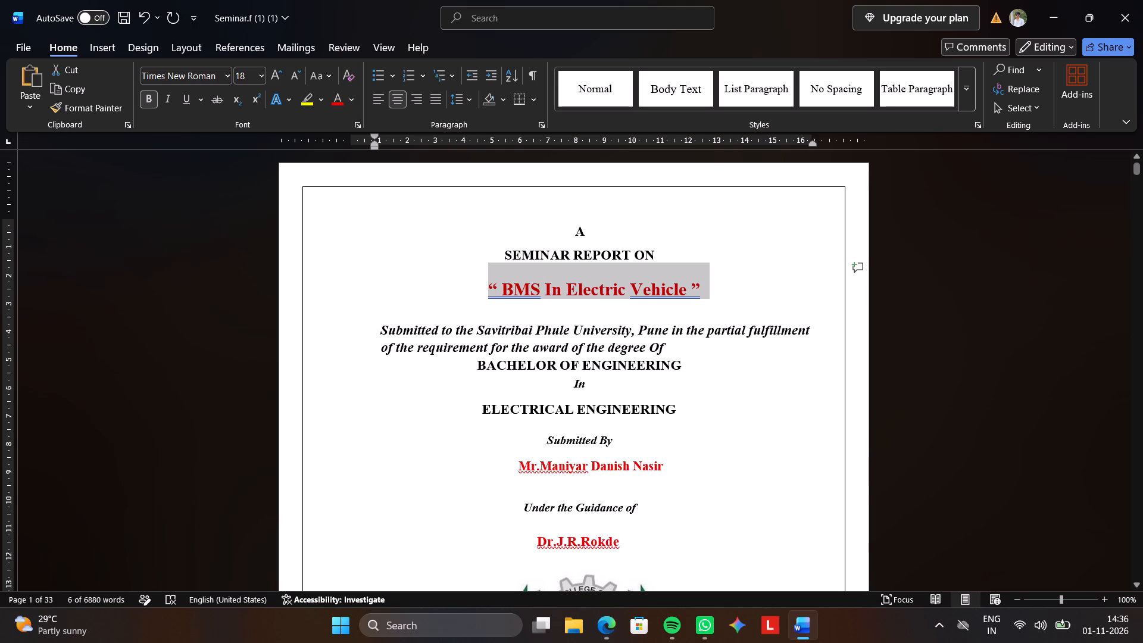
Delete the old two-line title "Agentic AI in Wind Energy Systems: Multi-Agent Architectures for Optimization and Resilience" from the certificate page.
scroll(672, 562, "down", 5)
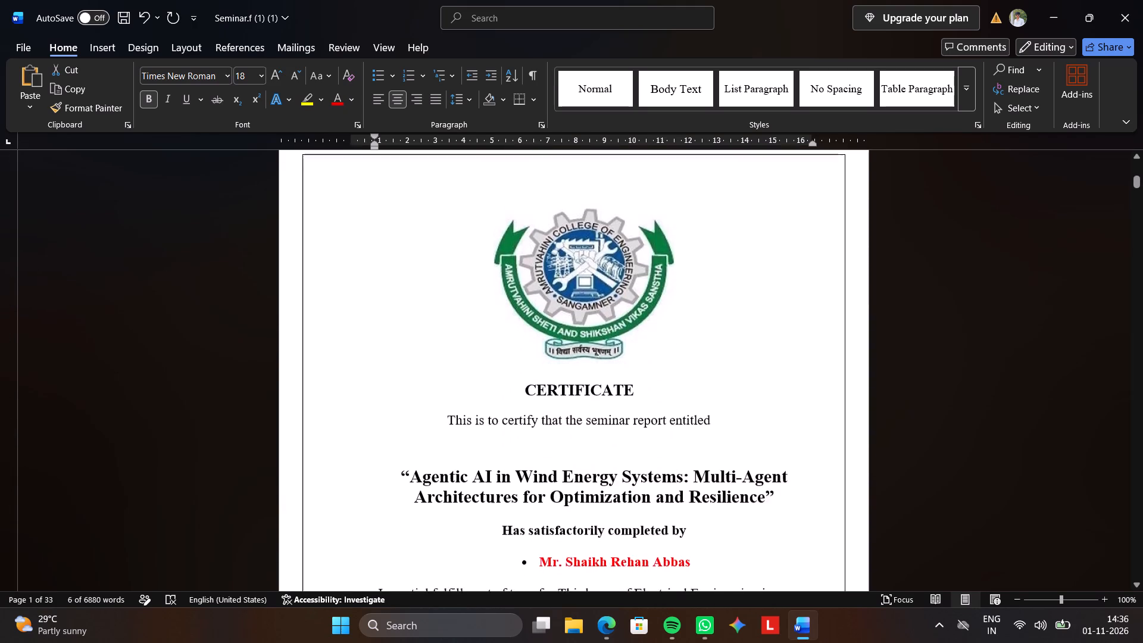
scroll(672, 562, "down", 1)
triple_click(763, 405)
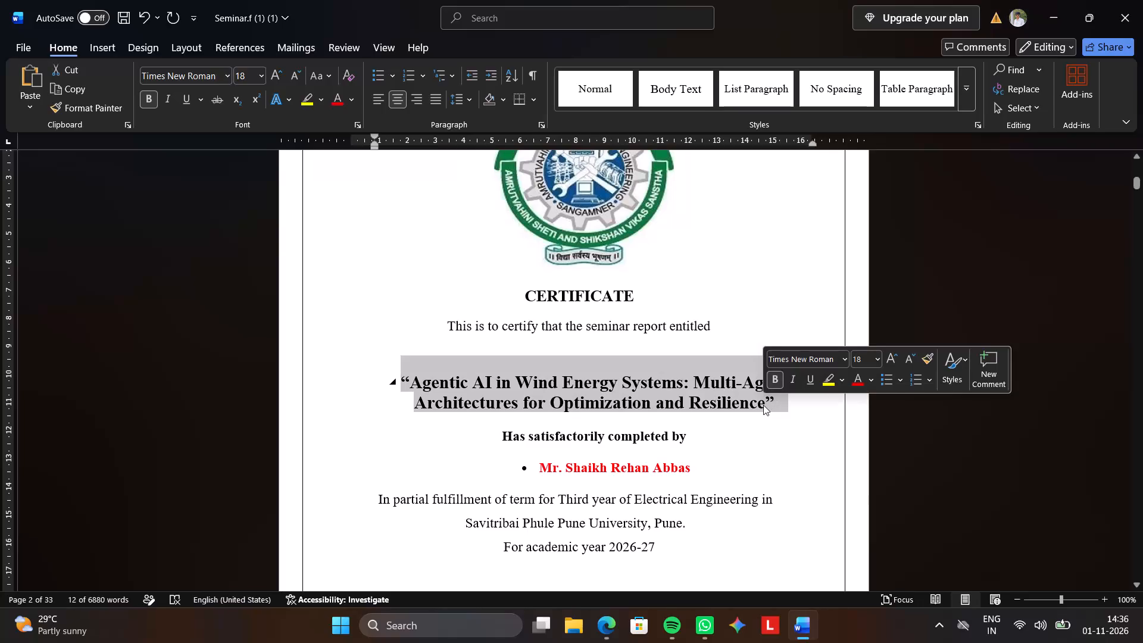
key("BackSpace")
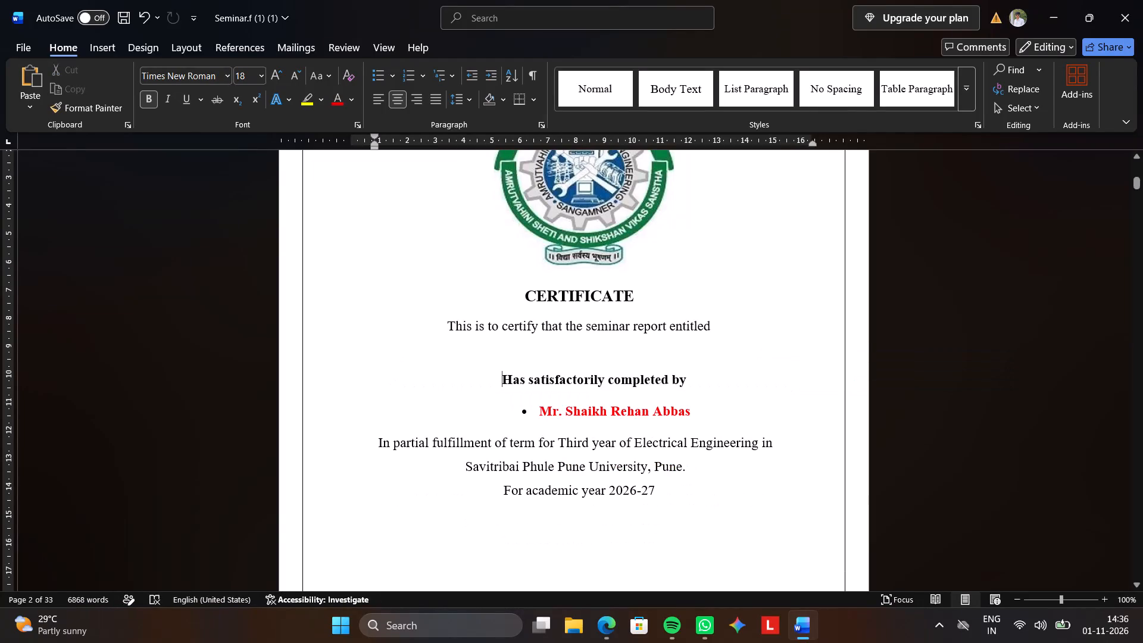
key("Return")
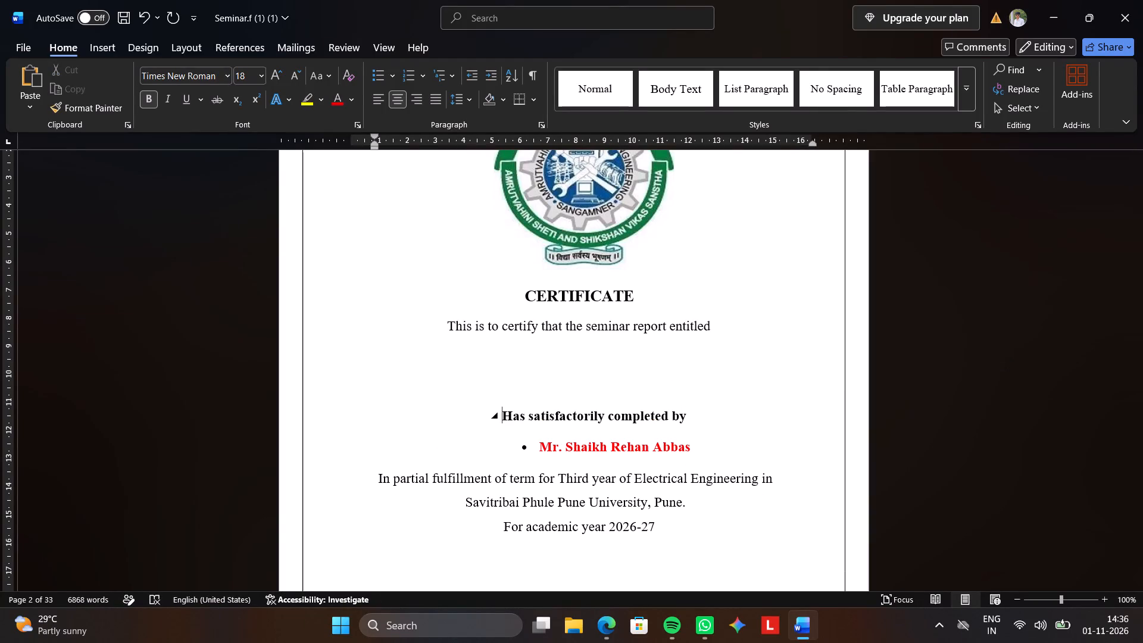
key("BackSpace")
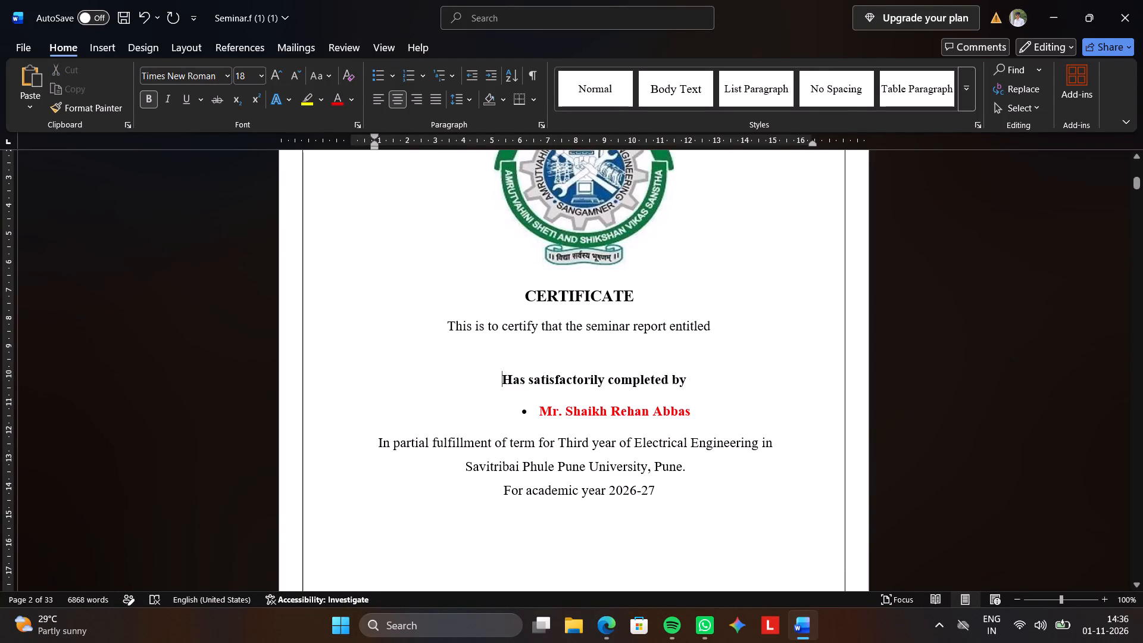
Paste the copied title "BMS In Electric Vehicle" on the certificate page, directly before "Has satisfactorily completed by".
left_click(645, 357)
left_click(467, 359)
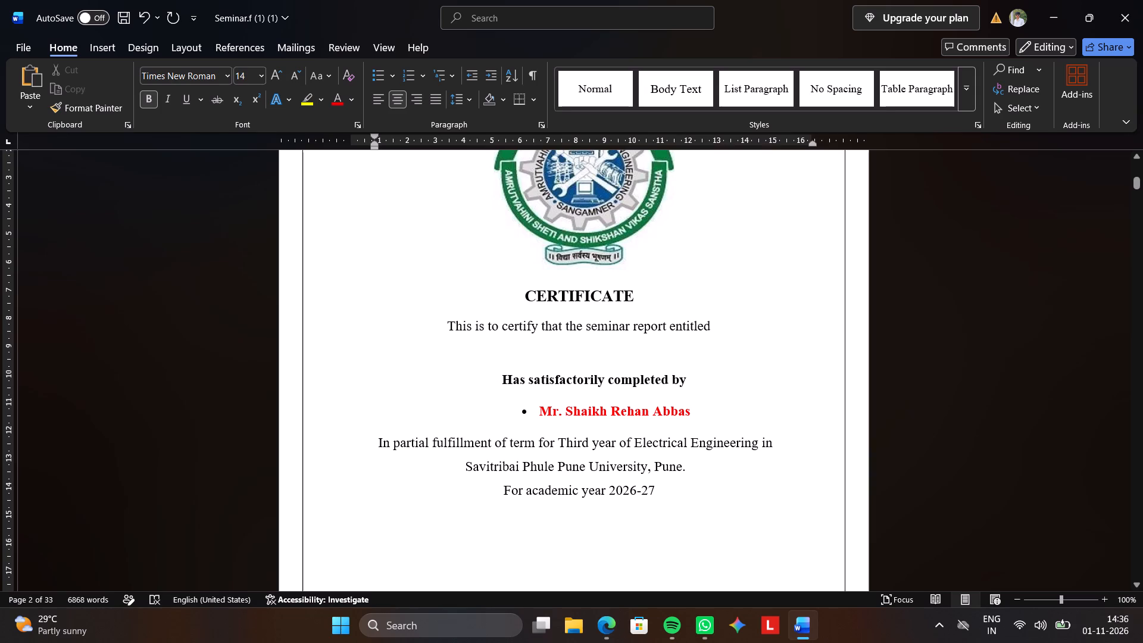
left_click(467, 359)
left_click_drag(467, 359, 472, 366)
double_click(472, 366)
key("ctrl+v")
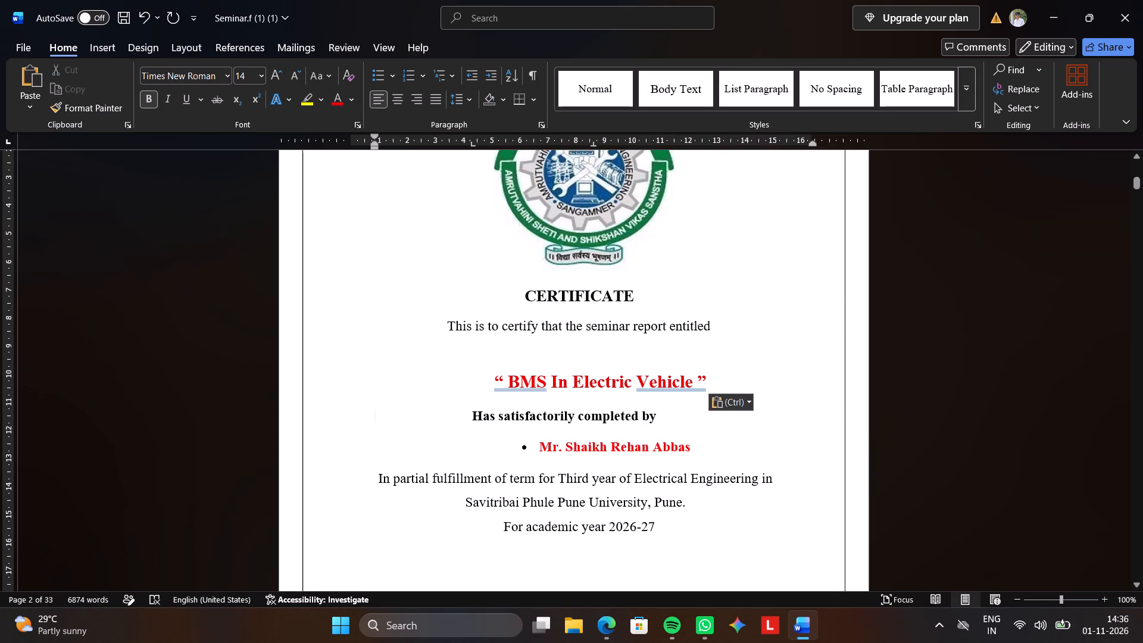
Replace the line "Has satisfactorily completed by" on the certificate page with one empty line directly below the title "BMS In Electric Vehicle".
left_click(469, 416)
double_click(509, 414)
double_click(509, 414)
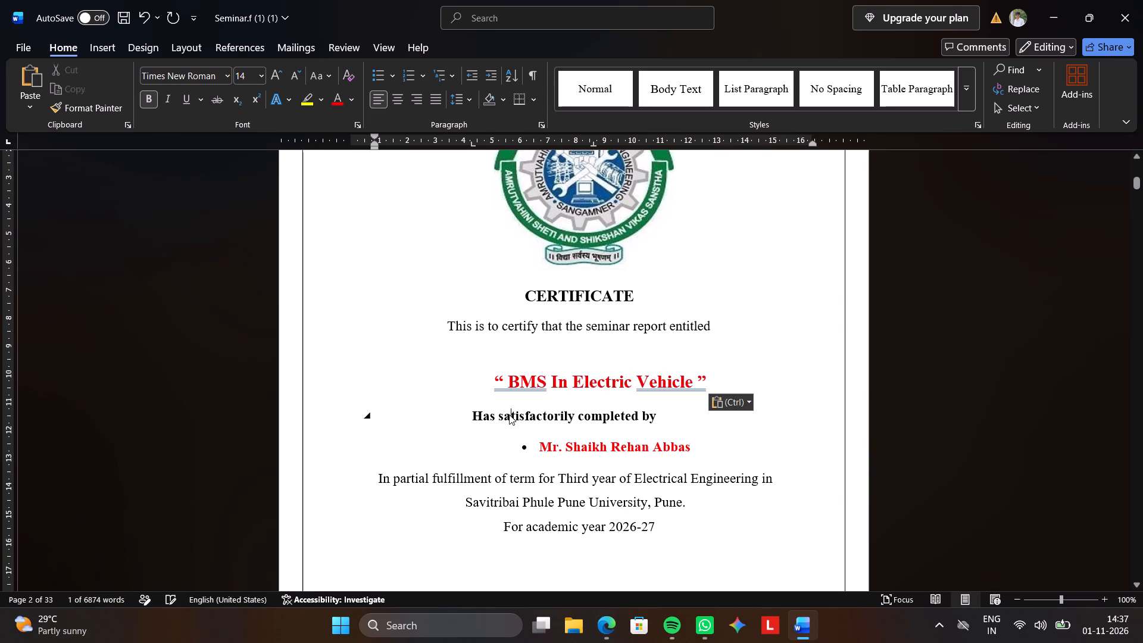
double_click(509, 414)
double_click(509, 414)
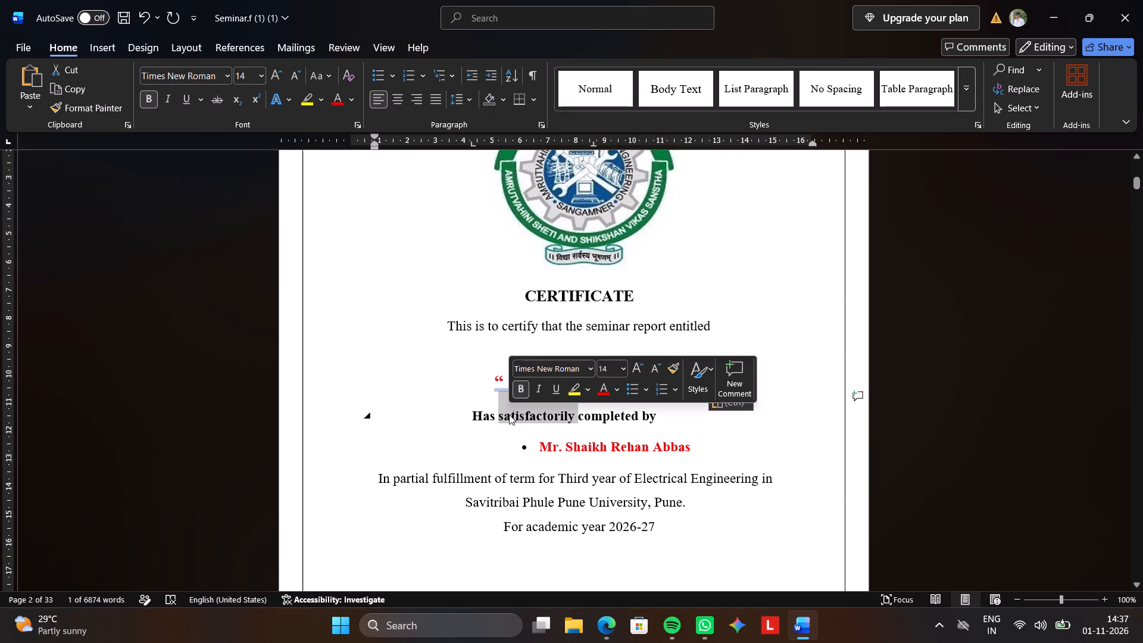
double_click(509, 414)
triple_click(509, 414)
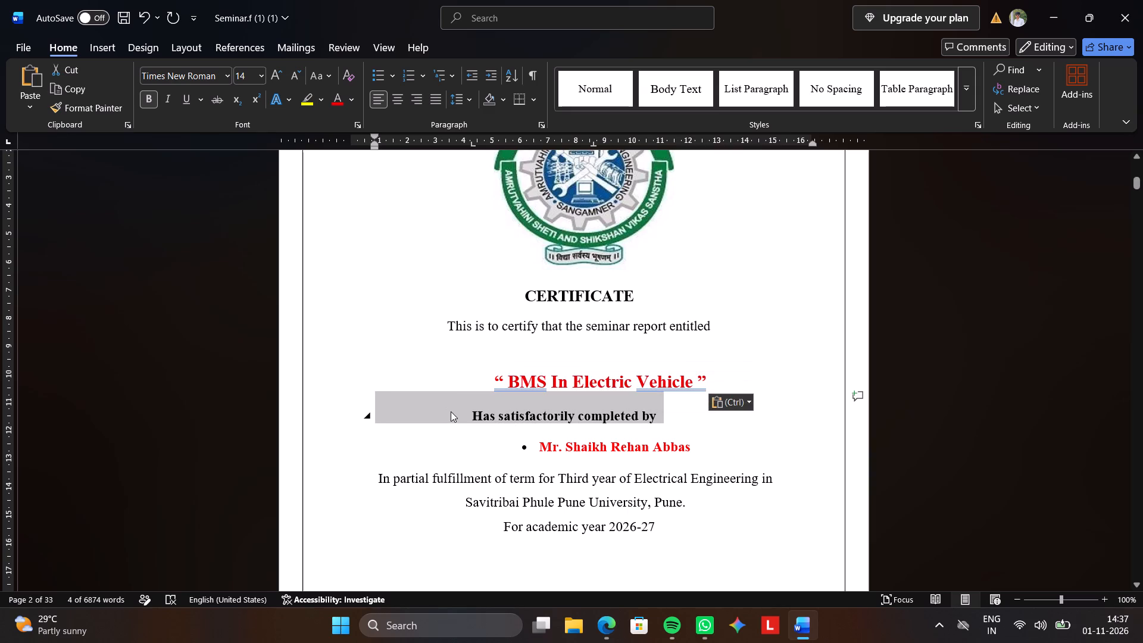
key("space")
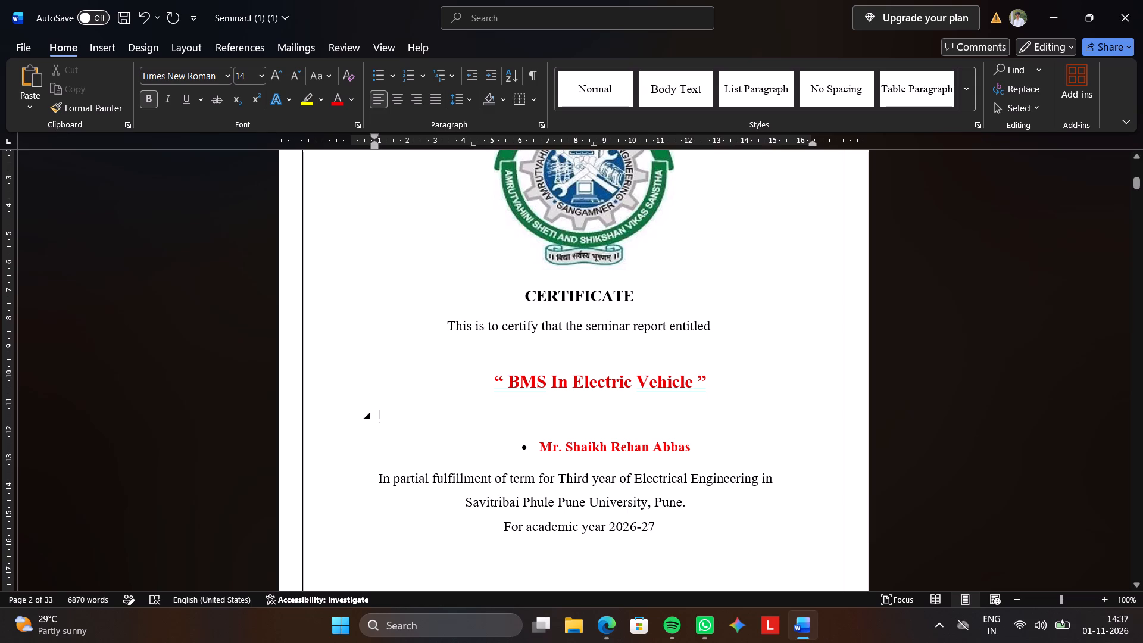
key("BackSpace")
key("BackSpace")
key("BackSpace")
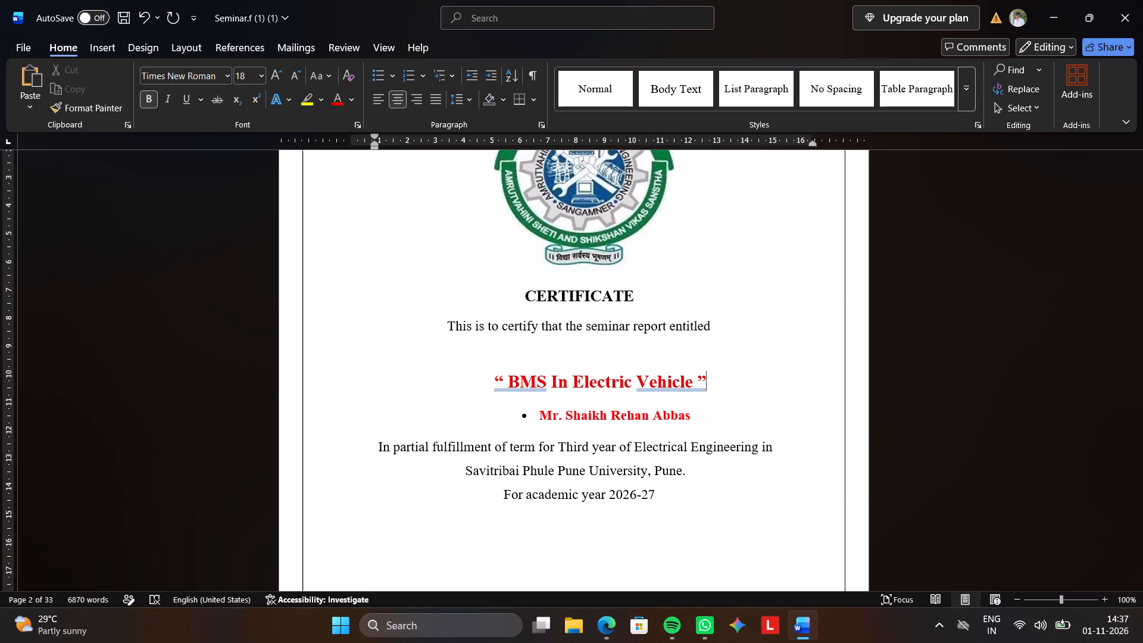
key("Return")
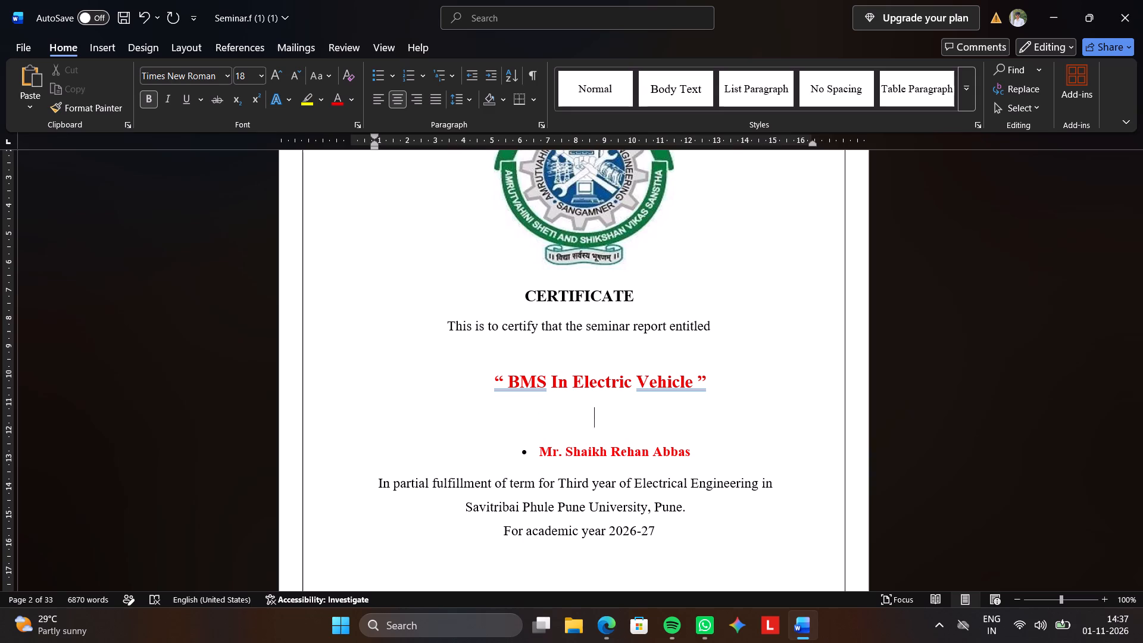
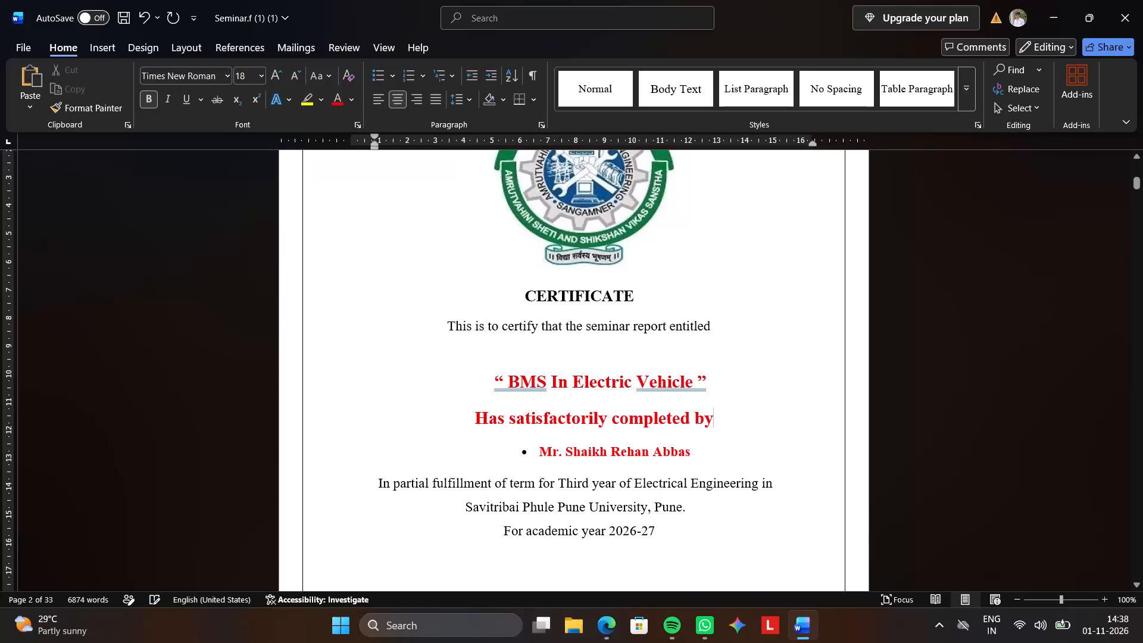
Change the font colour of the red line "Has satisfactorily completed by" below the seminar title on the certificate page.
triple_click(571, 417)
left_click(571, 417)
triple_click(571, 417)
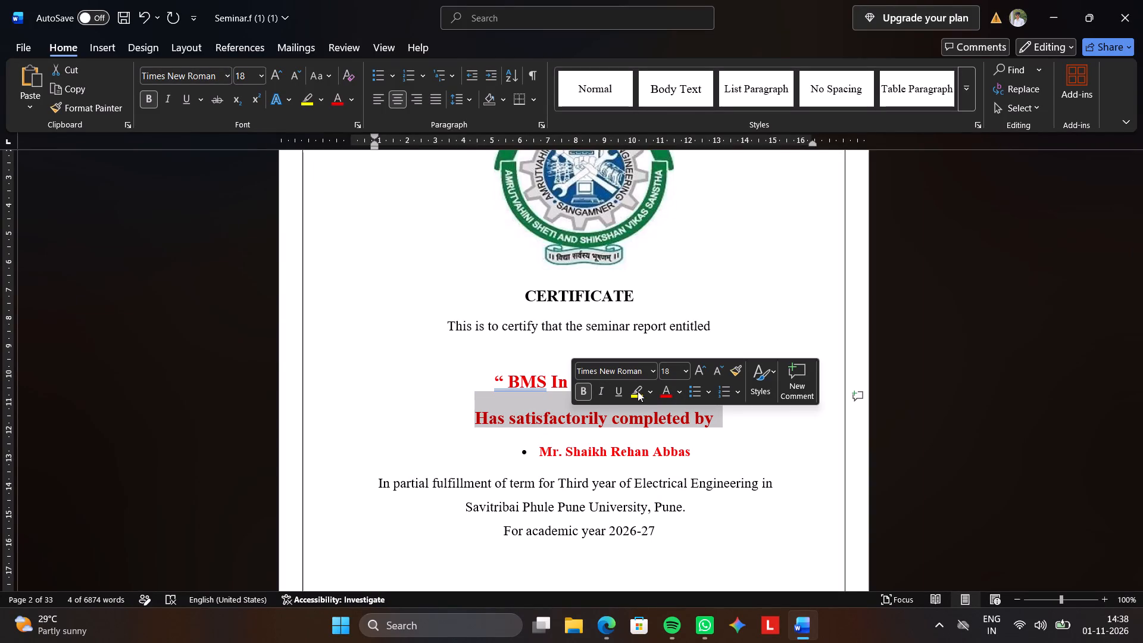
left_click(674, 387)
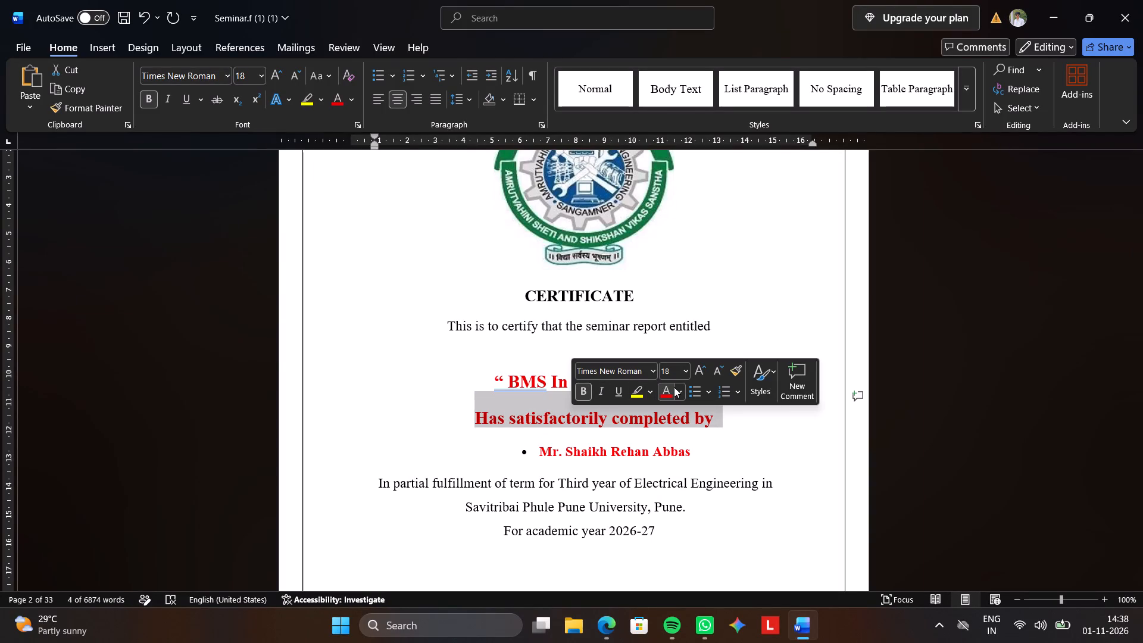
left_click(680, 388)
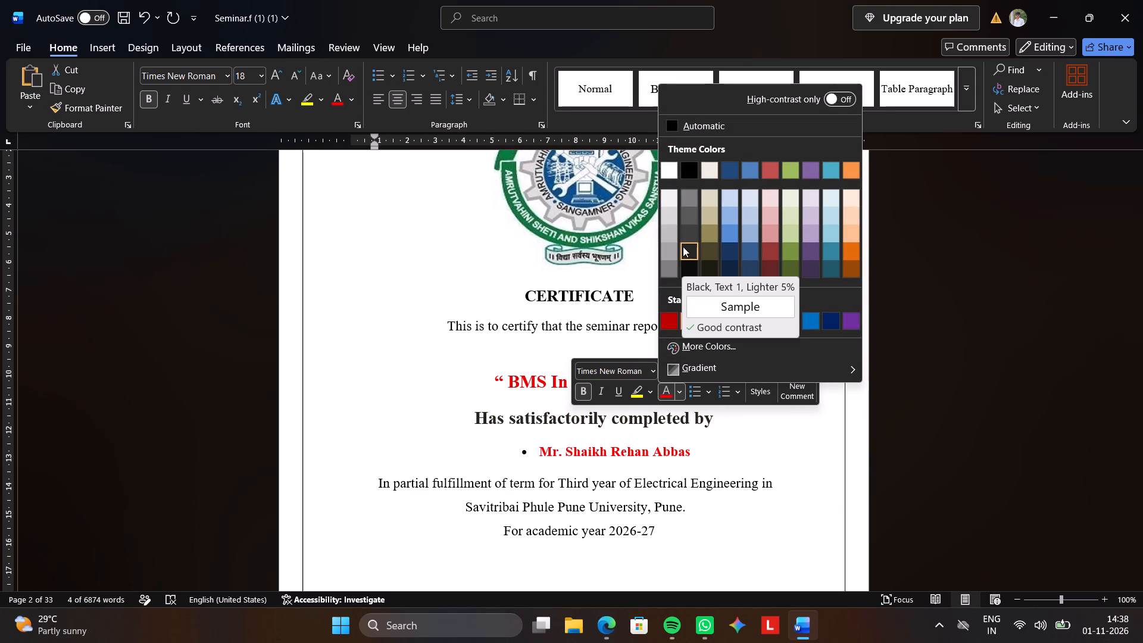
Recolour the line "Has satisfactorily completed by" on the certificate page to Black, Text 1, Lighter 5% and remove its bold.
left_click(689, 258)
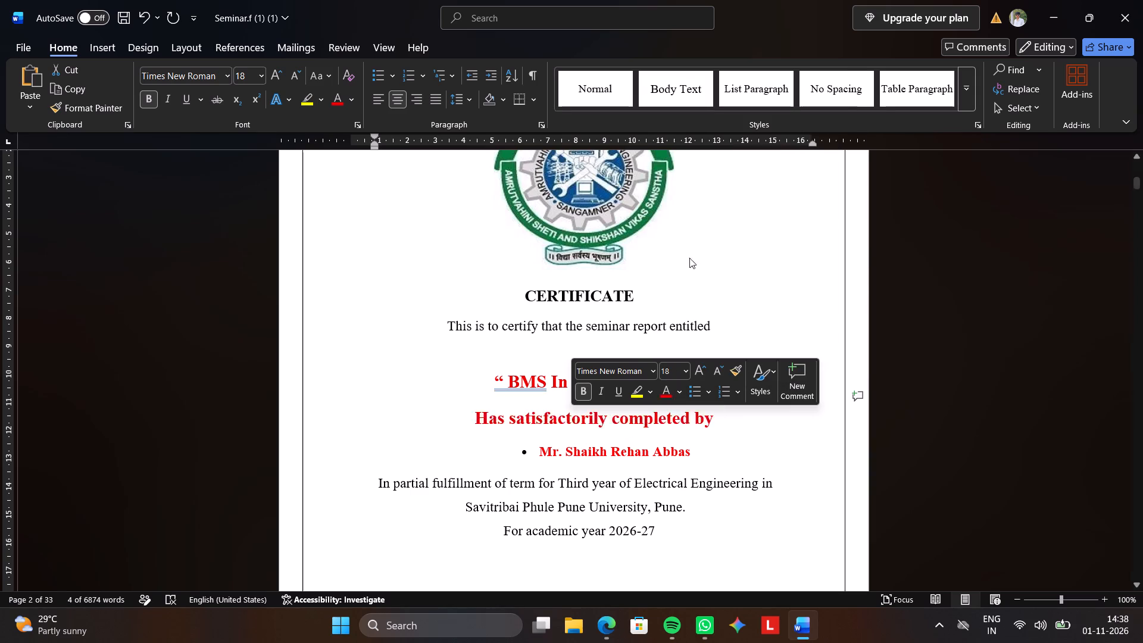
left_click_drag(548, 407, 552, 419)
triple_click(552, 419)
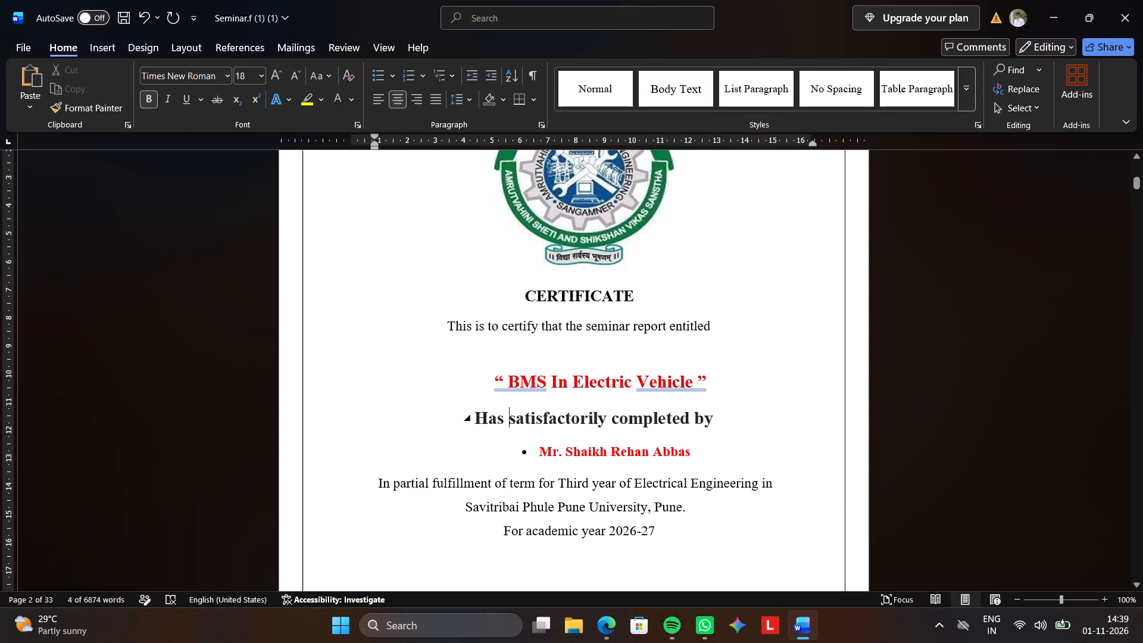
left_click(552, 419)
triple_click(552, 419)
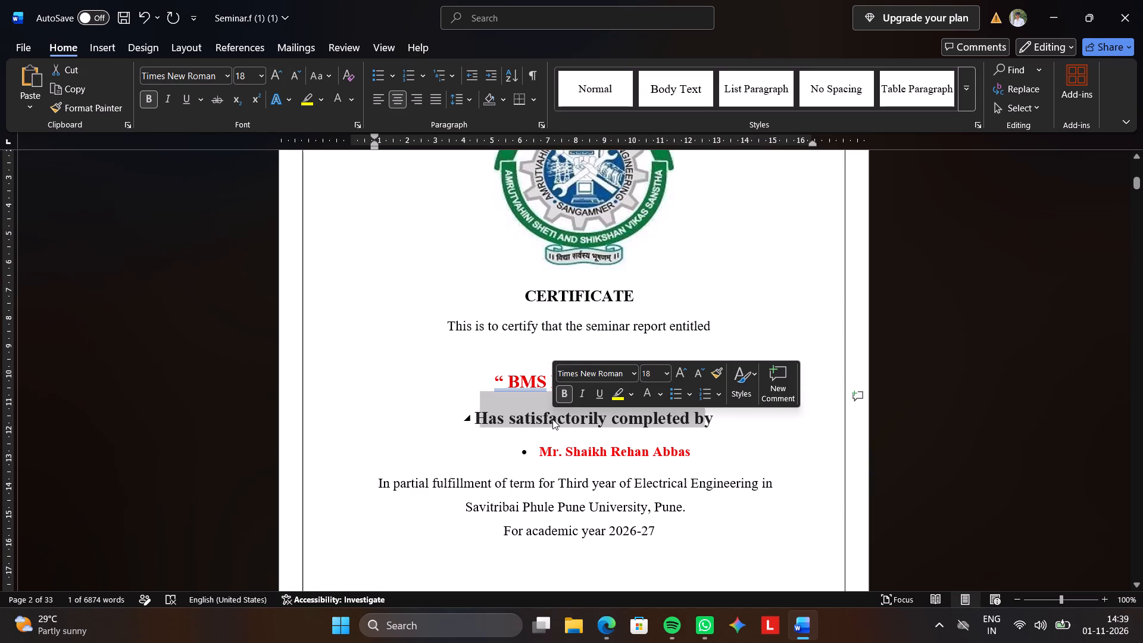
left_click(564, 396)
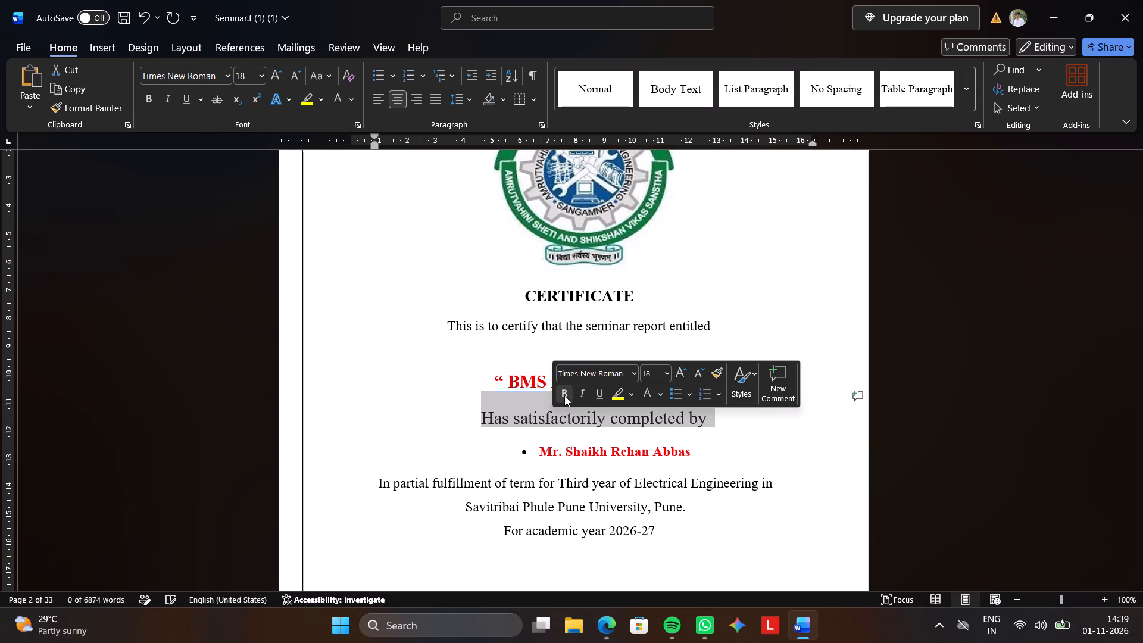
left_click(655, 394)
left_click(663, 369)
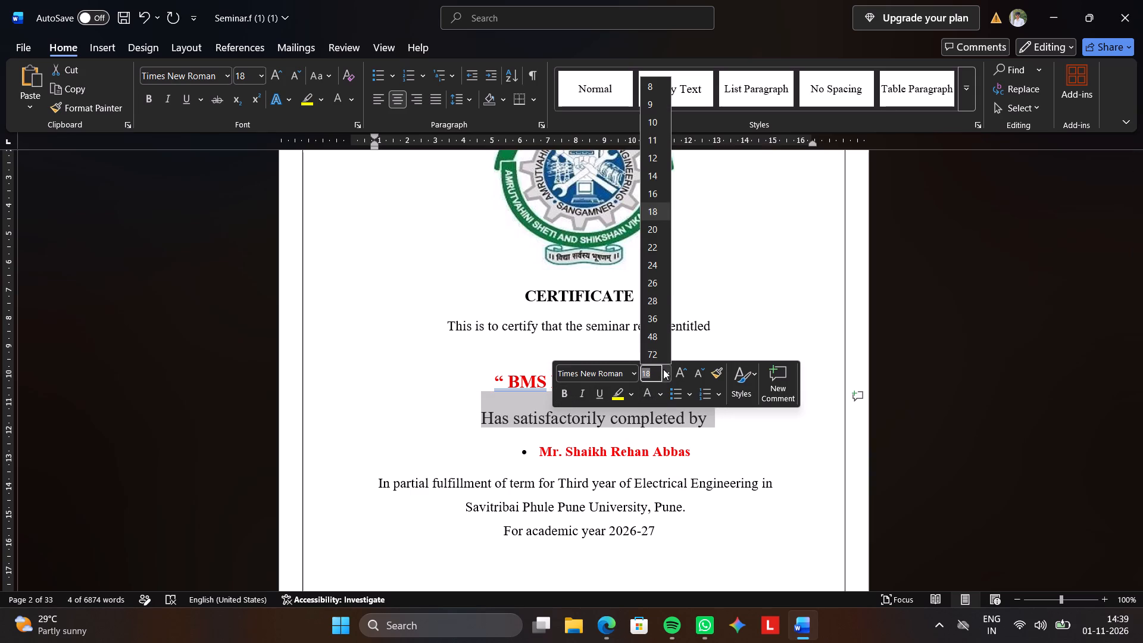
Set the font size of the line "Has satisfactorily completed by" on the certificate page to 14.
left_click(660, 175)
left_click(760, 219)
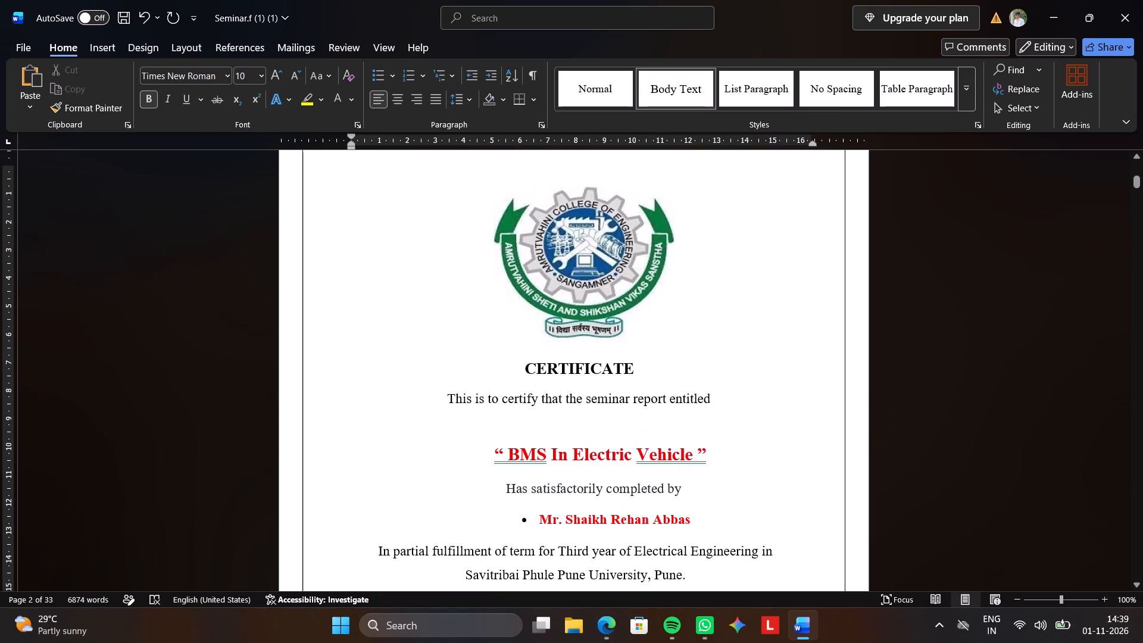
Replace the old student's name after "Mr." in the certificate page's red bulleted line with the new student's full name.
left_click(689, 516)
key("BackSpace")
key("BackSpace")
key("BackSpace")
key("BackSpace")
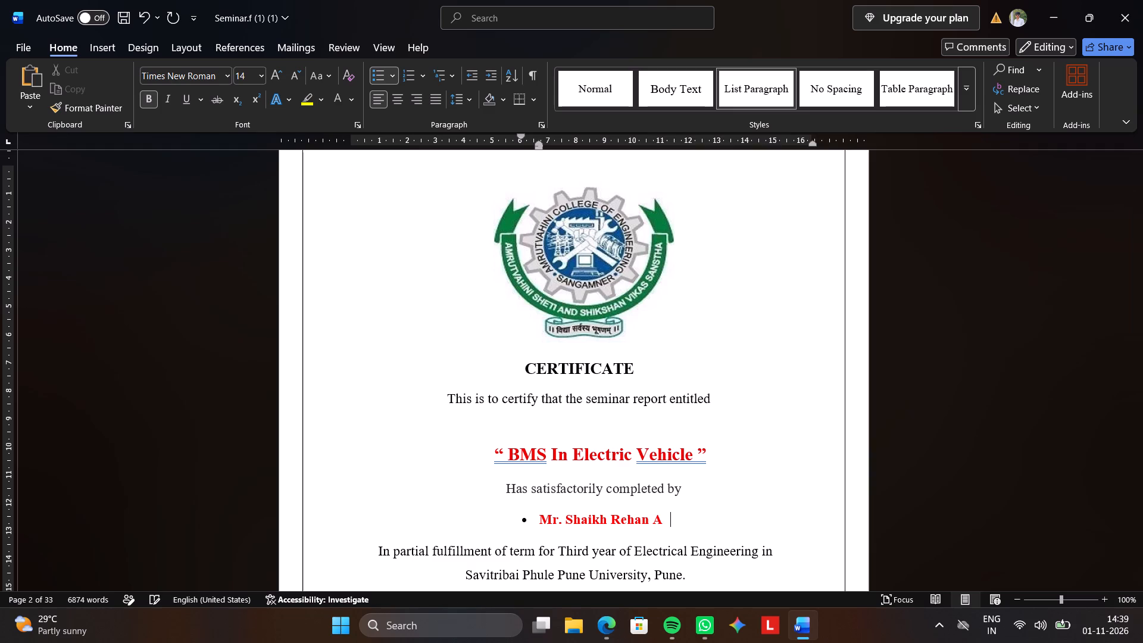
key("BackSpace")
key("BackSpace")
key("BackSpace")
key("BackSpace")
key("BackSpace")
key("BackSpace")
key("BackSpace")
key("BackSpace")
key("BackSpace")
key("BackSpace")
key("BackSpace")
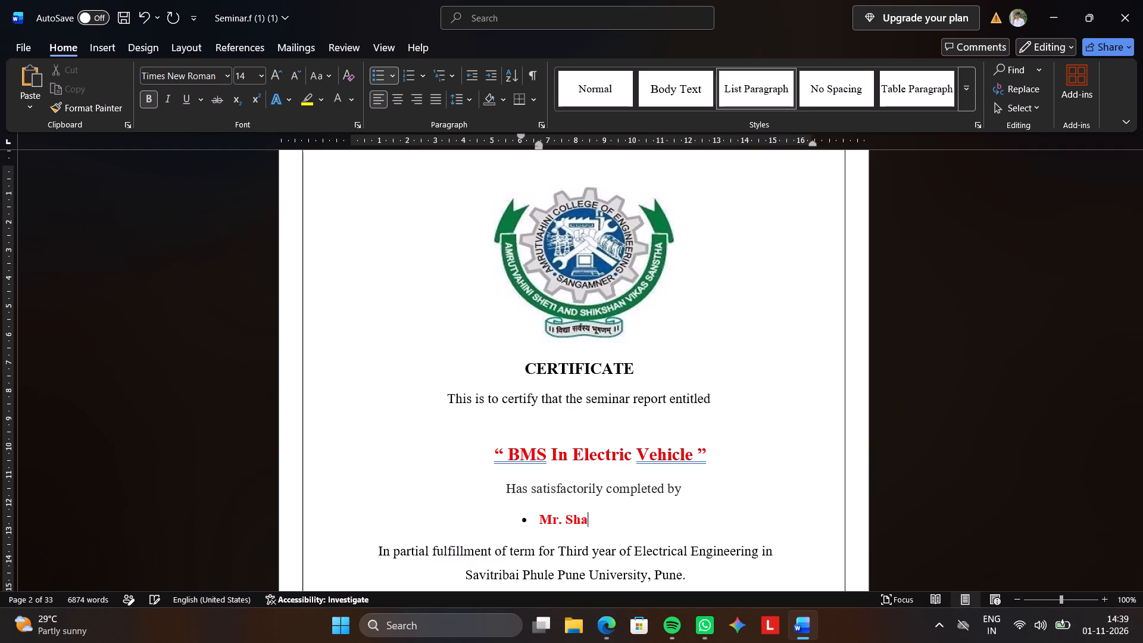
key("BackSpace")
key("BackSpace")
key("BackSpace")
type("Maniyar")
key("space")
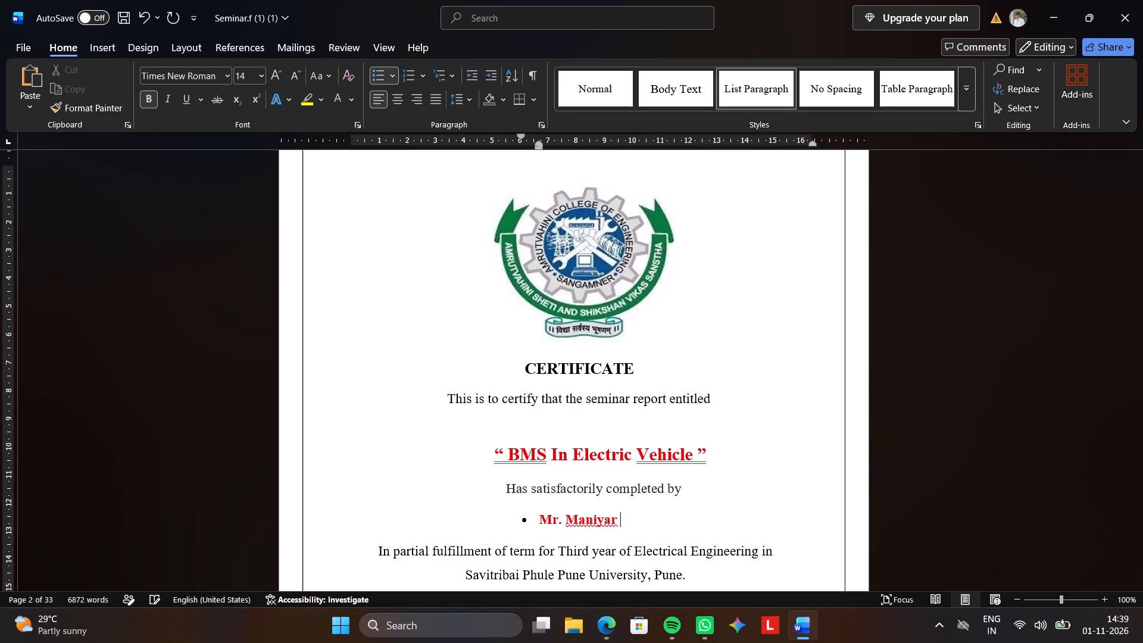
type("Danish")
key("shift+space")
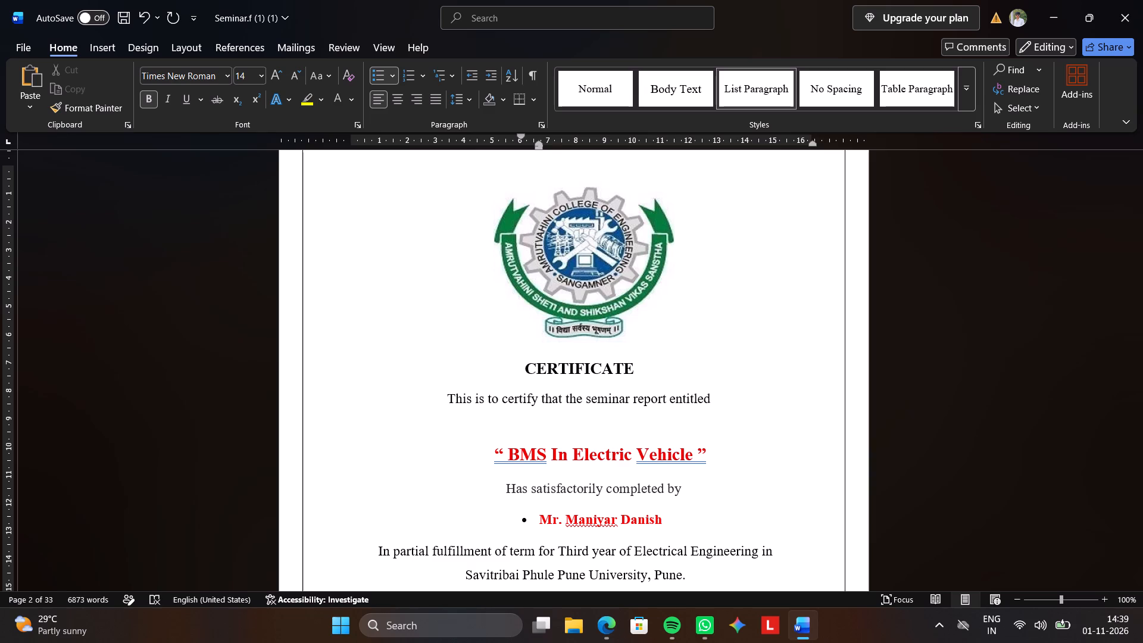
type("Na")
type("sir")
Place the text cursor at the end of the seminar guide's name in the certificate page's signature area.
scroll(725, 500, "down", 2)
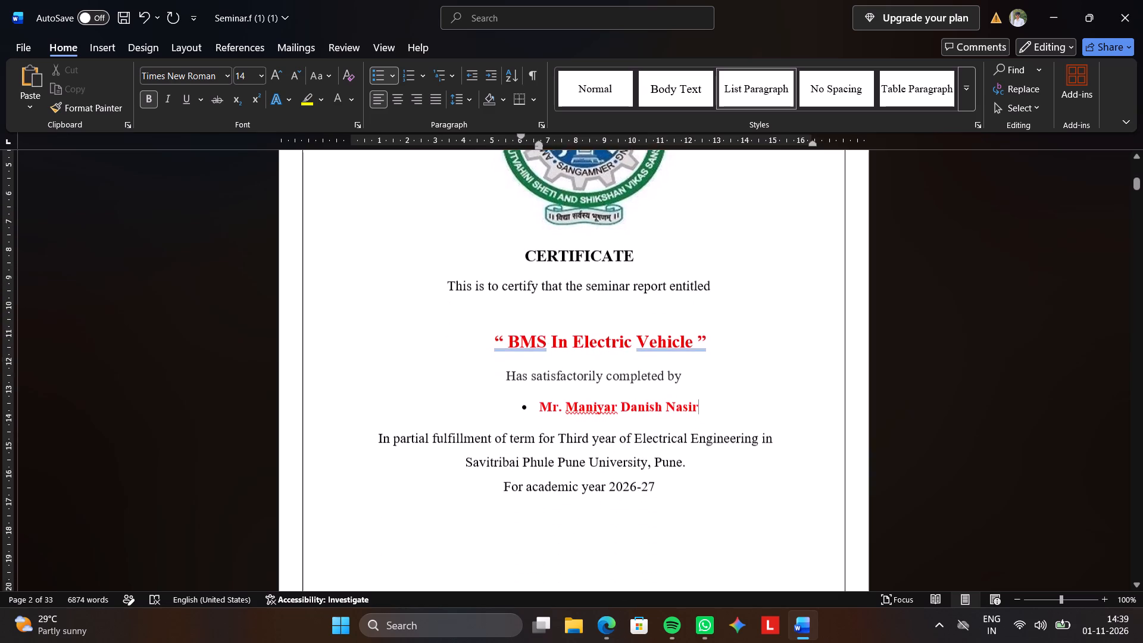
scroll(725, 500, "down", 2)
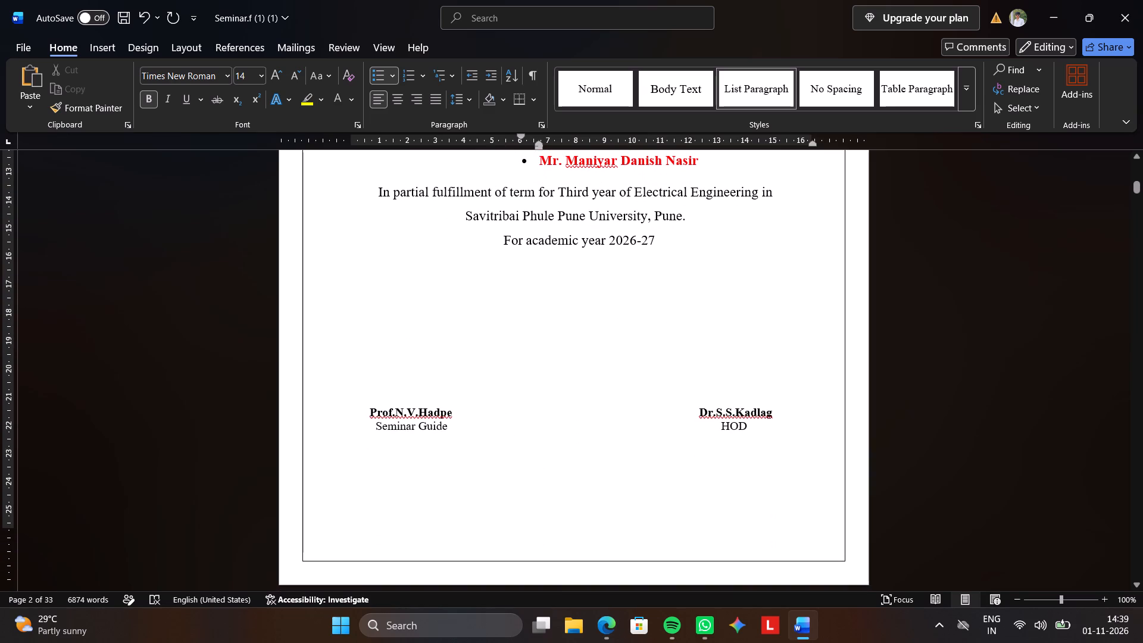
left_click(451, 410)
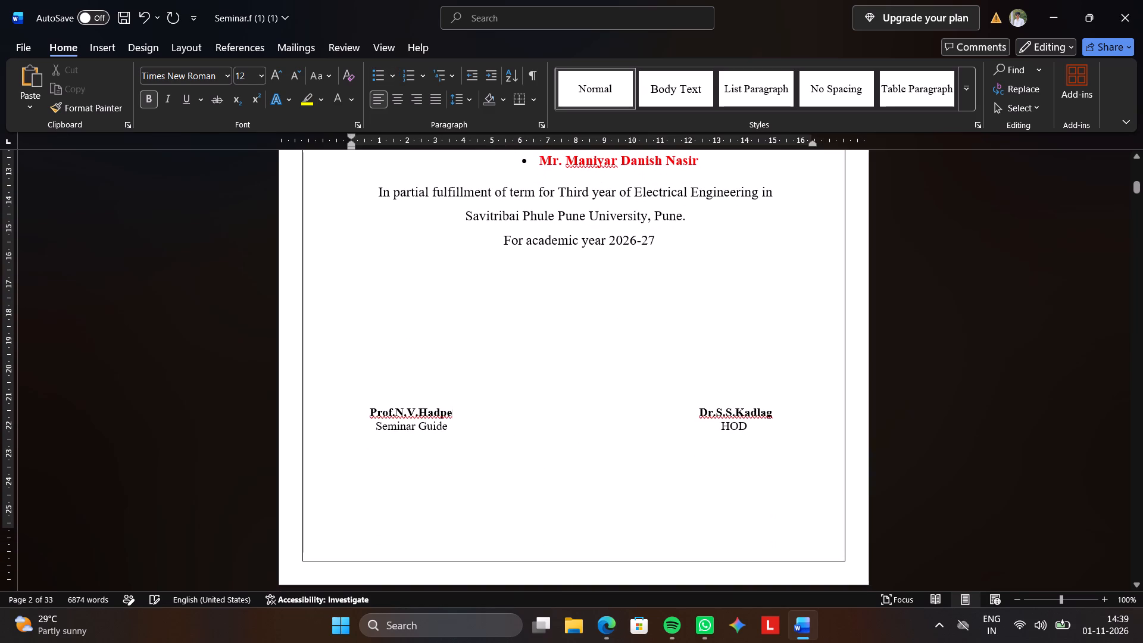
Replace the professor's name above "Seminar Guide" on the certificate page with the new guide's name, using the title "Dr.".
key("BackSpace")
key("BackSpace")
key("BackSpace")
key("BackSpace")
key("BackSpace")
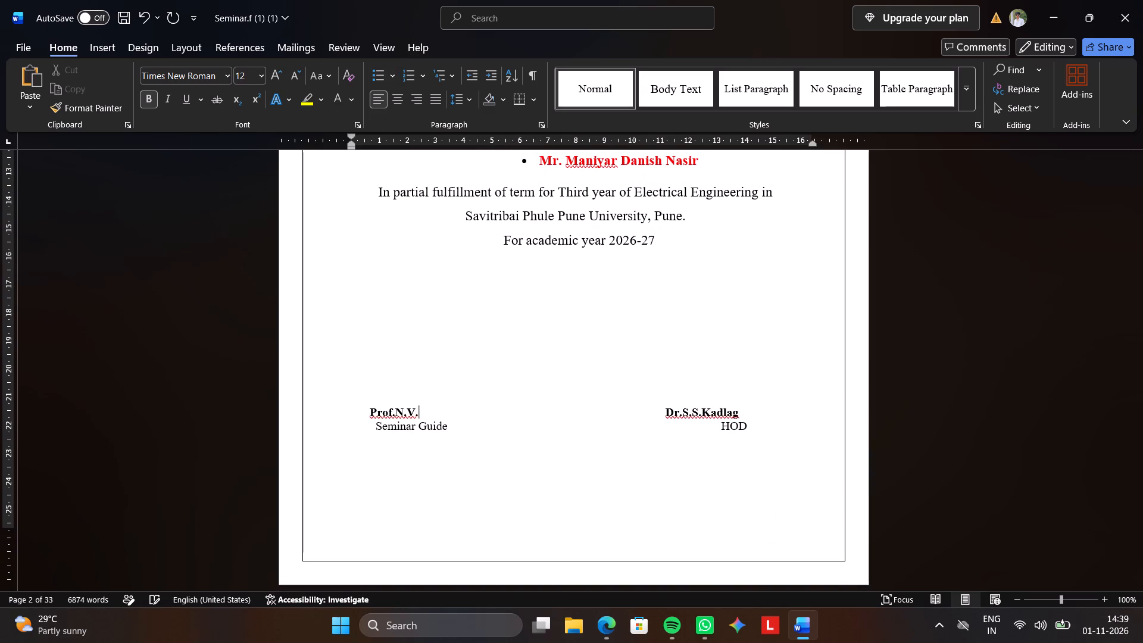
key("BackSpace")
key("BackSpace")
key("BackSpace")
key("BackSpace")
key("BackSpace")
key("BackSpace")
key("BackSpace")
key("BackSpace")
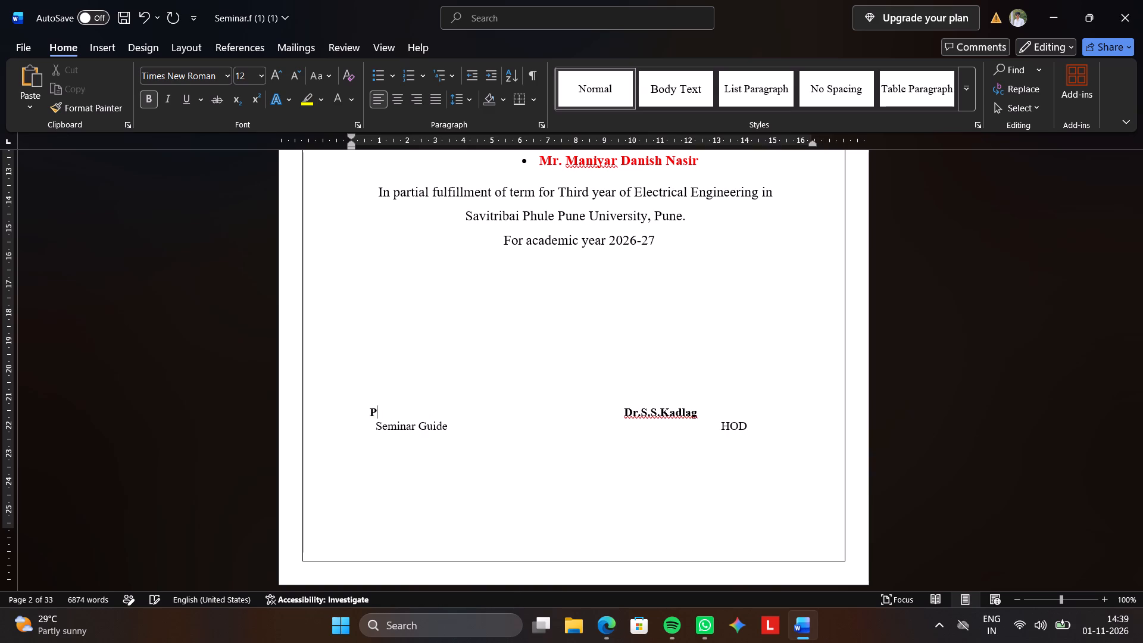
key("BackSpace")
key("shift+d")
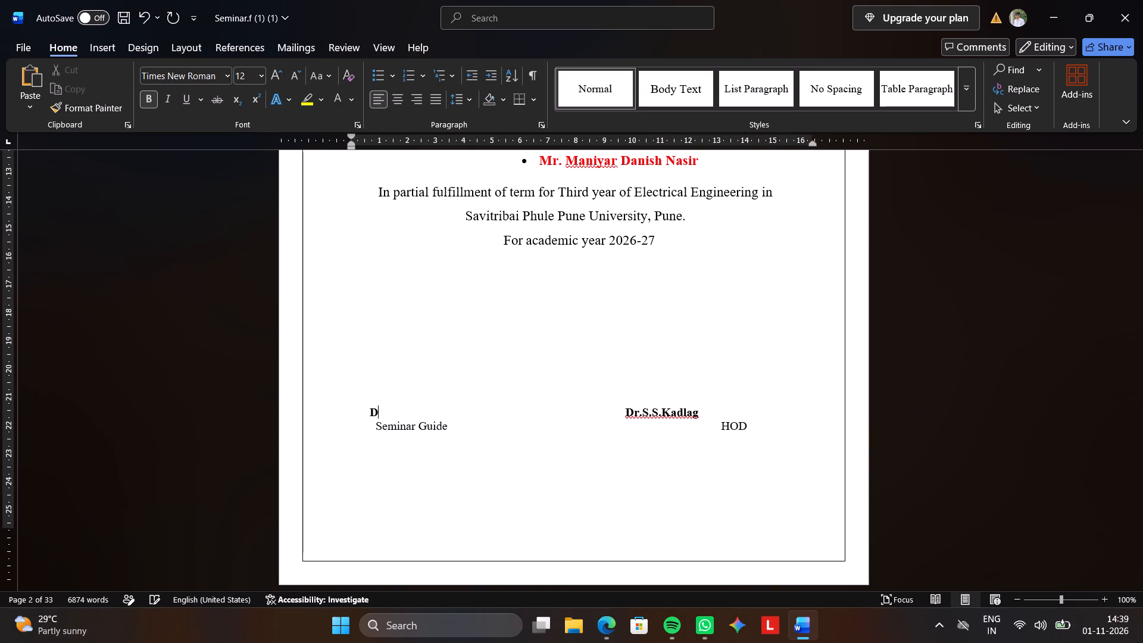
key("r")
key("period")
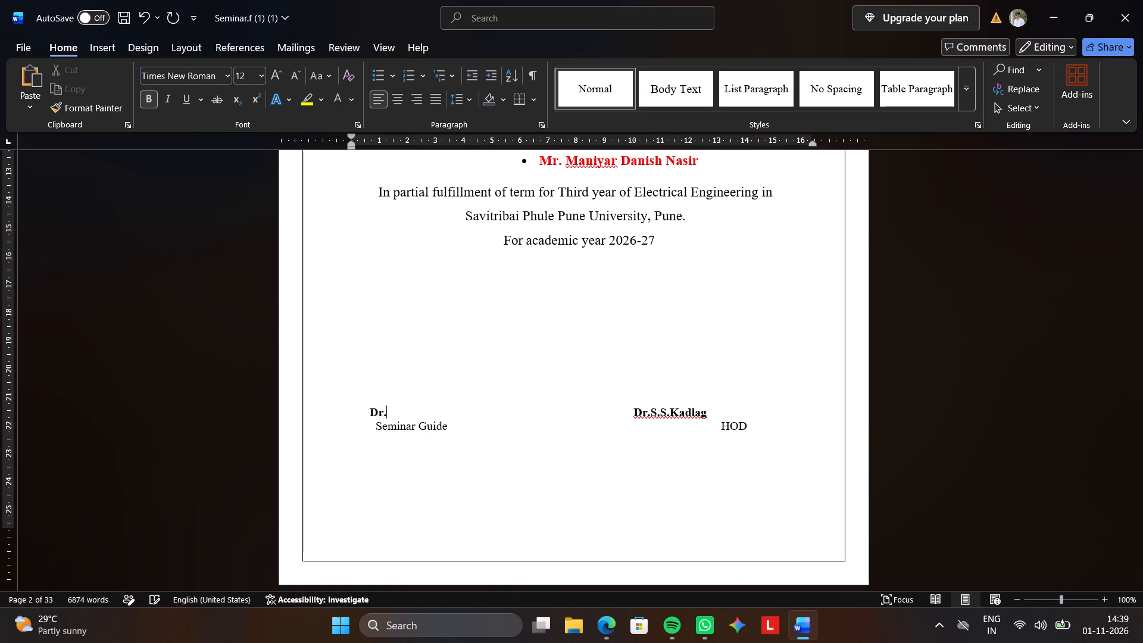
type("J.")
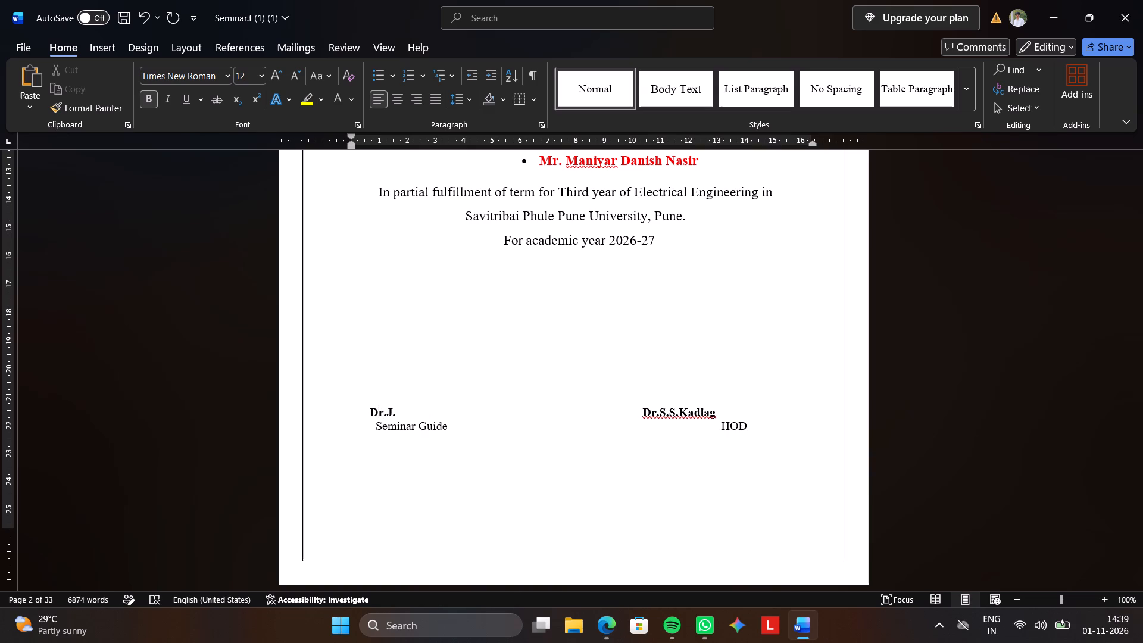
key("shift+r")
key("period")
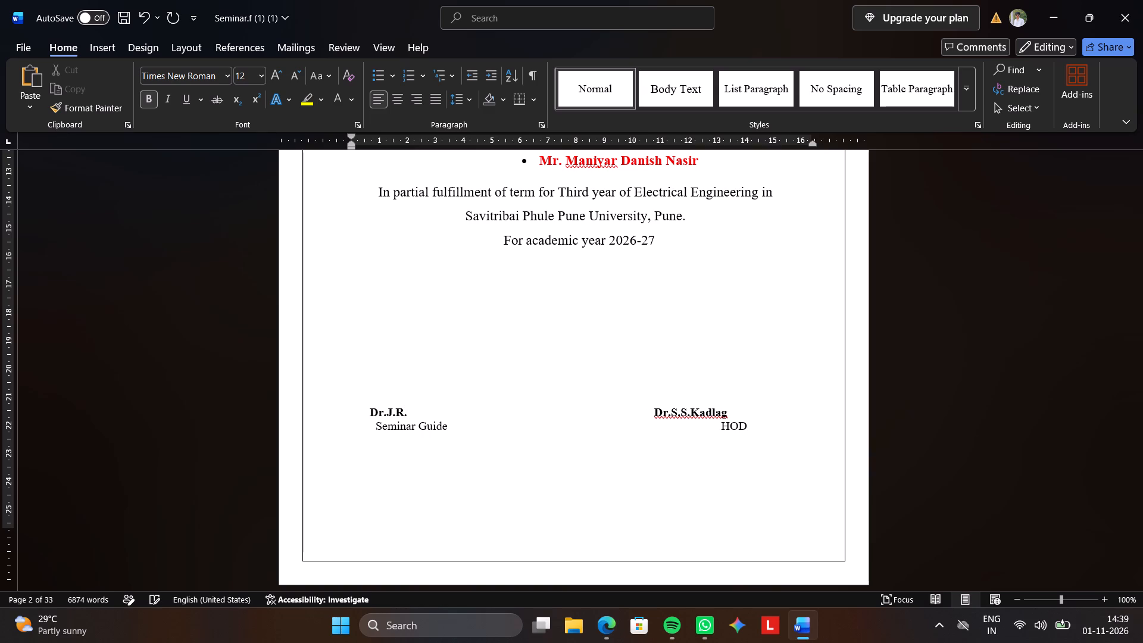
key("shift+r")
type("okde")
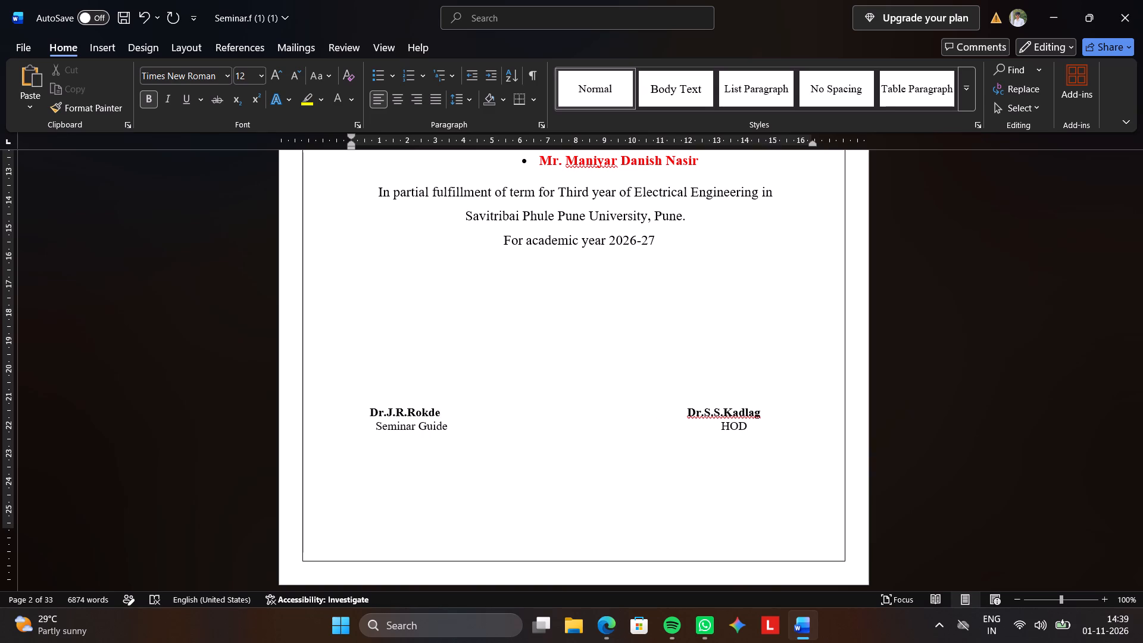
On the Savitribai Phule Pune University certificate page, place the text cursor right after the student's name, before ", Seat No.".
scroll(482, 481, "down", 1)
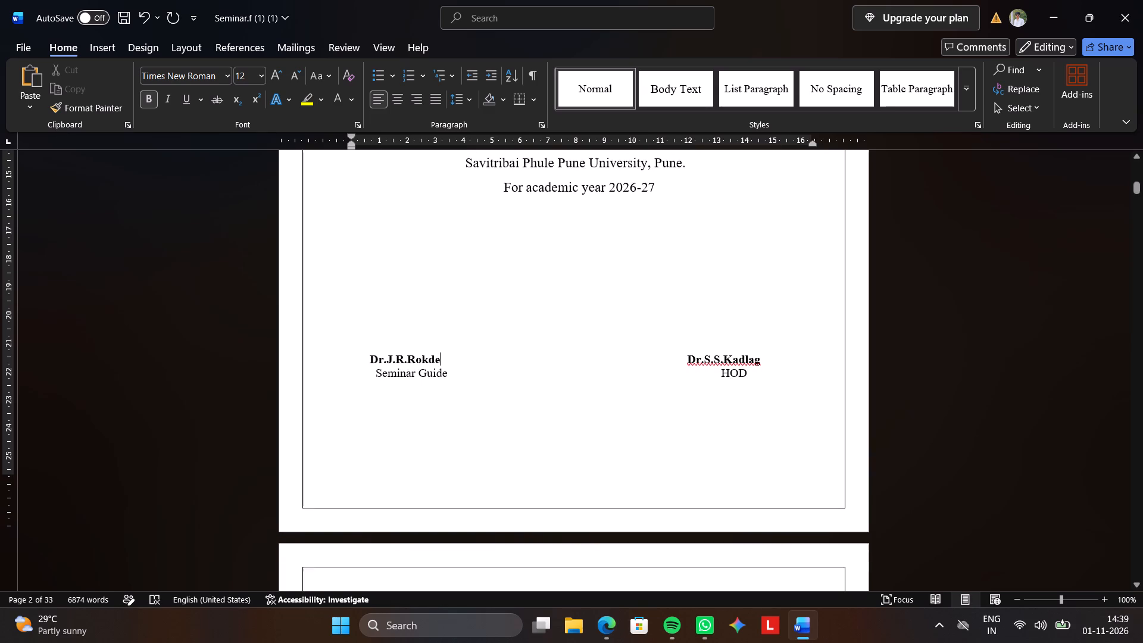
scroll(482, 481, "down", 3)
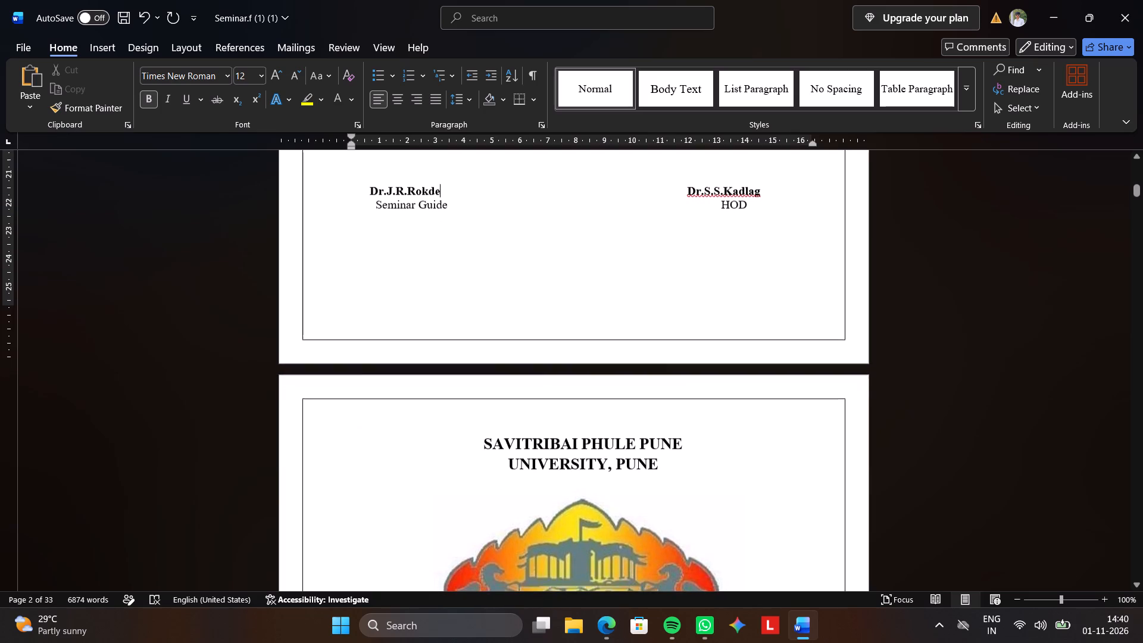
scroll(482, 481, "down", 3)
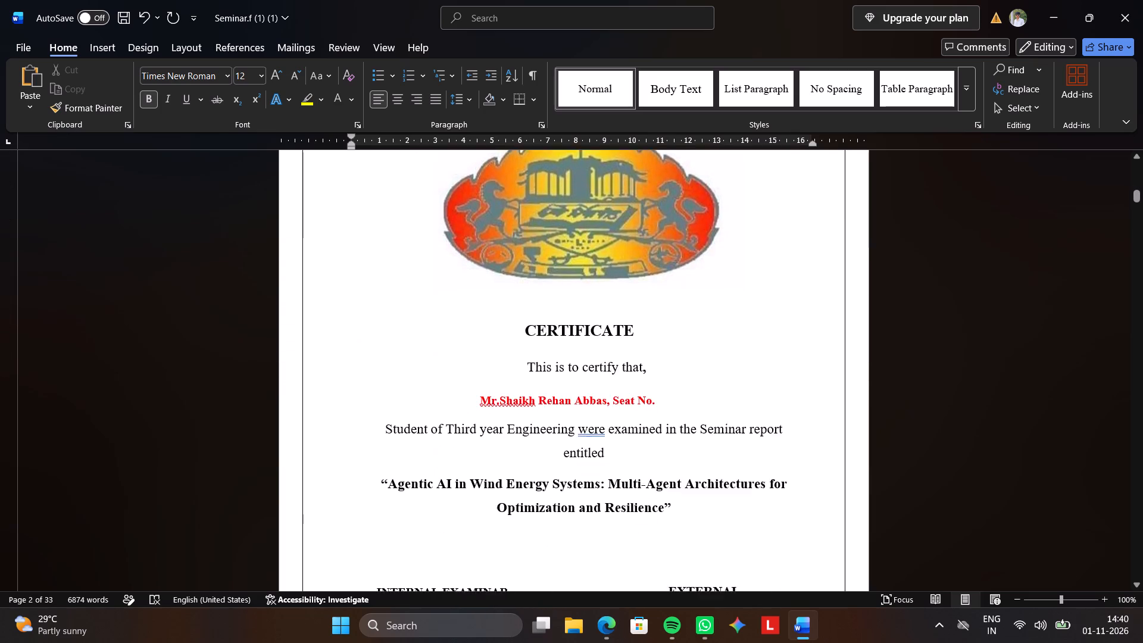
left_click(660, 377)
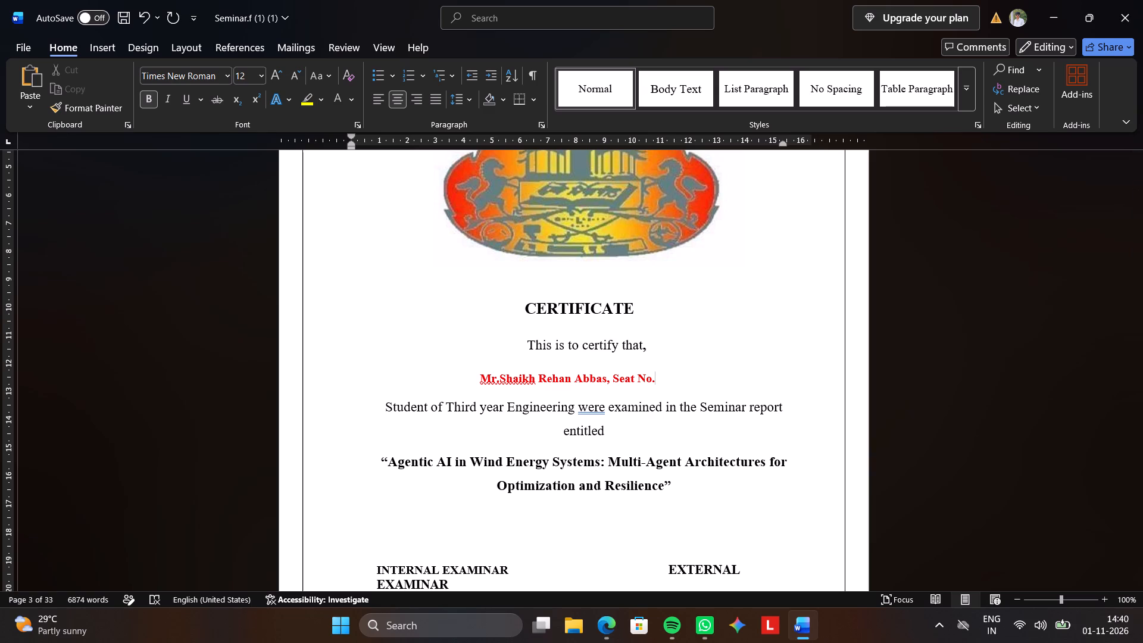
left_click(605, 380)
Replace the old student's name after "Mr." on the Savitribai Phule Pune University certificate page with the new student's full name, keeping ", Seat No.".
key("BackSpace")
key("BackSpace")
key("BackSpace")
key("BackSpace")
key("BackSpace")
key("BackSpace")
key("BackSpace")
key("BackSpace")
key("BackSpace")
key("BackSpace")
key("BackSpace")
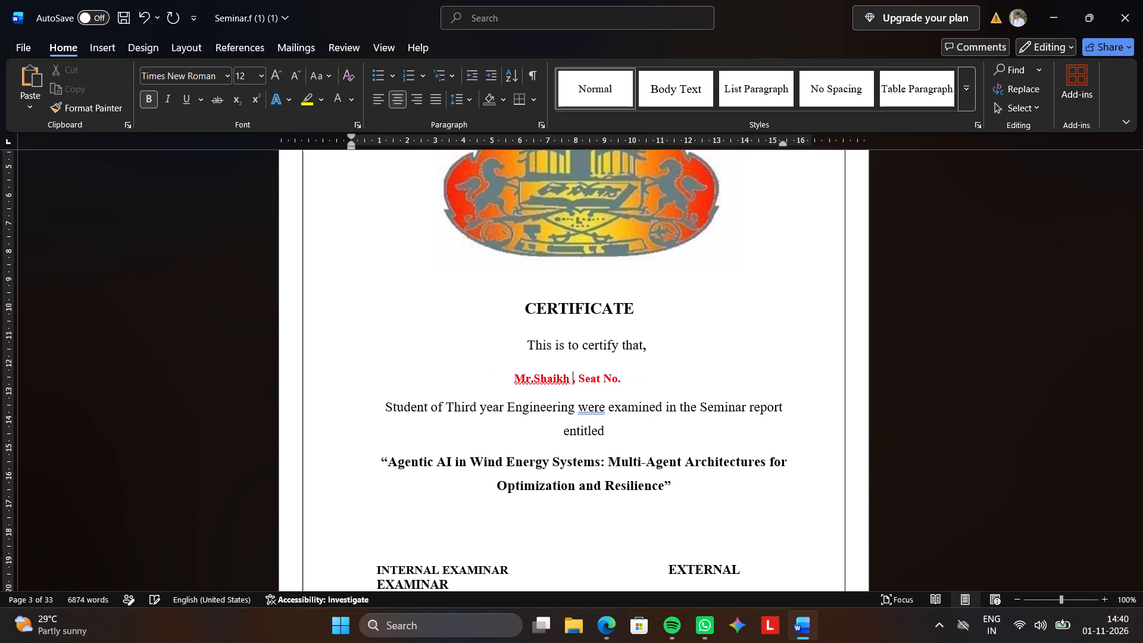
key("BackSpace")
key("BackSpace")
key("BackSpace")
key("BackSpace")
key("BackSpace")
key("BackSpace")
key("BackSpace")
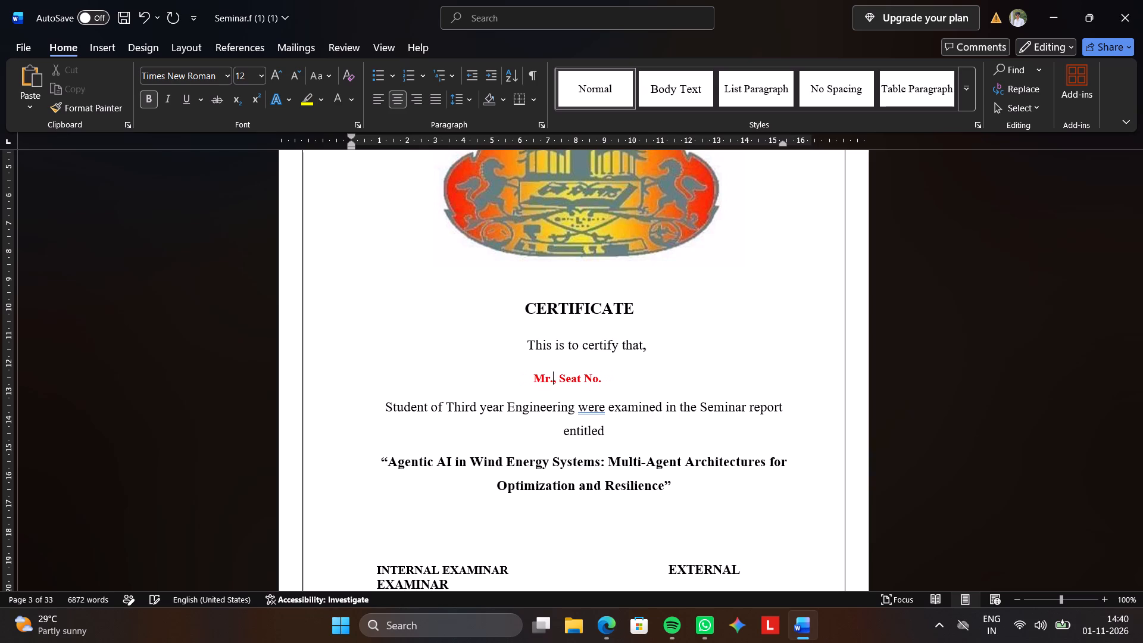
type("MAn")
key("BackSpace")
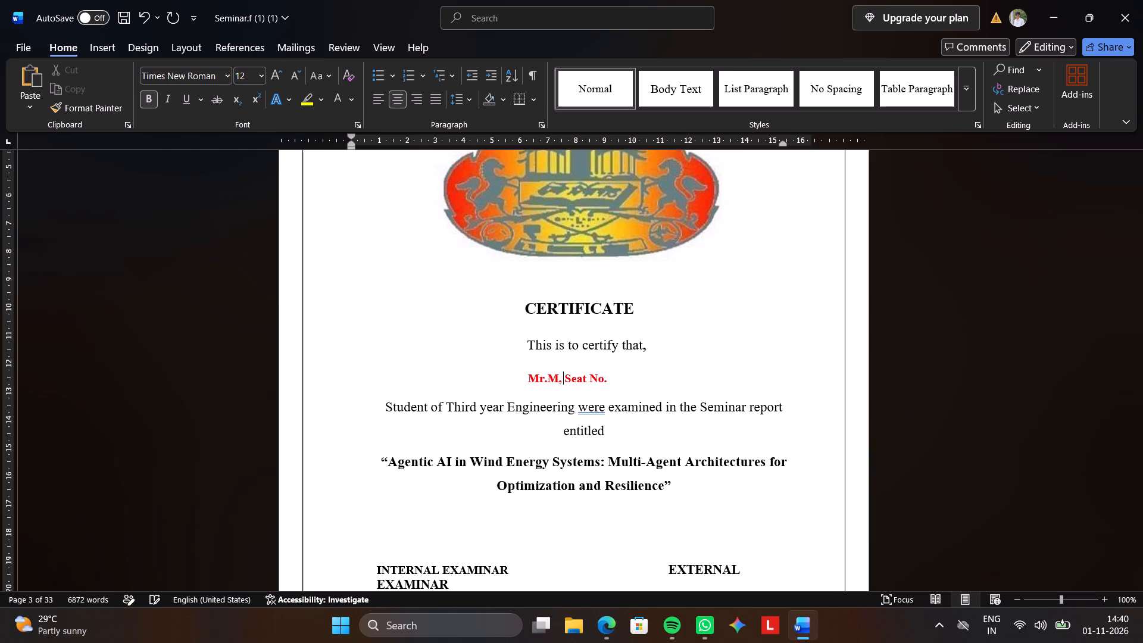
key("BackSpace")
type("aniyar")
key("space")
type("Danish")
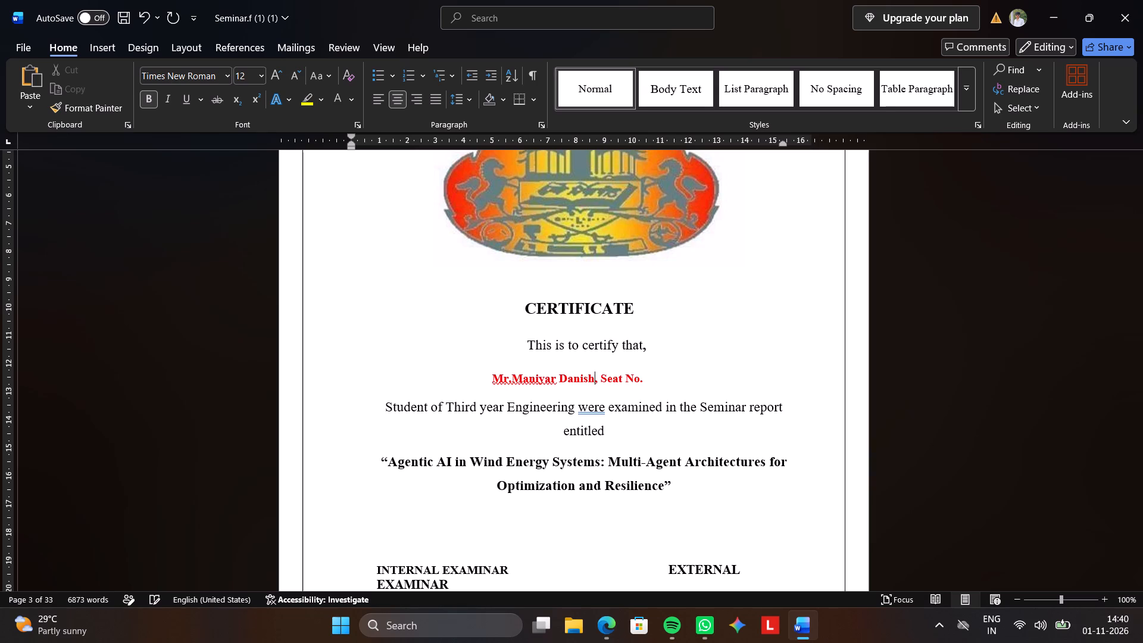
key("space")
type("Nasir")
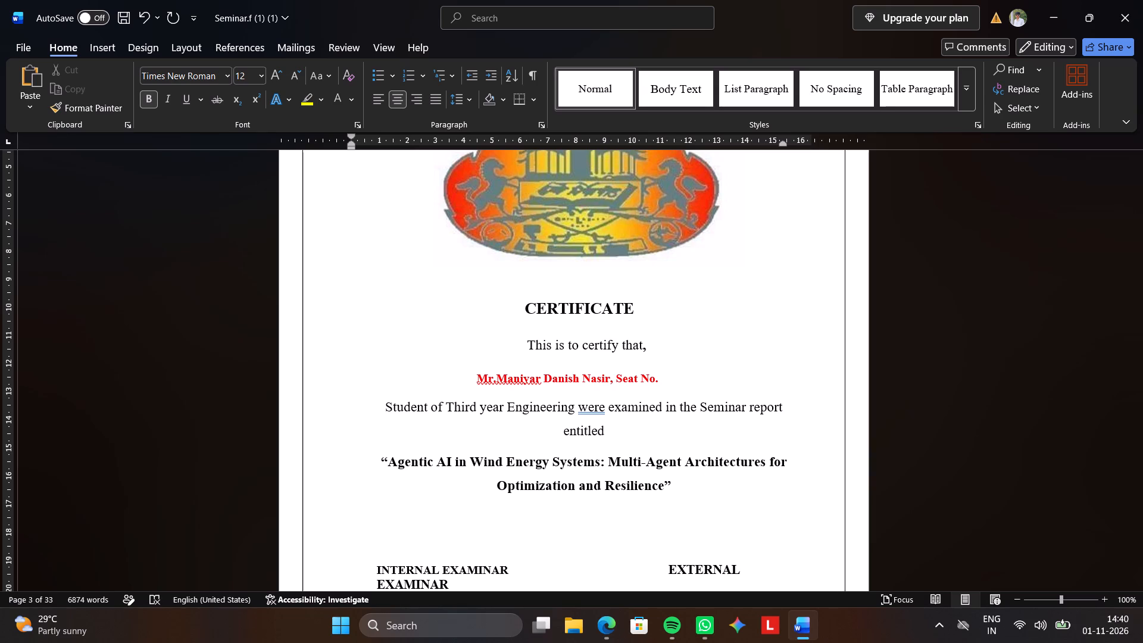
Go from the old seminar title on the university certificate page back to the cover page's title "BMS In Electric Vehicle" for reuse.
scroll(605, 380, "down", 2)
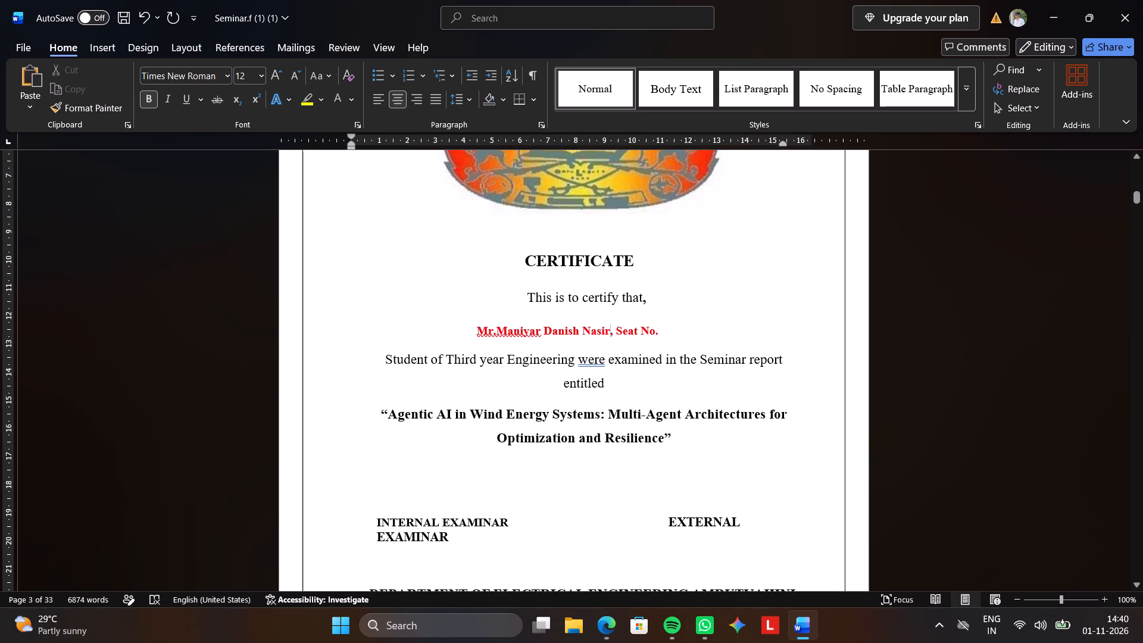
double_click(664, 439)
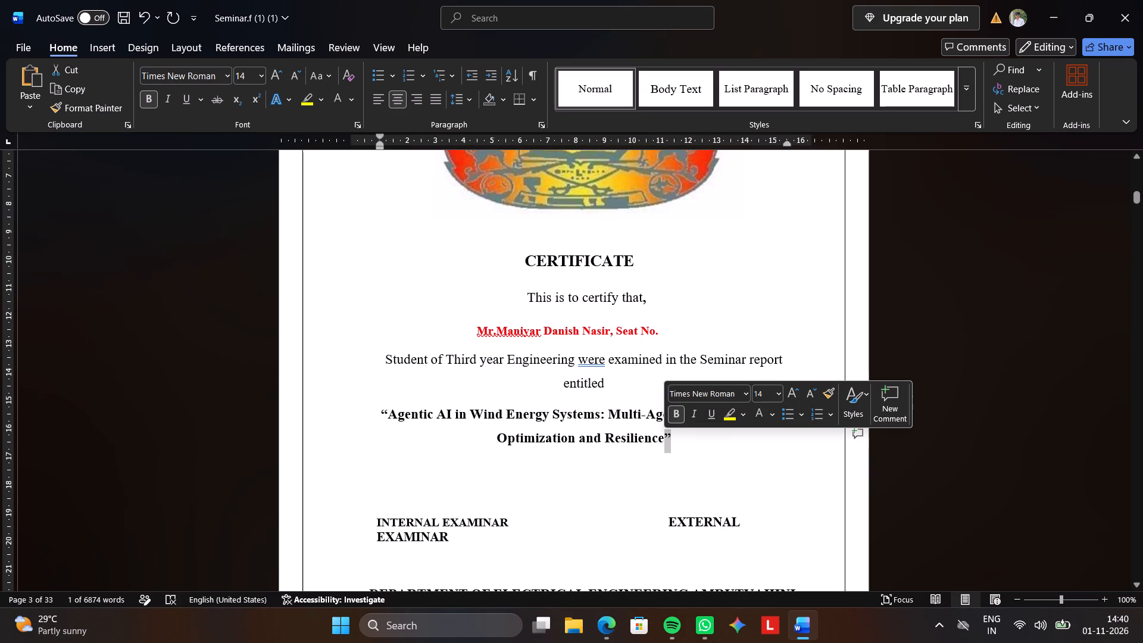
scroll(631, 391, "up", 1)
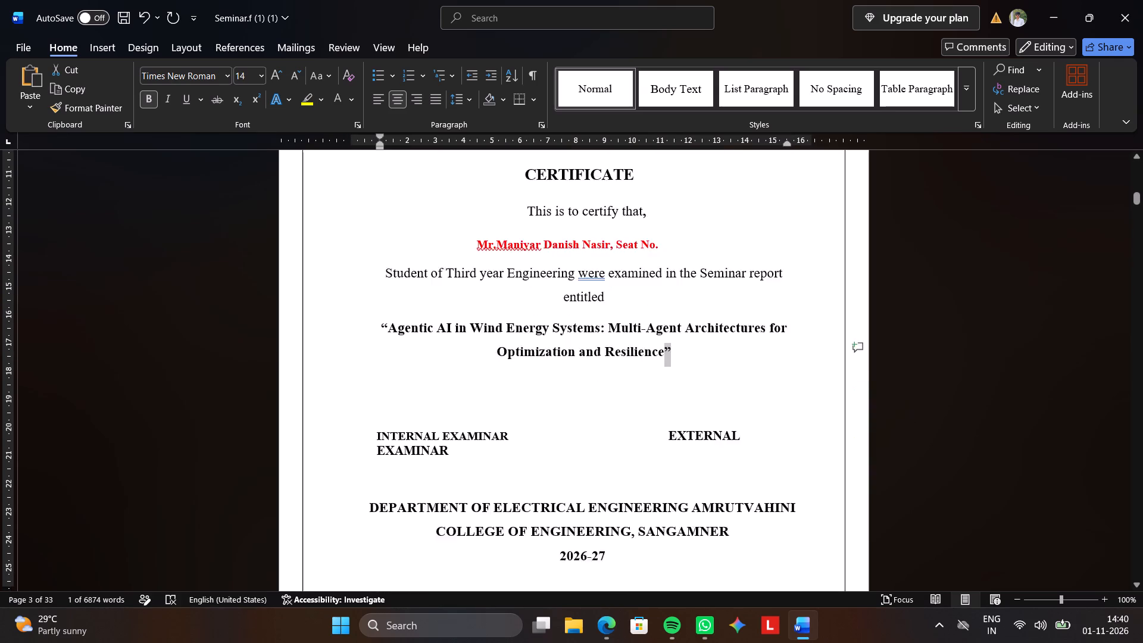
scroll(631, 391, "up", 4)
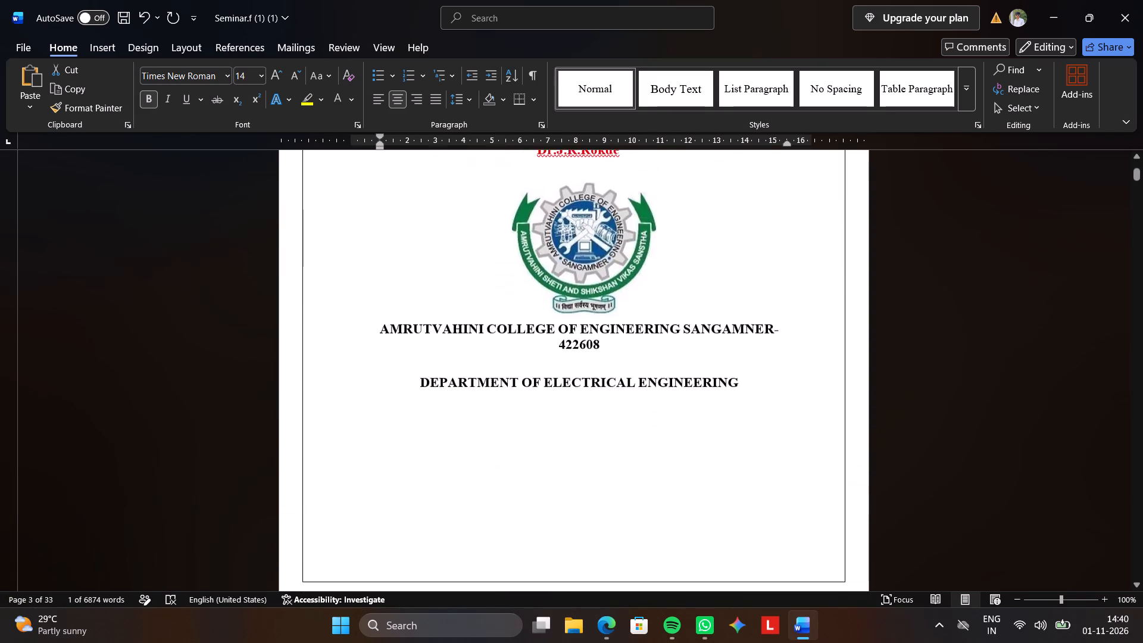
scroll(631, 391, "up", 2)
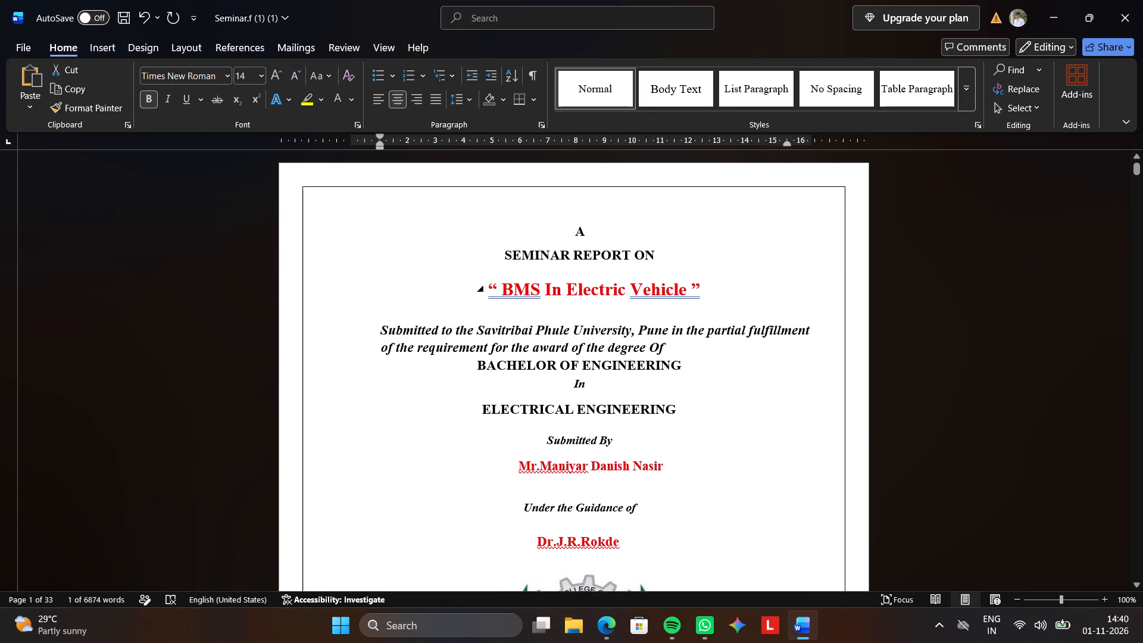
Copy the whole red seminar title line "BMS In Electric Vehicle" from the cover page.
triple_click(517, 289)
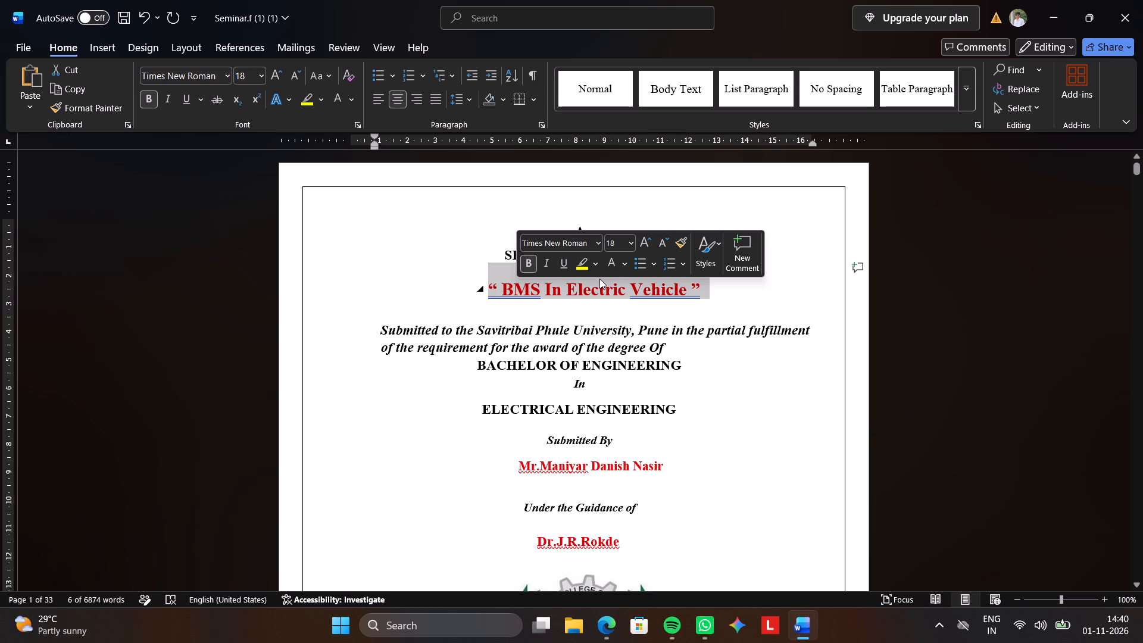
key("ctrl+c")
Replace the old wind energy title inside the quotation marks on the university certificate page with the copied title "BMS In Electric Vehicle".
scroll(707, 526, "down", 2)
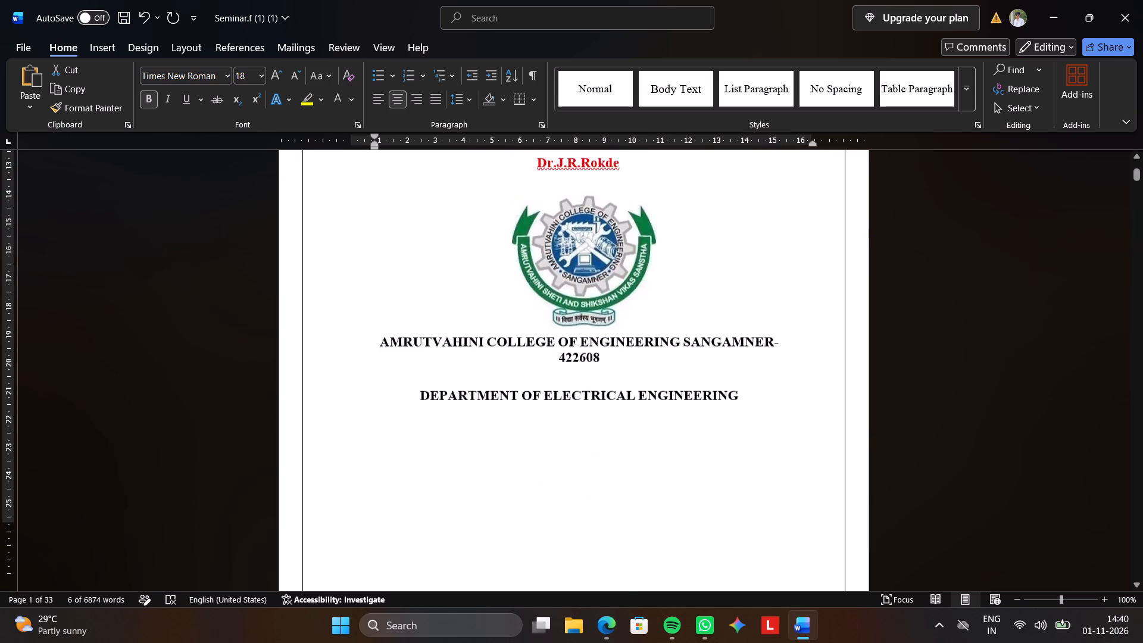
scroll(707, 526, "down", 6)
scroll(707, 526, "up", 1)
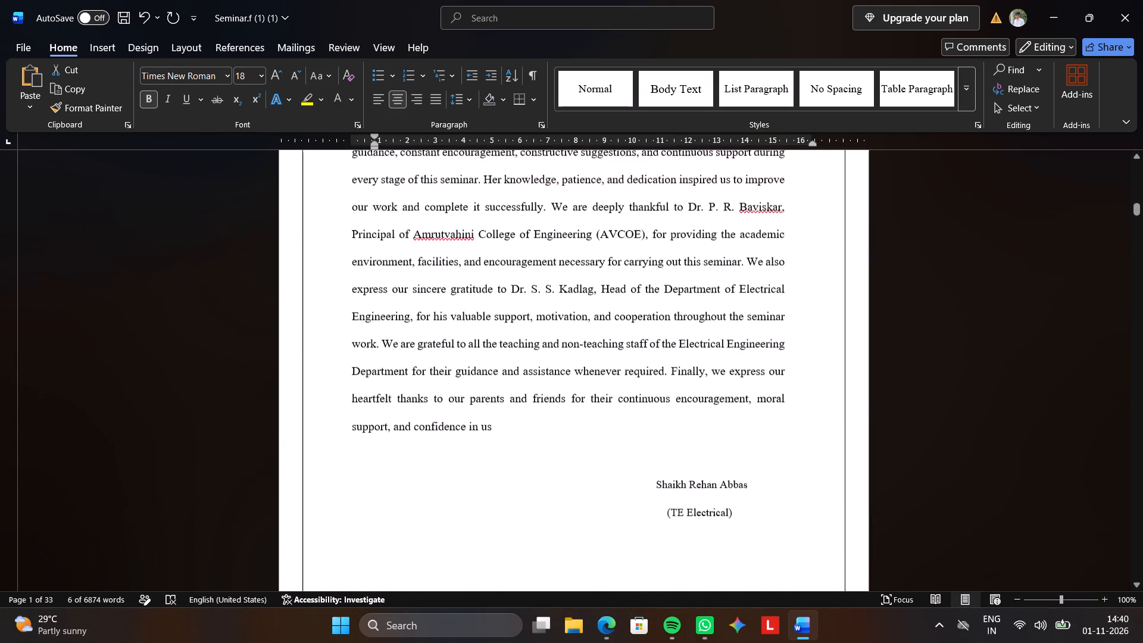
scroll(707, 526, "up", 5)
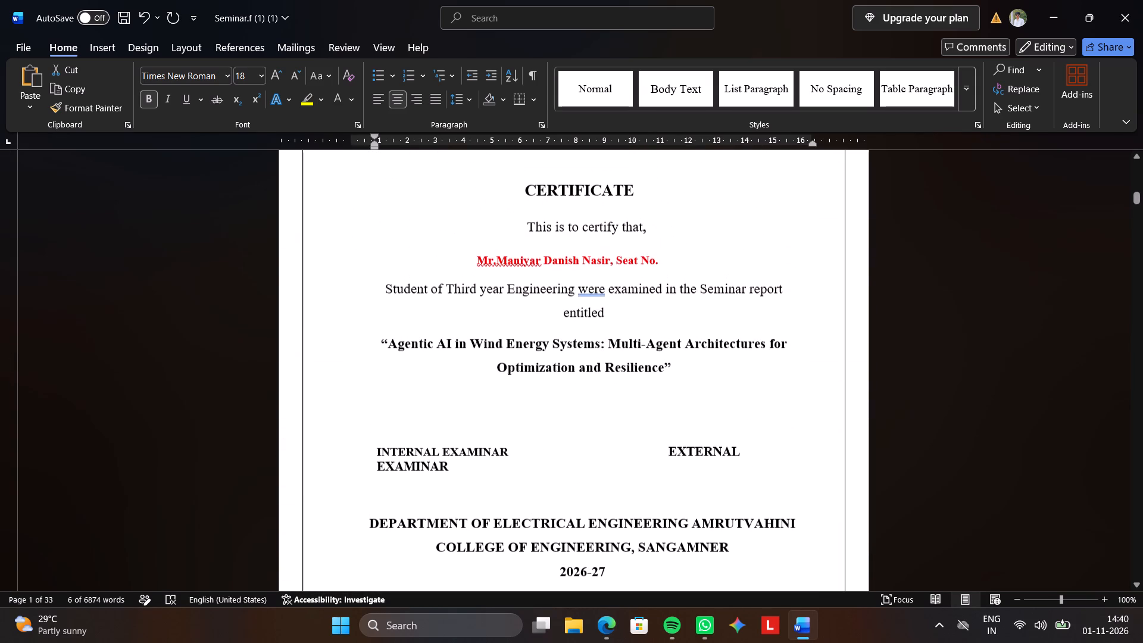
left_click(663, 370)
key("BackSpace")
key("BackSpace")
key("BackSpace")
key("BackSpace")
key("BackSpace")
key("BackSpace")
key("BackSpace")
key("BackSpace")
key("BackSpace")
key("BackSpace")
key("BackSpace")
key("BackSpace")
key("BackSpace")
key("BackSpace")
key("BackSpace")
key("BackSpace")
key("BackSpace")
key("BackSpace")
key("BackSpace")
key("BackSpace")
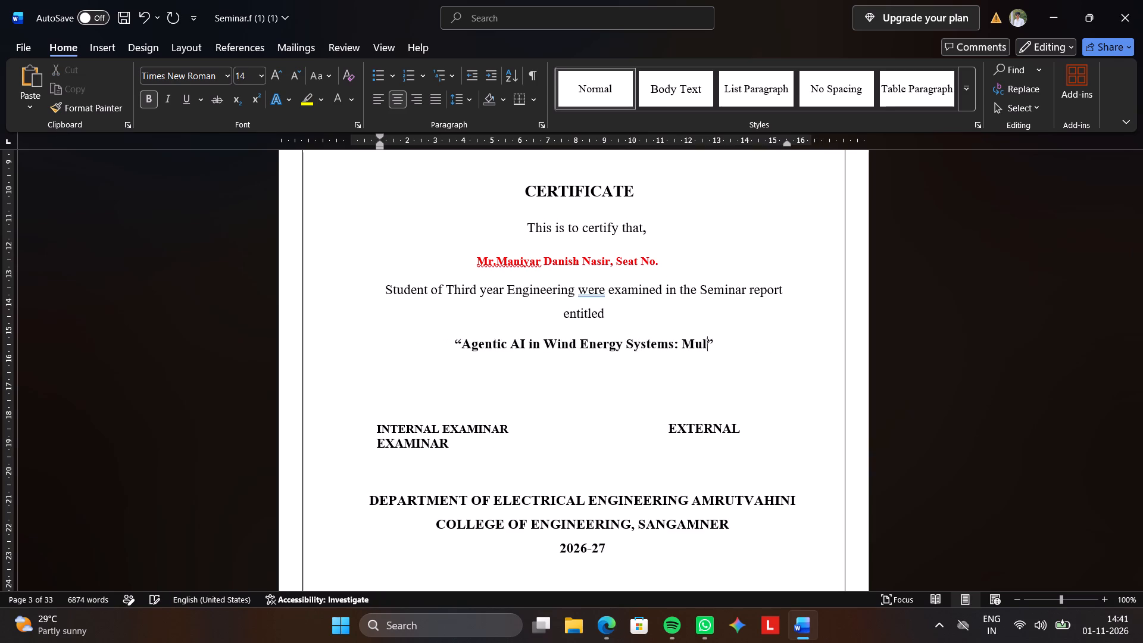
key("BackSpace")
key("BackSpace")
key("BackSpace")
key("BackSpace")
key("BackSpace")
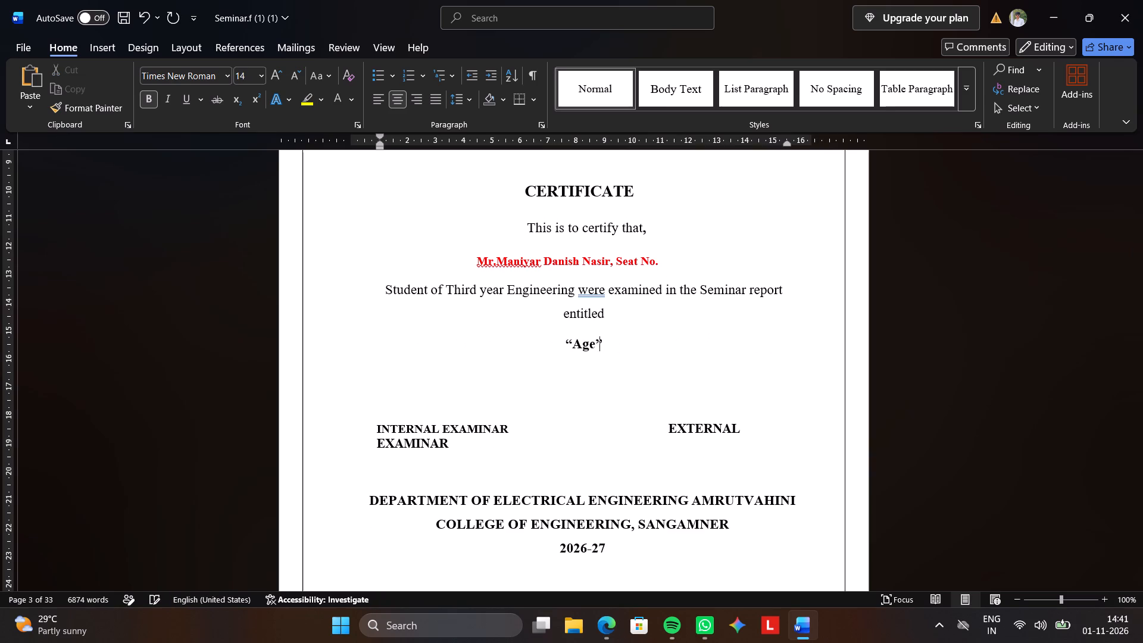
key("BackSpace")
key("BackSpace")
key("BackSpace")
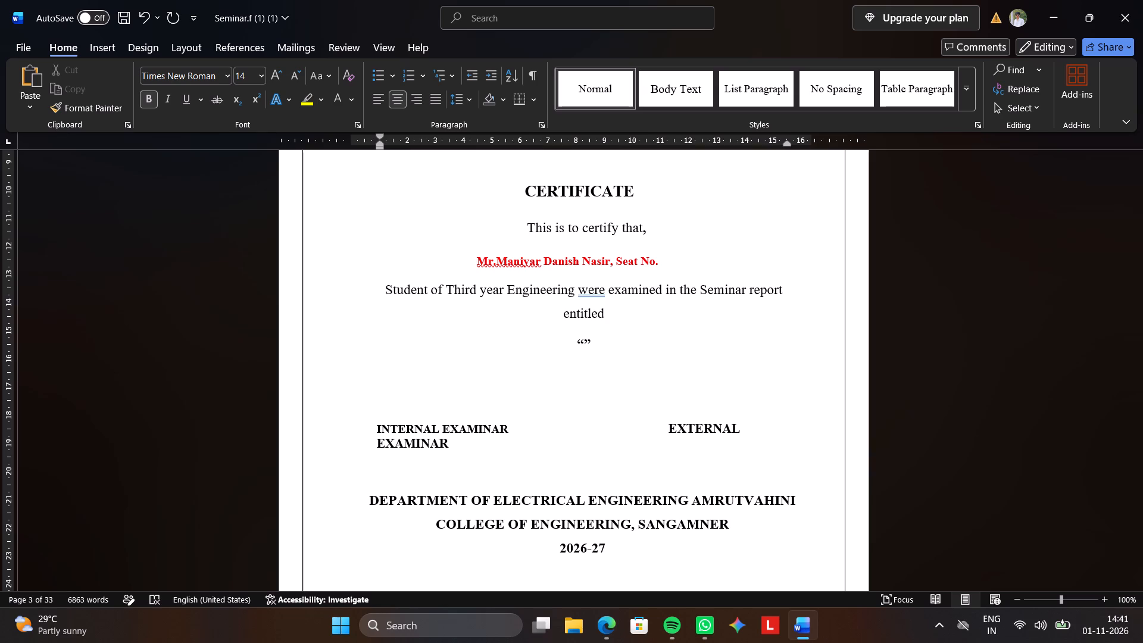
key("ctrl+v")
left_click(663, 370, "ctrl")
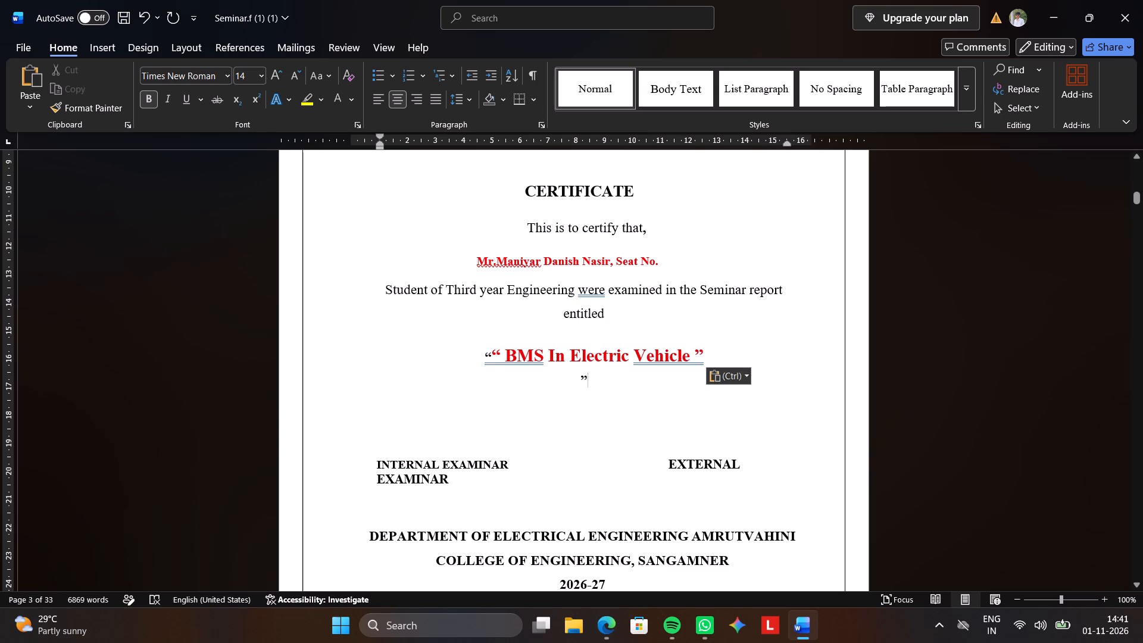
Look over the acknowledgement page for details of the old seminar, such as the guide's name.
scroll(760, 423, "down", 4)
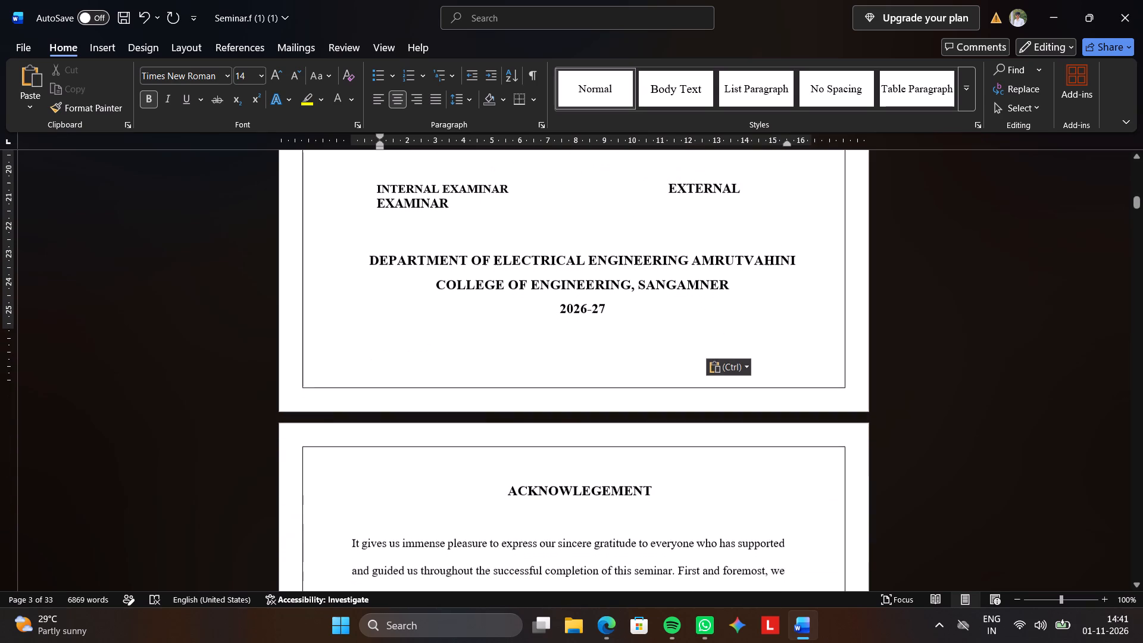
scroll(760, 423, "down", 1)
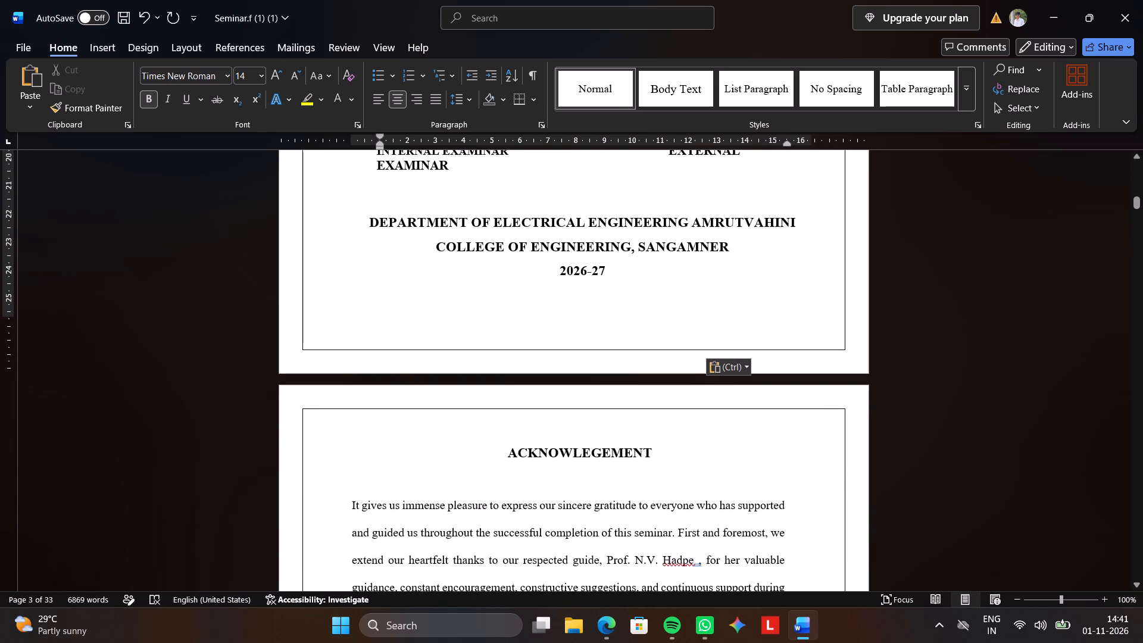
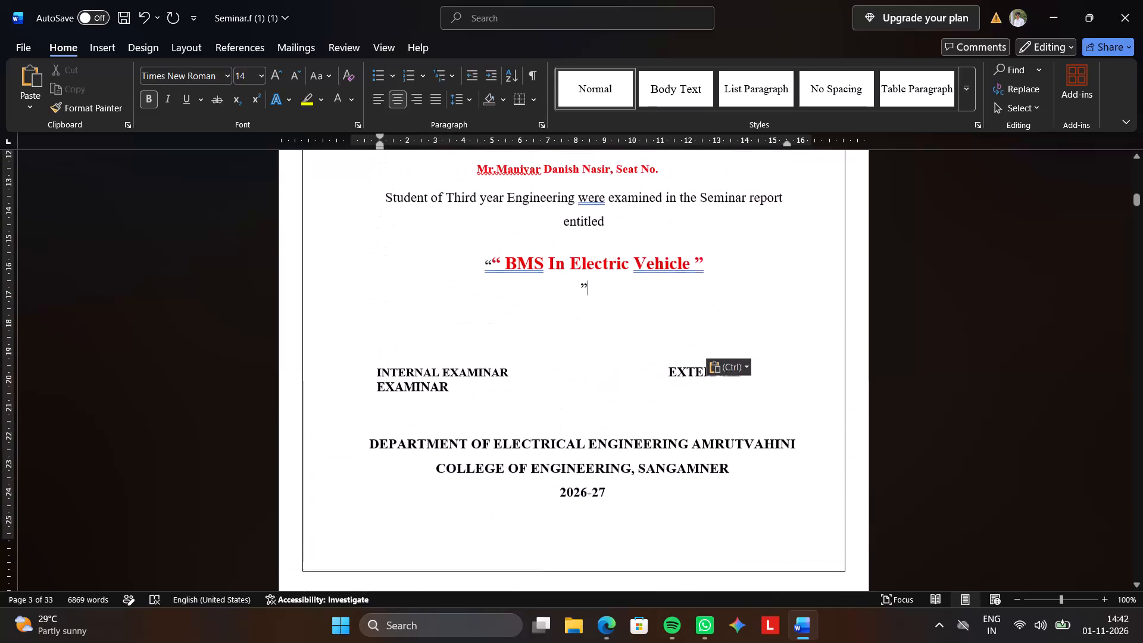
Replace the old student's name above "(TE Electrical)" at the end of the acknowledgement with the new student's name.
scroll(760, 423, "right", 1)
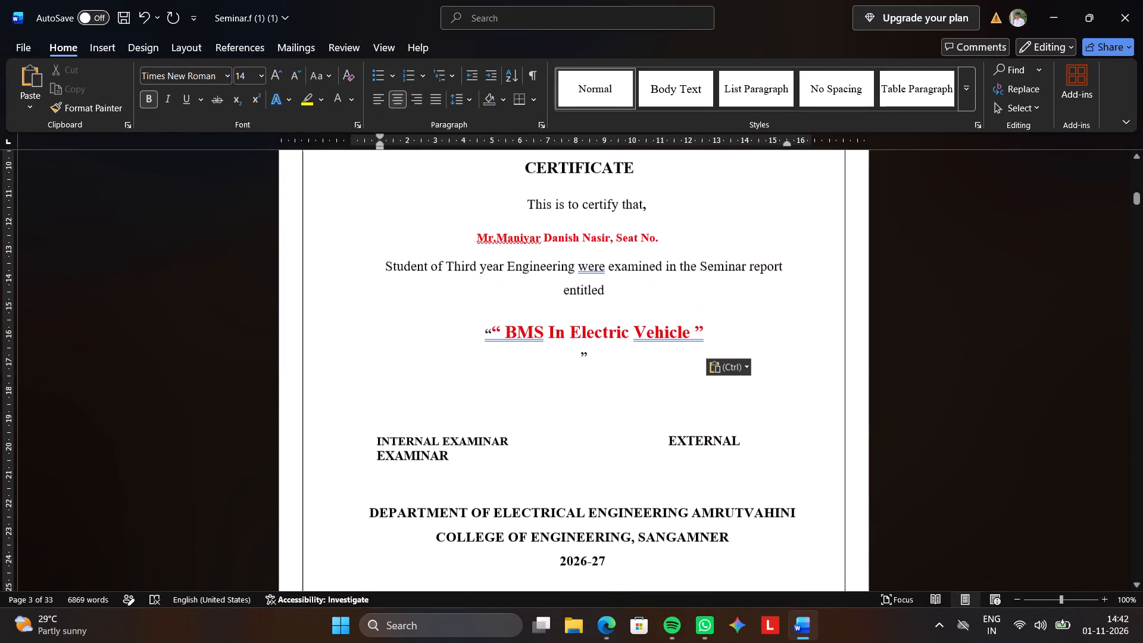
scroll(760, 423, "right", 1)
scroll(760, 423, "down", 3)
scroll(760, 423, "up", 1)
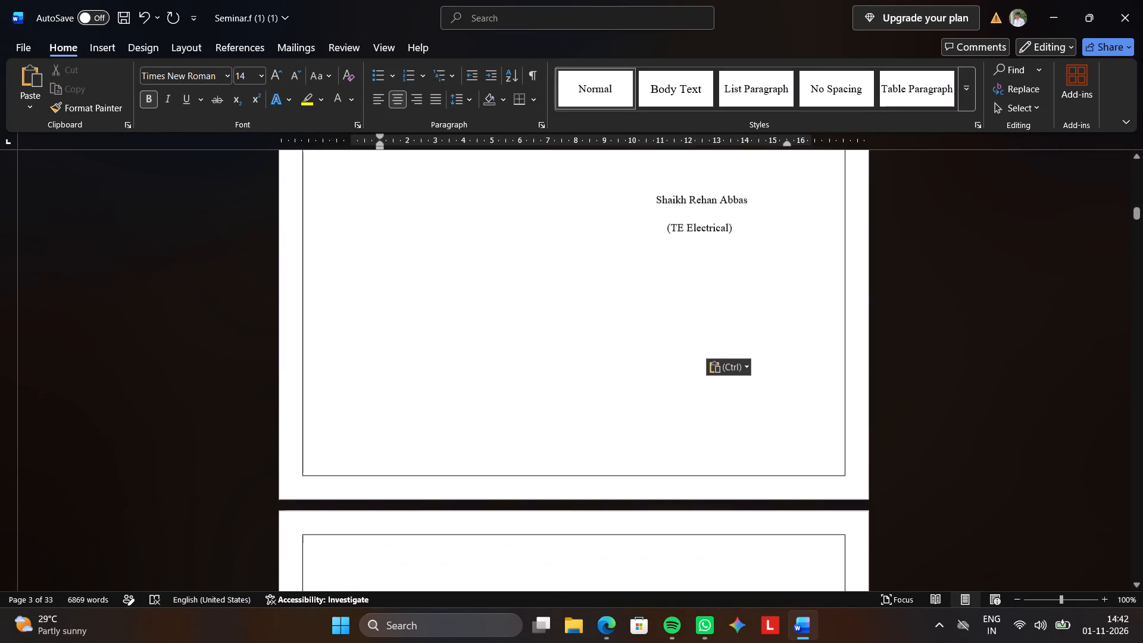
scroll(760, 423, "up", 1)
left_click(758, 373)
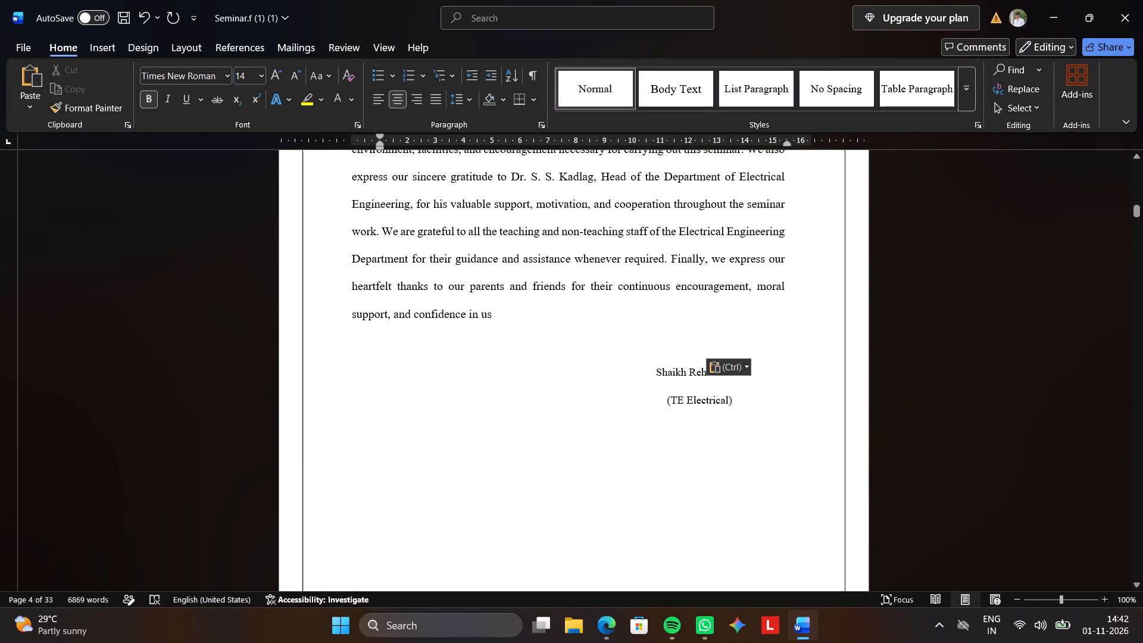
double_click(758, 373)
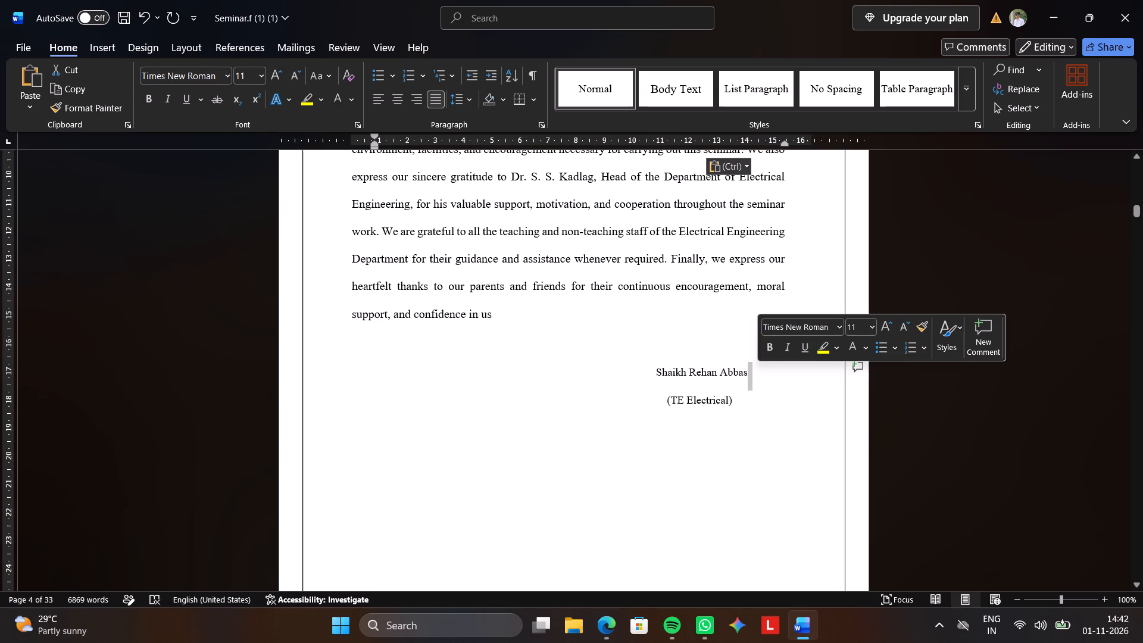
left_click(747, 373)
left_click(747, 373)
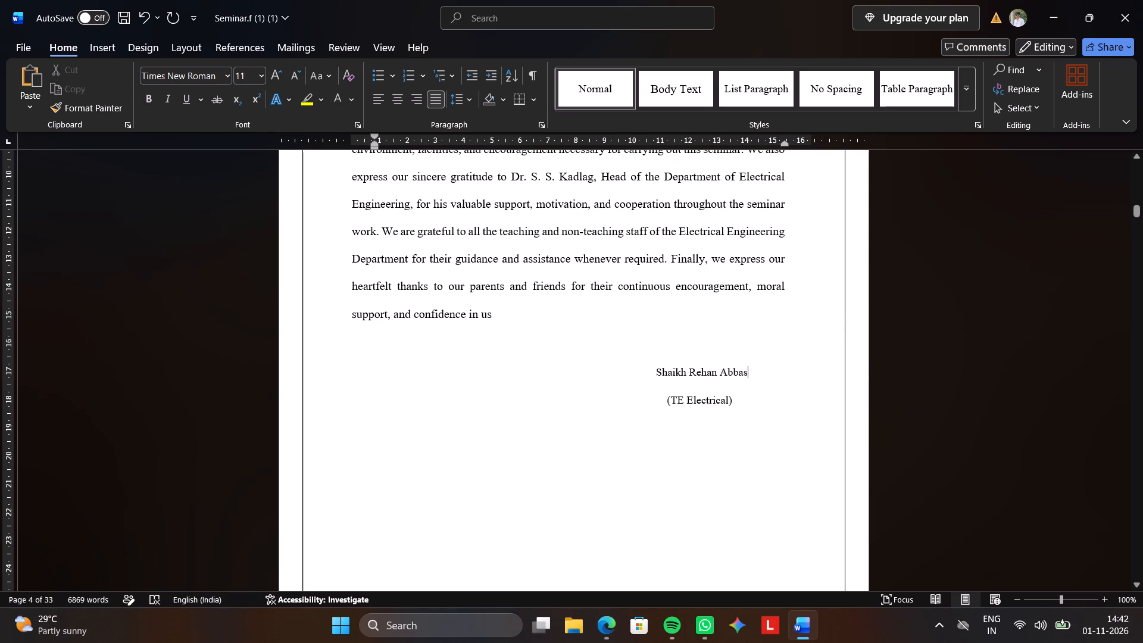
key("BackSpace")
key("BackSpace")
key("BackSpace")
key("BackSpace")
key("BackSpace")
key("BackSpace")
key("BackSpace")
key("BackSpace")
key("BackSpace")
key("BackSpace")
key("BackSpace")
key("BackSpace")
key("BackSpace")
key("BackSpace")
key("BackSpace")
key("BackSpace")
key("BackSpace")
key("BackSpace")
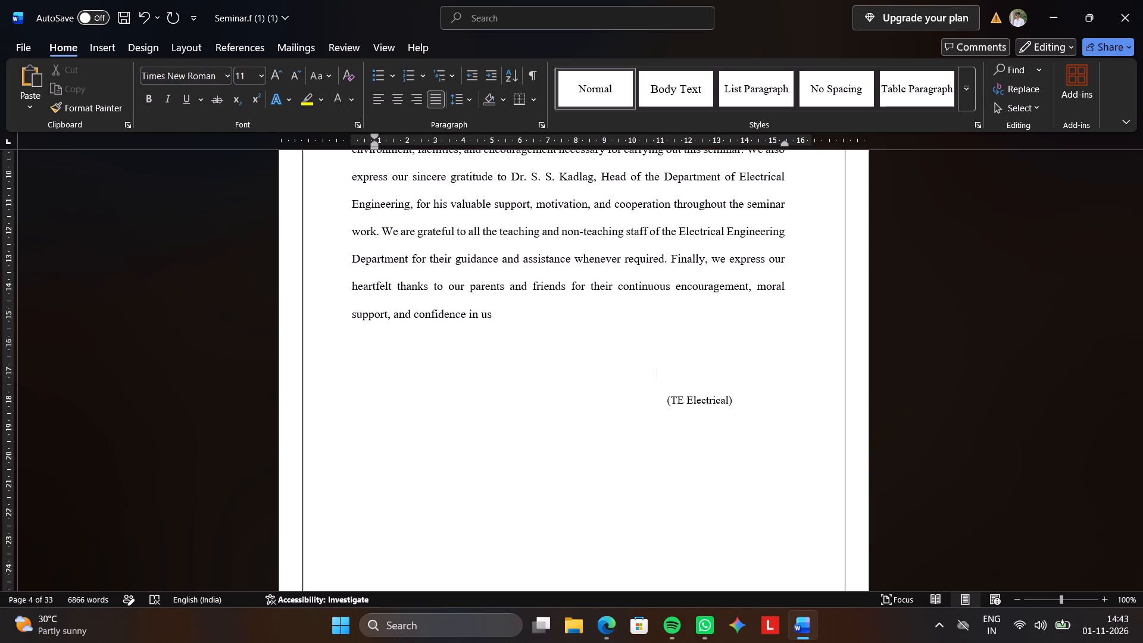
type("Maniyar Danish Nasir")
Look through the abstract and list of figures pages for content belonging to the old wind energy seminar.
scroll(747, 373, "down", 3)
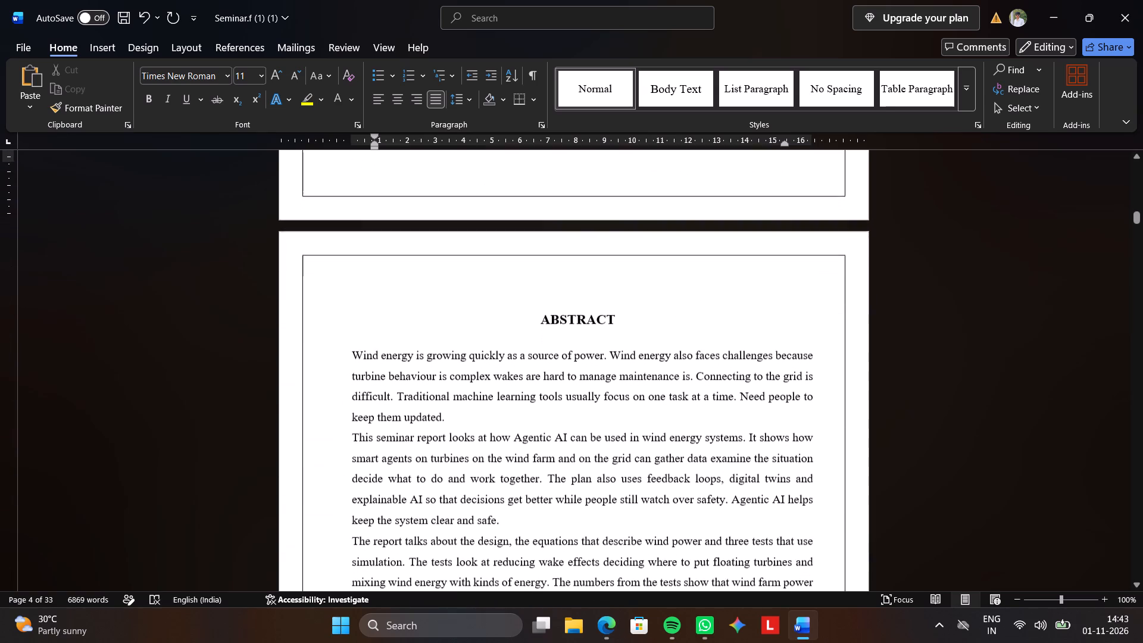
scroll(747, 373, "down", 3)
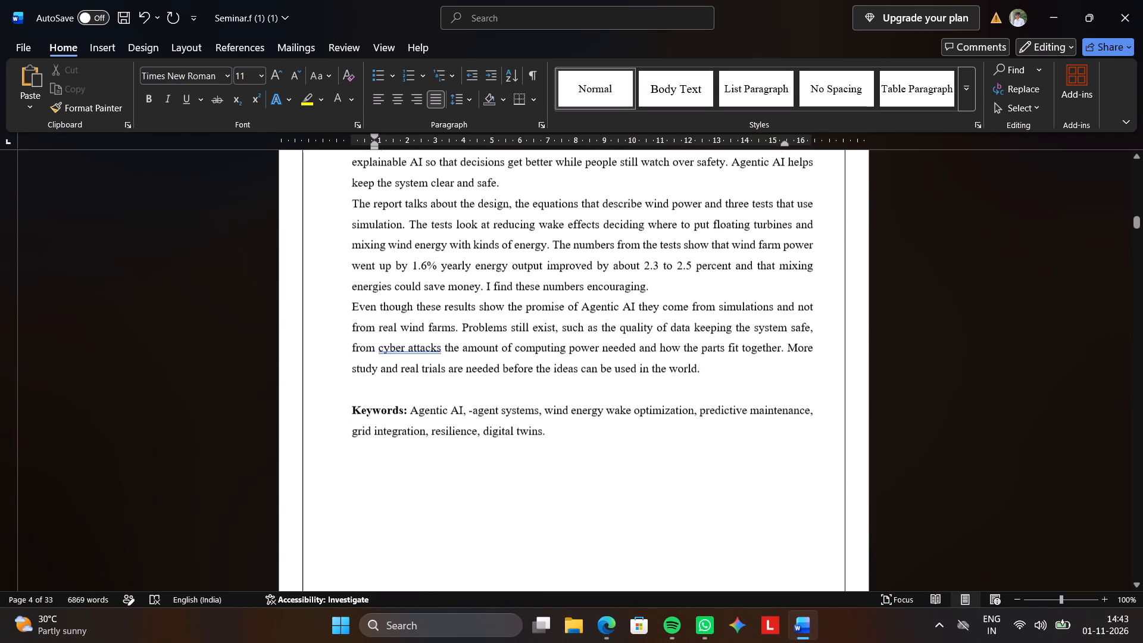
scroll(747, 373, "down", 3)
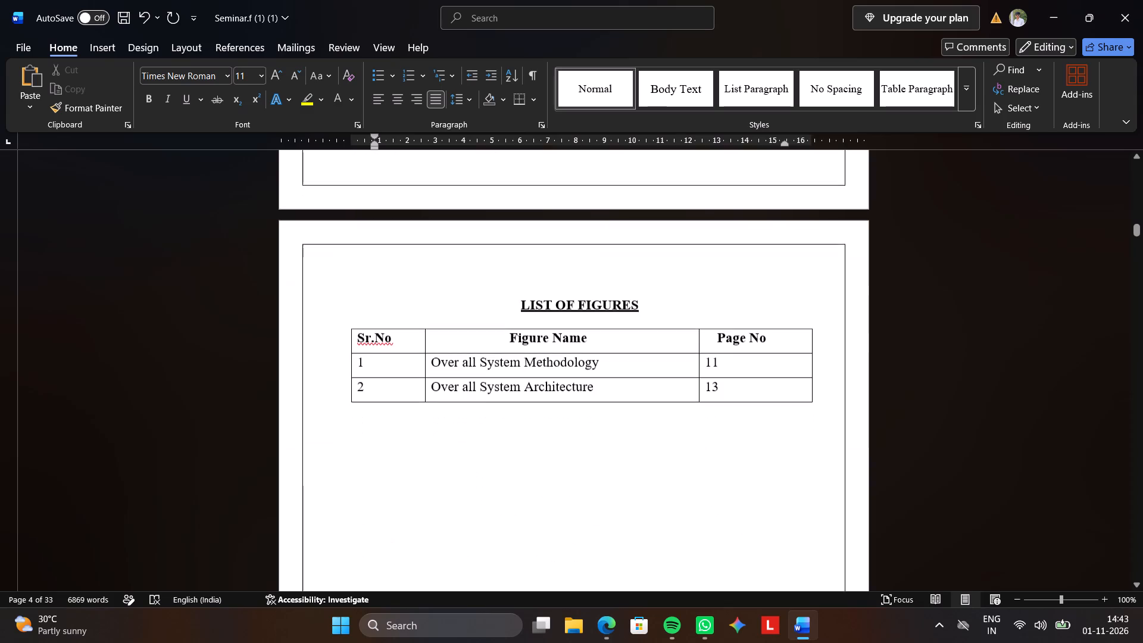
scroll(747, 373, "down", 1)
scroll(747, 373, "up", 2)
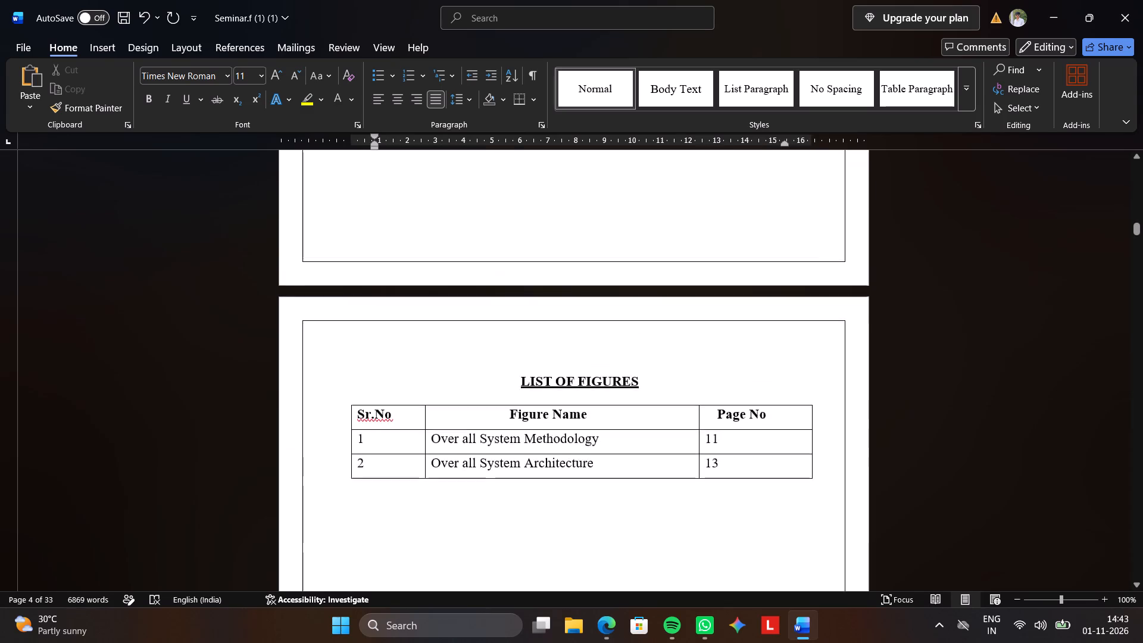
scroll(747, 373, "up", 3)
scroll(747, 373, "down", 2)
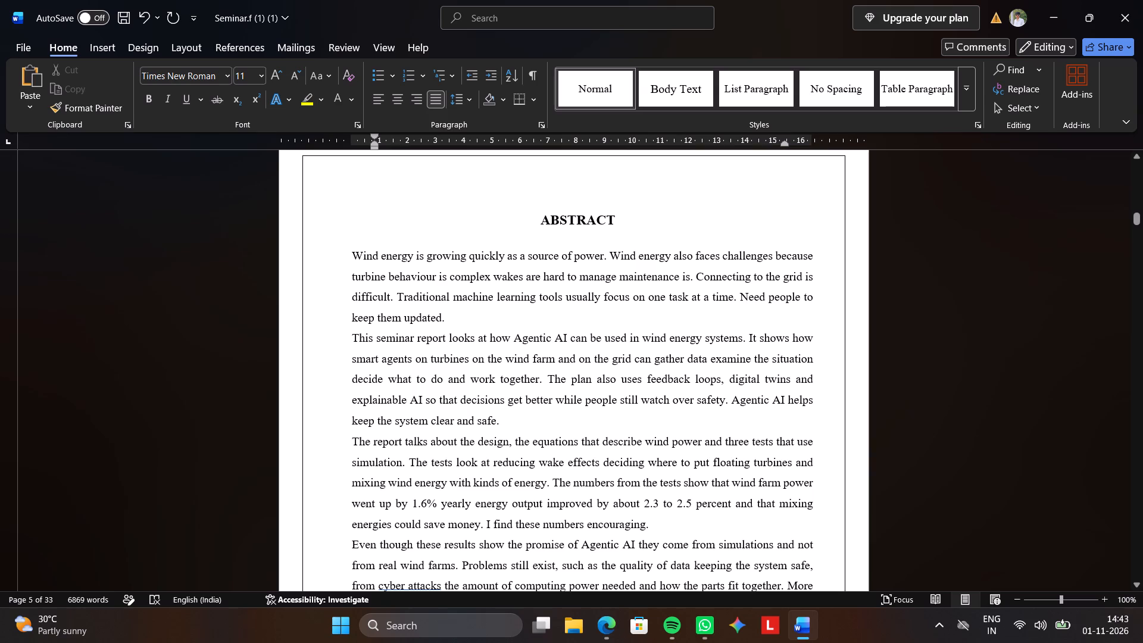
Delete the abstract's opening paragraph, which begins "Wind energy is growing quickly".
triple_click(355, 254)
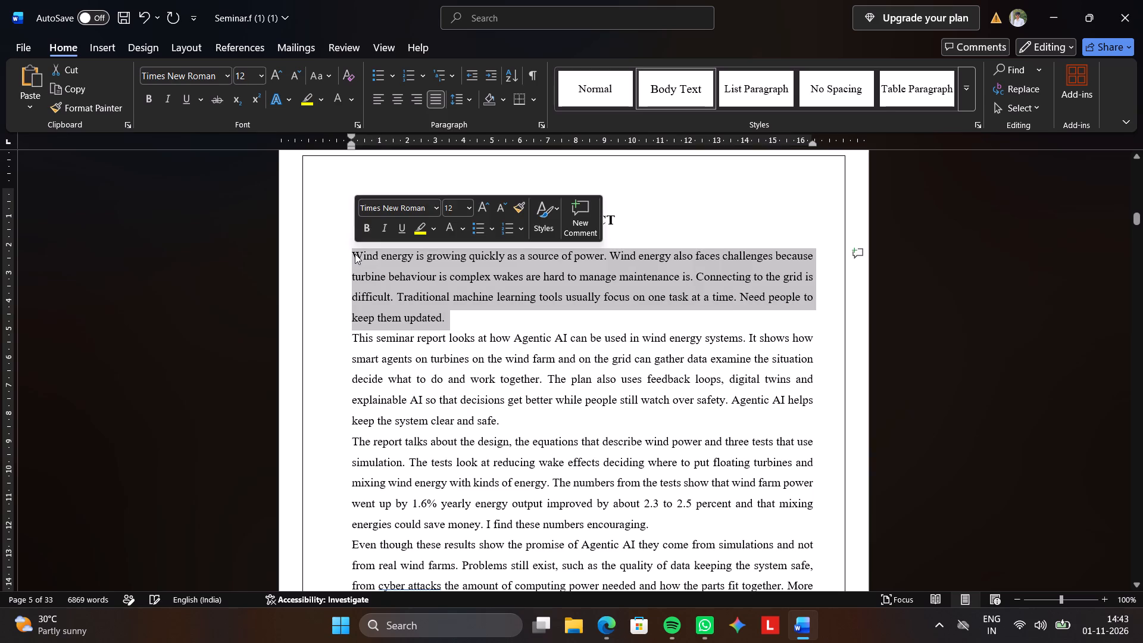
triple_click(355, 254)
left_click(355, 254)
triple_click(355, 254)
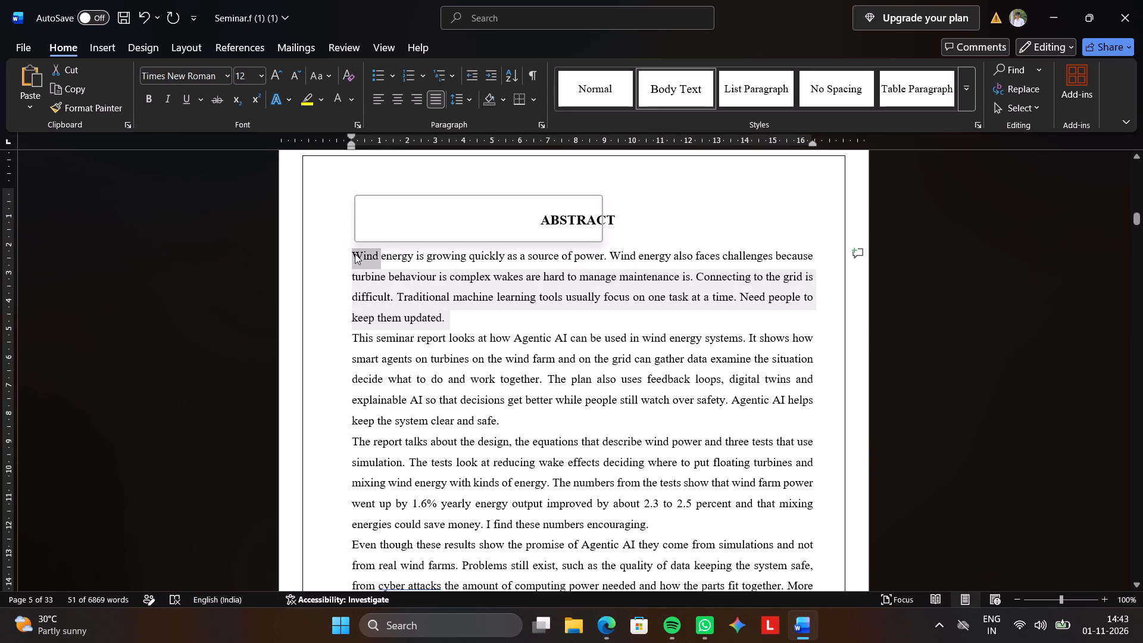
left_click(355, 254)
double_click(355, 254)
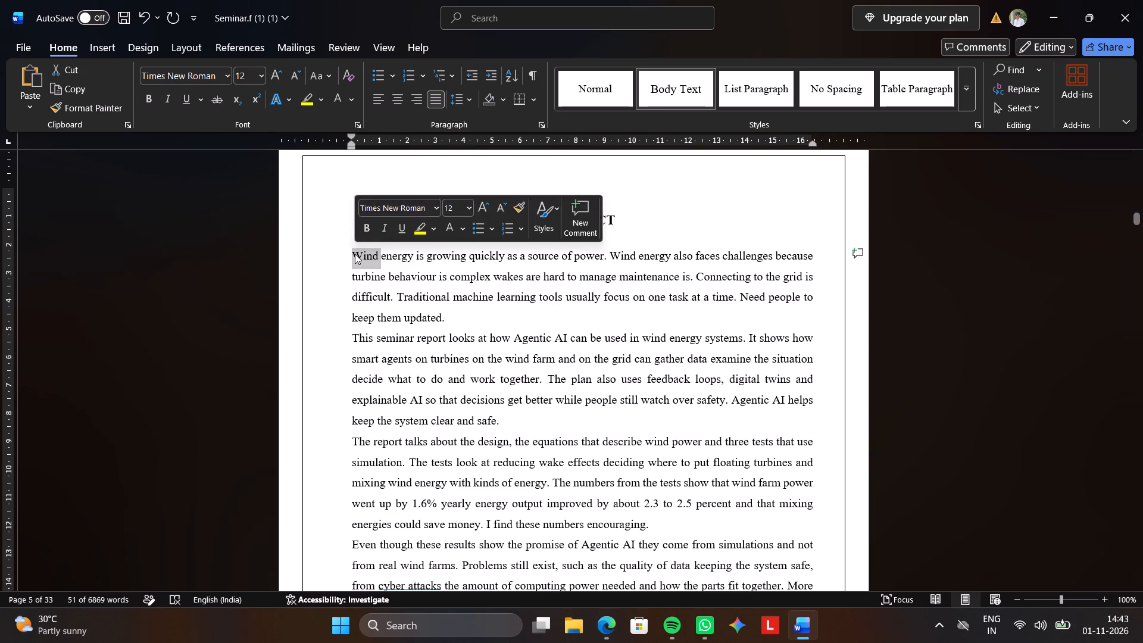
left_click(355, 254)
scroll(355, 254, "right", 2)
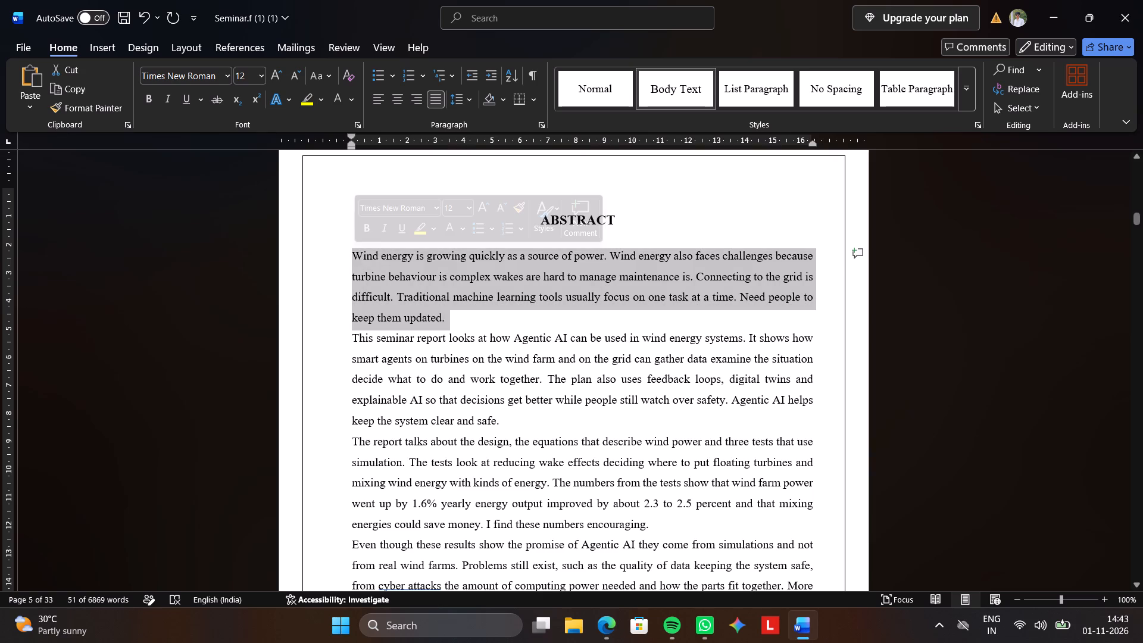
left_click(367, 255)
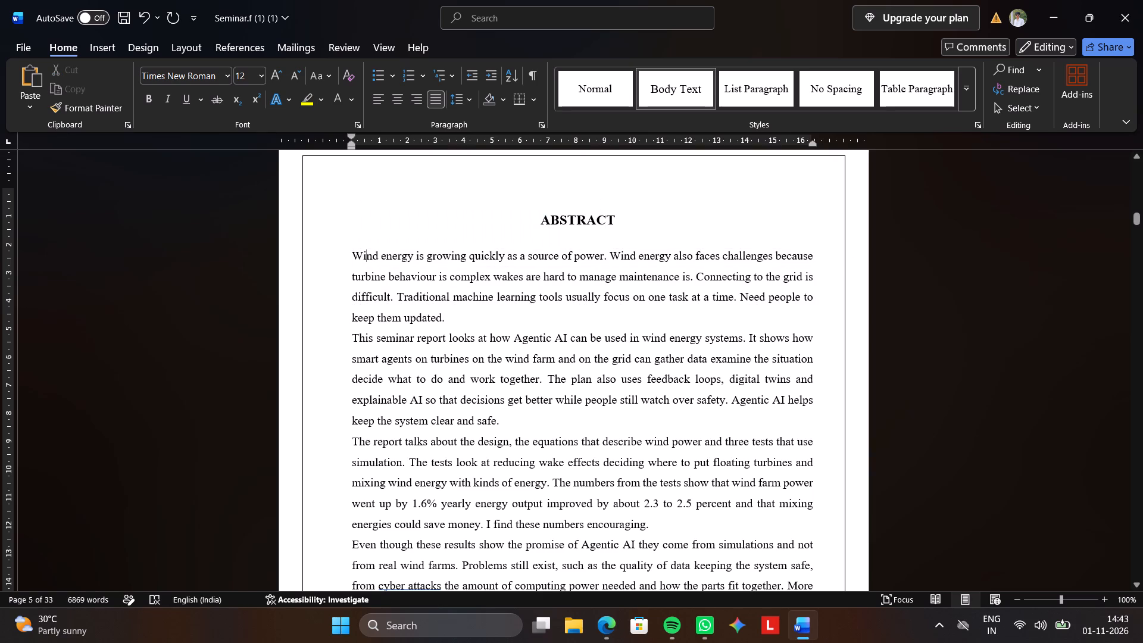
left_click(357, 254)
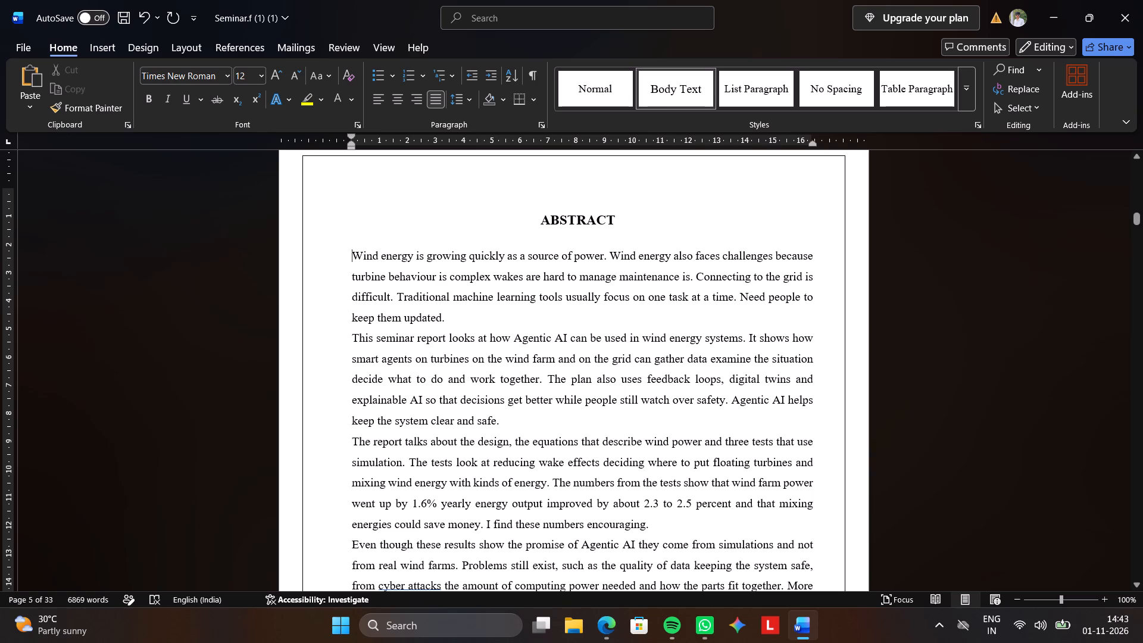
left_click(360, 254)
double_click(360, 254)
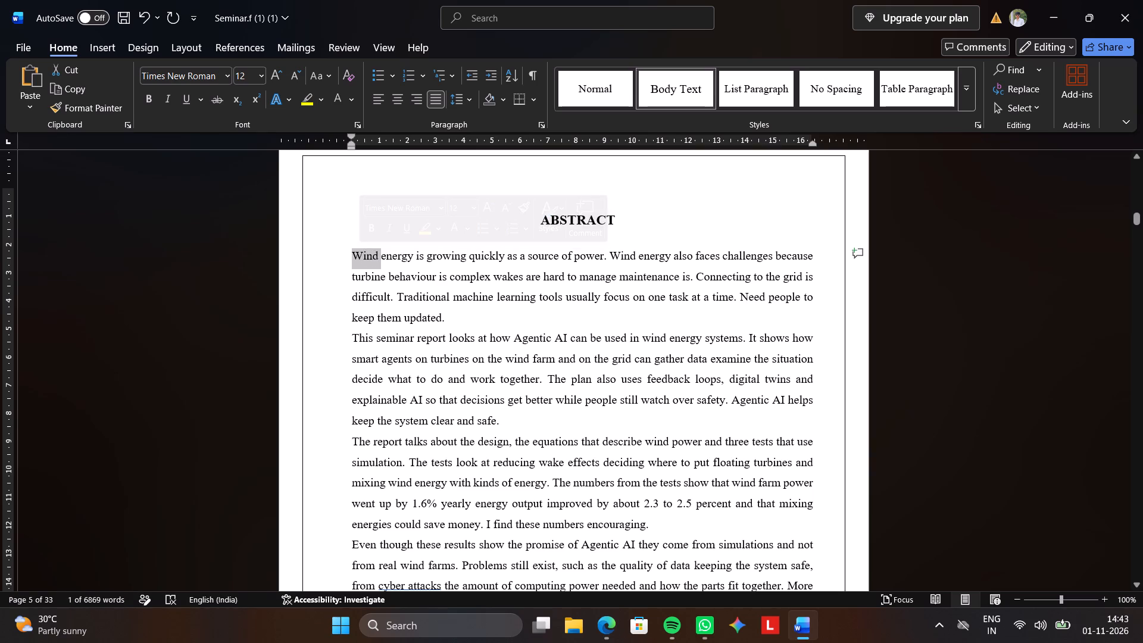
triple_click(379, 257)
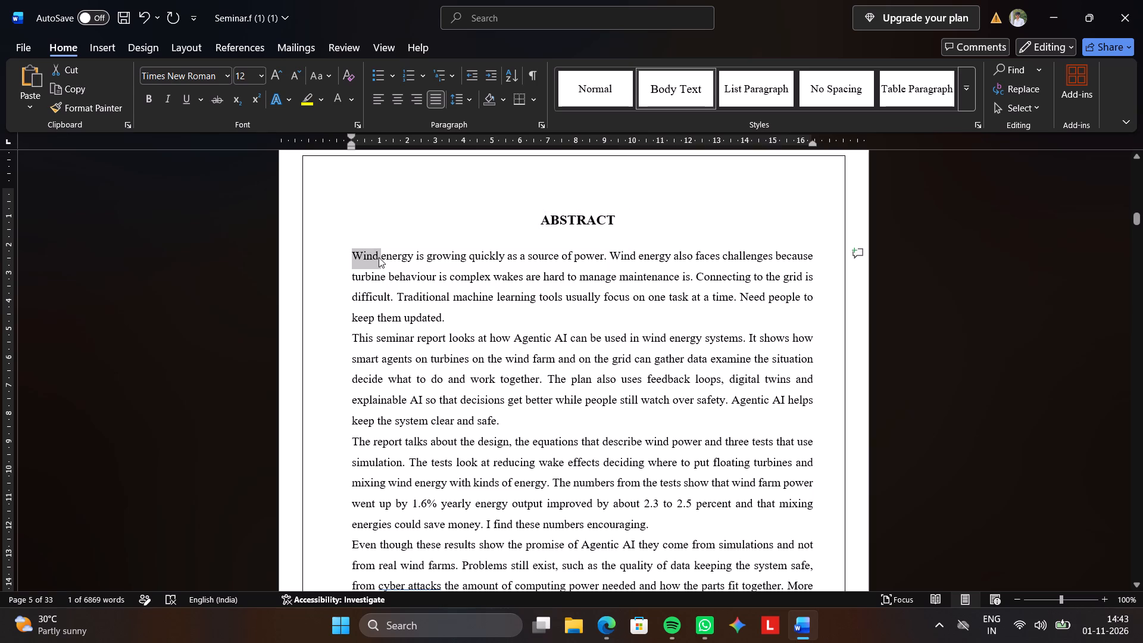
triple_click(379, 257)
double_click(379, 257)
double_click(379, 257)
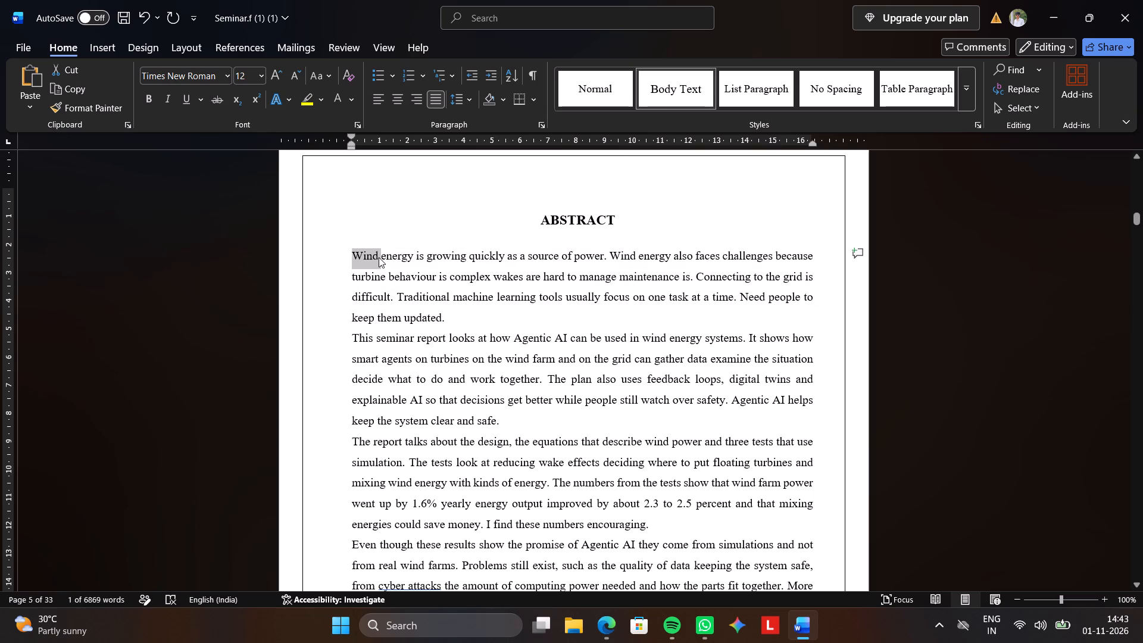
double_click(379, 257)
triple_click(379, 257)
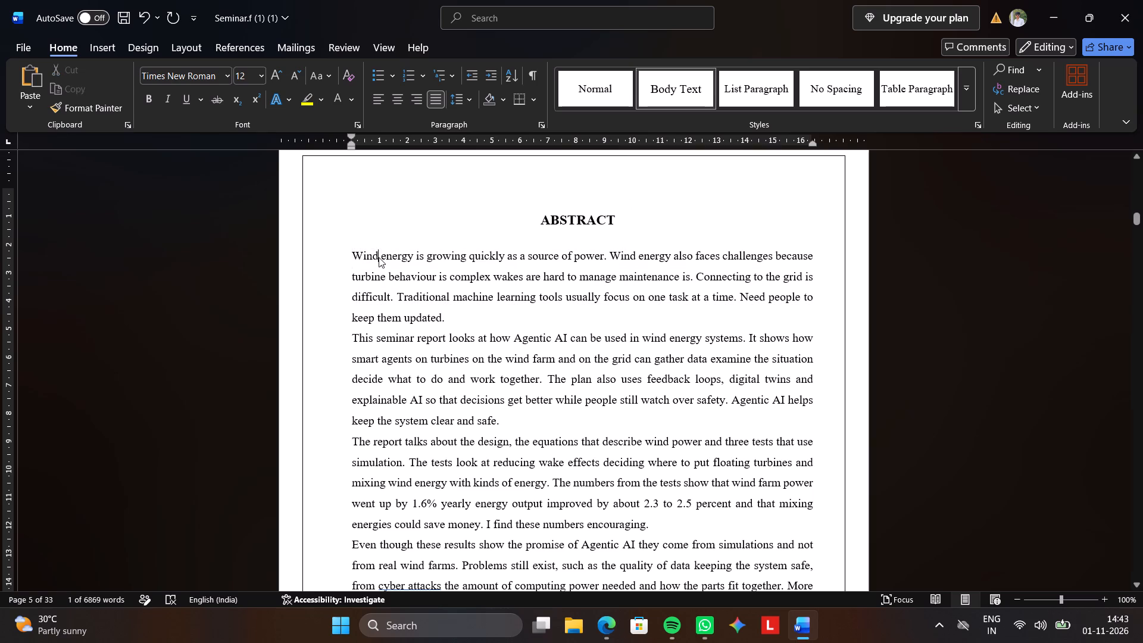
left_click(379, 257)
triple_click(379, 257)
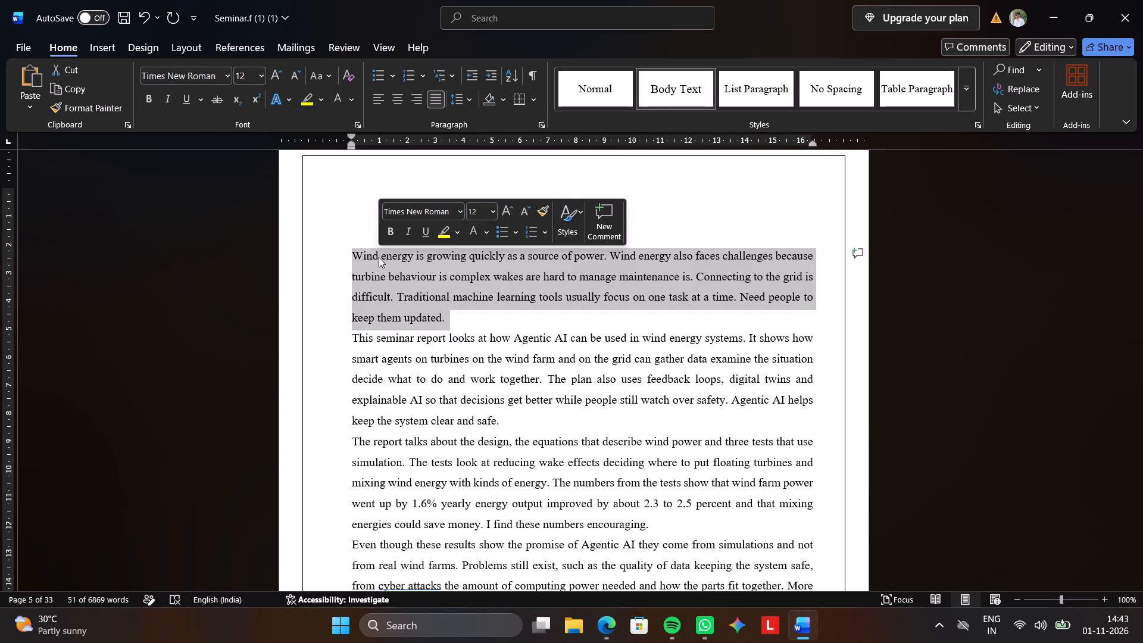
key("BackSpace")
Delete the remaining body paragraphs of the abstract, from "This seminar report looks at" through "Even though these results", keeping the Keywords paragraph.
triple_click(379, 257)
left_click(379, 257)
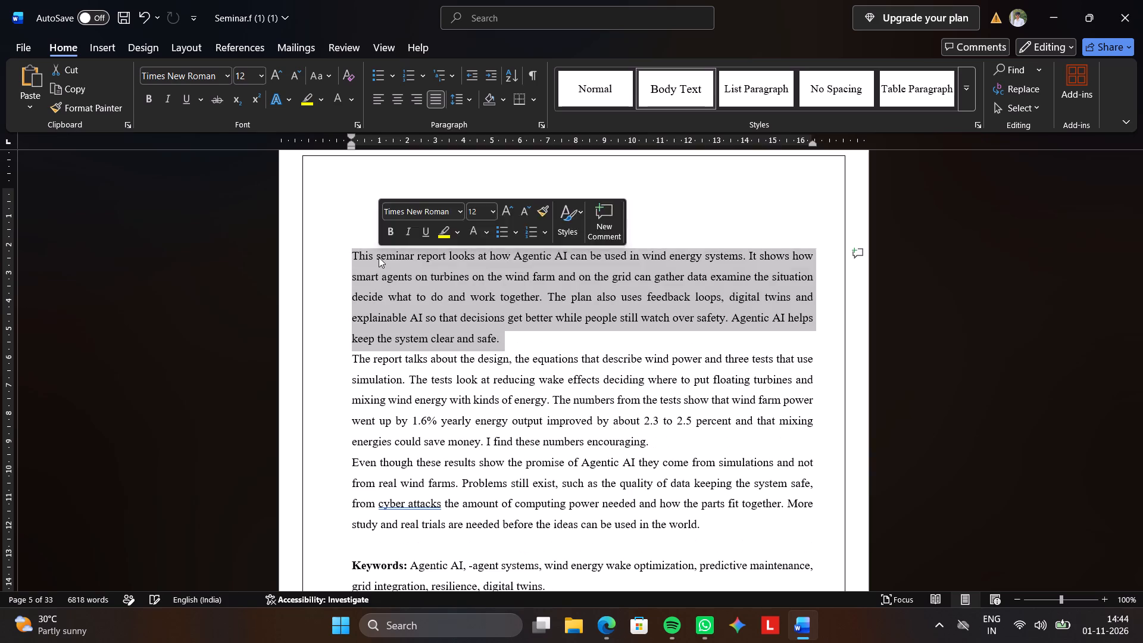
triple_click(379, 257)
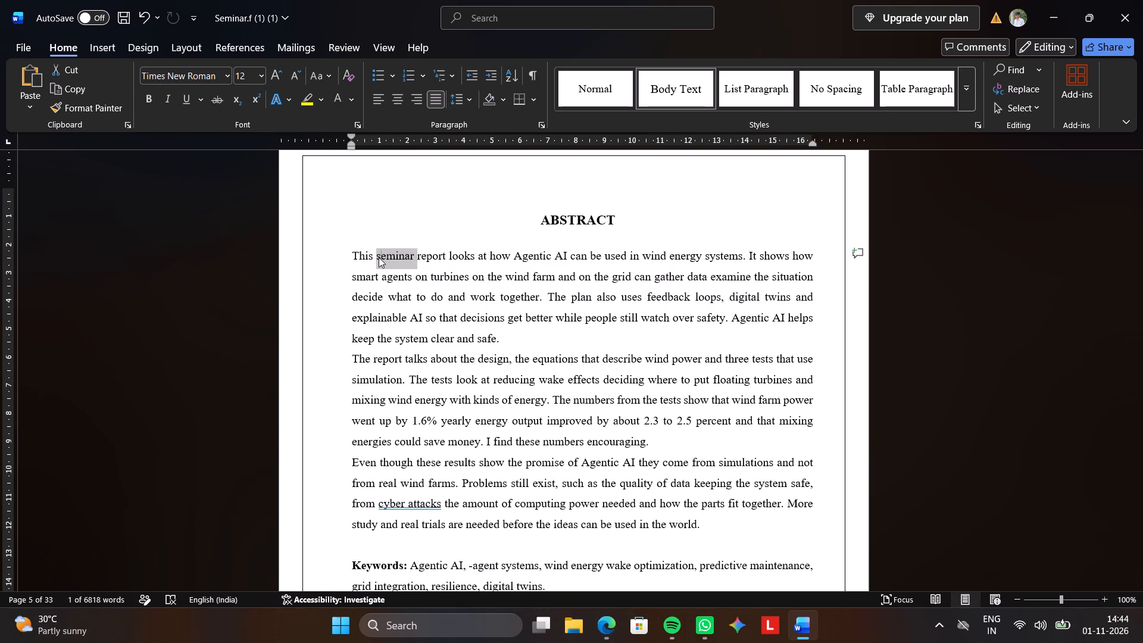
key("BackSpace")
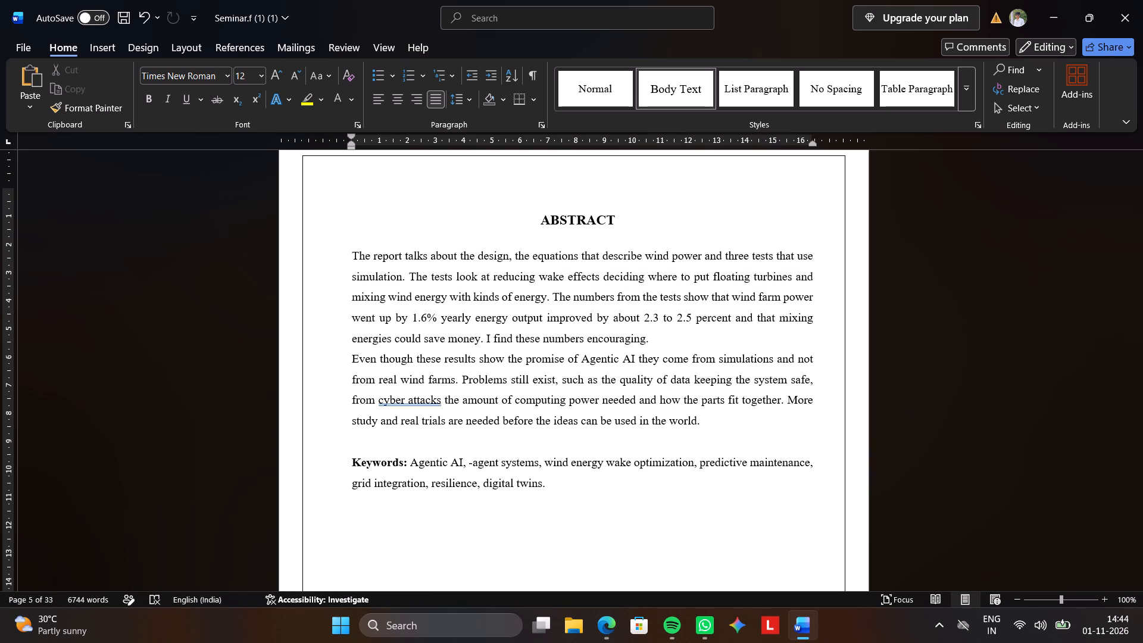
triple_click(379, 257)
key("BackSpace")
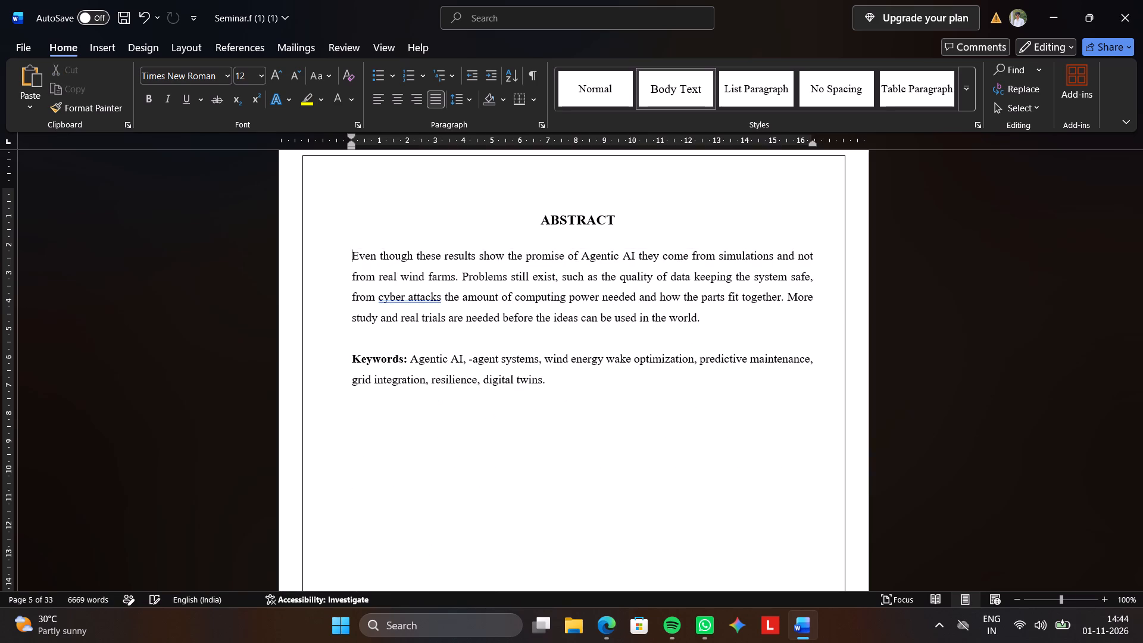
triple_click(379, 257)
left_click(379, 257)
triple_click(379, 257)
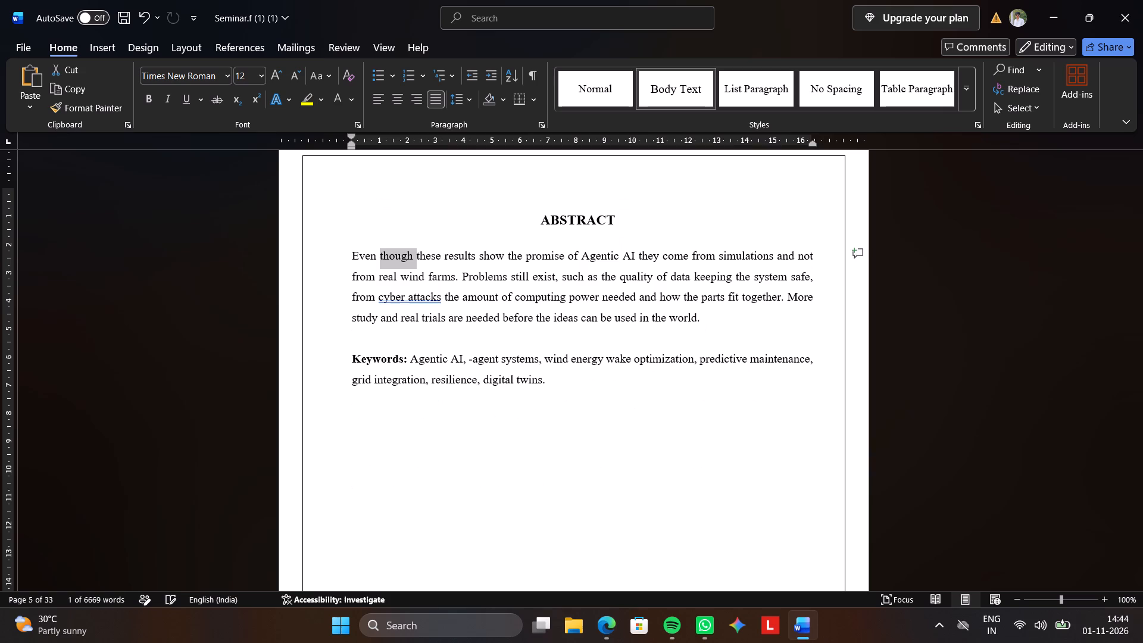
key("BackSpace")
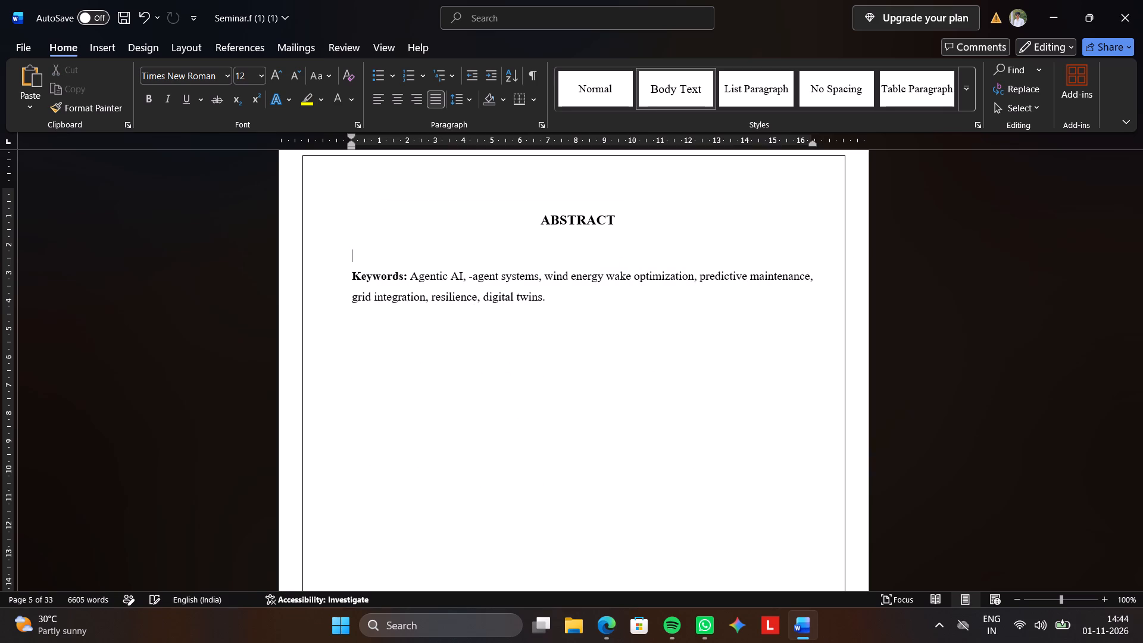
Delete the whole Keywords paragraph under the ABSTRACT heading.
triple_click(350, 275)
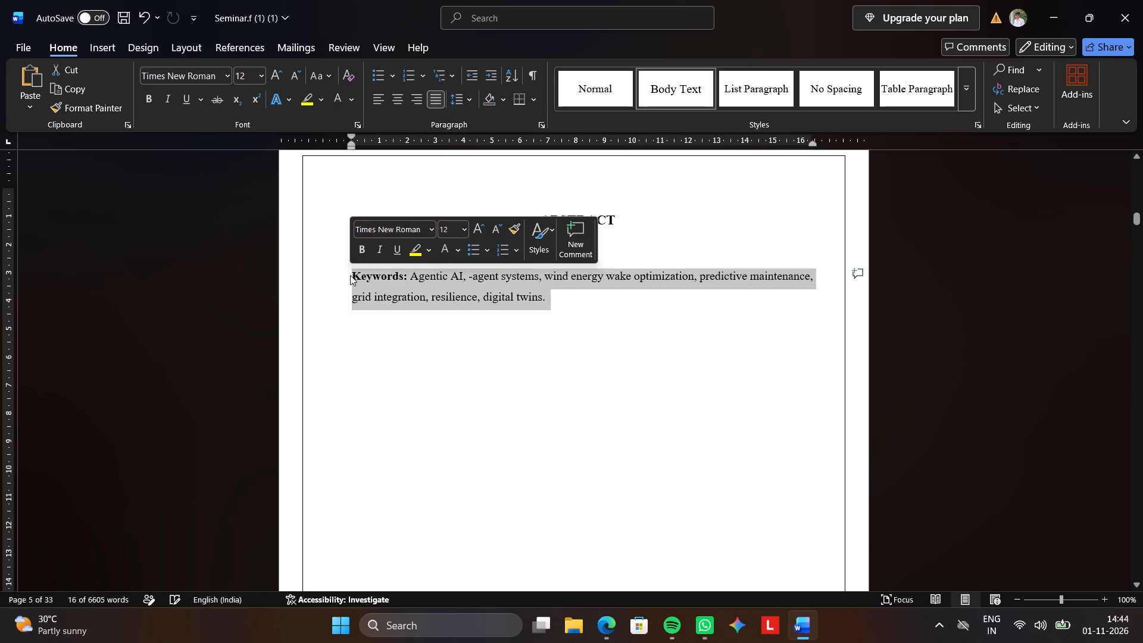
key("BackSpace")
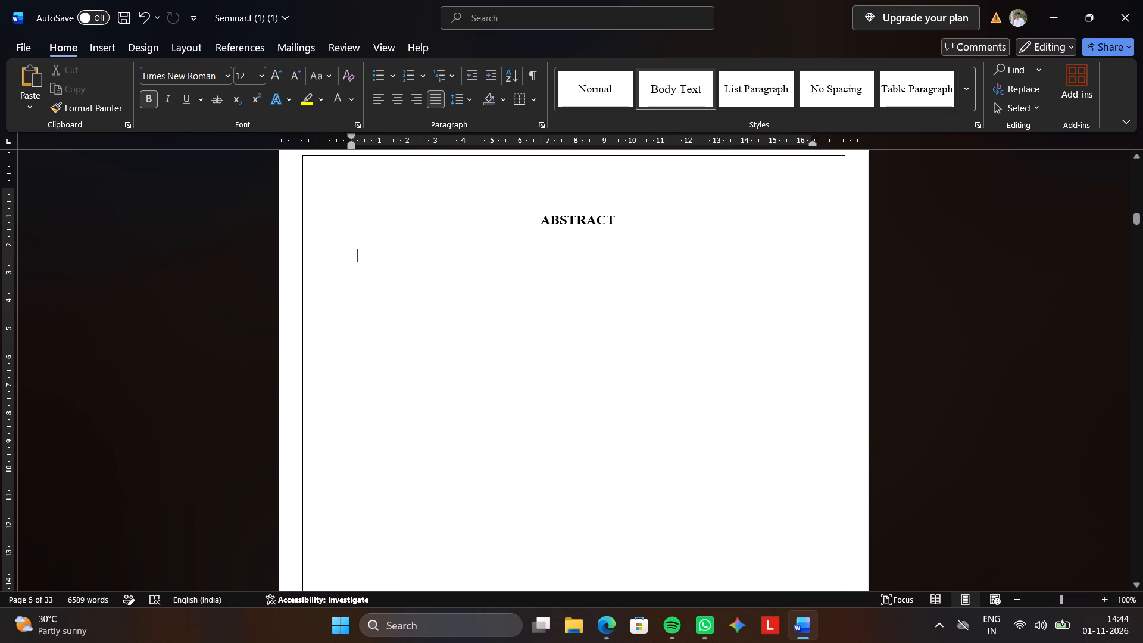
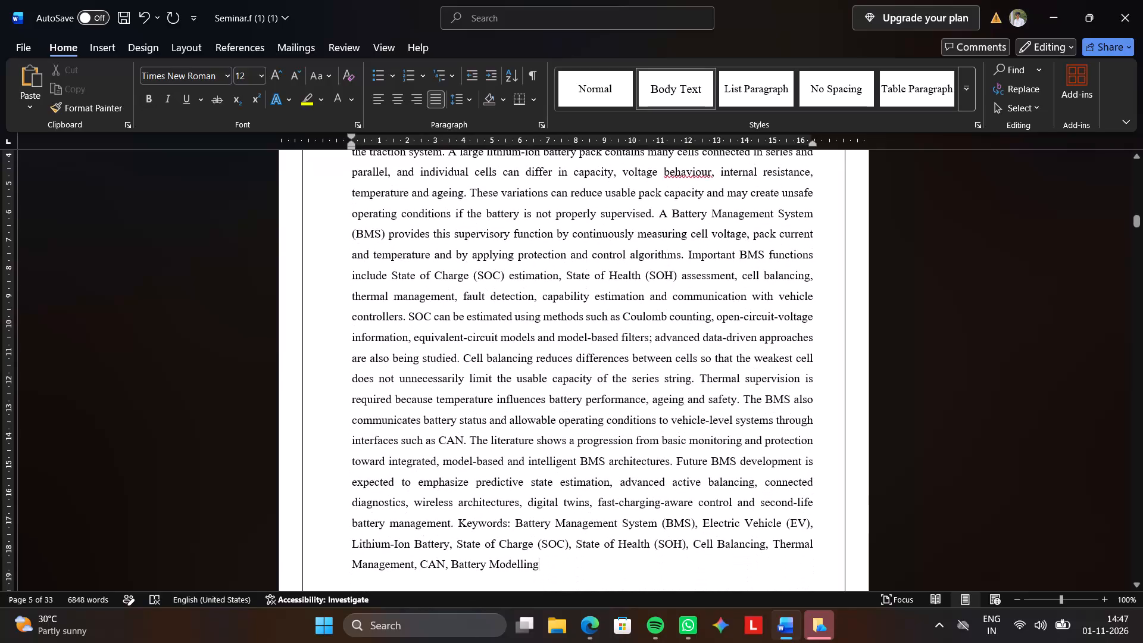
Split the "Keywords:" text after "battery management." into its own paragraph in the abstract, without a leading space.
scroll(599, 385, "right", 1)
scroll(599, 385, "down", 1)
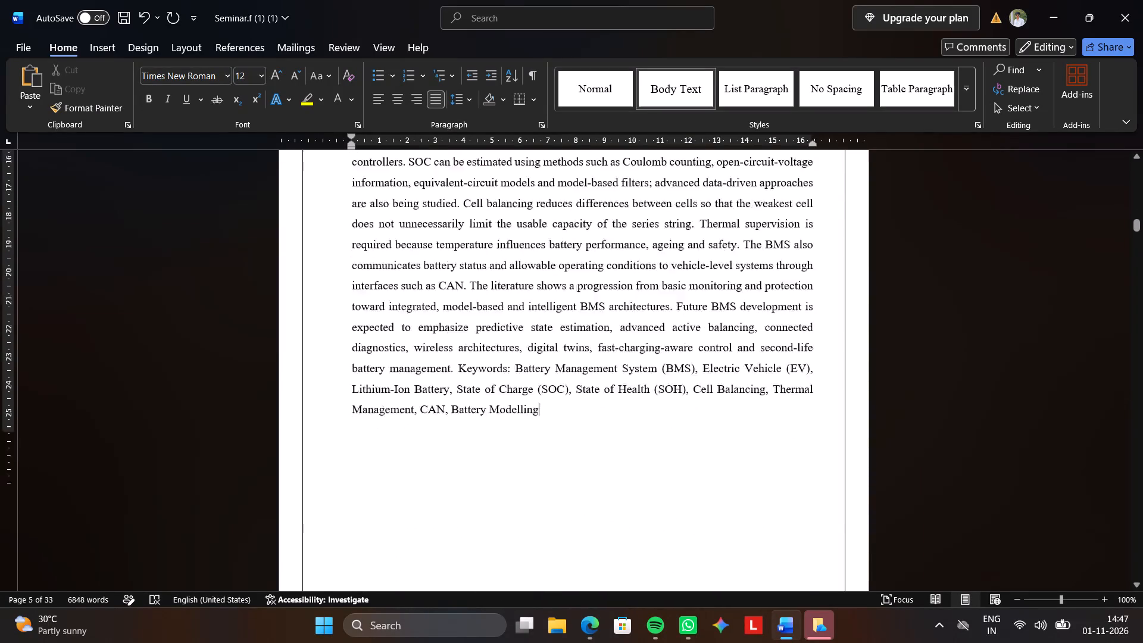
scroll(599, 385, "down", 1)
scroll(599, 385, "up", 2)
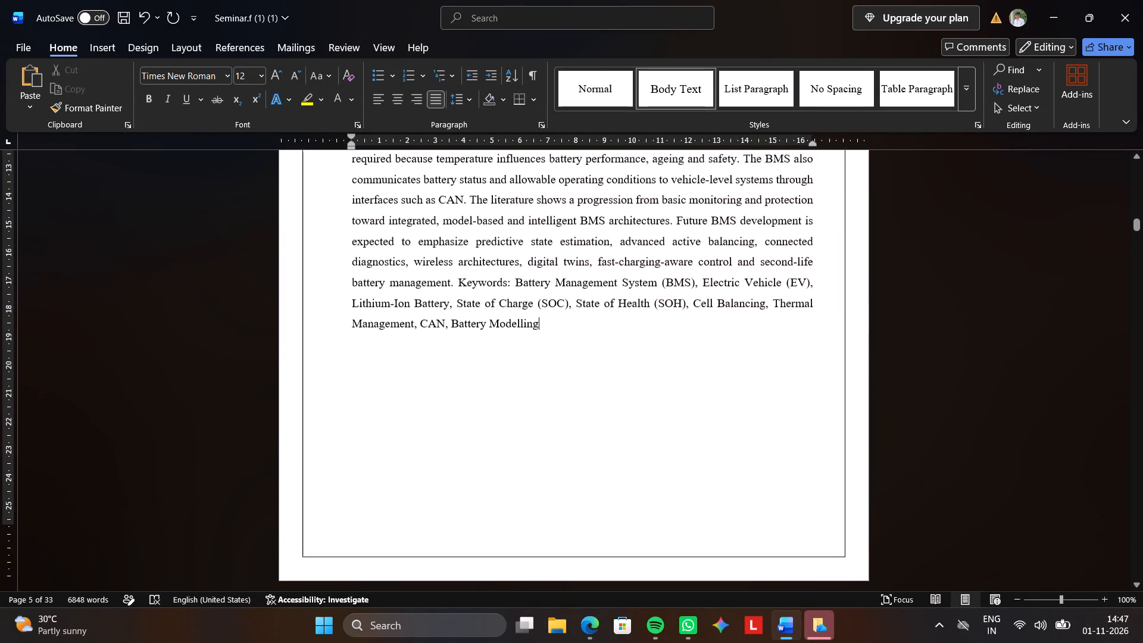
scroll(599, 385, "up", 2)
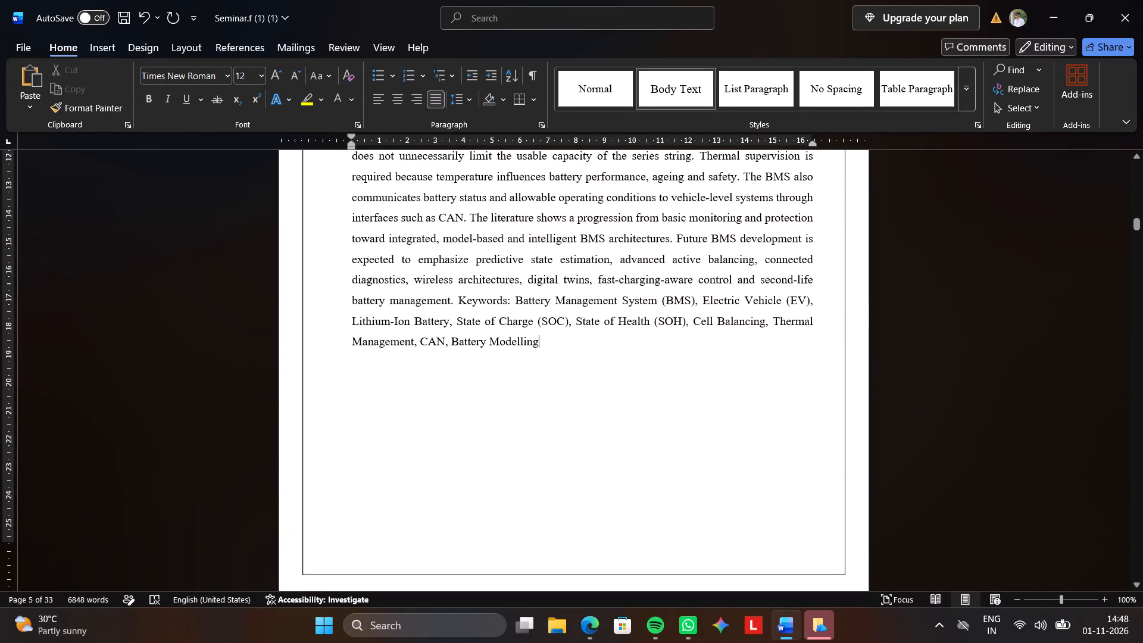
left_click(454, 301)
key("BackSpace")
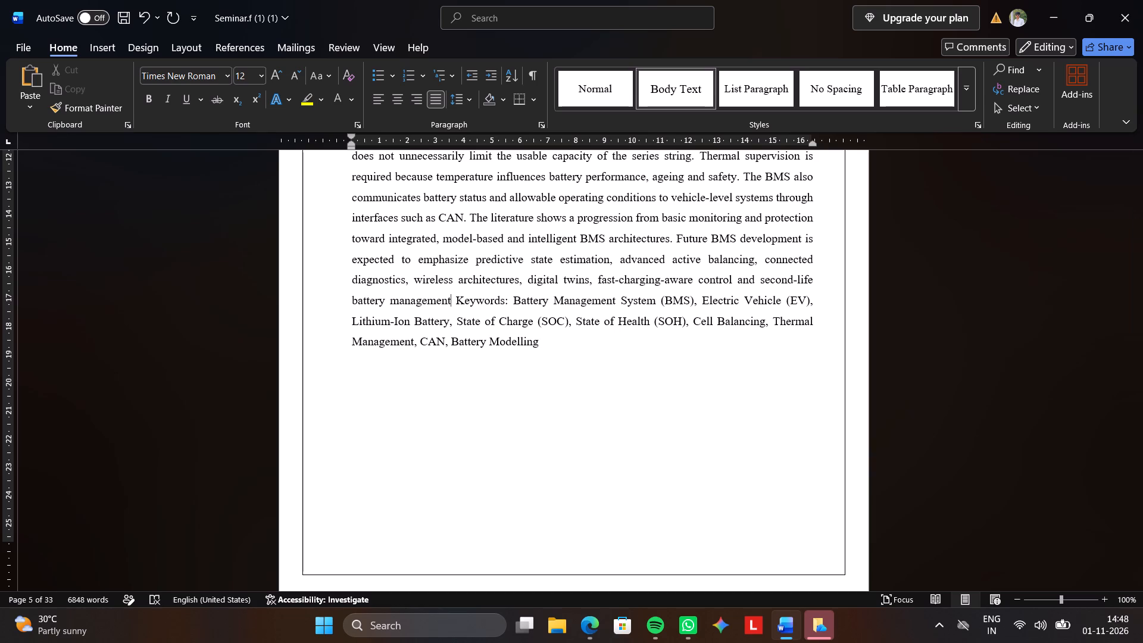
key("comma")
key("BackSpace")
key("period")
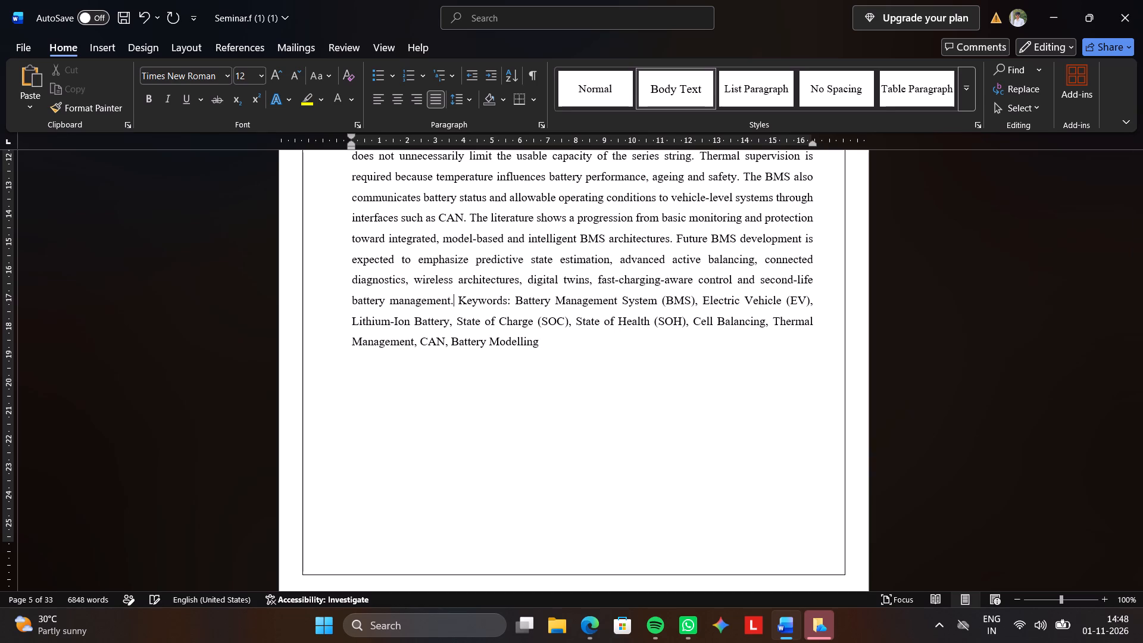
key("Return")
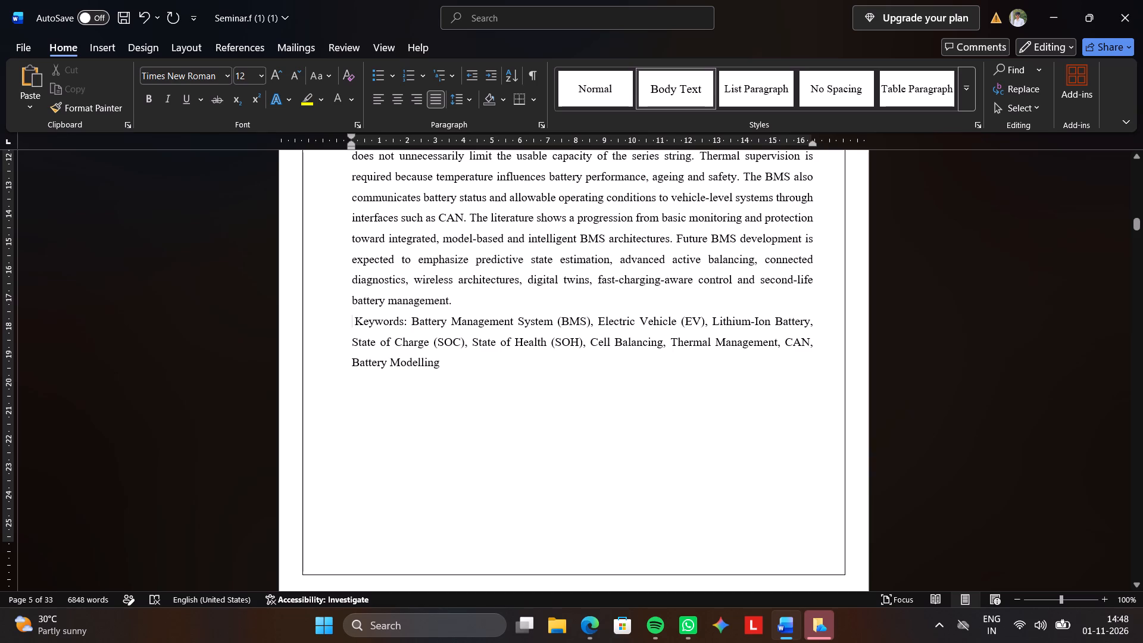
key("Right")
key("BackSpace")
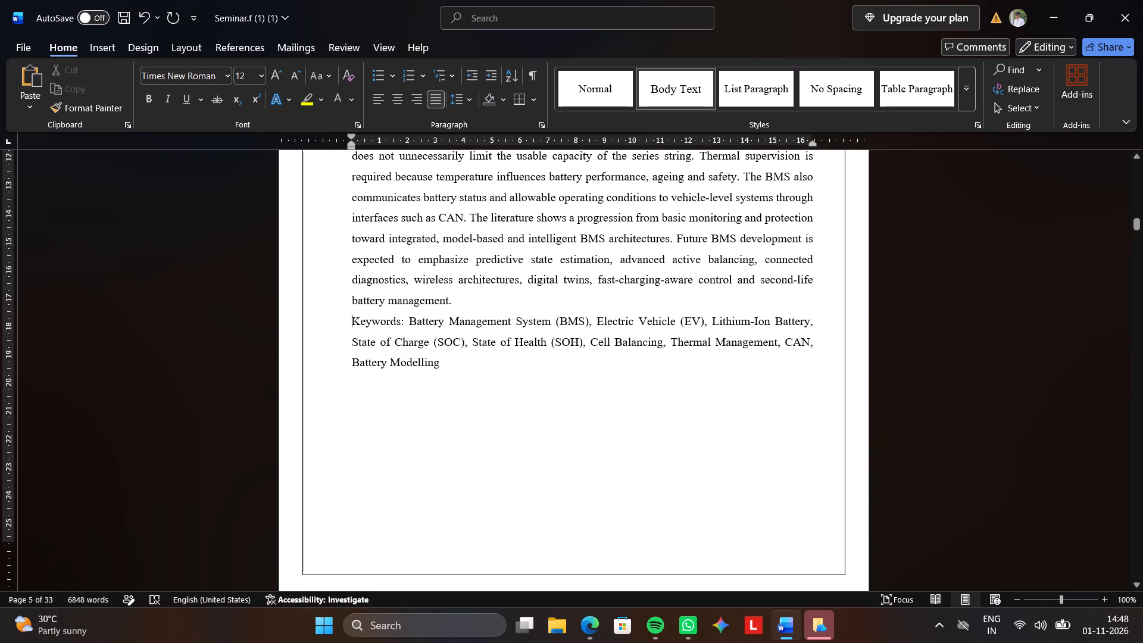
Make the "Keywords:" label at the start of the abstract's keywords paragraph bold.
triple_click(358, 320)
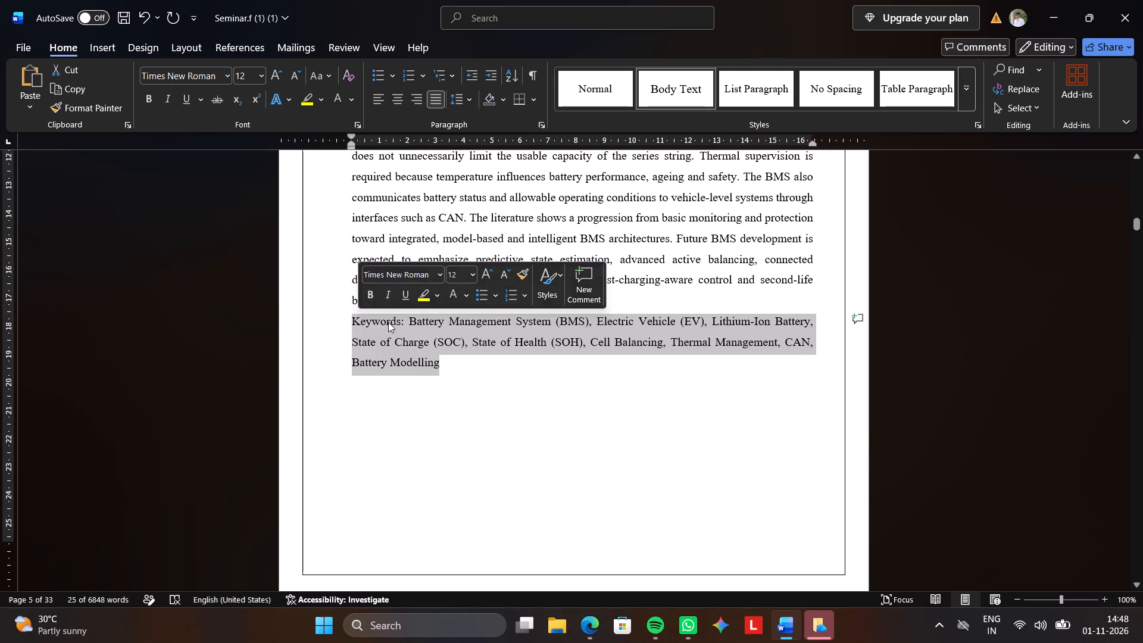
triple_click(388, 322)
double_click(388, 322)
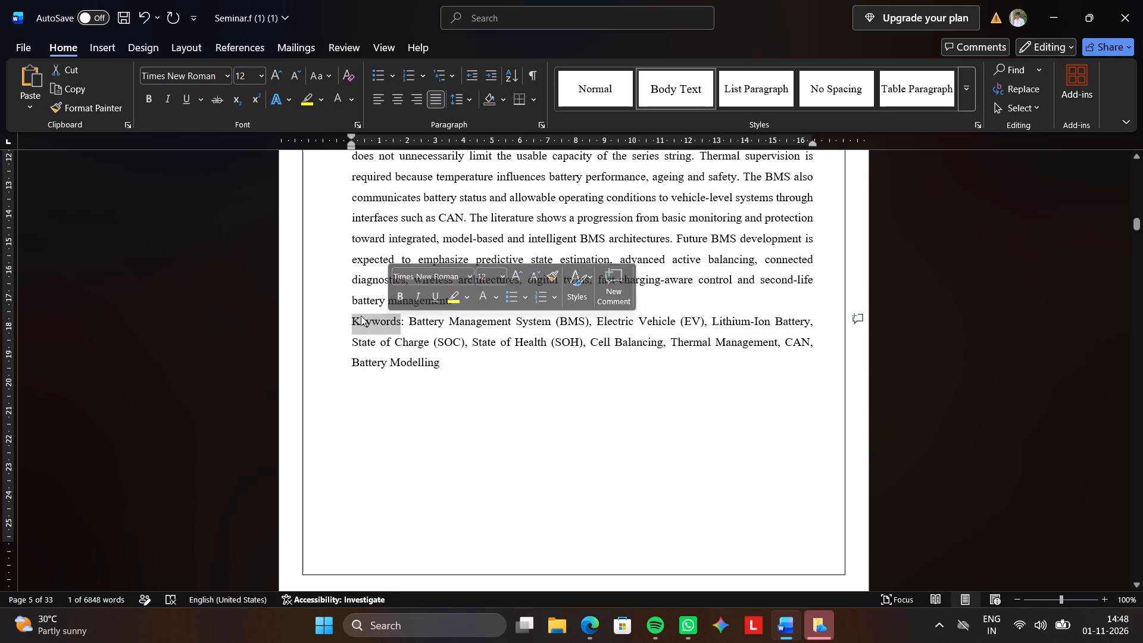
left_click(361, 316)
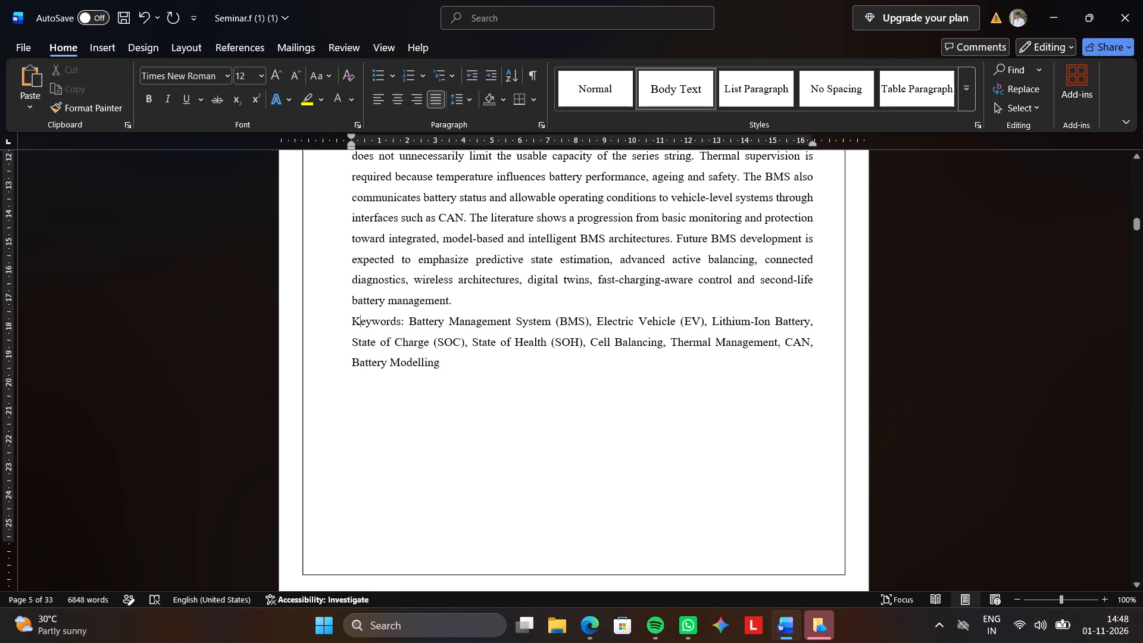
left_click_drag(354, 320, 375, 320)
left_click_drag(375, 320, 404, 322)
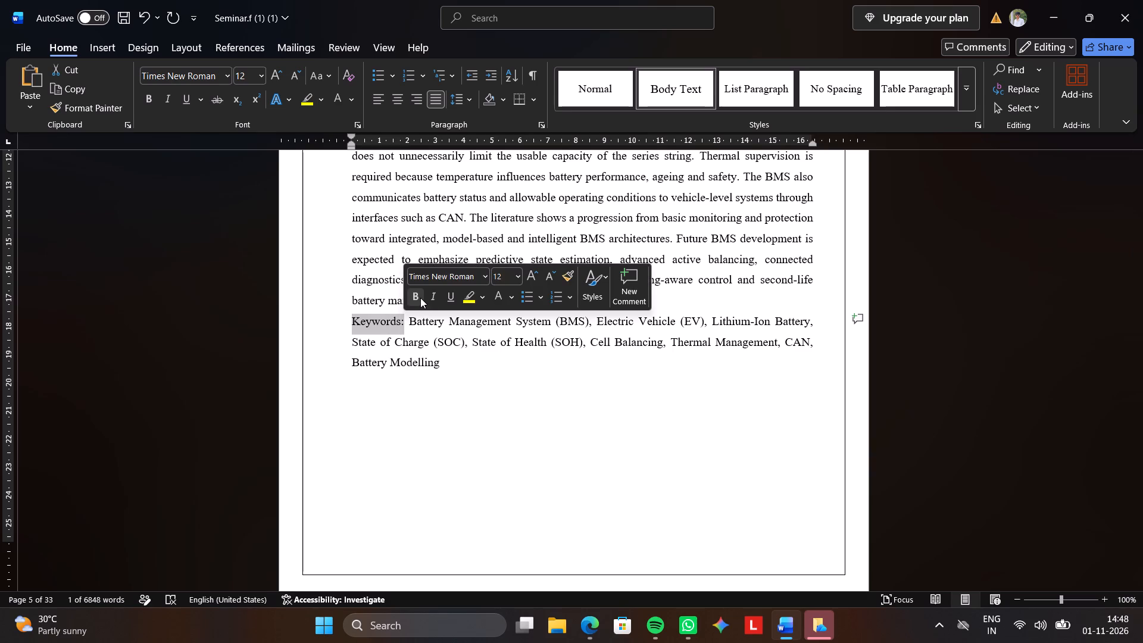
left_click(420, 298)
left_click(451, 407)
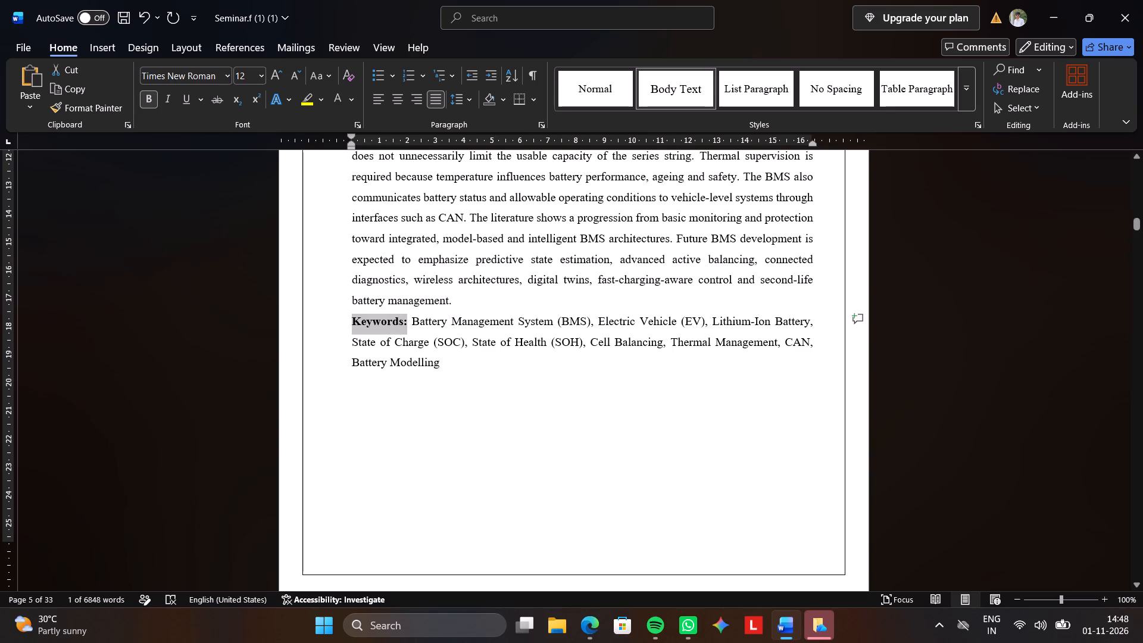
Insert a blank line between the abstract's body text and the keywords paragraph.
left_click(461, 300)
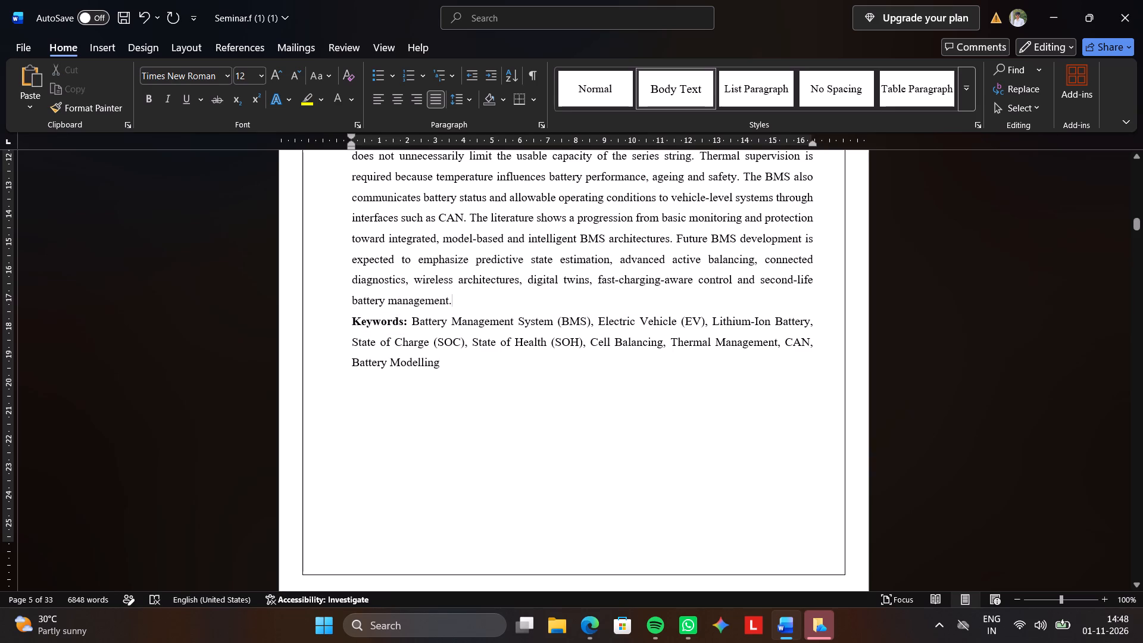
key("Return")
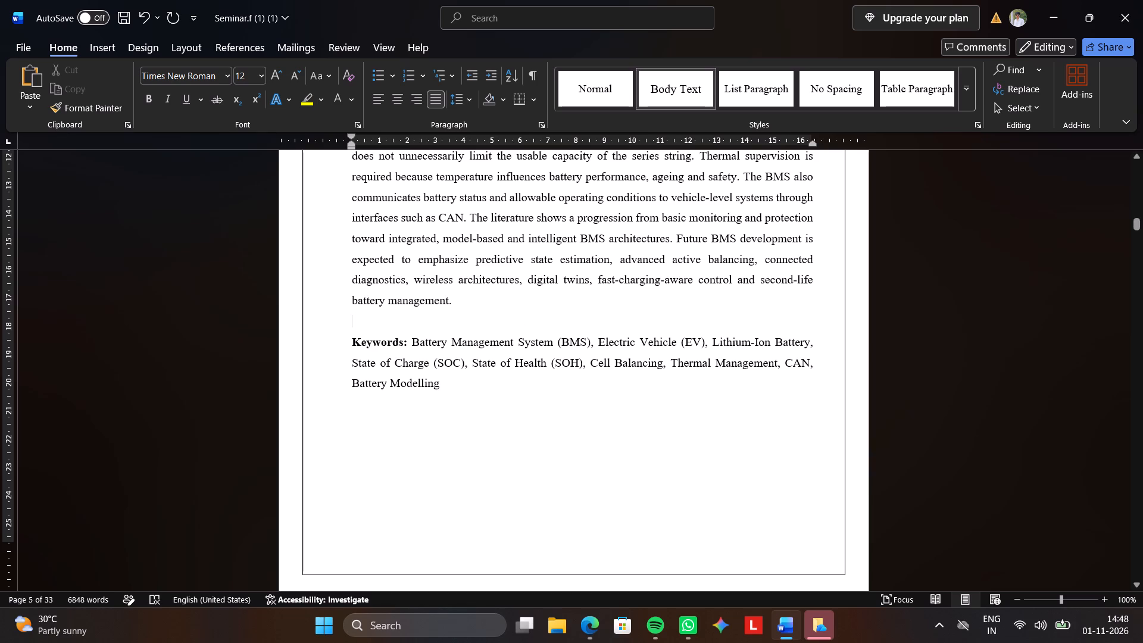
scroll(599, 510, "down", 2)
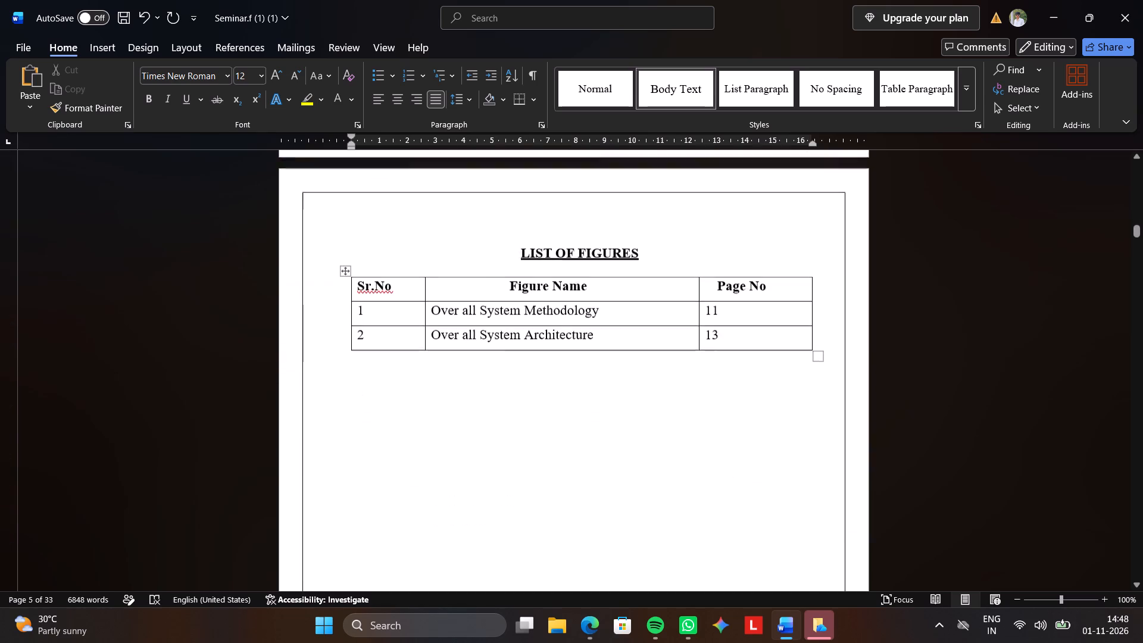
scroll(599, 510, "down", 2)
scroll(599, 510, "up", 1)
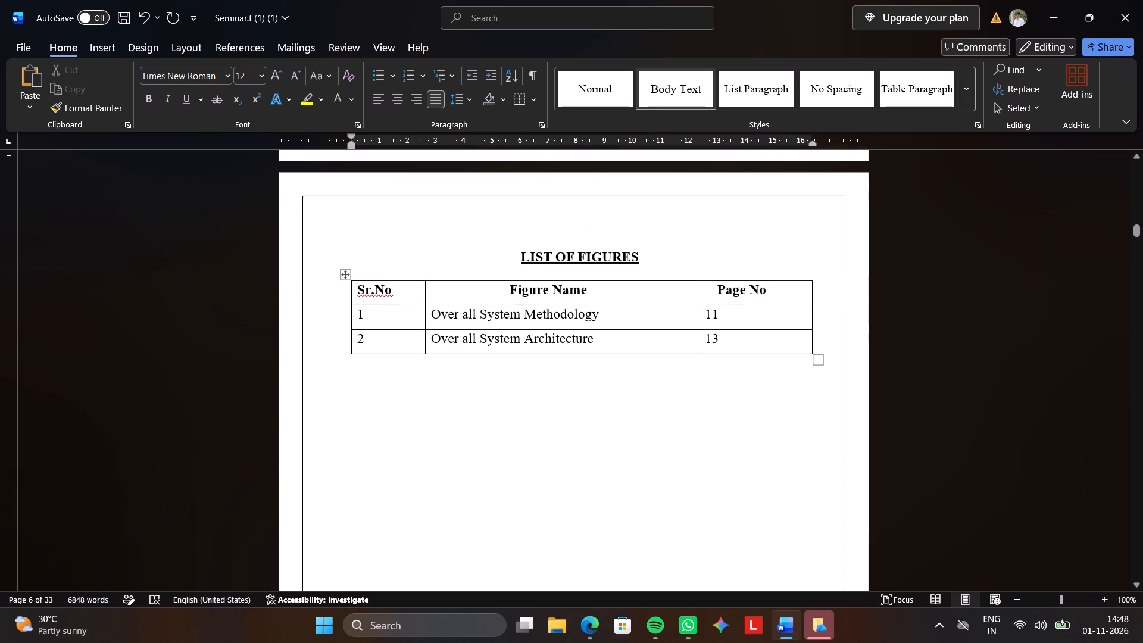
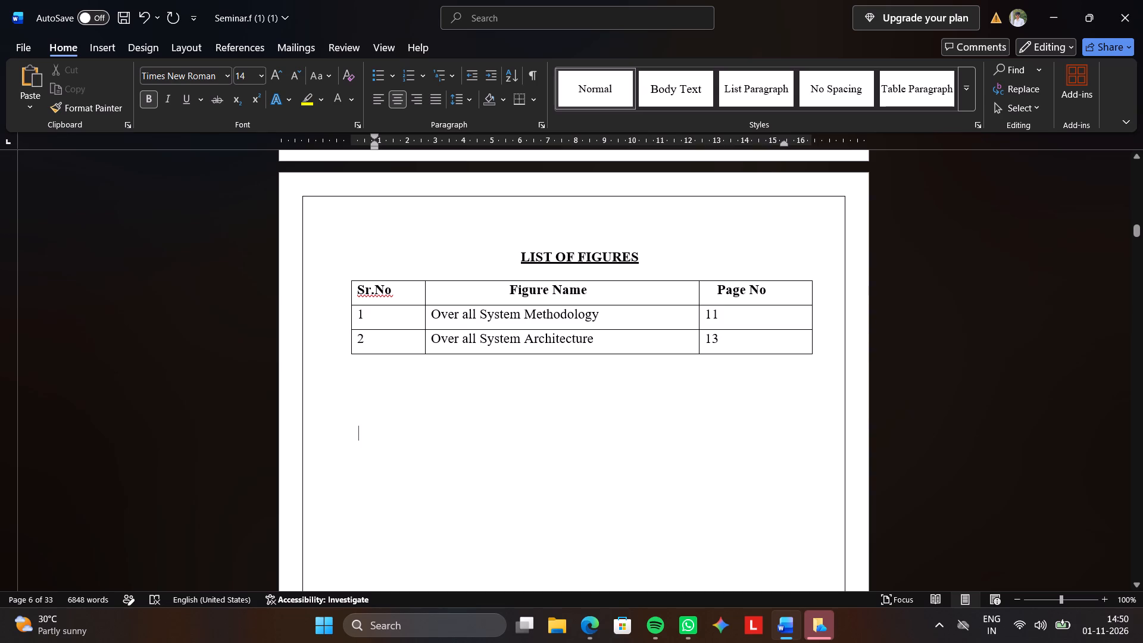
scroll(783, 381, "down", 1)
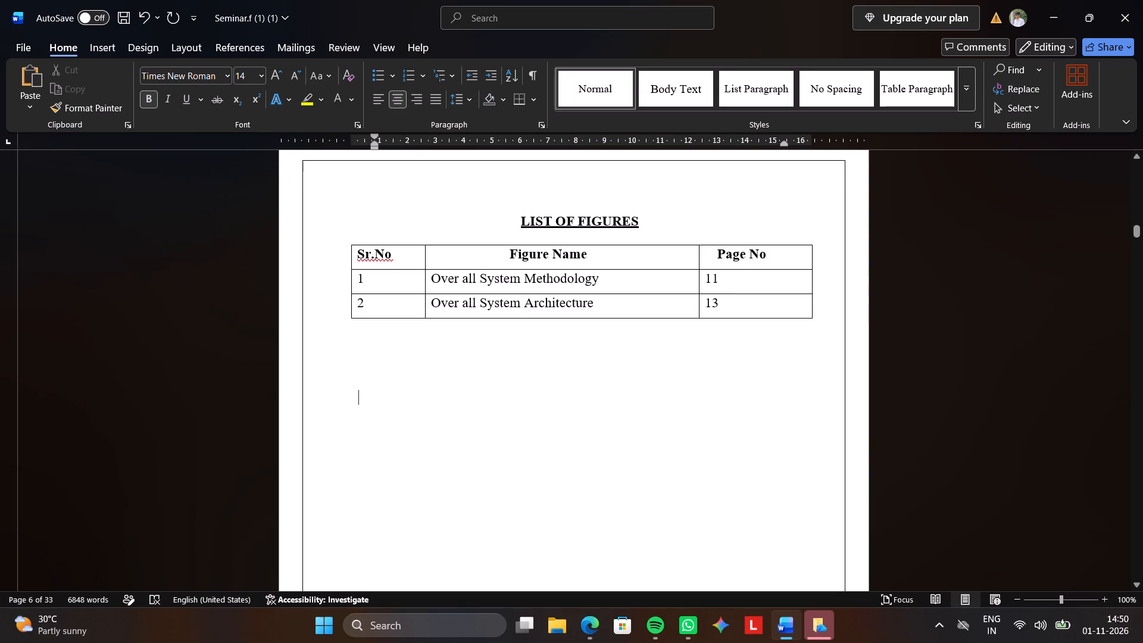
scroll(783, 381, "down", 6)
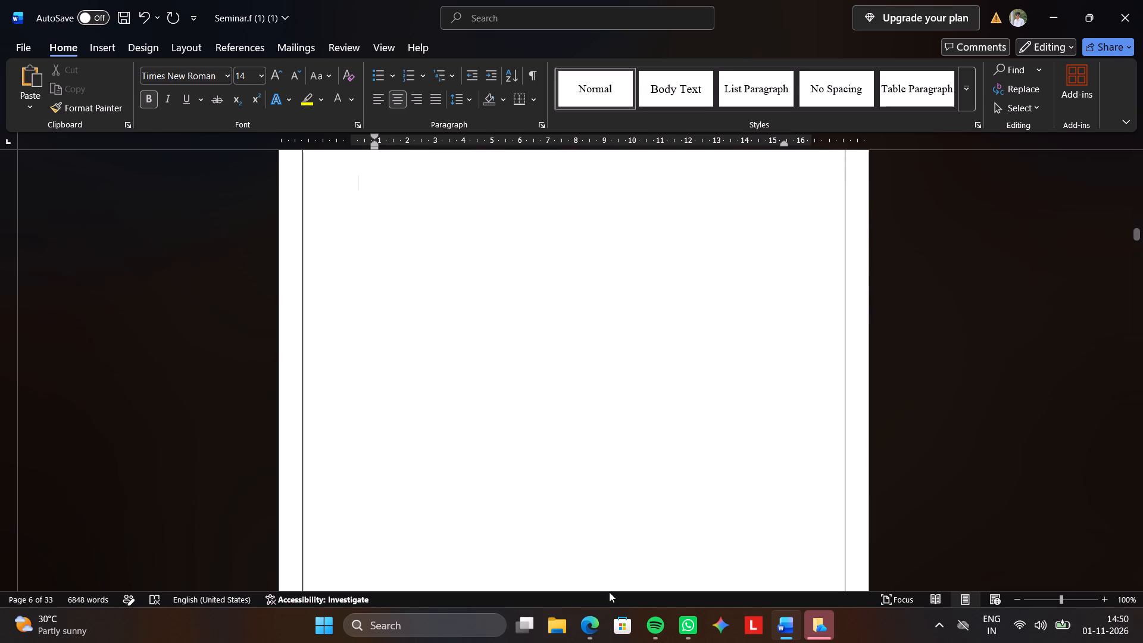
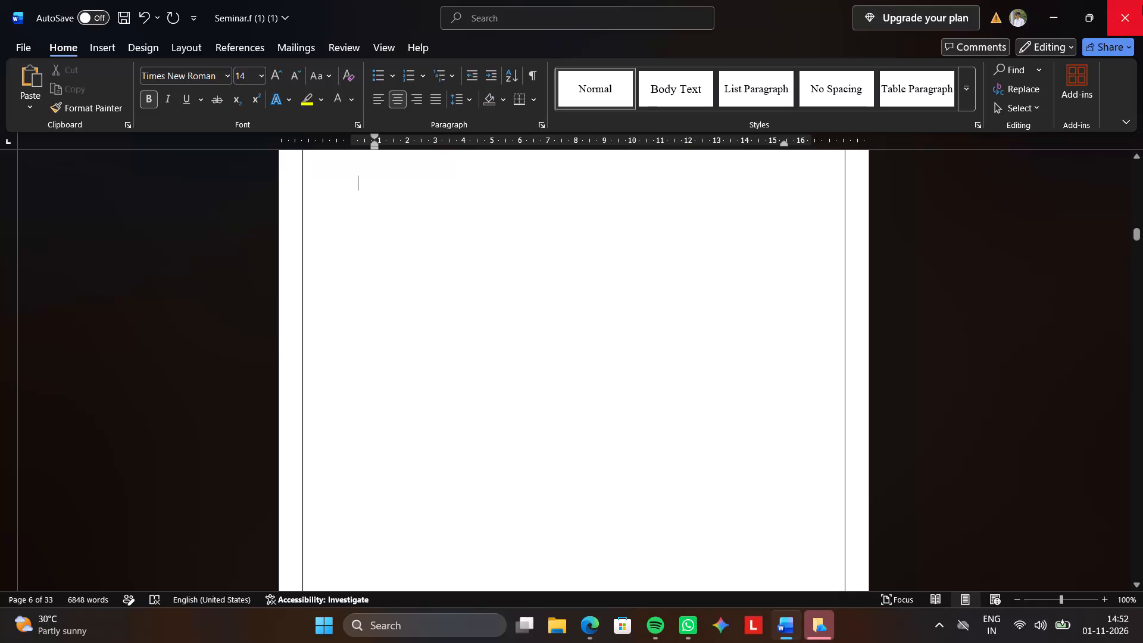
Delete the "LIST OF FIGURES" heading text above the figures table.
scroll(679, 266, "down", 3)
scroll(679, 266, "up", 3)
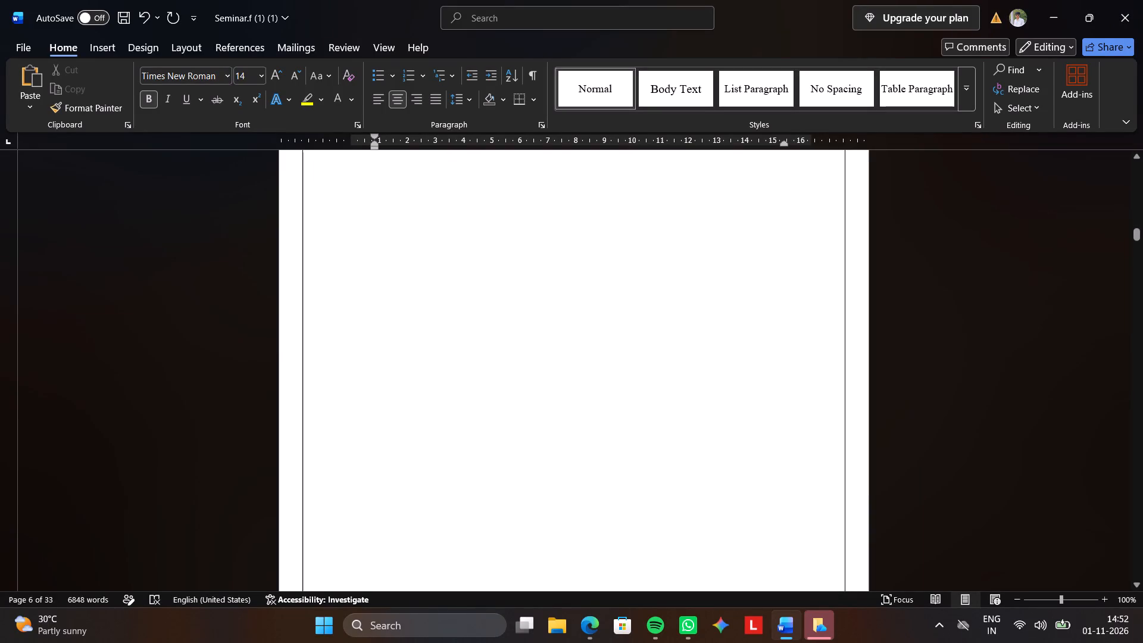
scroll(679, 266, "up", 7)
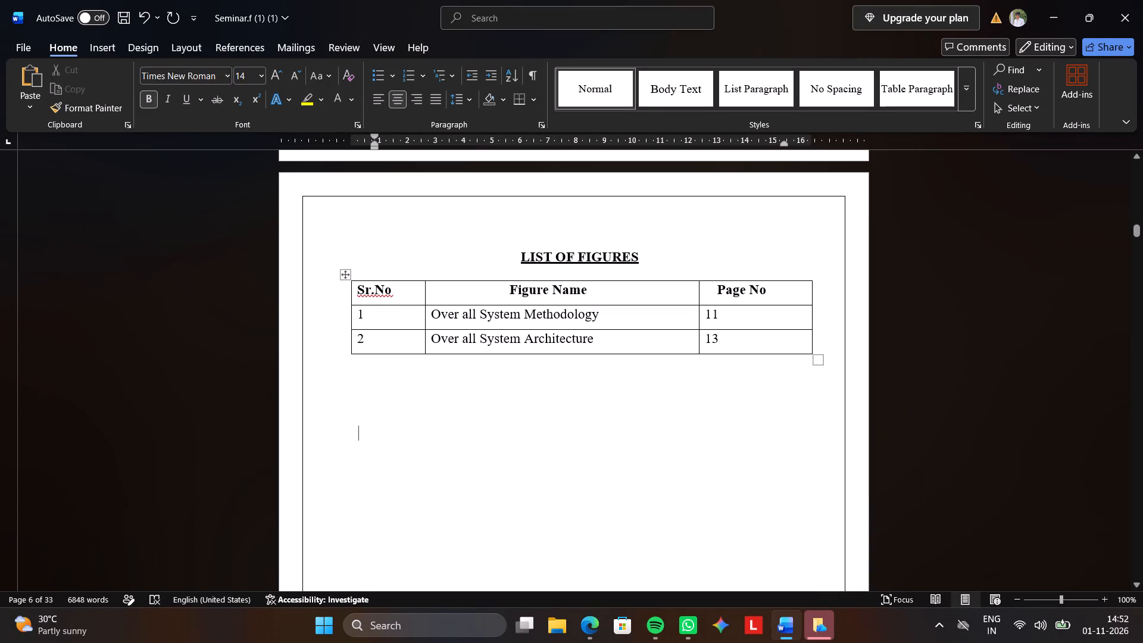
left_click(640, 254)
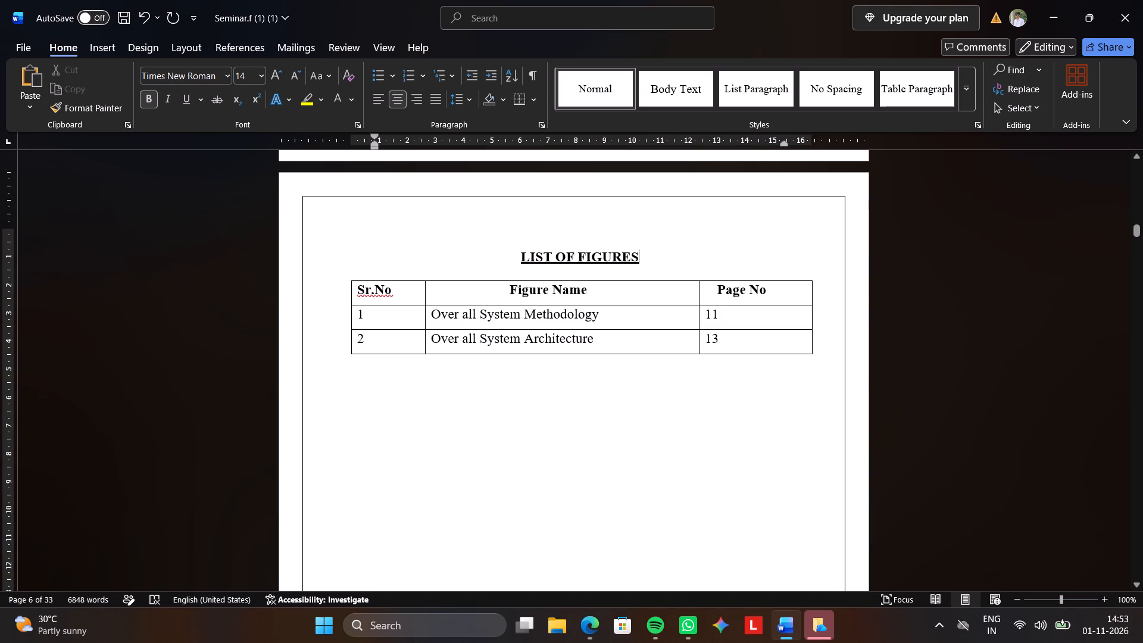
key("BackSpace")
key("BackSpace")
key("BackSpace")
key("BackSpace")
key("BackSpace")
key("BackSpace")
key("BackSpace")
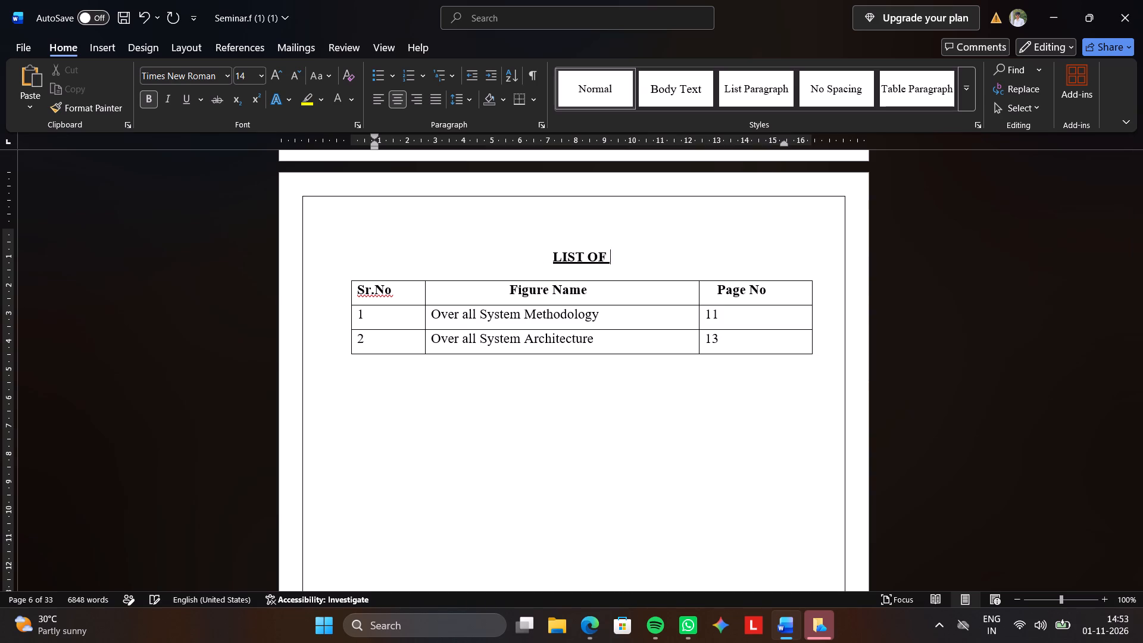
key("BackSpace")
key("BackSpace")
key("BackSpace")
key("BackSpace")
key("BackSpace")
key("BackSpace")
key("BackSpace")
key("BackSpace")
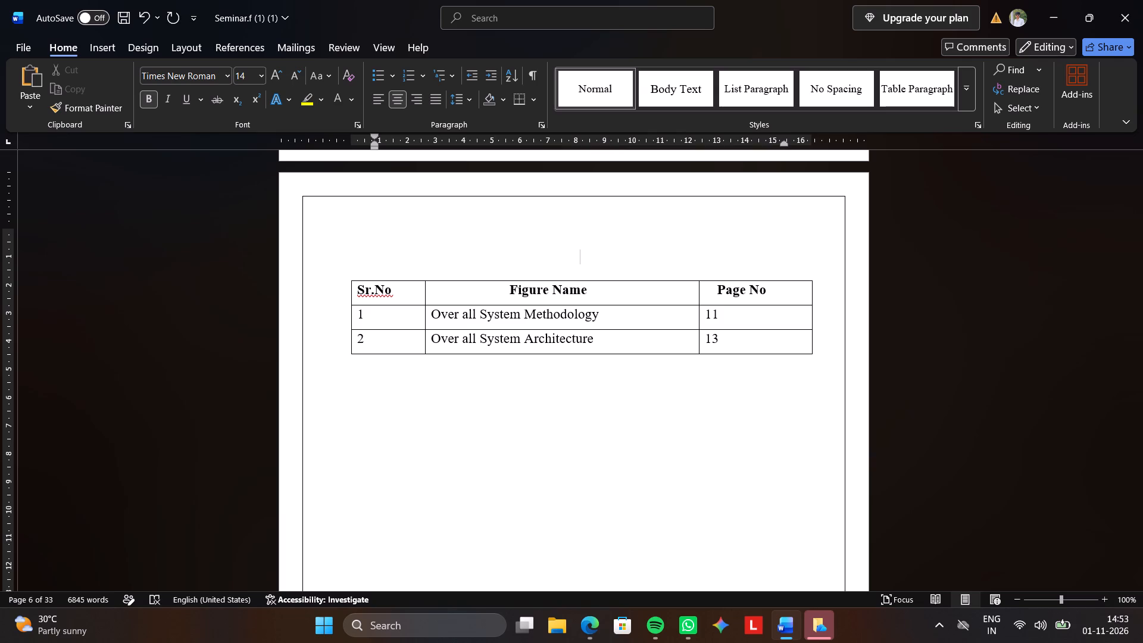
Clear the centred alignment and leftover underlined spacing from the emptied heading line above the figures table.
key("ctrl+t")
key("ctrl+a")
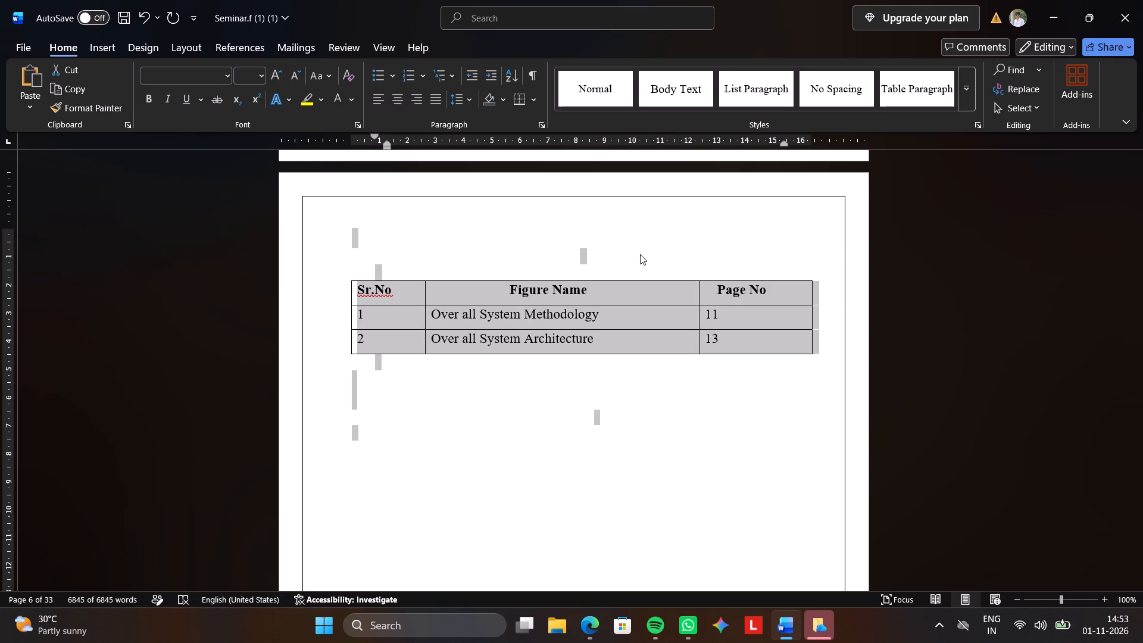
left_click(640, 254)
left_click(640, 254)
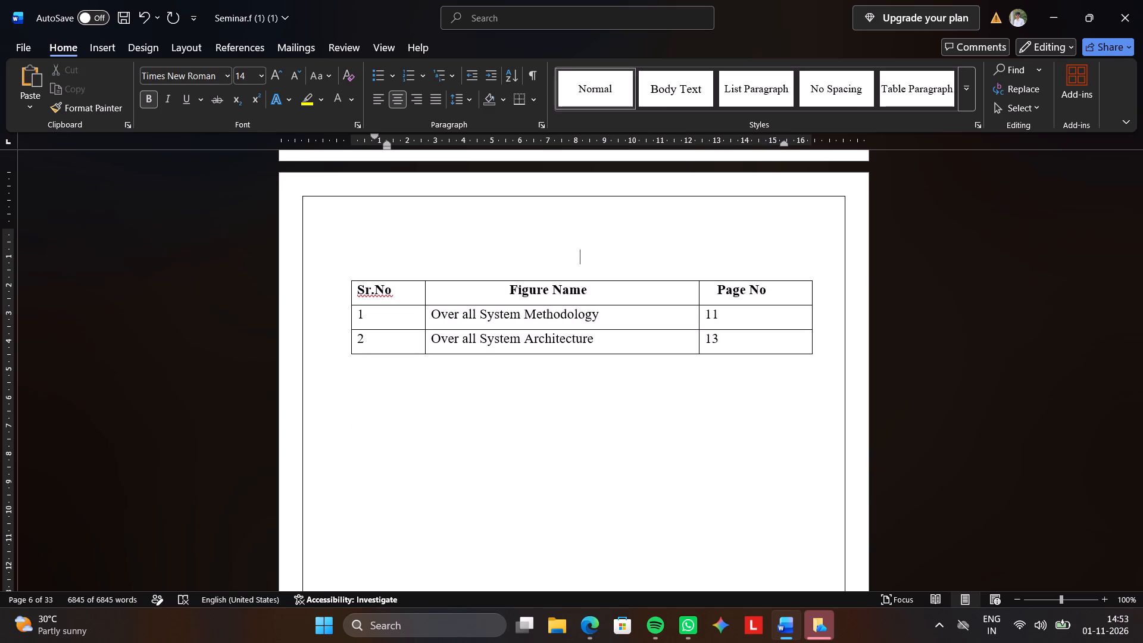
key("BackSpace")
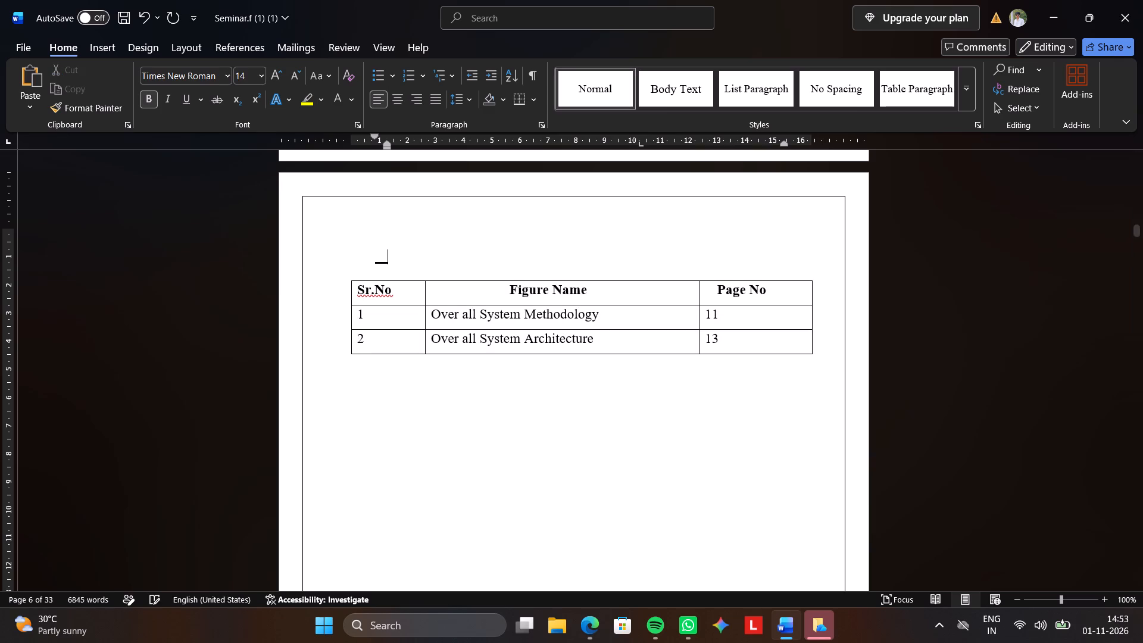
key("BackSpace")
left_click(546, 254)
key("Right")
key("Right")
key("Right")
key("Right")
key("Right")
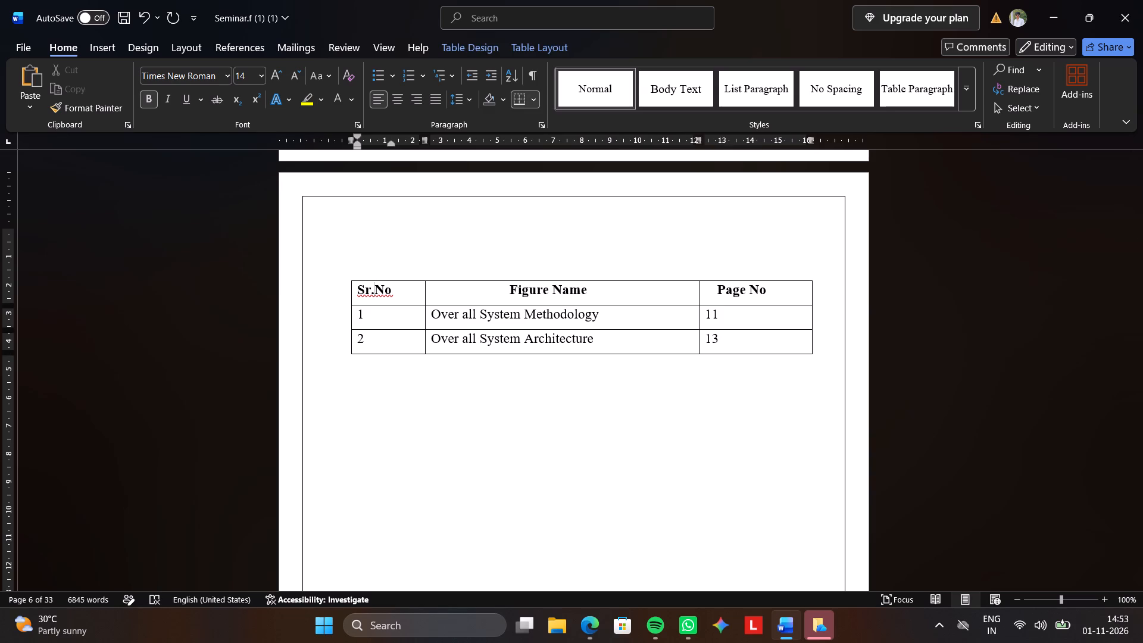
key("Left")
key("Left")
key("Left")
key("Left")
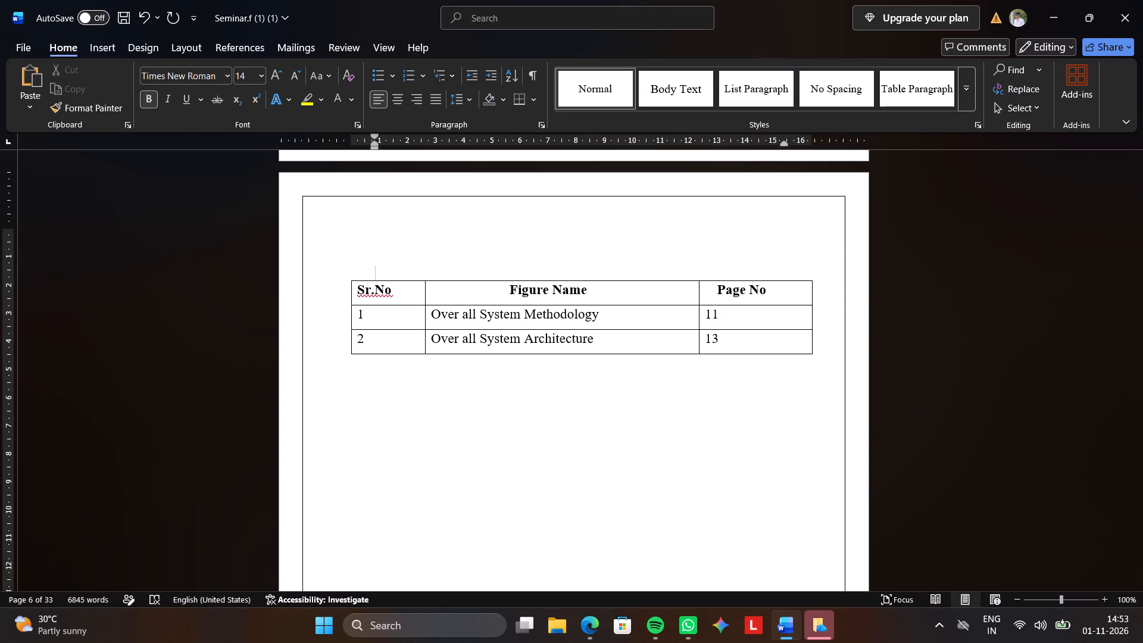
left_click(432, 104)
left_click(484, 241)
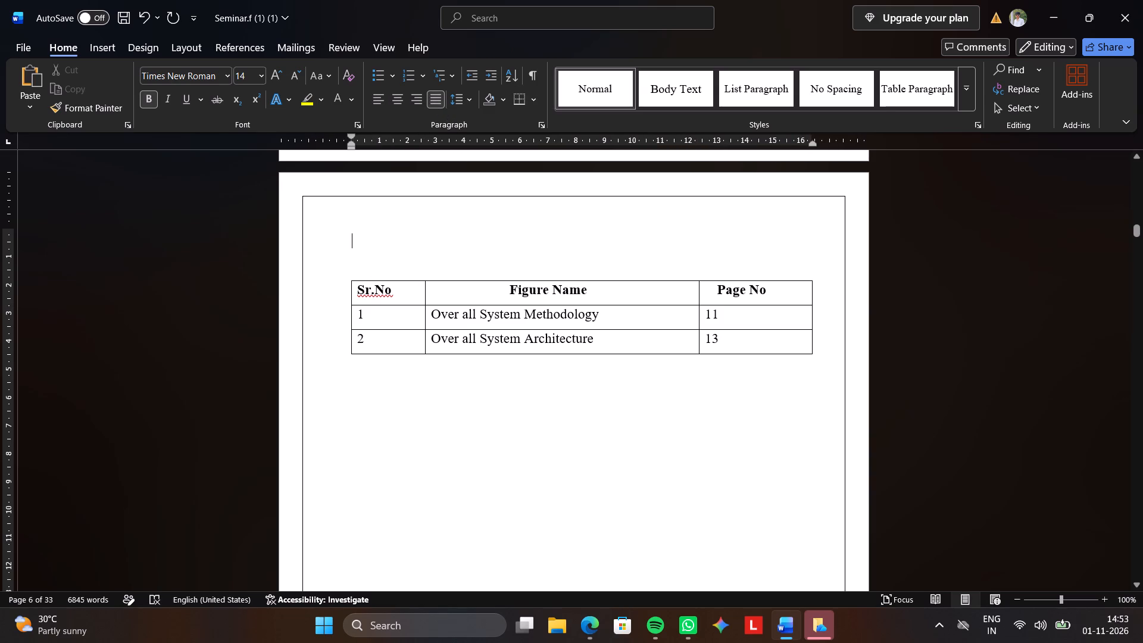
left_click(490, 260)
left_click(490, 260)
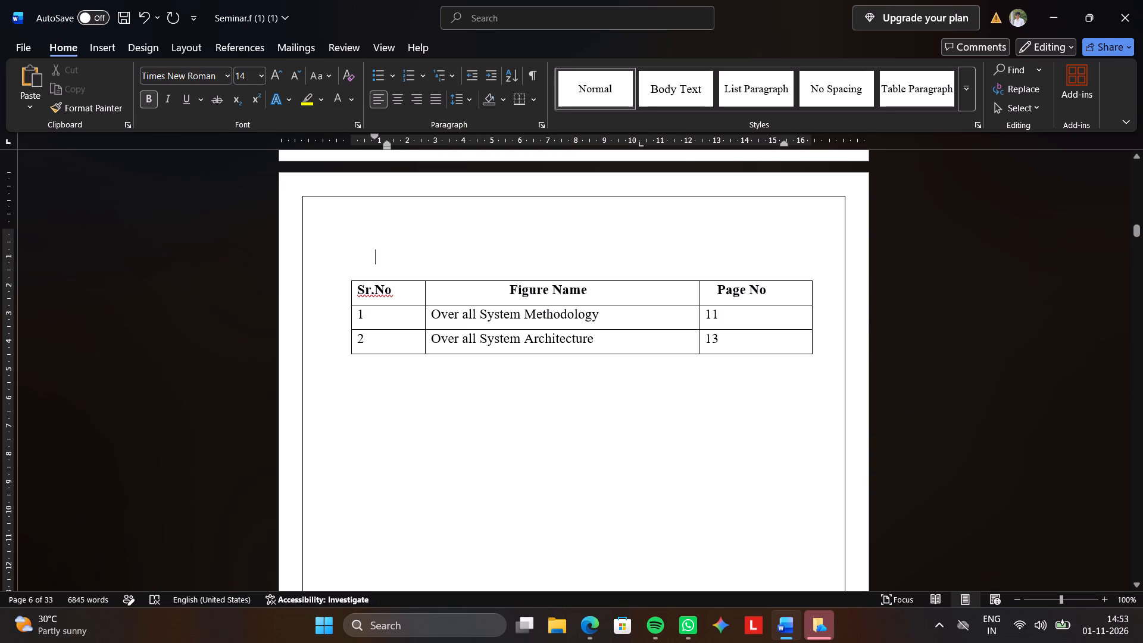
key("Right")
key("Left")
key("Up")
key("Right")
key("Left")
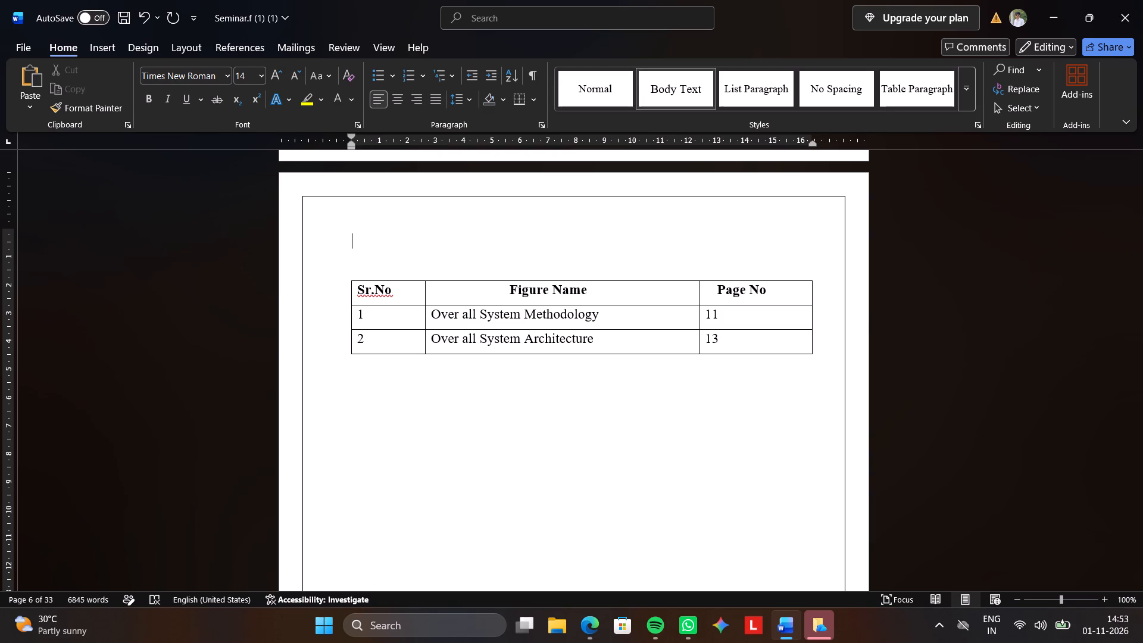
Enter the heading "TABLE OF CONTENT" on the blank first line of the page, above the table.
left_click(518, 235)
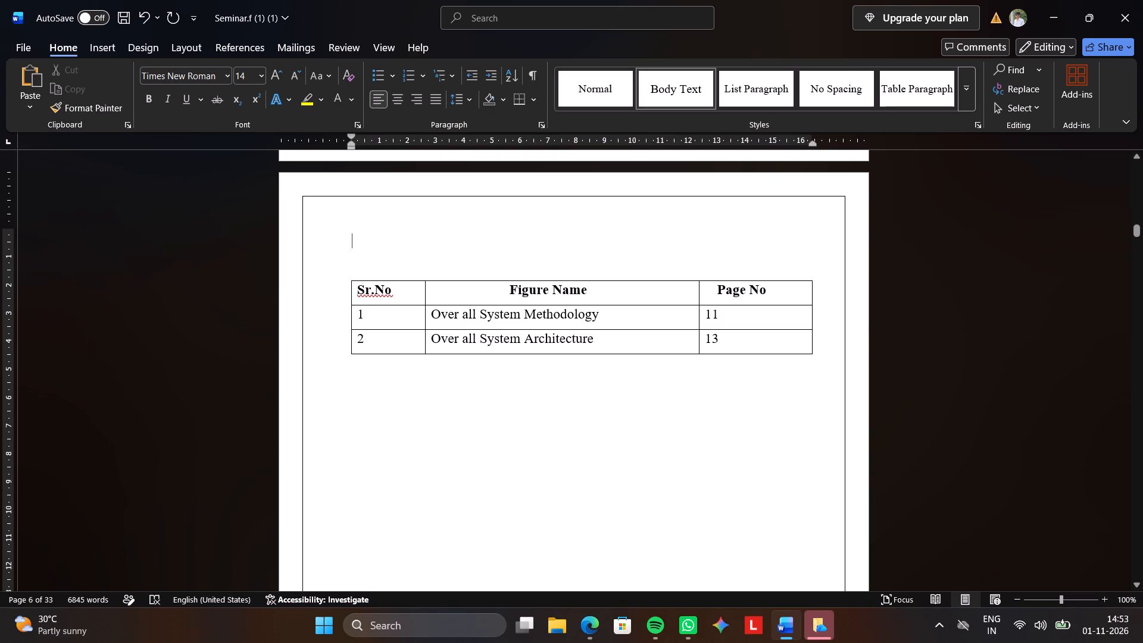
triple_click(509, 239)
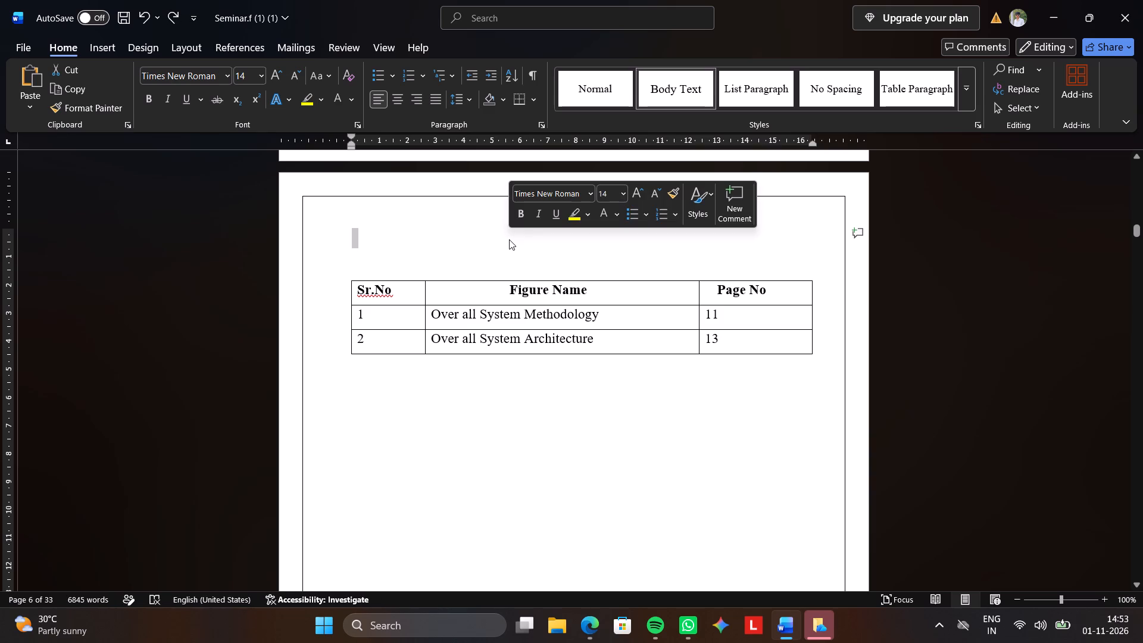
key("ctrl+t")
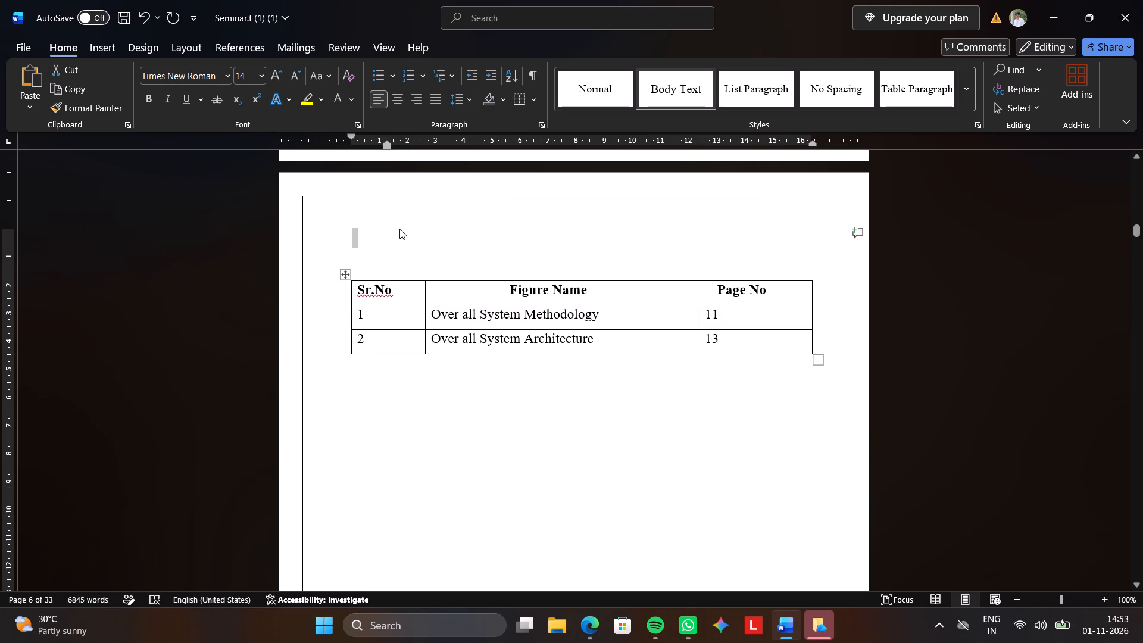
left_click(399, 229)
left_click(402, 229)
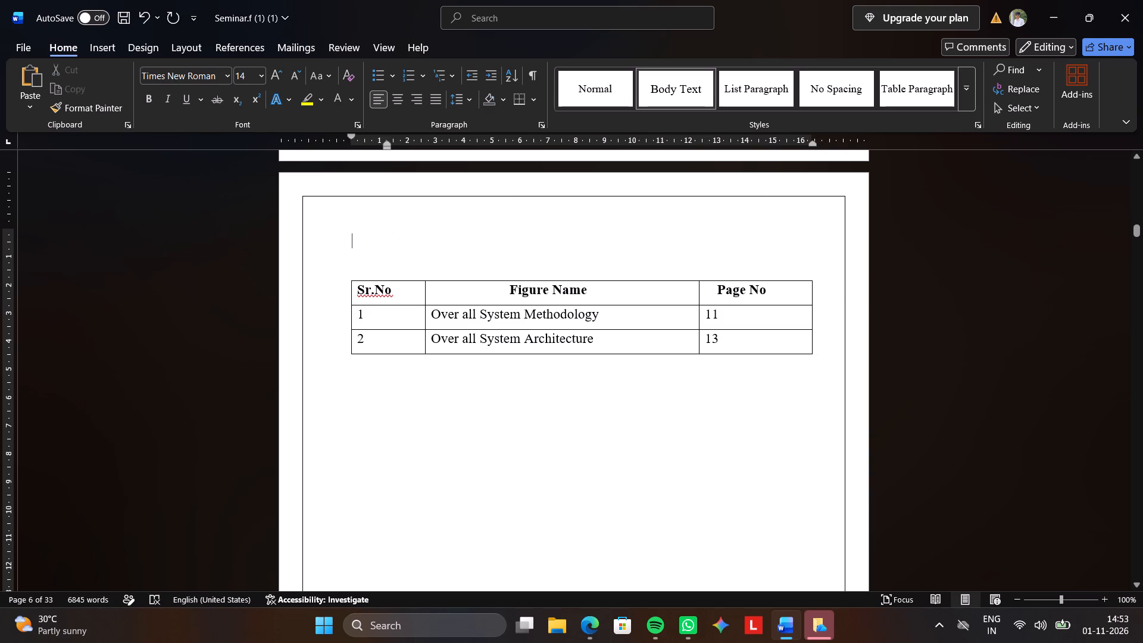
key("ctrl+t")
key("t")
key("BackSpace")
key("shift+t")
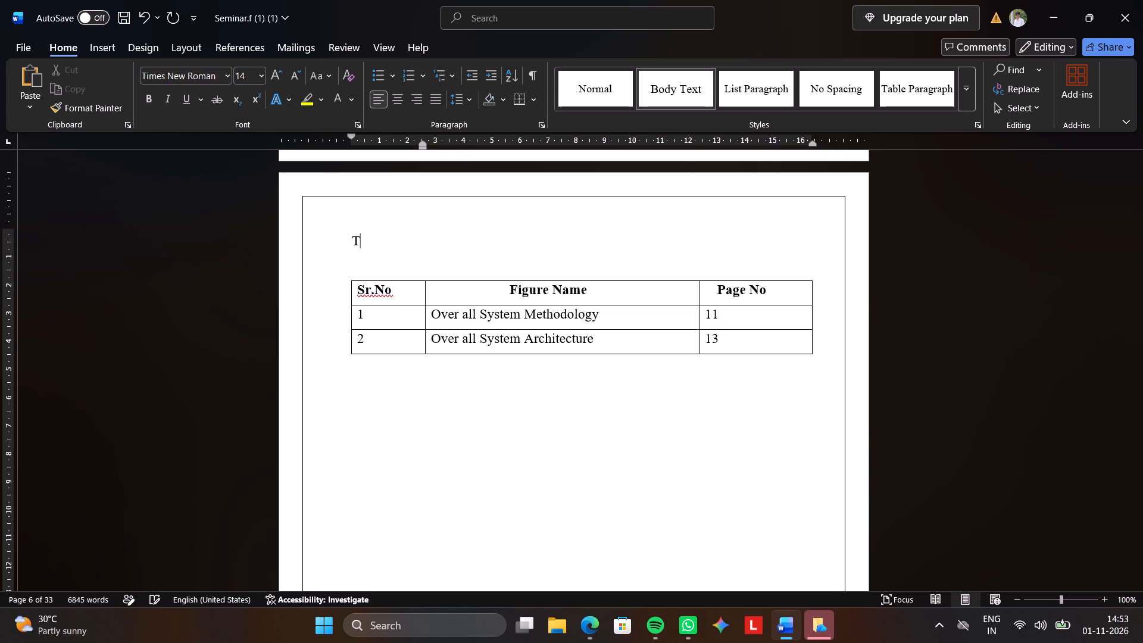
key("shift+a")
type("BLE")
key("space")
type("O")
key("shift+f")
key("shift+space")
key("shift+v")
key("shift+BackSpace")
type("COM")
key("shift+BackSpace")
type("NTE")
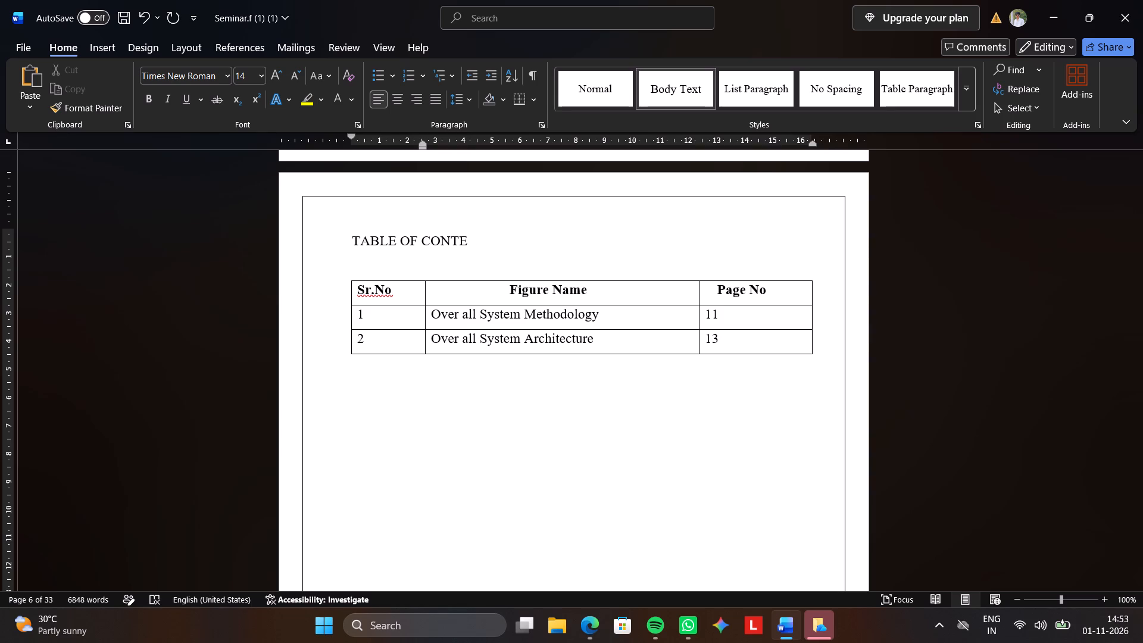
type("NT")
Shift the "TABLE OF CONTENT" heading to roughly the middle of its line using leading spaces.
left_click(349, 238)
key("space")
key("space")
key("space")
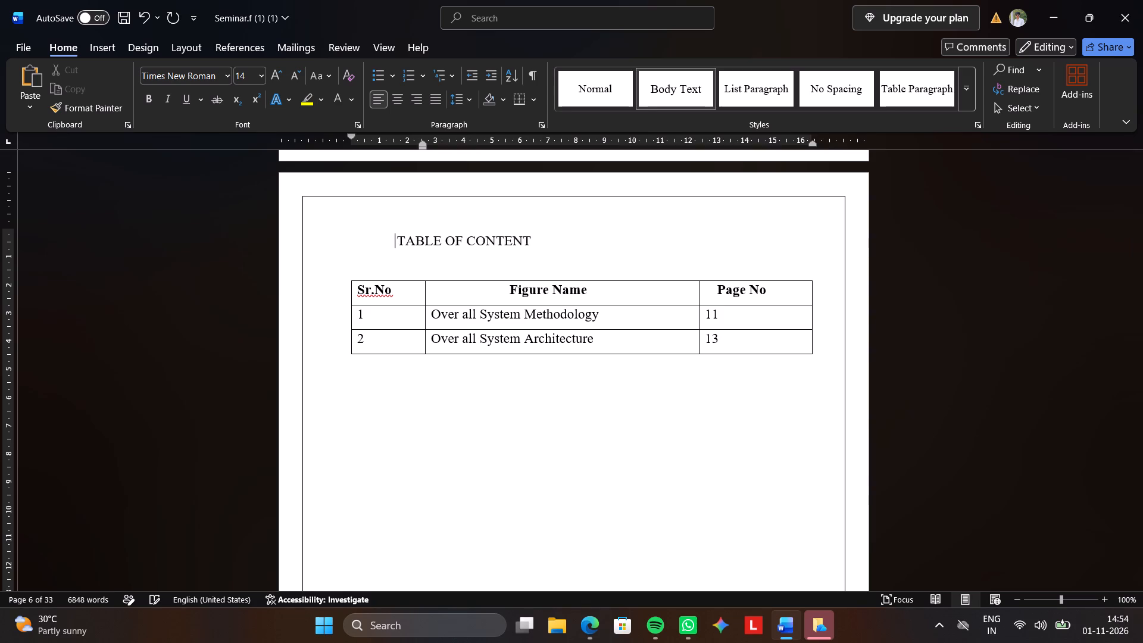
key("space")
key("space")
key("space")
key("space")
key("space")
key("space")
key("space")
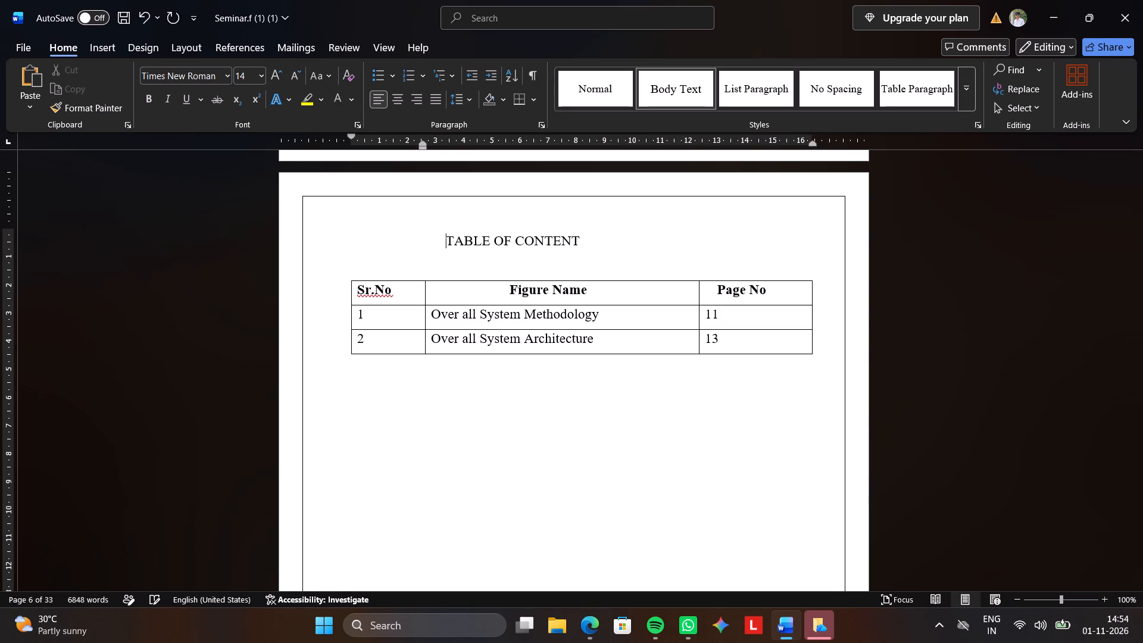
key("space")
key("space")
key("space")
key("space")
key("space")
key("space")
key("space")
key("space")
key("space")
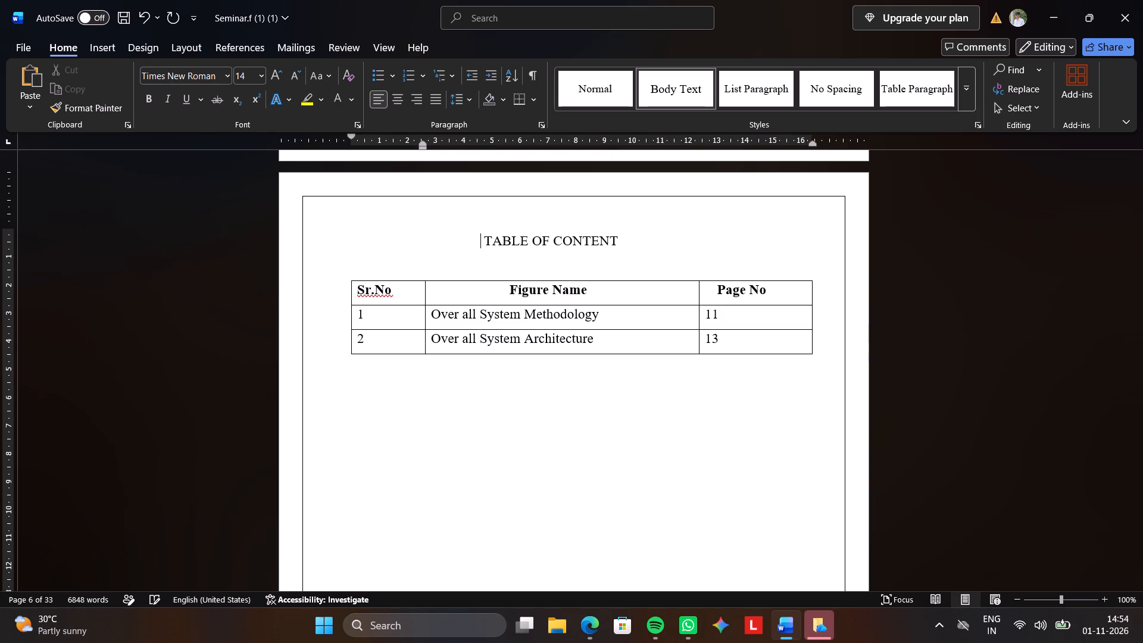
key("space")
key("space")
key("space")
key("space")
key("space")
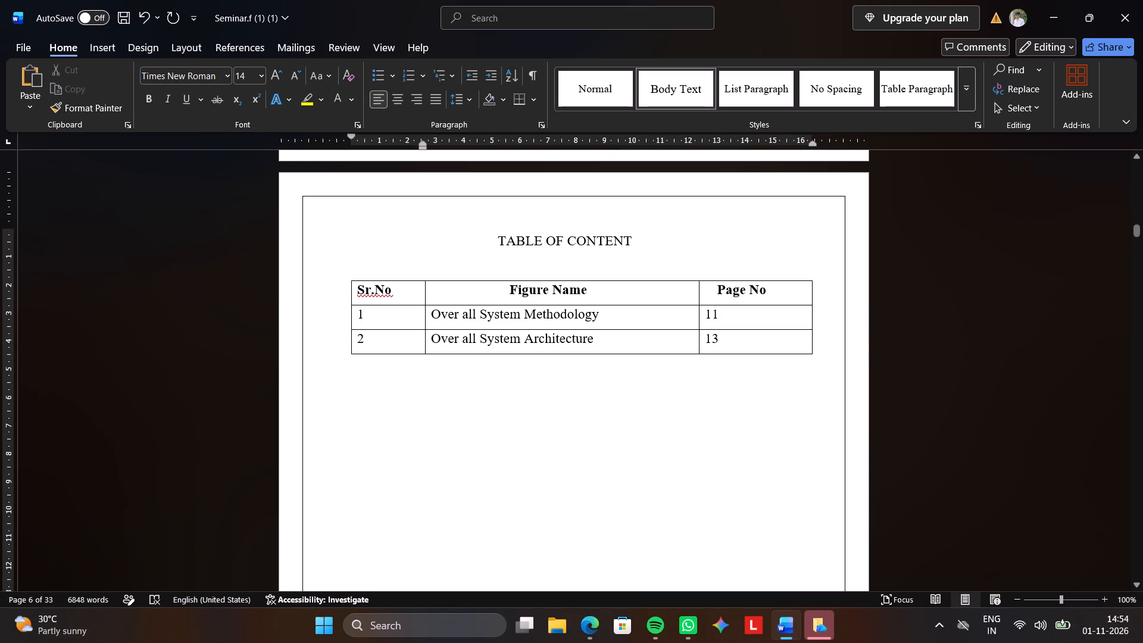
Make the "TABLE OF CONTENT" heading bold.
triple_click(551, 235)
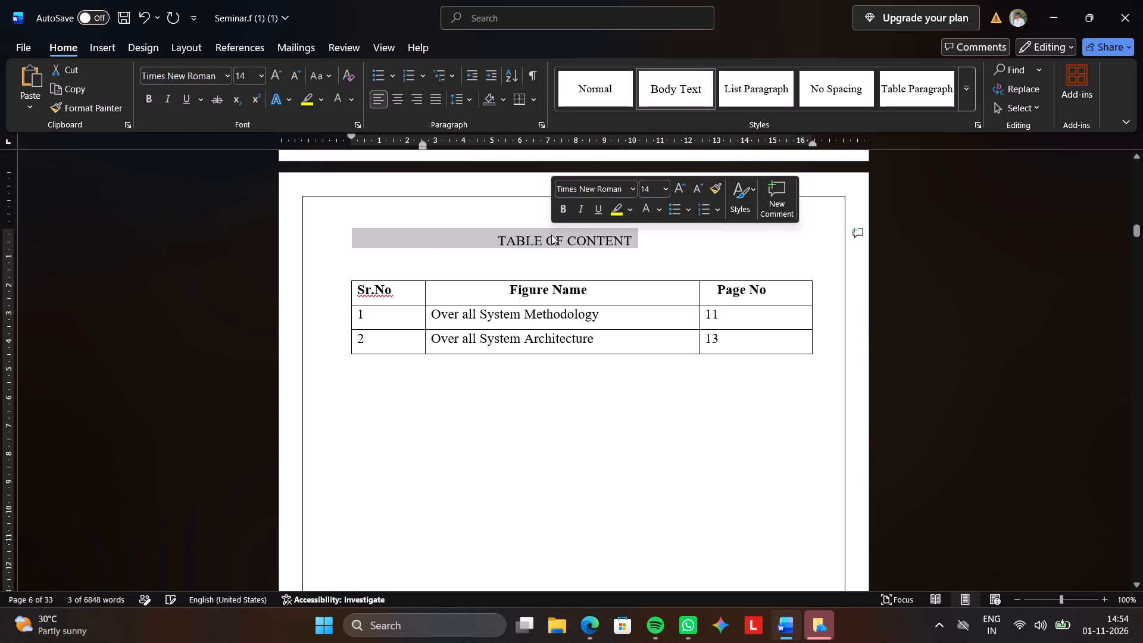
left_click(569, 209)
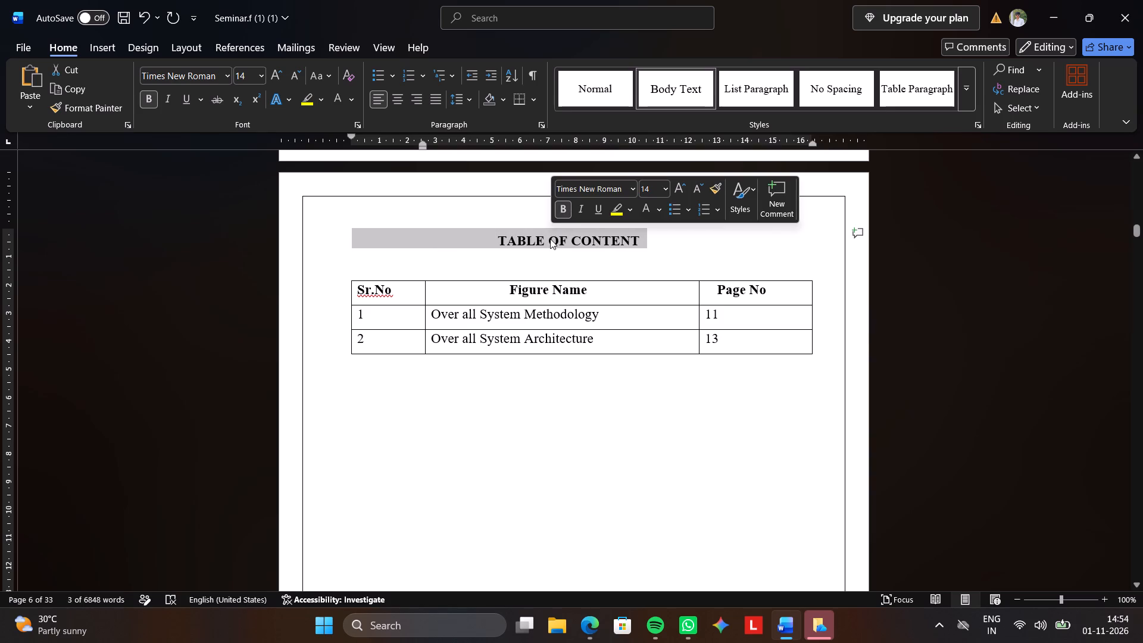
double_click(550, 239)
double_click(550, 239)
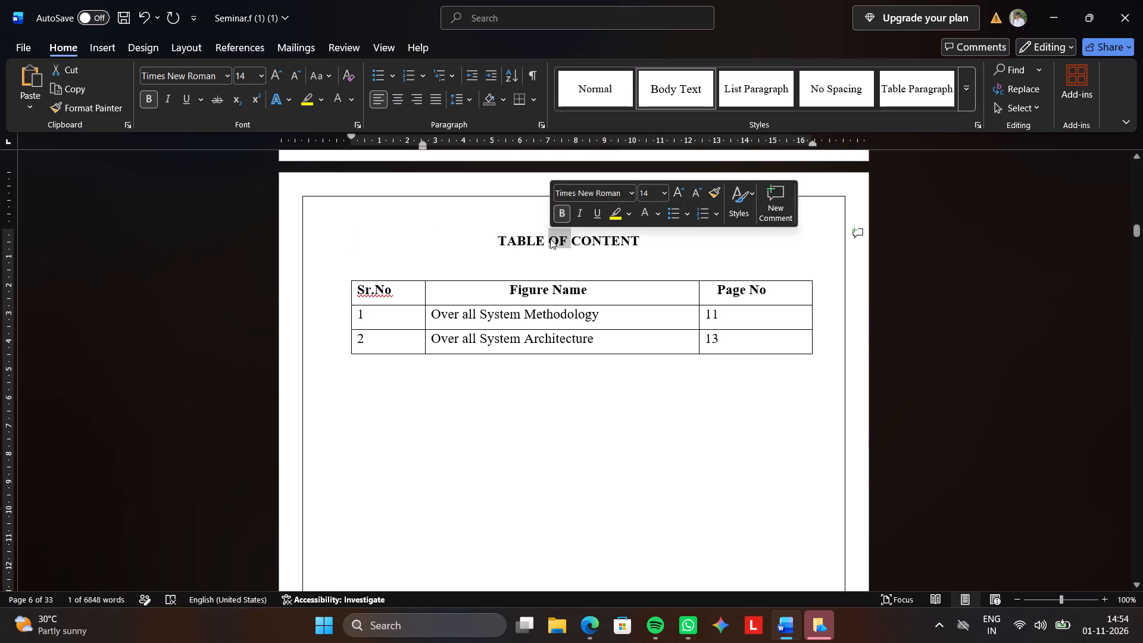
Colour the whole "TABLE OF CONTENT" heading with the standard blue font colour.
triple_click(550, 239)
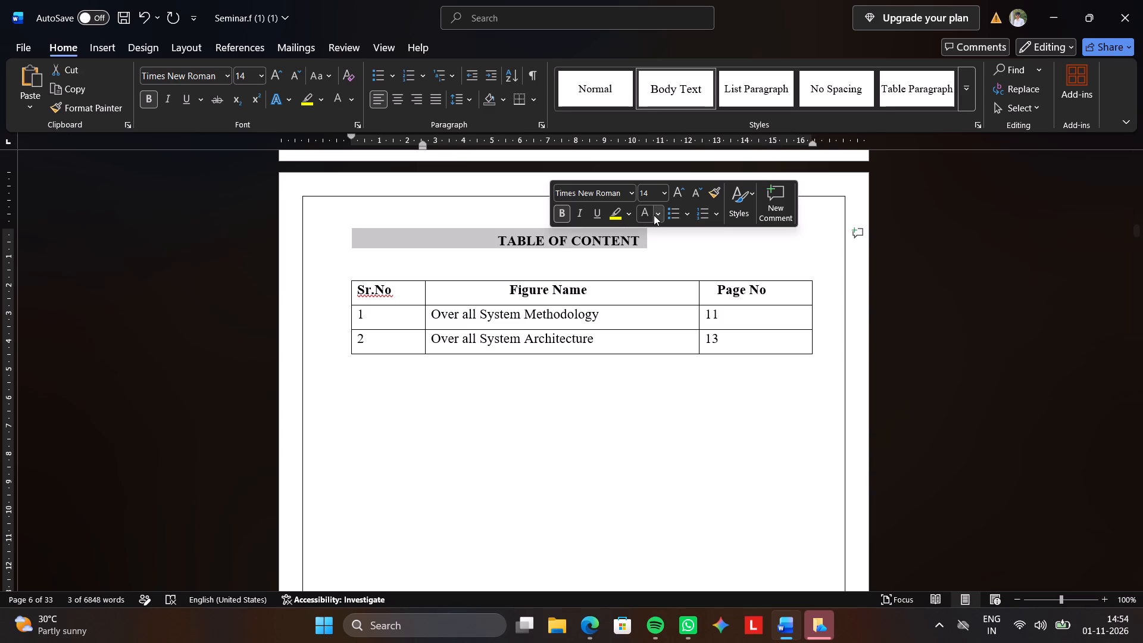
left_click(654, 215)
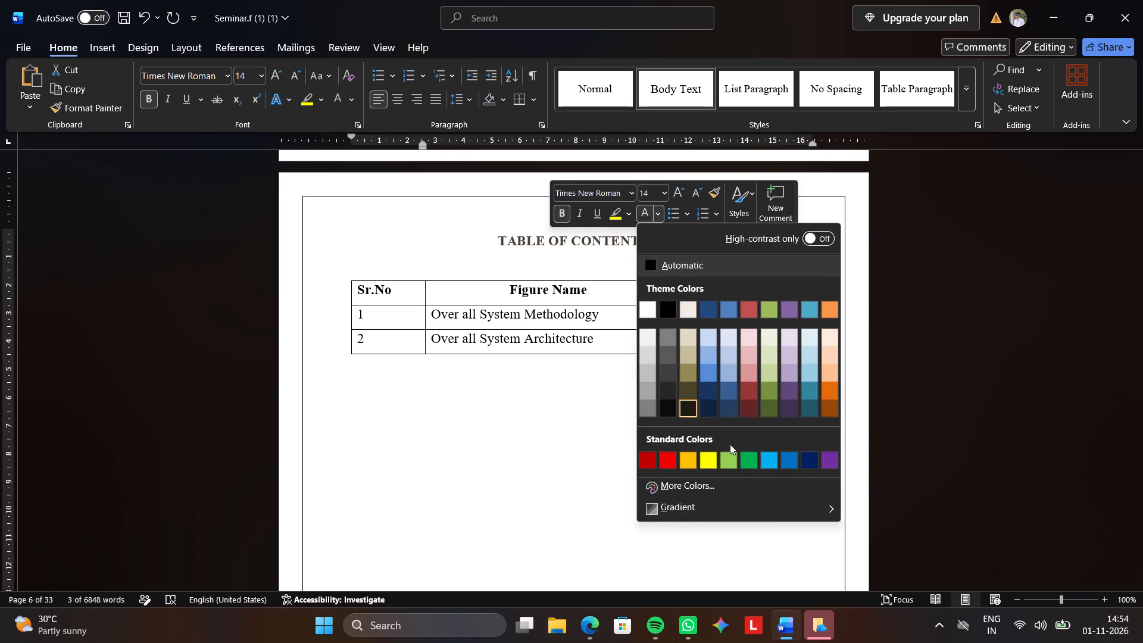
left_click(792, 464)
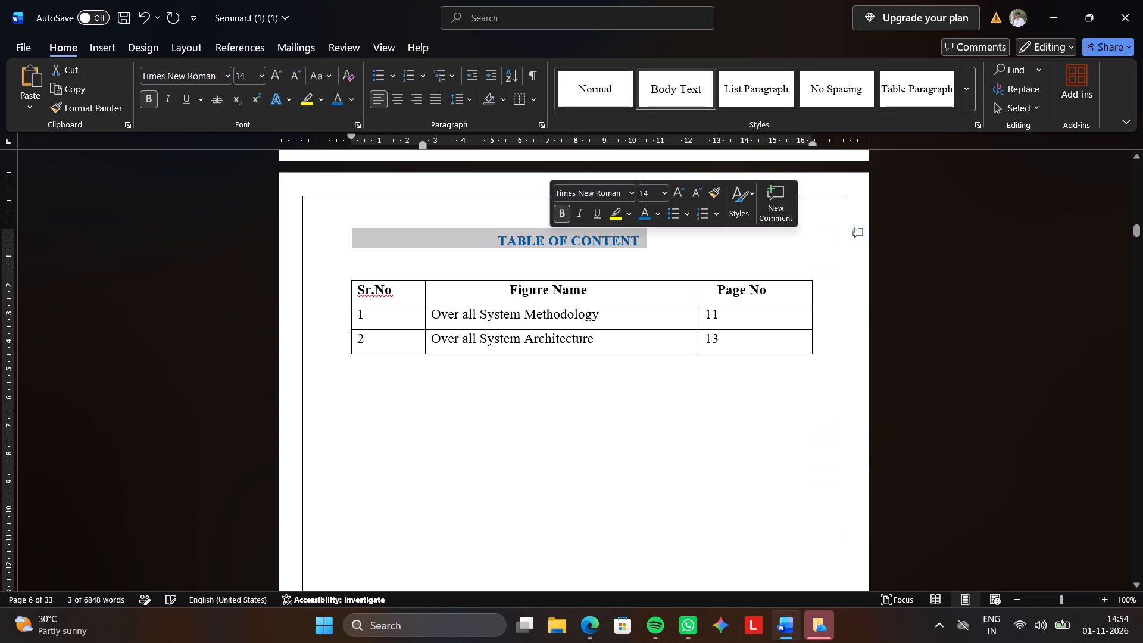
left_click(678, 465)
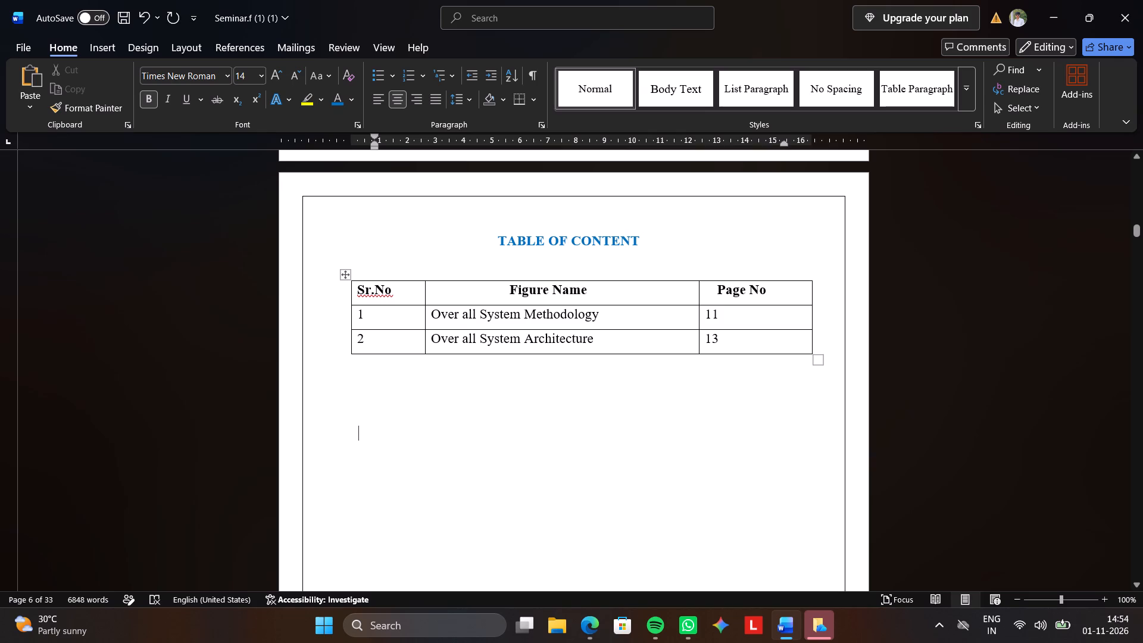
Replace the "Figure Name" column header in the table with "Chapter".
left_click(607, 287)
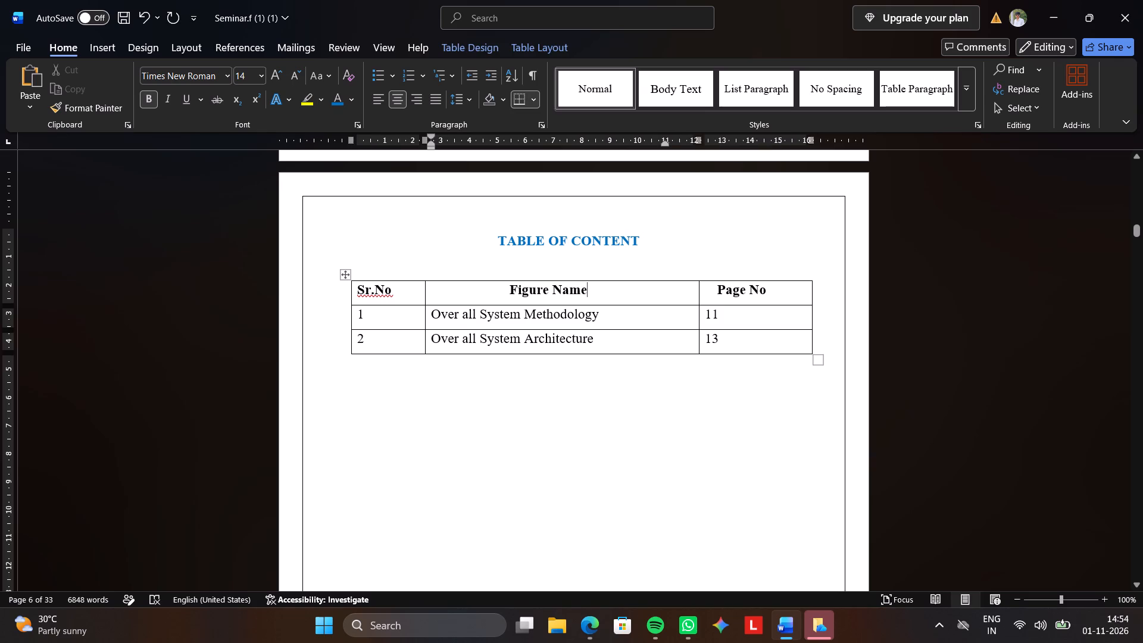
key("BackSpace")
key("BackSpace")
key("BackSpace")
key("BackSpace")
key("BackSpace")
key("BackSpace")
key("BackSpace")
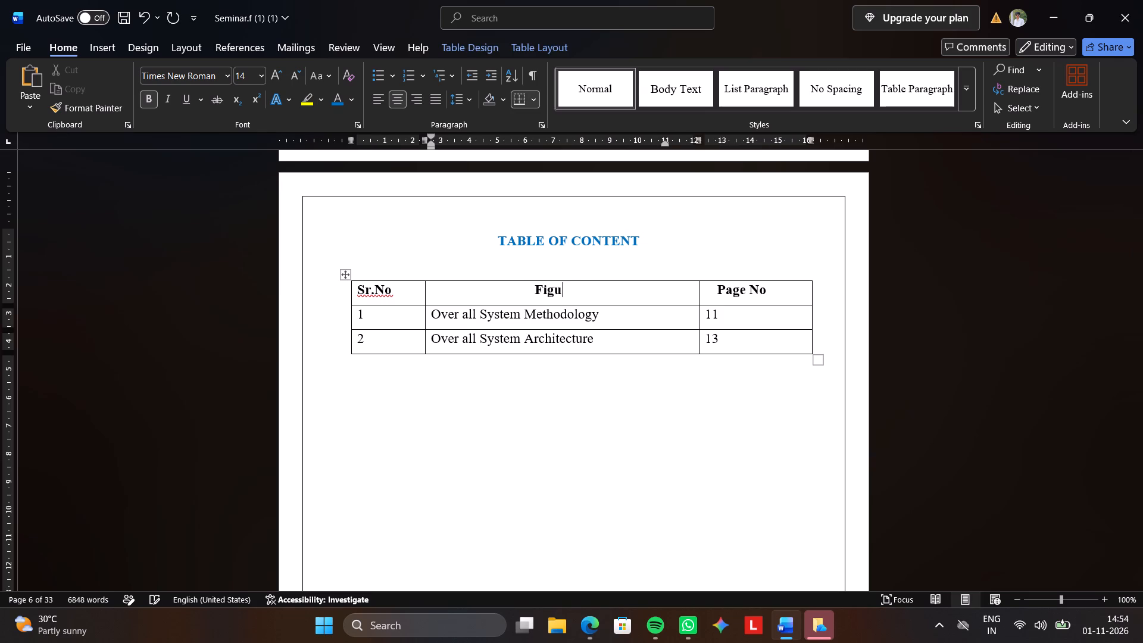
key("BackSpace")
key("BackSpace")
key("BackSpace")
key("BackSpace")
type("Chapter")
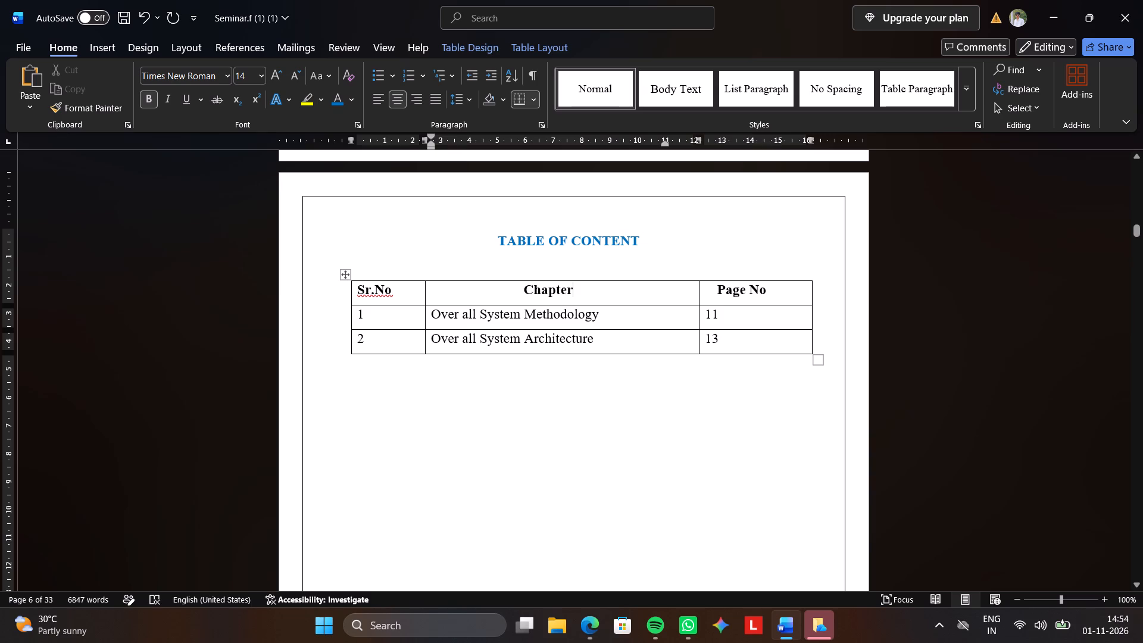
Replace the row 1 entry under the Chapter column with "Introduction".
left_click(596, 316)
key("BackSpace")
key("BackSpace")
key("BackSpace")
key("BackSpace")
key("BackSpace")
key("BackSpace")
key("BackSpace")
key("BackSpace")
key("BackSpace")
key("BackSpace")
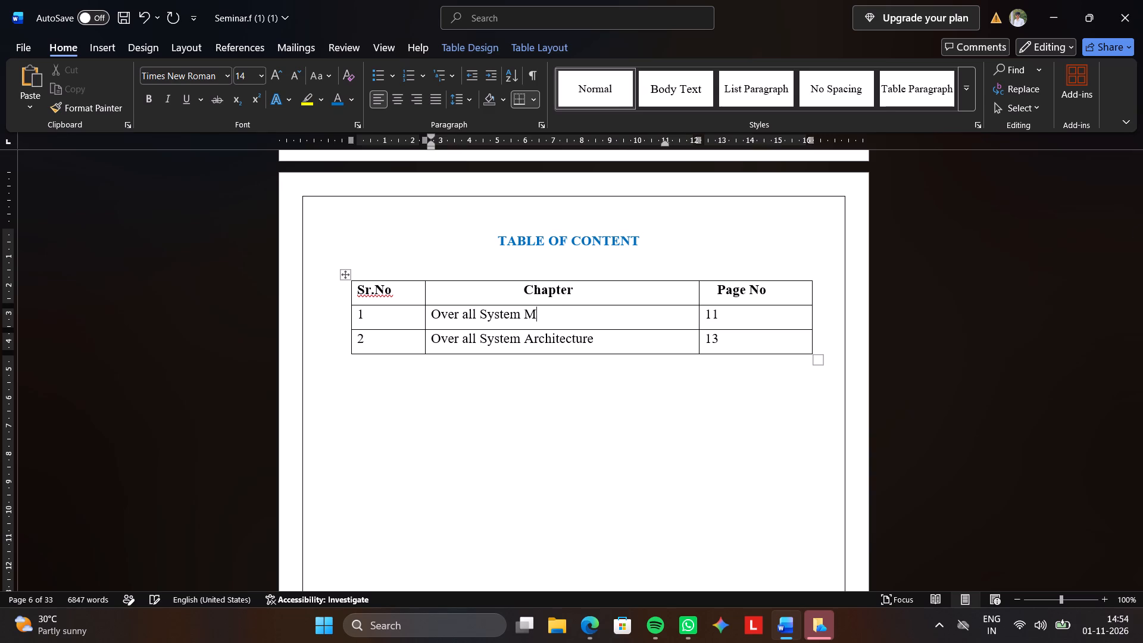
key("BackSpace")
key("BackSpace")
key("BackSpace")
key("BackSpace")
key("BackSpace")
key("BackSpace")
key("BackSpace")
key("BackSpace")
key("BackSpace")
key("BackSpace")
key("BackSpace")
key("BackSpace")
key("BackSpace")
key("BackSpace")
key("BackSpace")
key("BackSpace")
key("BackSpace")
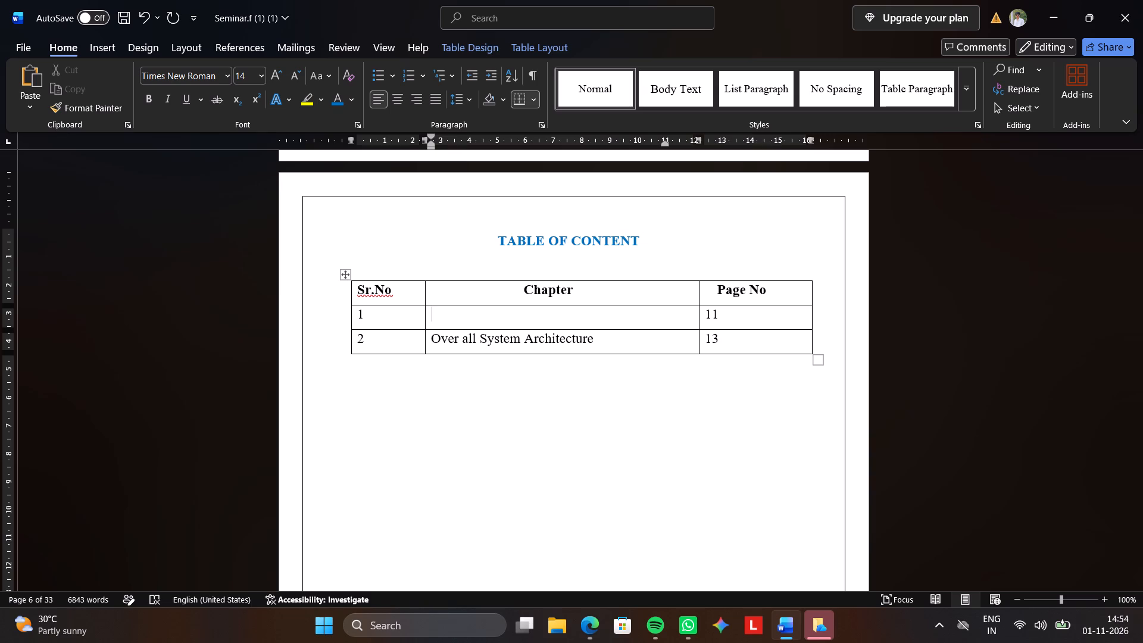
key("shift+i")
type("ntro")
type("cuti")
key("BackSpace")
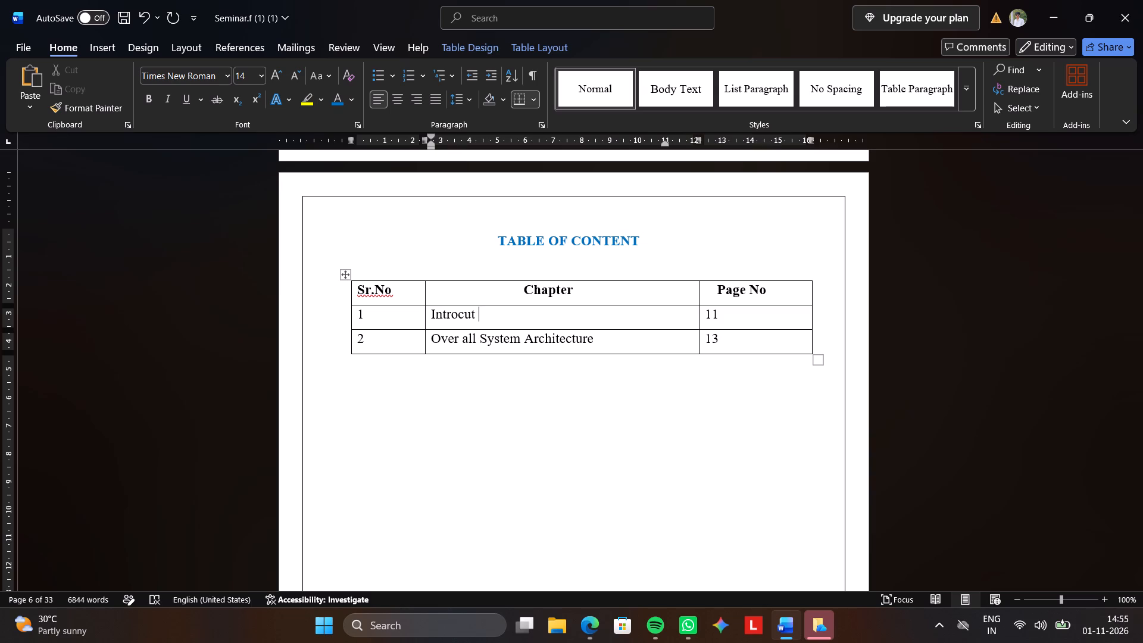
key("BackSpace")
key("BackSpace")
key("BackSpace")
type("du")
type("ct")
type("io")
key("n")
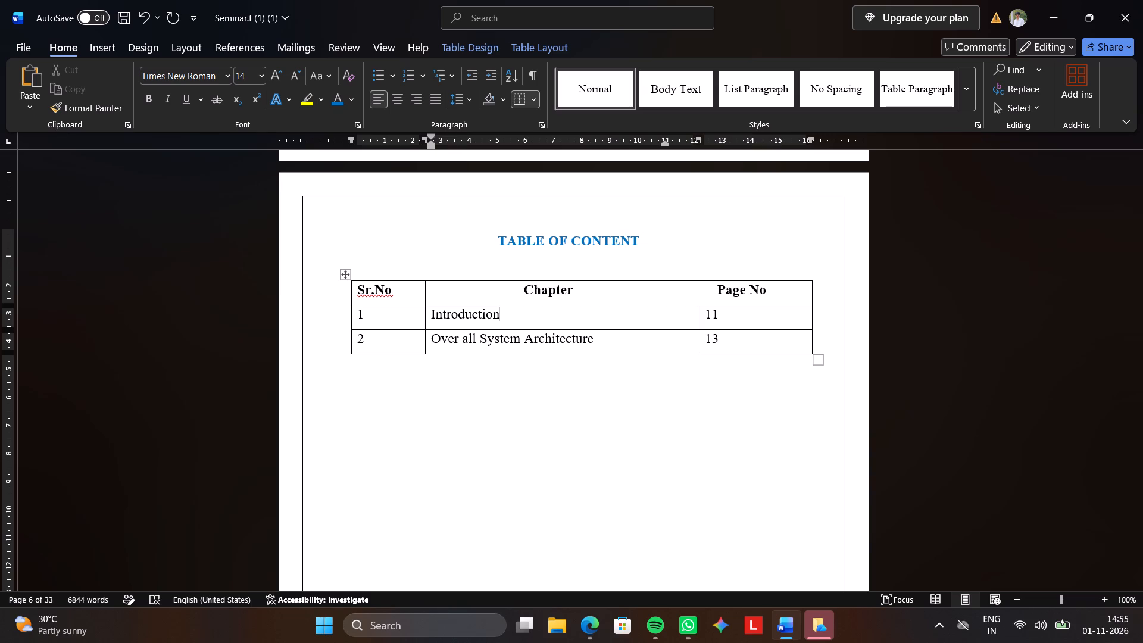
Clear the "Over all System Architecture" entry from row 2 of the Chapter column.
left_click(786, 397)
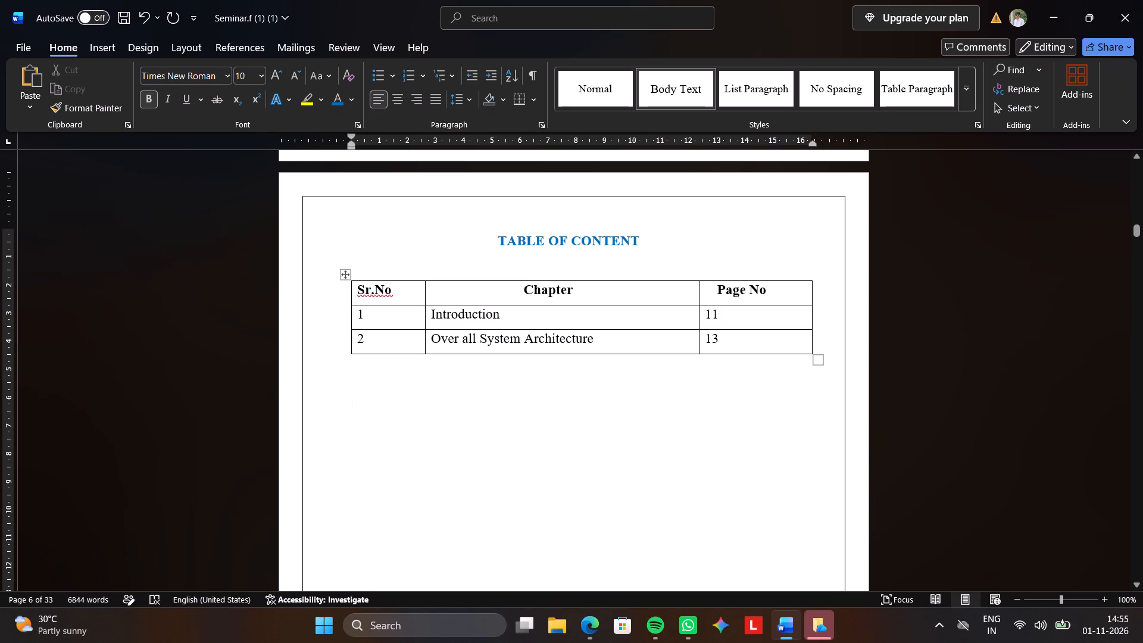
left_click(608, 336)
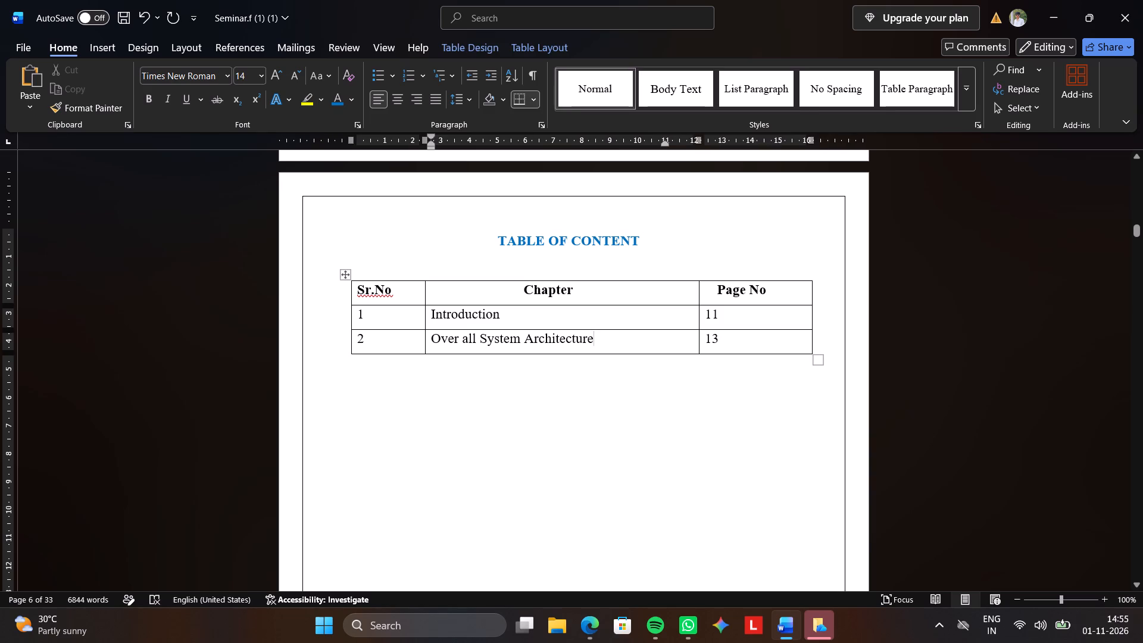
key("BackSpace")
key("BackSpace")
key("BackSpace")
key("BackSpace")
key("BackSpace")
key("BackSpace")
key("BackSpace")
key("BackSpace")
key("BackSpace")
key("BackSpace")
key("BackSpace")
key("BackSpace")
key("BackSpace")
key("BackSpace")
key("BackSpace")
key("BackSpace")
key("BackSpace")
key("BackSpace")
key("BackSpace")
key("BackSpace")
key("BackSpace")
key("BackSpace")
key("BackSpace")
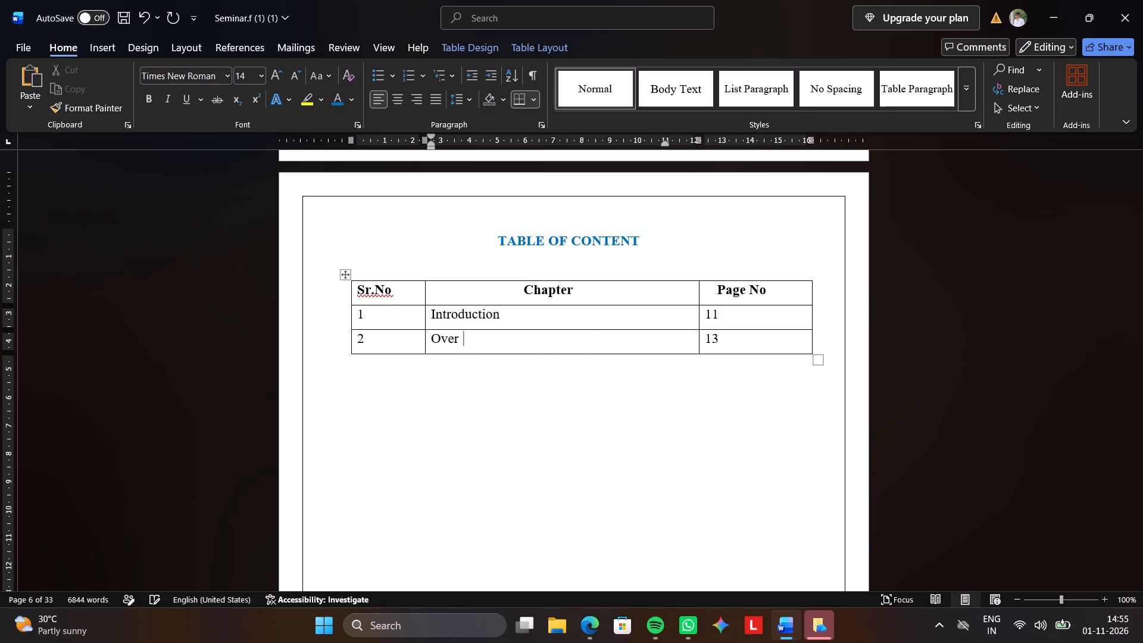
key("BackSpace")
key("BackSpace")
key("BackSpace")
key("BackSpace")
key("BackSpace")
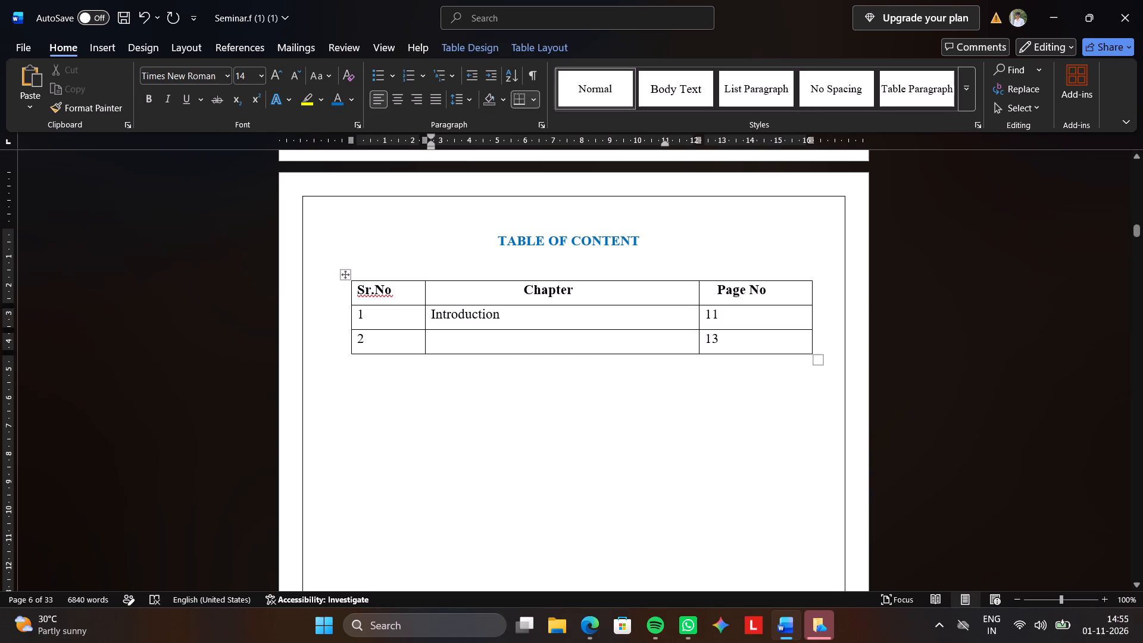
Change the serial number in the second row of the table of content from 2 to 1.1.
left_click(365, 343)
key("BackSpace")
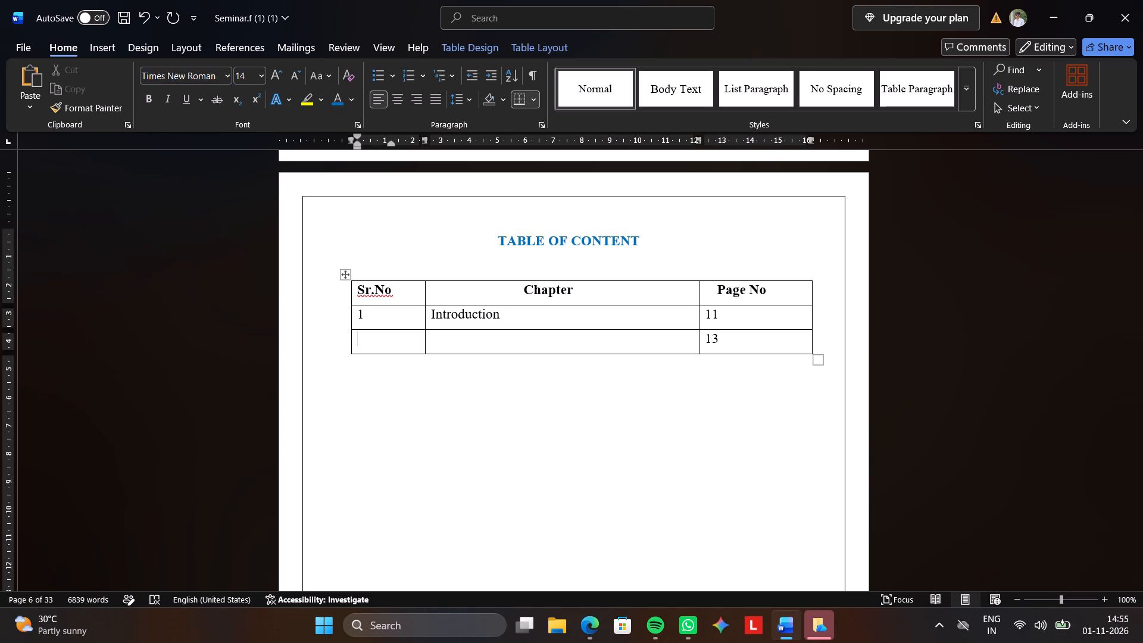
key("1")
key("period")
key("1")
left_click(523, 347)
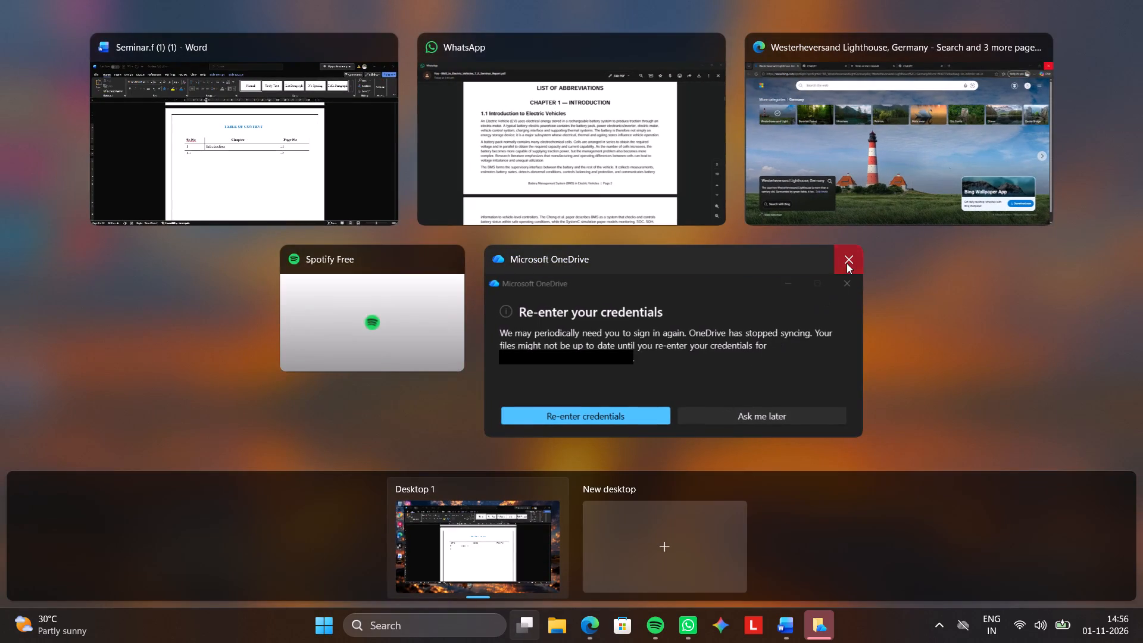
Close the open OneDrive credentials, Spotify and Edge windows, keeping Word and WhatsApp open.
left_click(847, 263)
left_click(644, 257)
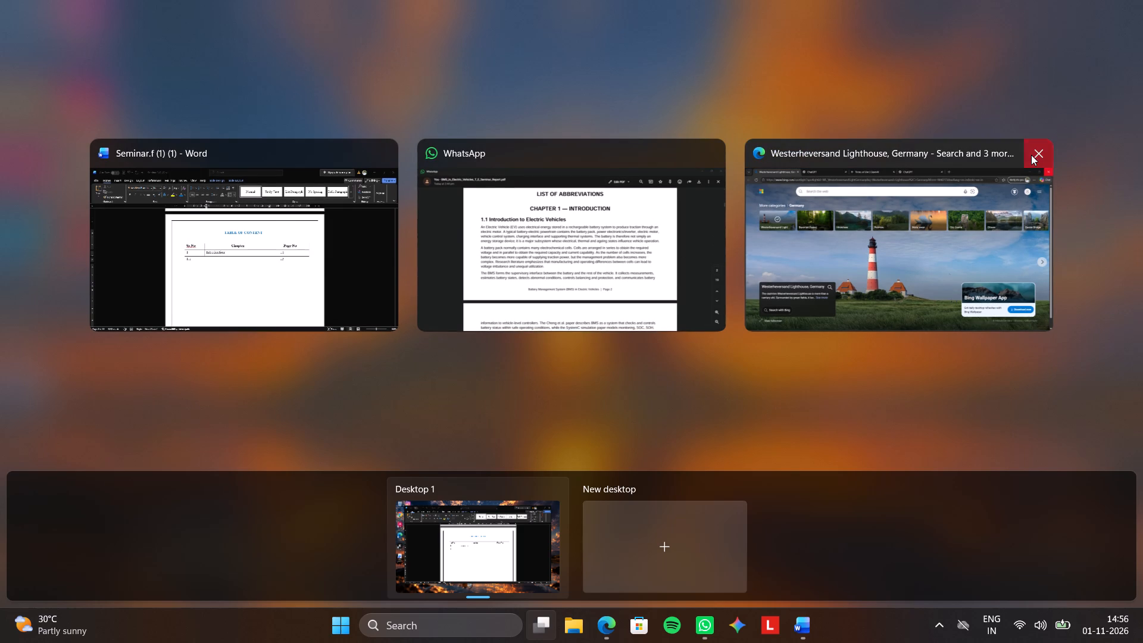
left_click(1031, 155)
Create a new virtual desktop, Desktop 2, and switch to it.
double_click(683, 511)
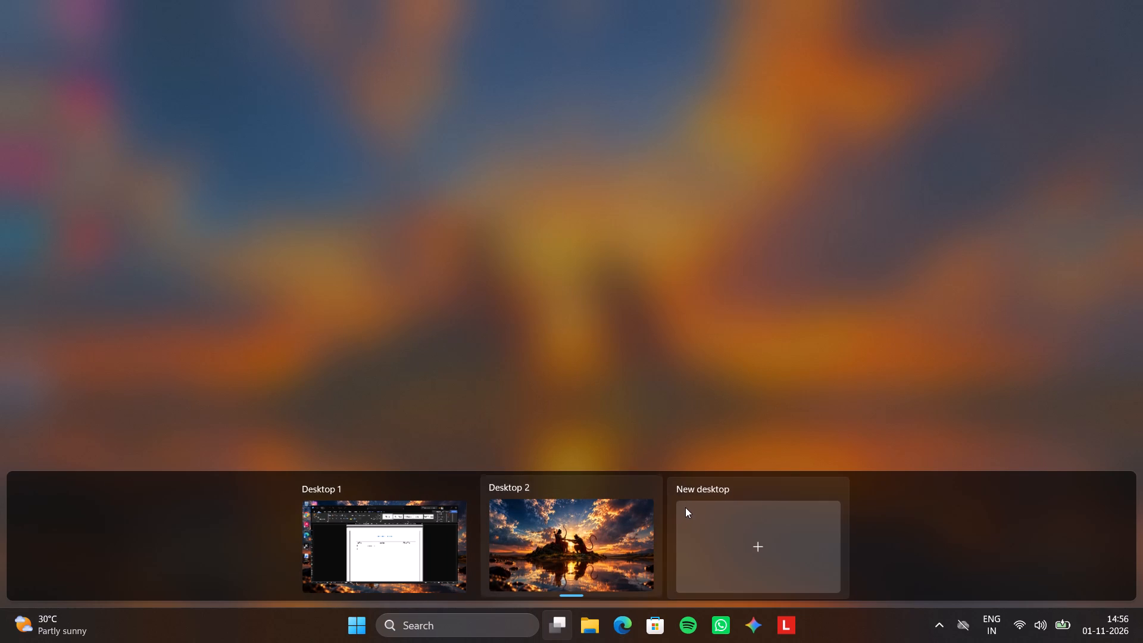
left_click(544, 554)
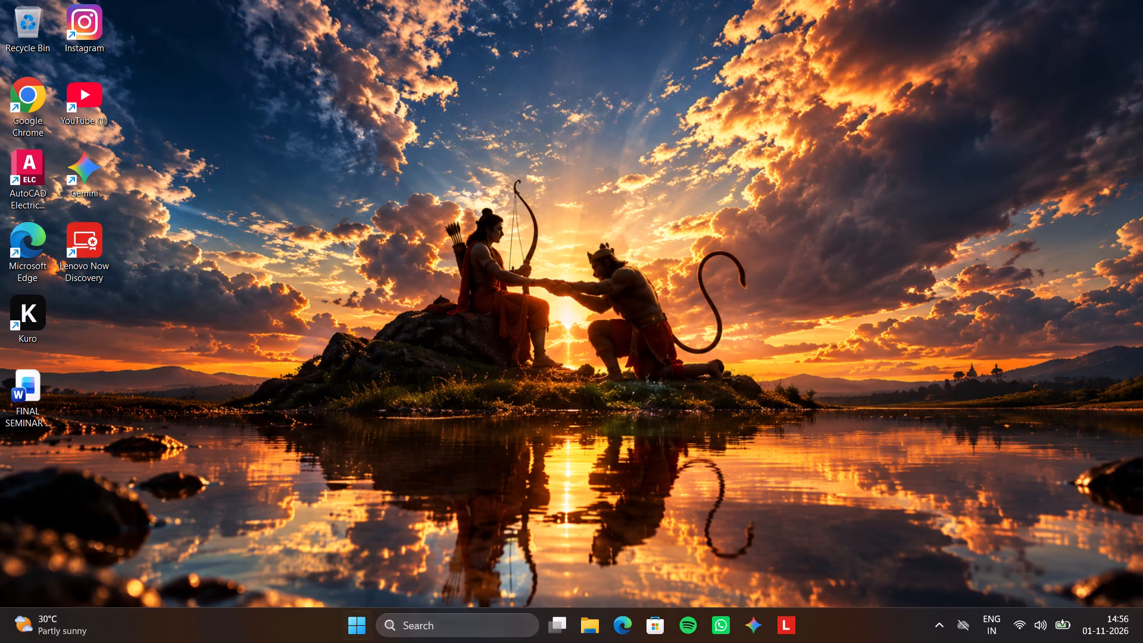
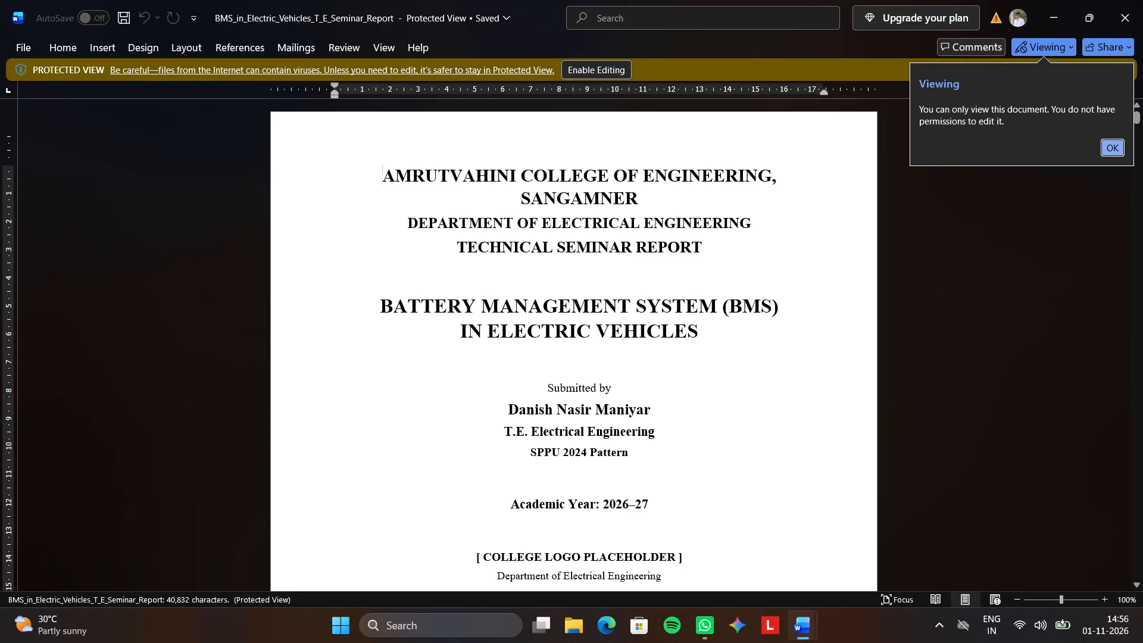
Look over the cover page of the BMS_in_Electric_Vehicles_T_E_Seminar_Report document for reference.
scroll(730, 566, "down", 4)
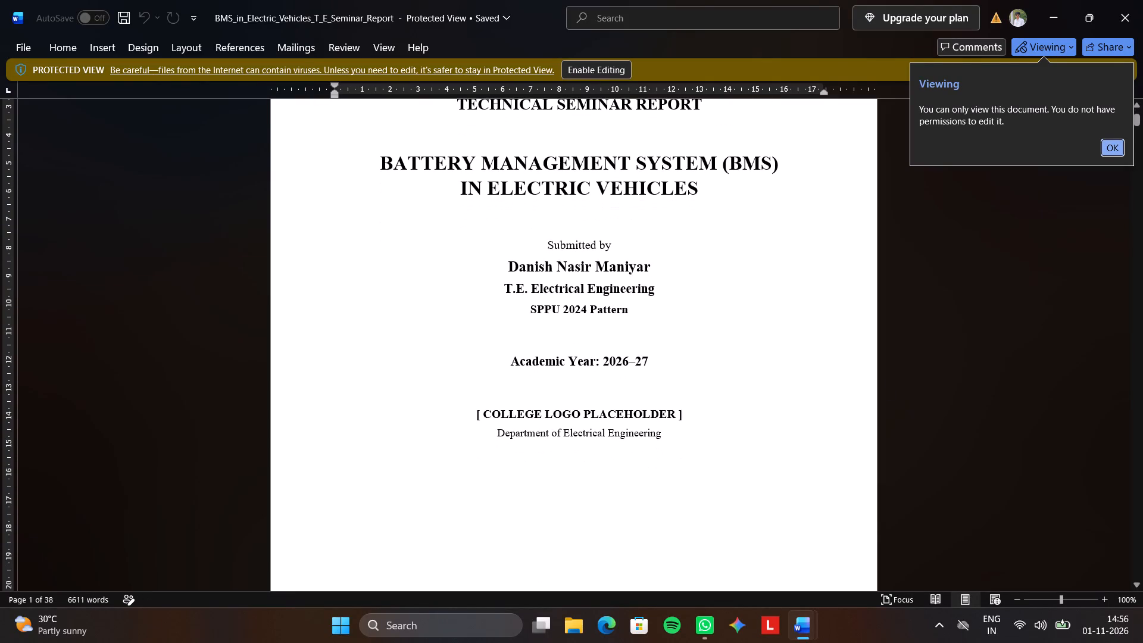
scroll(730, 566, "down", 4)
scroll(854, 352, "up", 12)
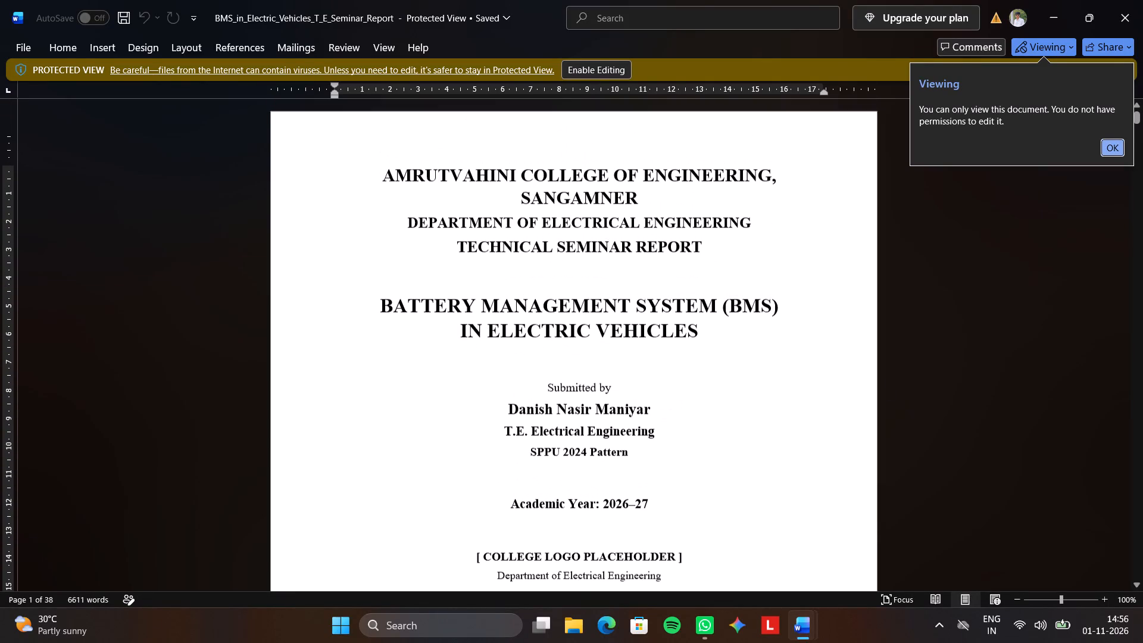
left_click_drag(857, 352, 855, 367)
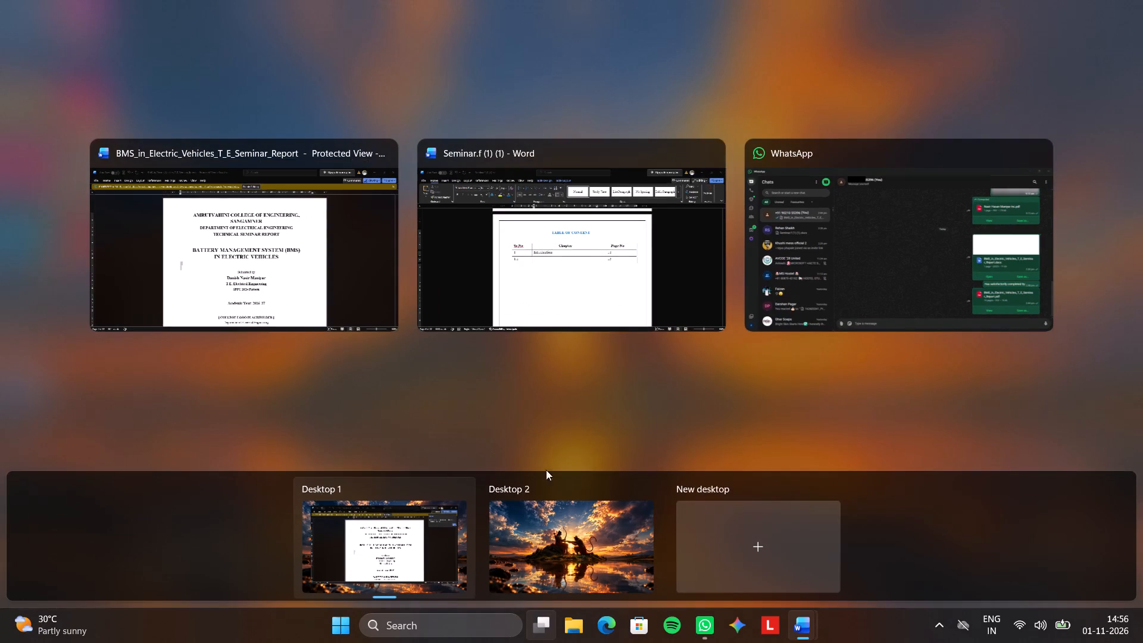
Switch back to the Seminar.f (1) (1) document at its table of content page.
left_click(435, 541)
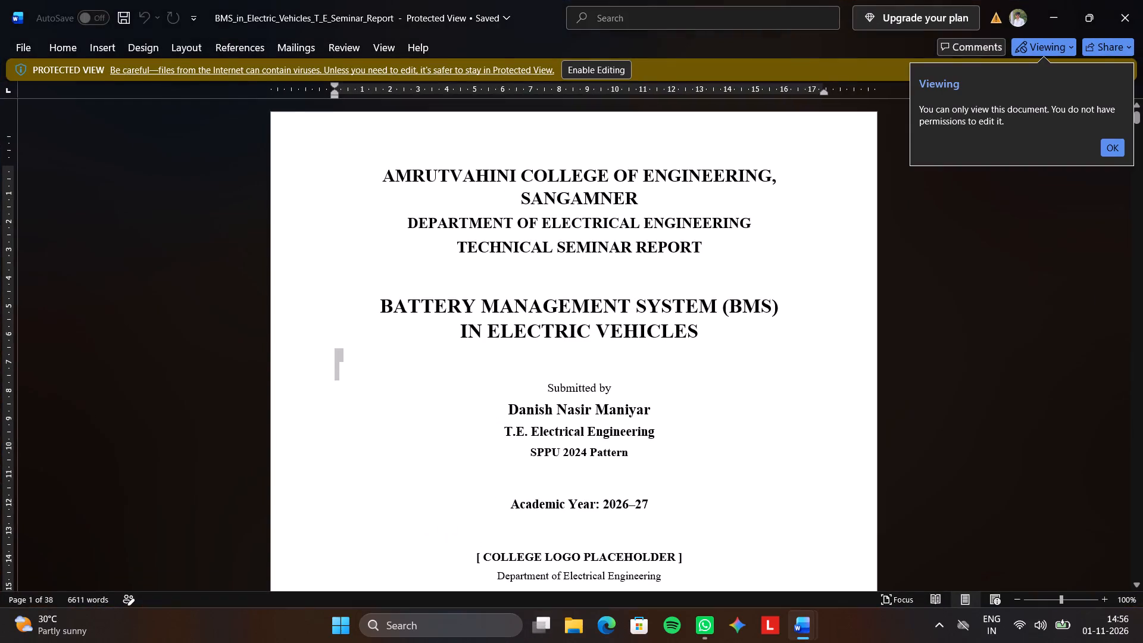
left_click(556, 292)
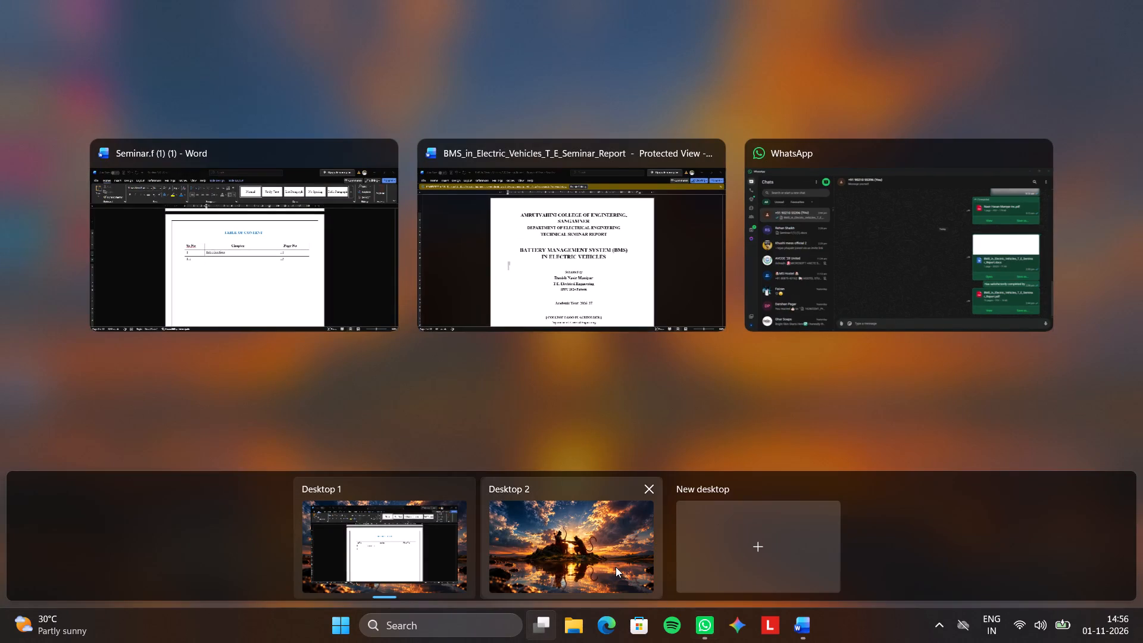
left_click(611, 560)
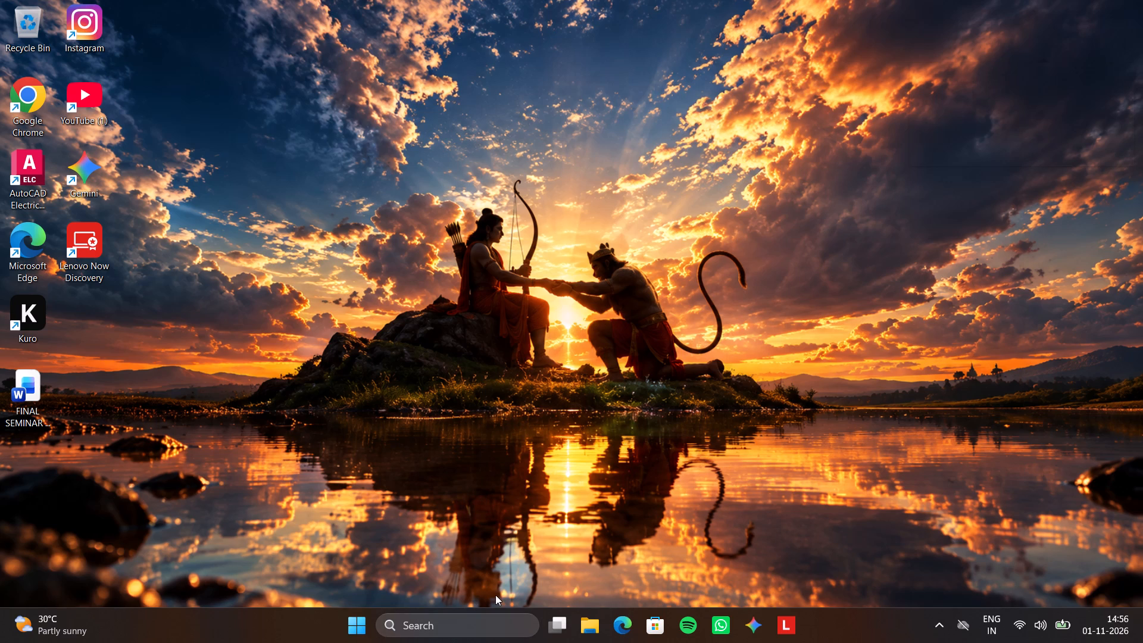
left_click(368, 554)
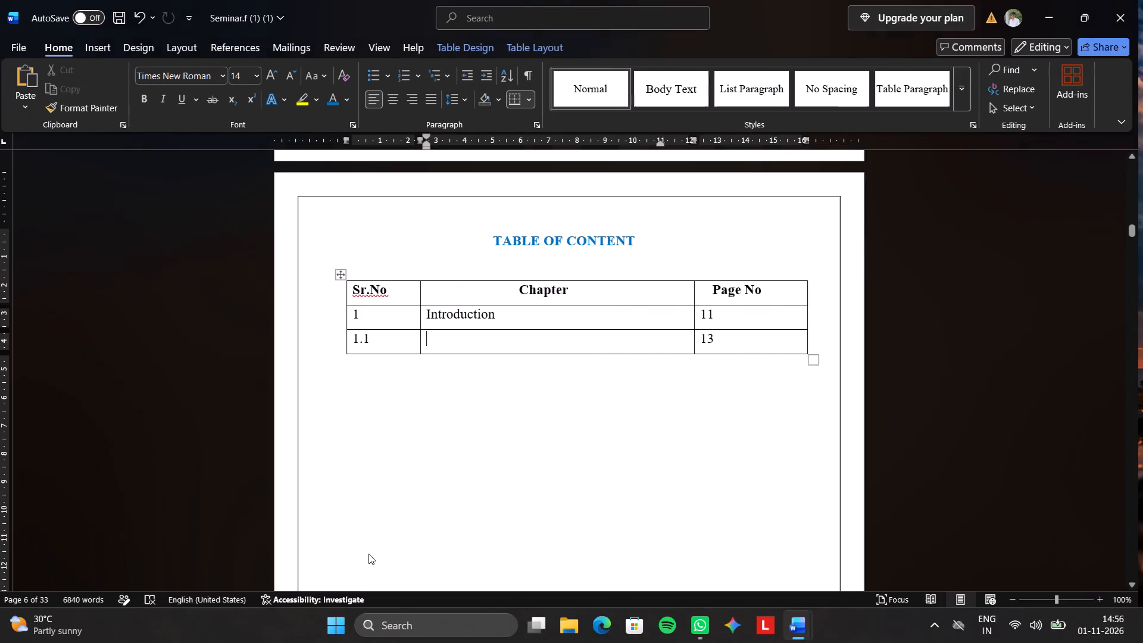
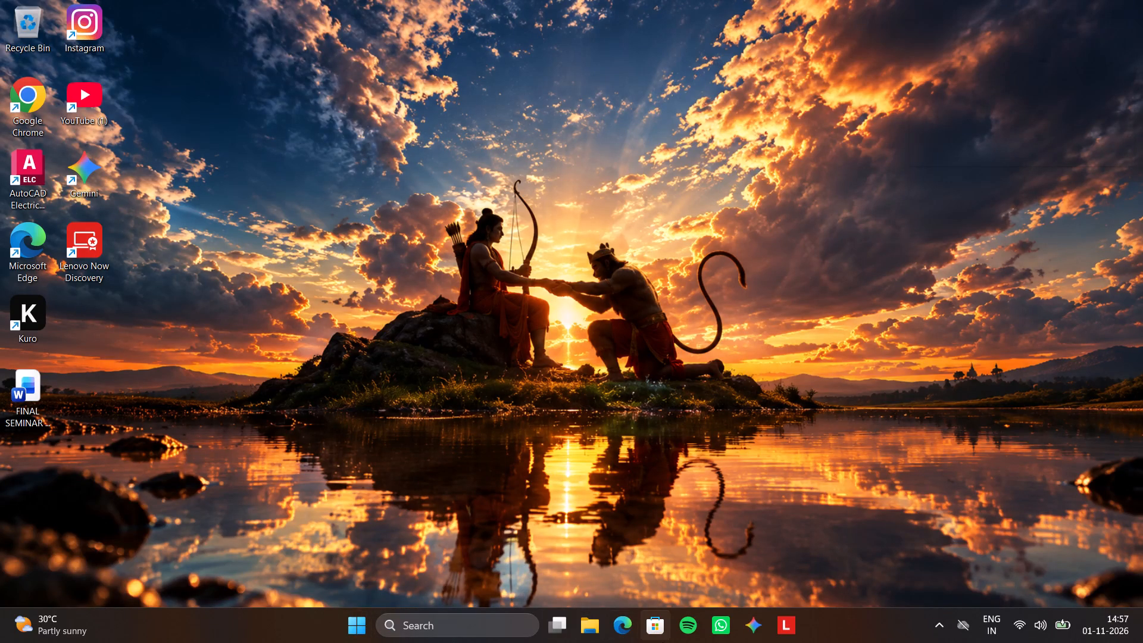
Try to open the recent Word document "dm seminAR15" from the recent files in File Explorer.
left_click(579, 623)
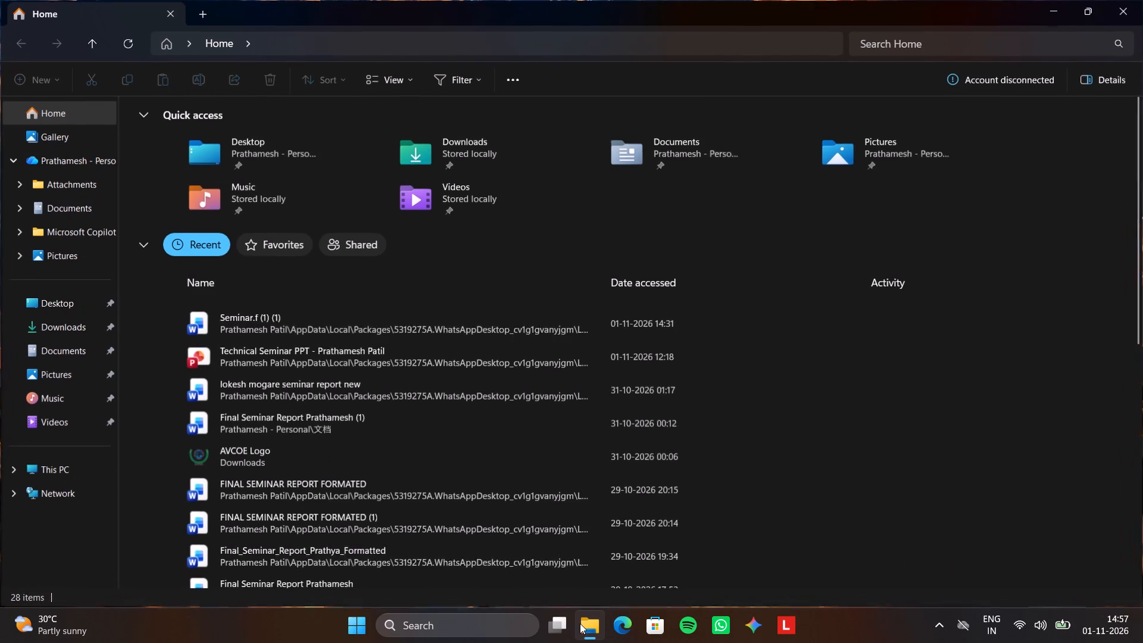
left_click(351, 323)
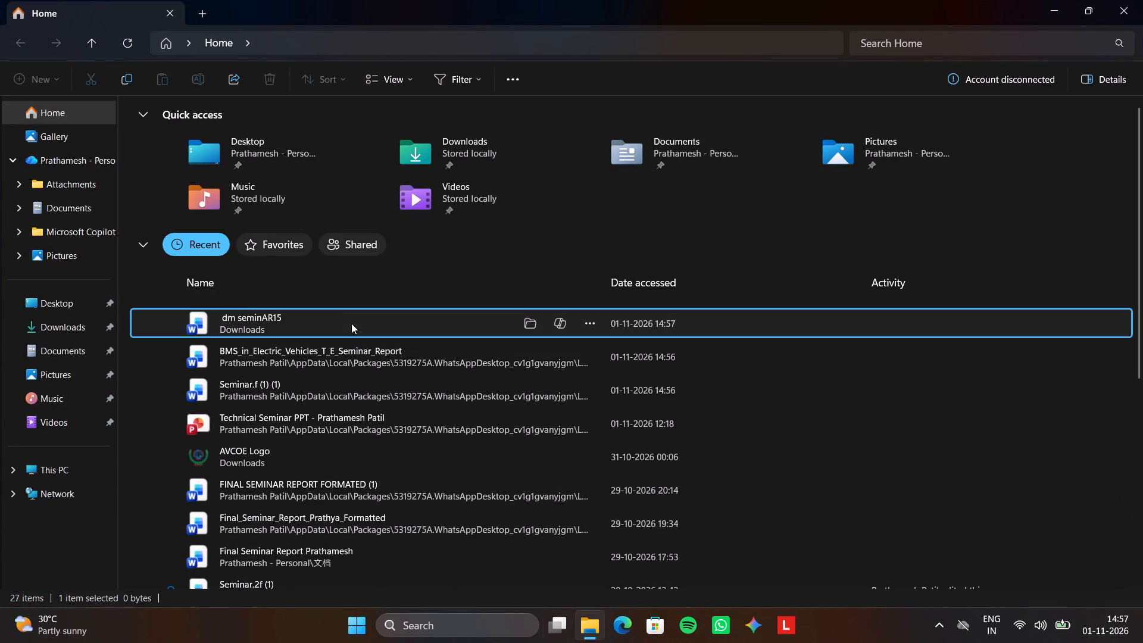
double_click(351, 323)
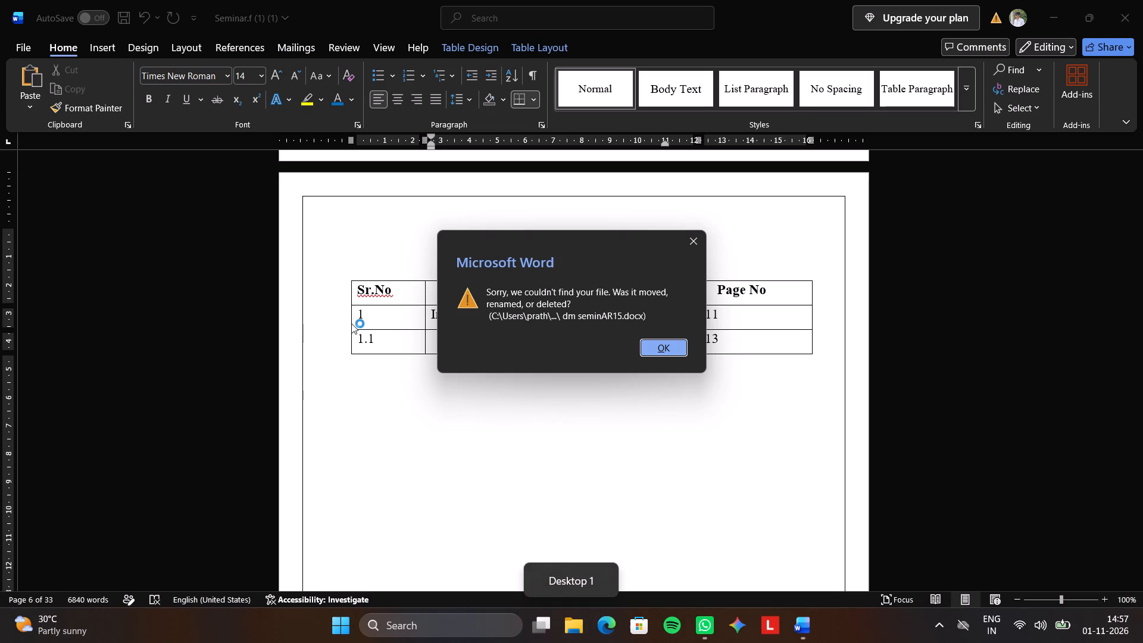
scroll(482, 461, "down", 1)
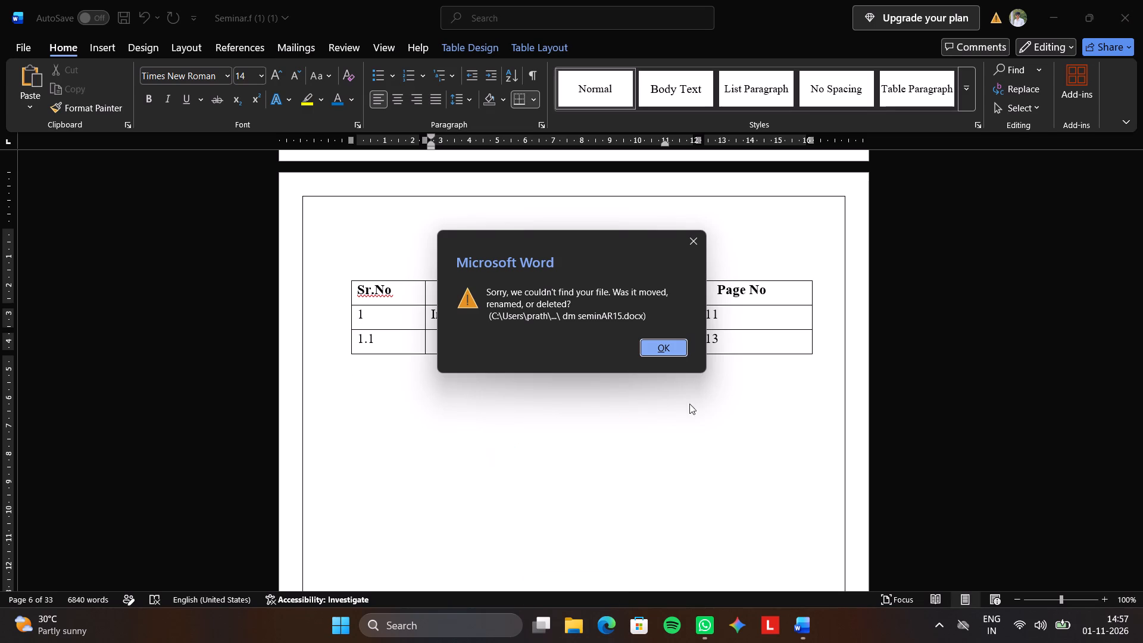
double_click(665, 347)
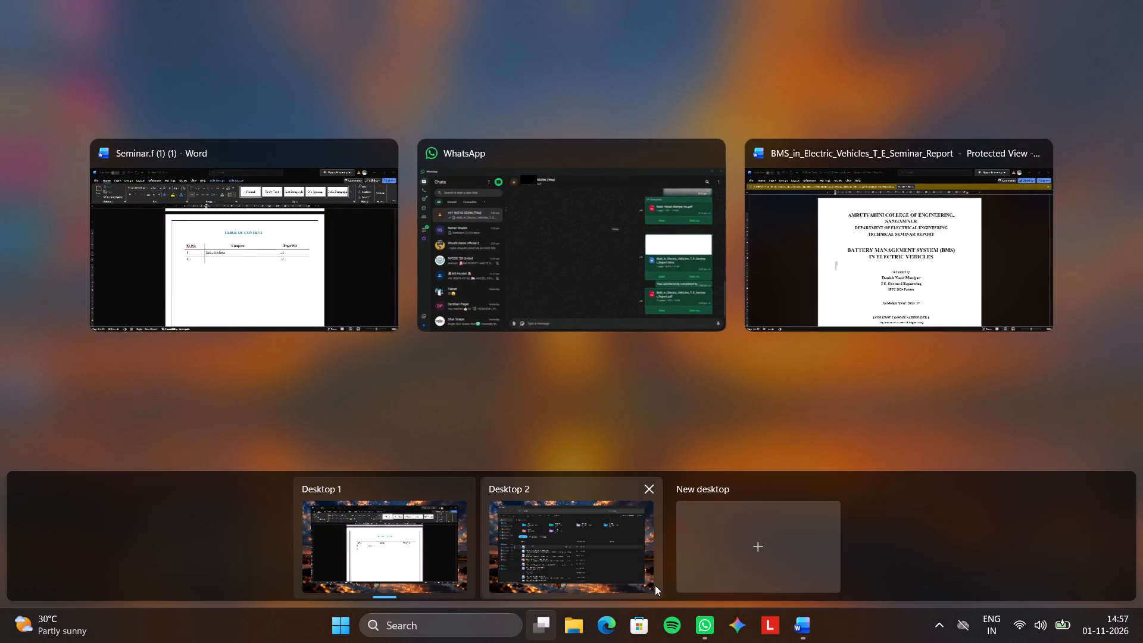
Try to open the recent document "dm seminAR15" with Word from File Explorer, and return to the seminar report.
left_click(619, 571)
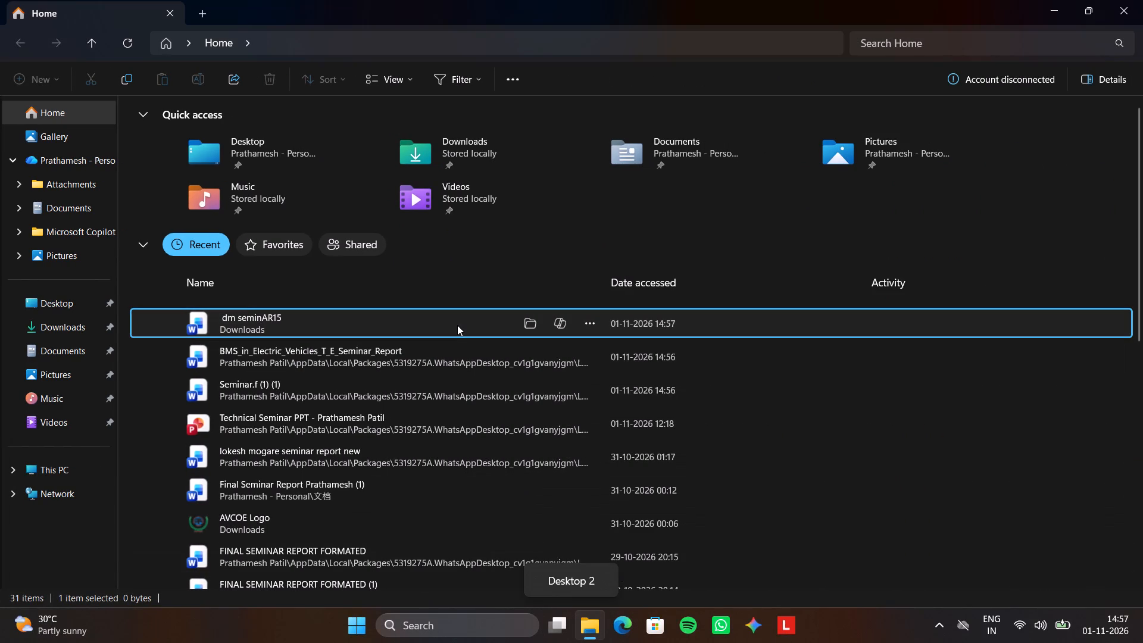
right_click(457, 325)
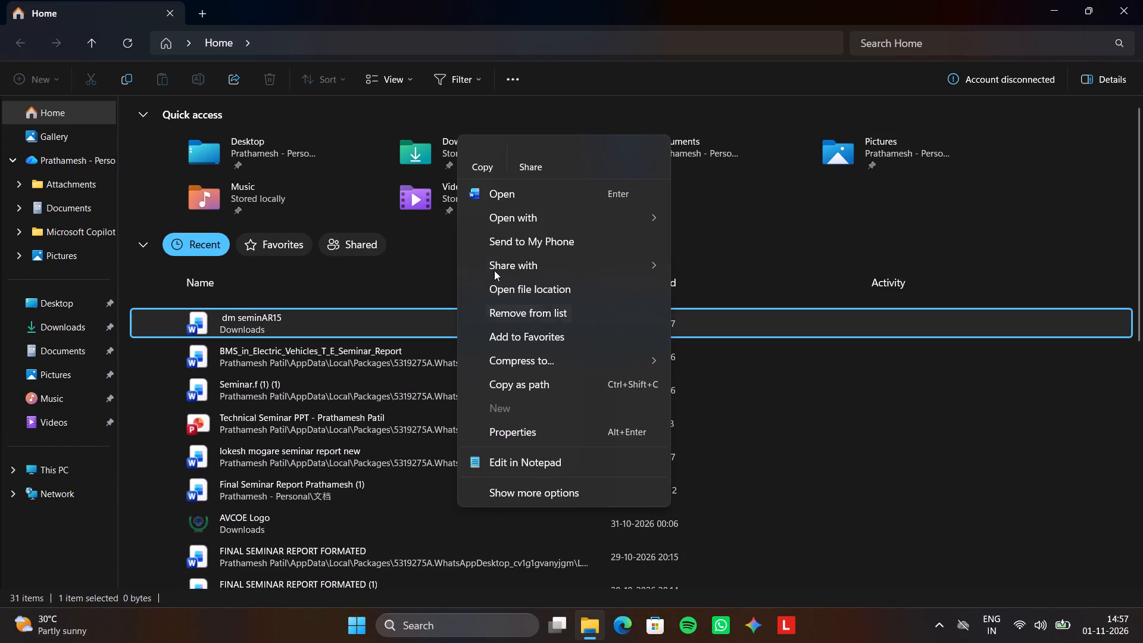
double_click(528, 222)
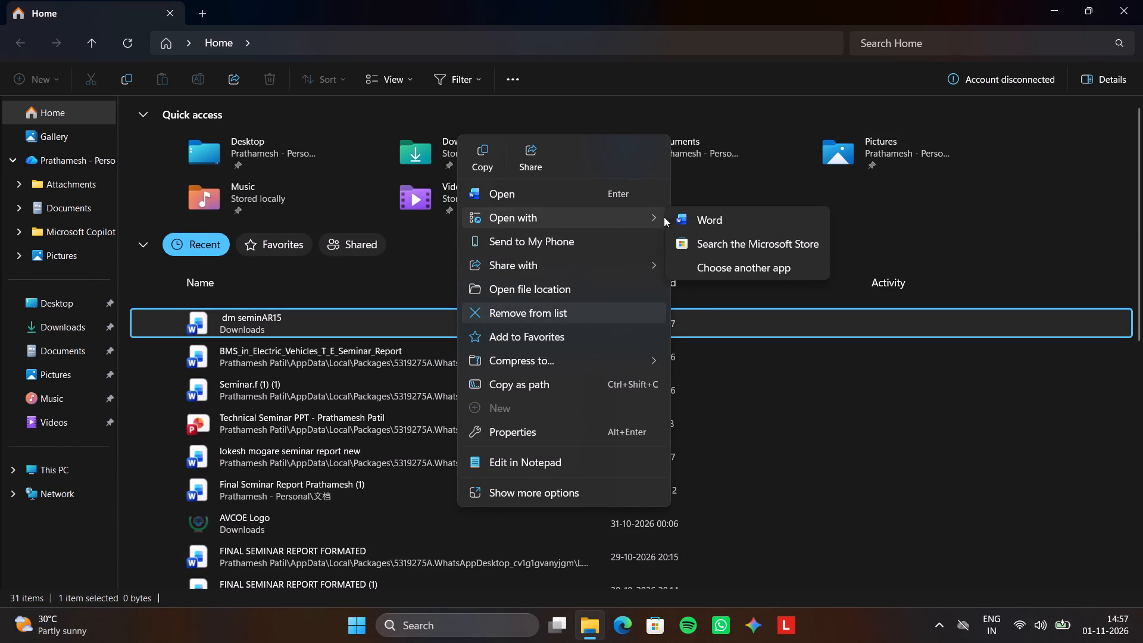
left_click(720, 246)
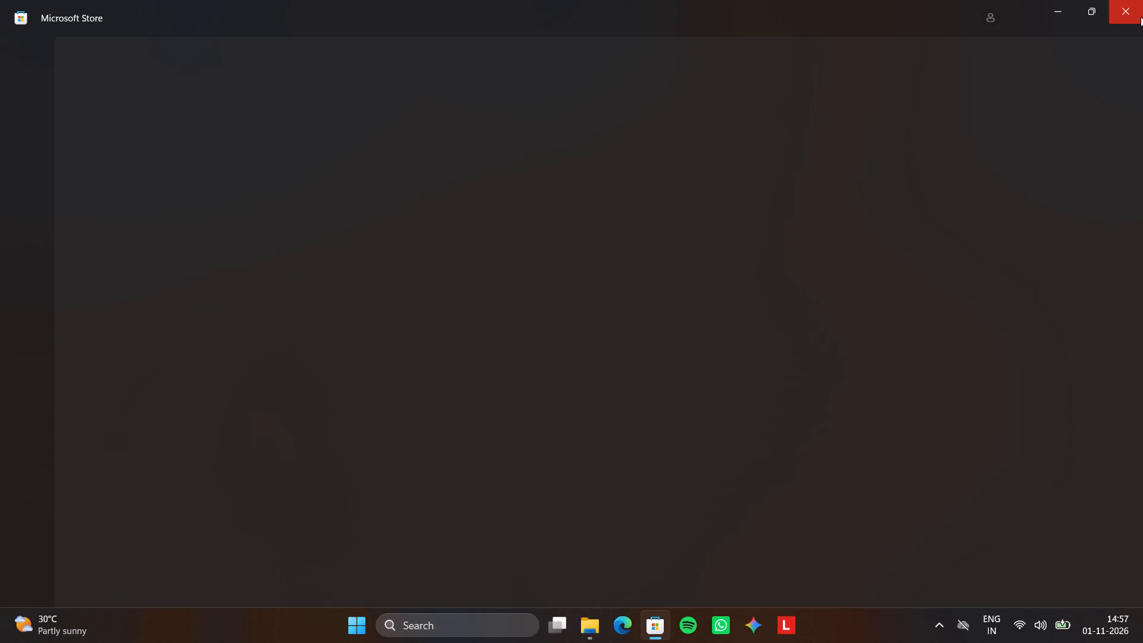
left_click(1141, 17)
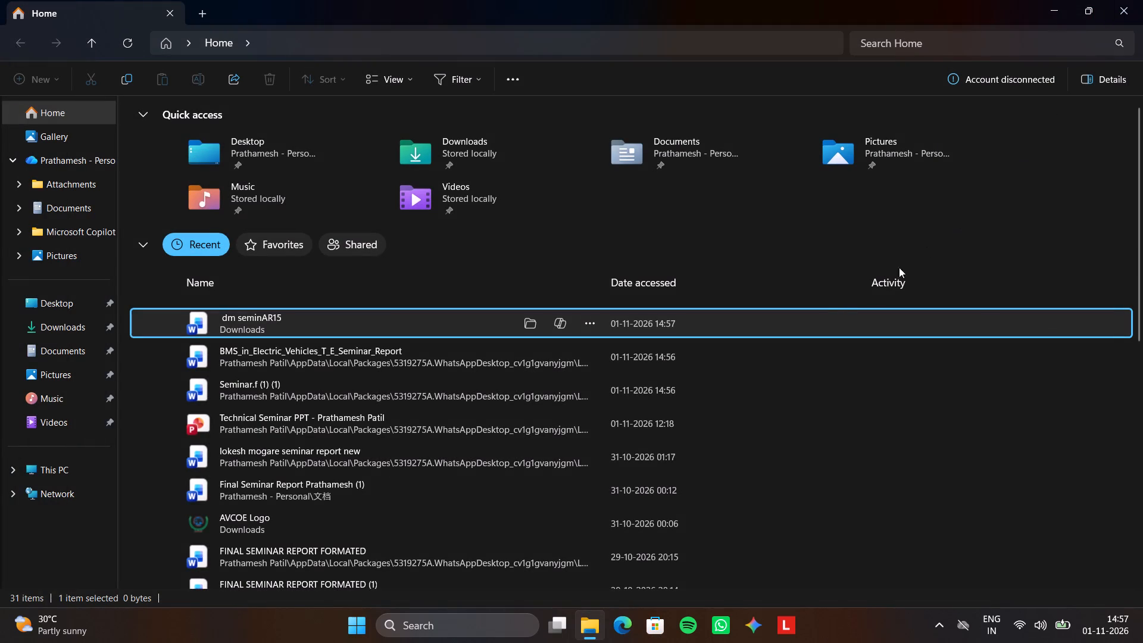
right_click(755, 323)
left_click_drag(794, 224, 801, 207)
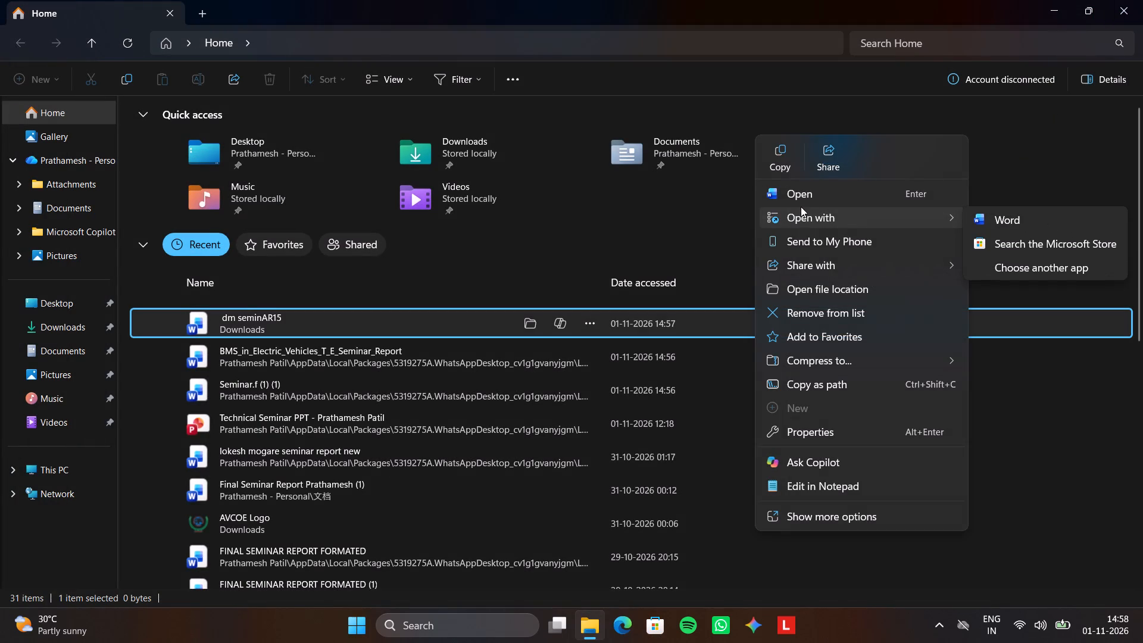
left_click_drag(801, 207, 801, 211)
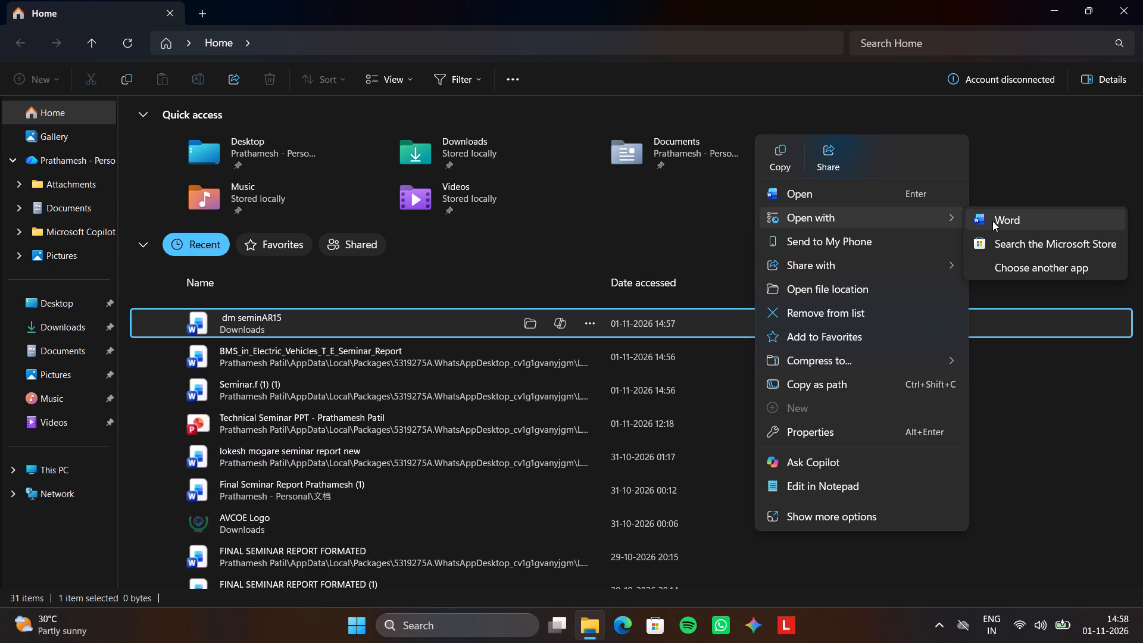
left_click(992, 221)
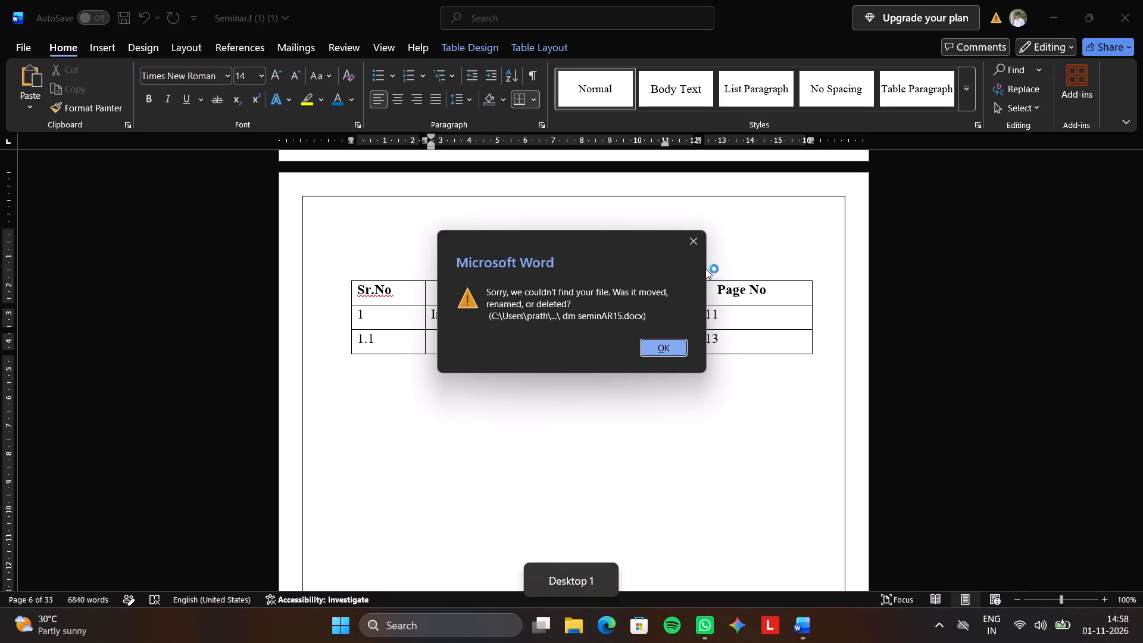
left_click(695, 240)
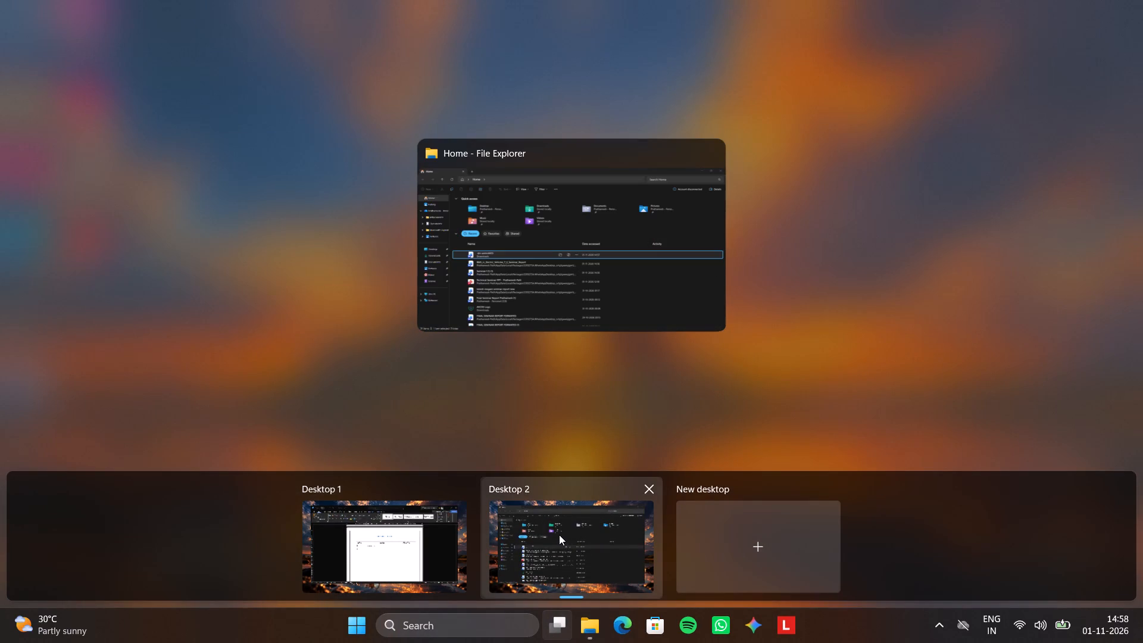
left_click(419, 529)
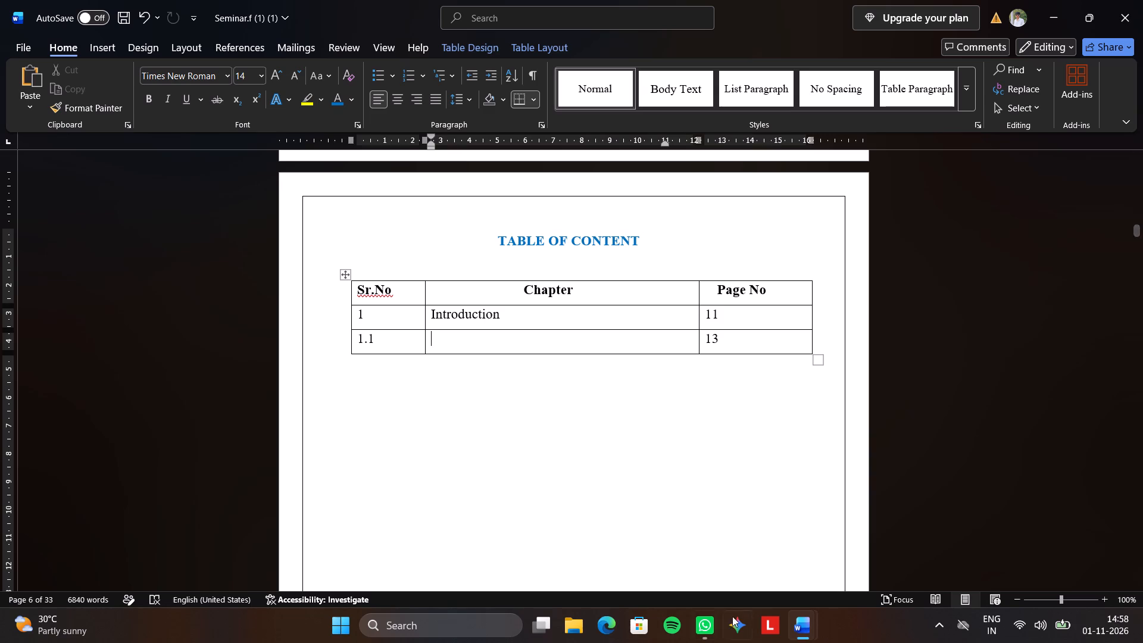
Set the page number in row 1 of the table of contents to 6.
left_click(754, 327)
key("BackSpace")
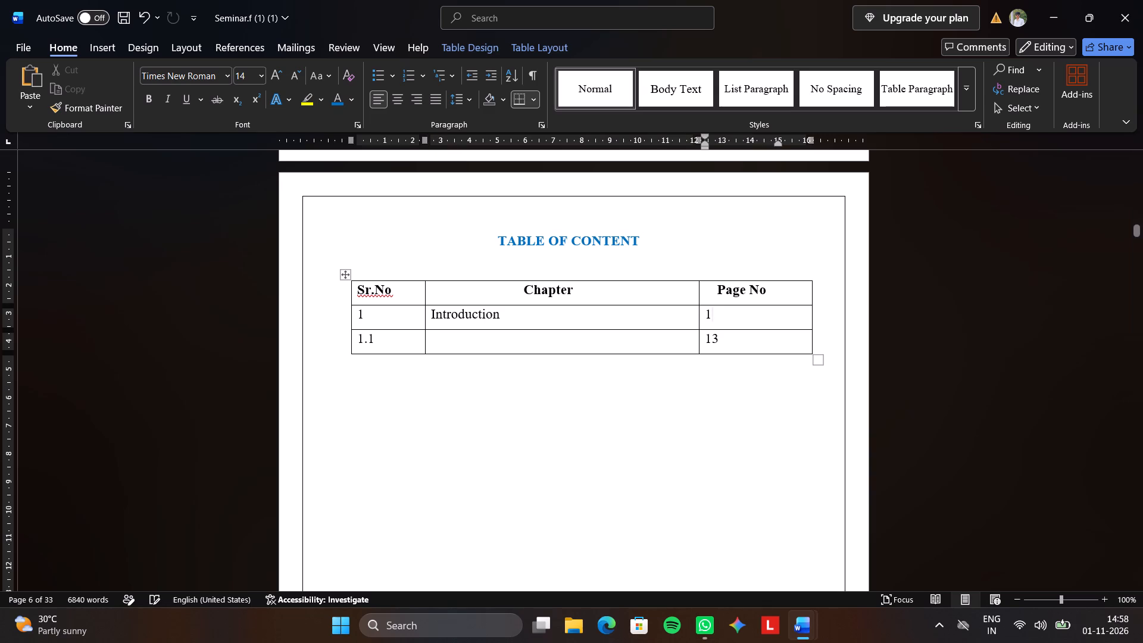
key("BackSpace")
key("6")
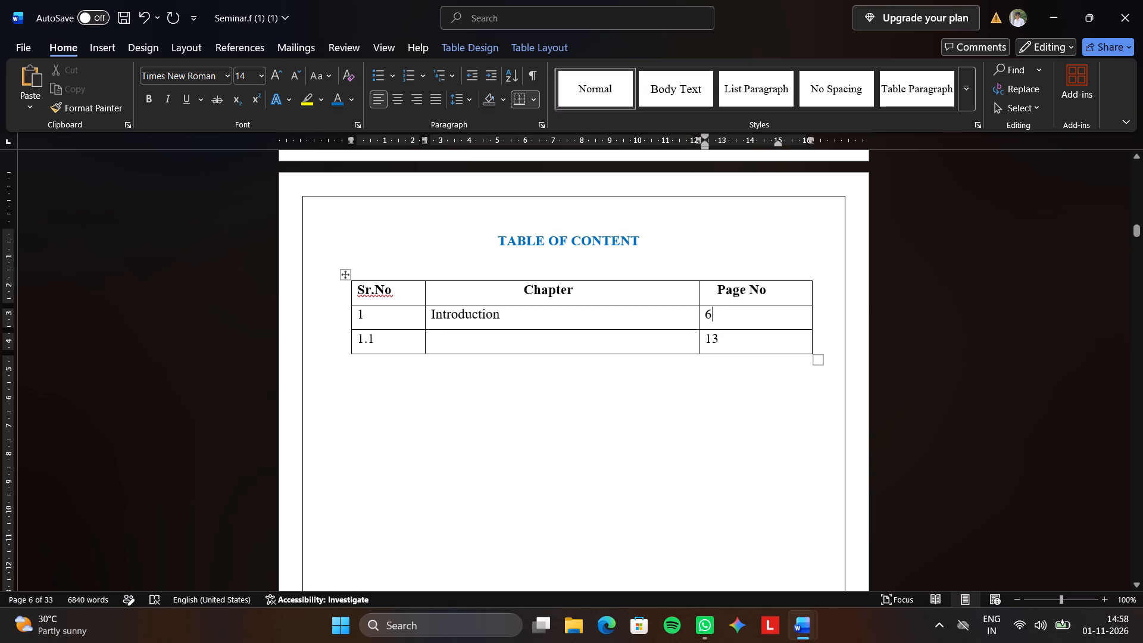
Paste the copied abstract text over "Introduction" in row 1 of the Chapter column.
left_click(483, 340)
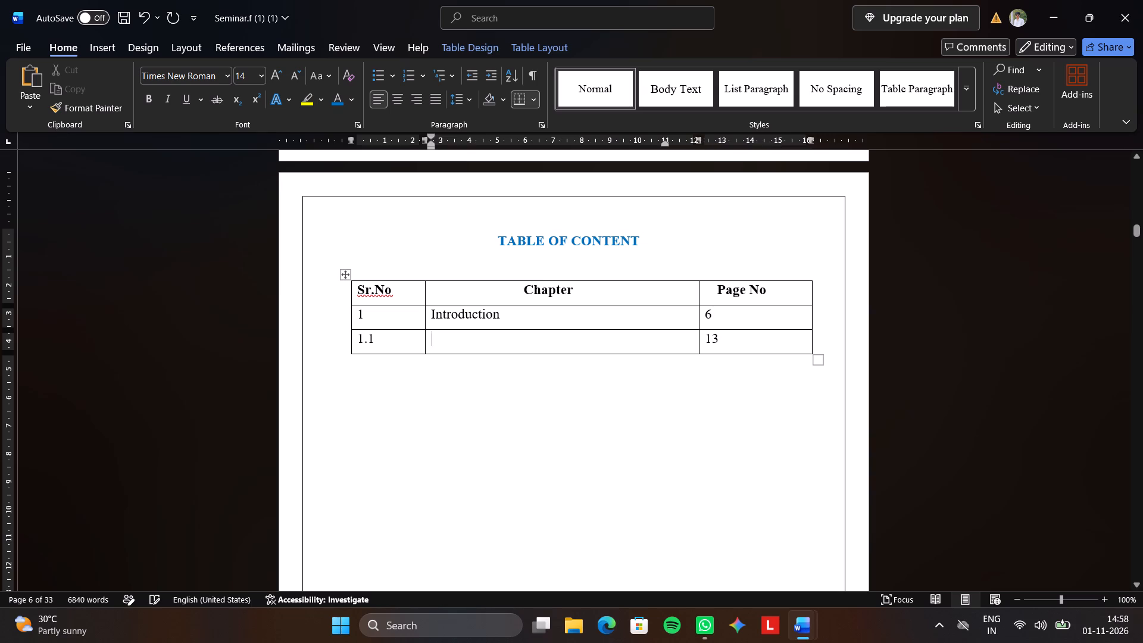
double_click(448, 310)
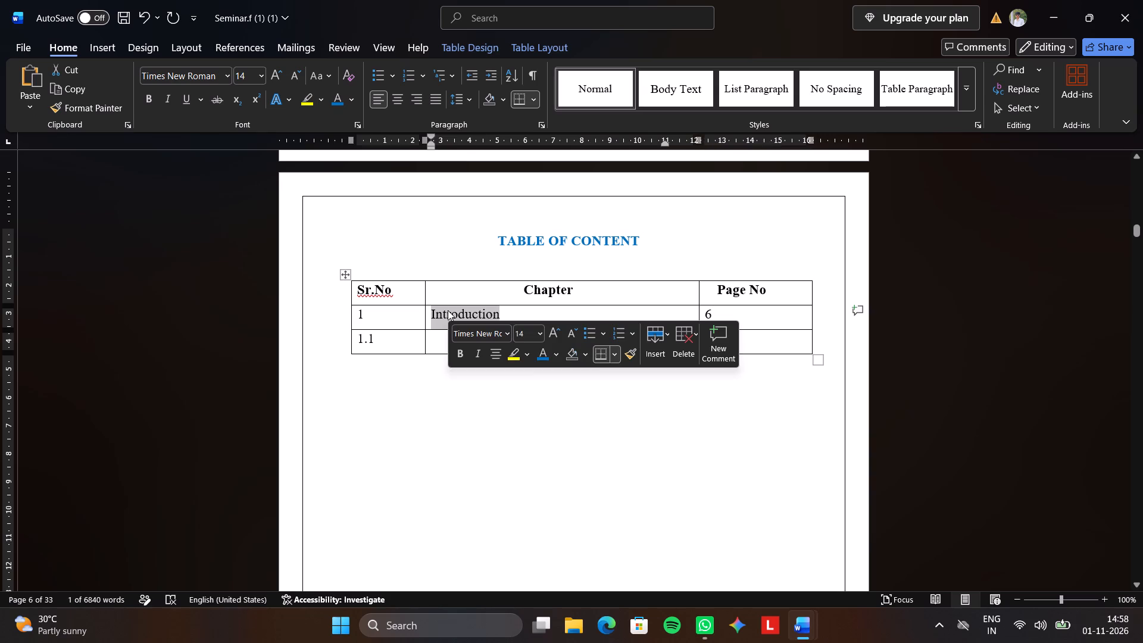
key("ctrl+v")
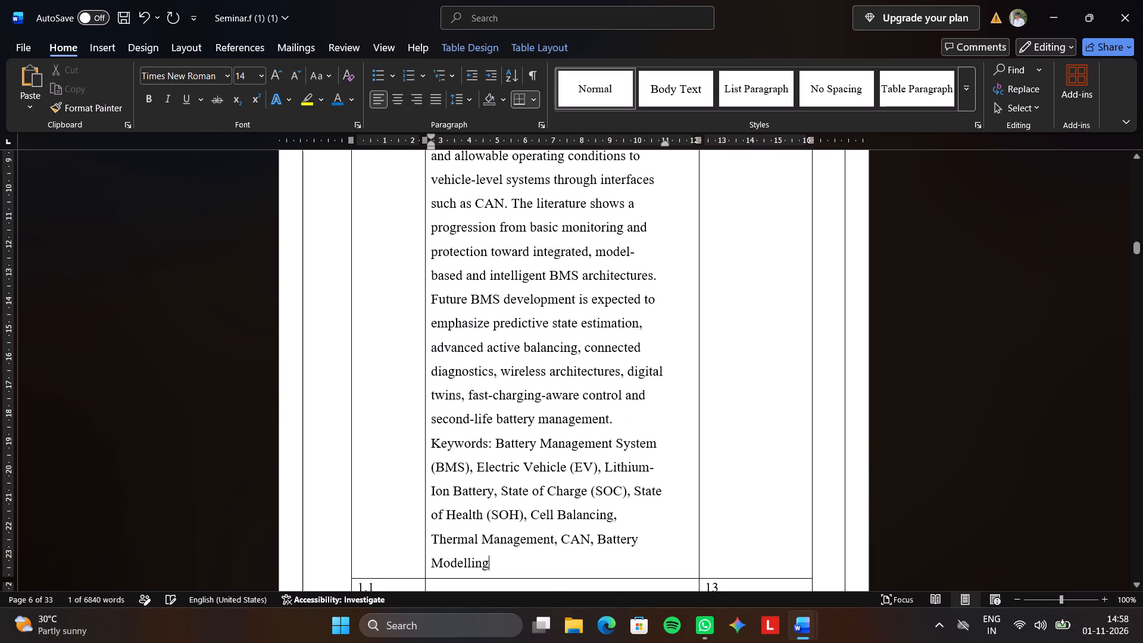
Delete the row 1 Chapter cell holding the pasted abstract text, with the shift cells left option.
left_click(448, 310)
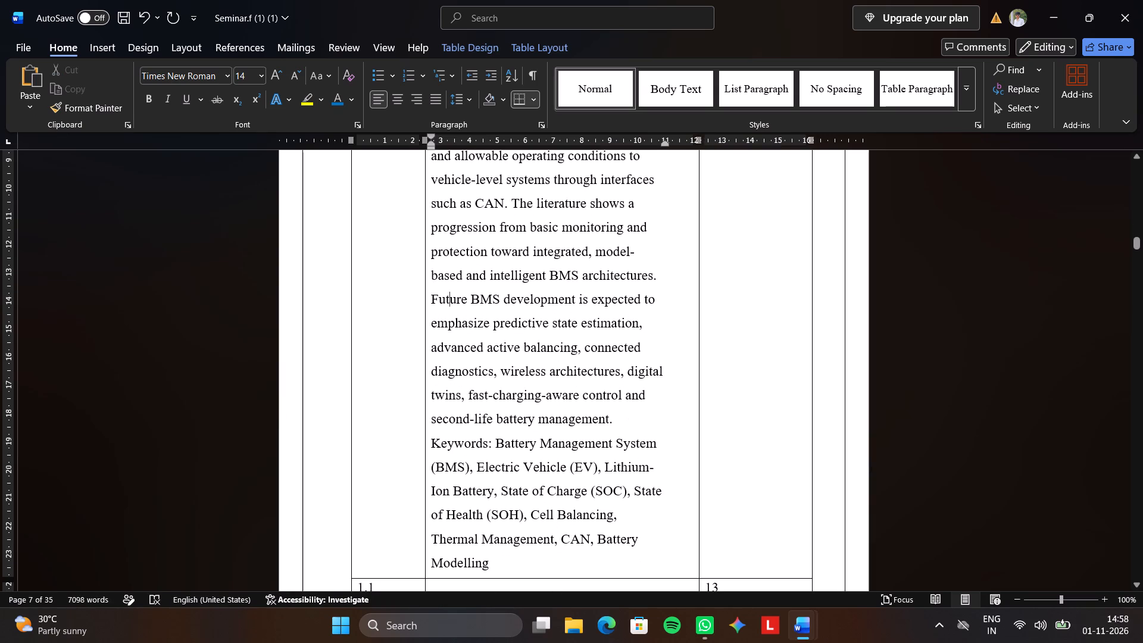
scroll(448, 310, "up", 4)
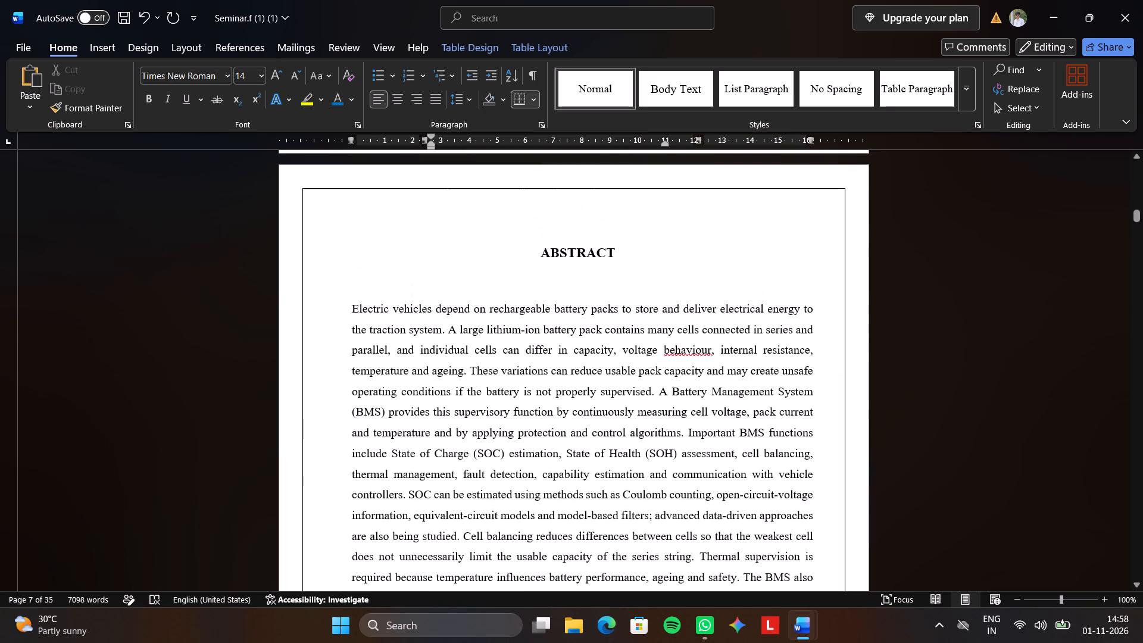
scroll(448, 310, "down", 1)
scroll(448, 310, "up", 1)
scroll(448, 310, "down", 1)
scroll(448, 310, "up", 4)
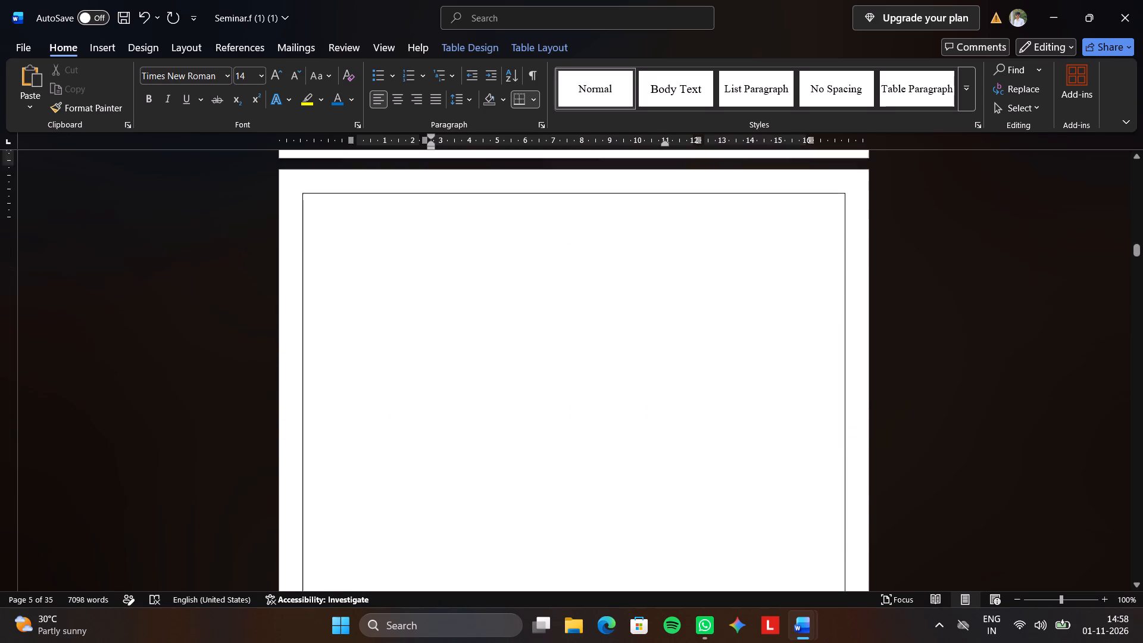
scroll(448, 310, "up", 4)
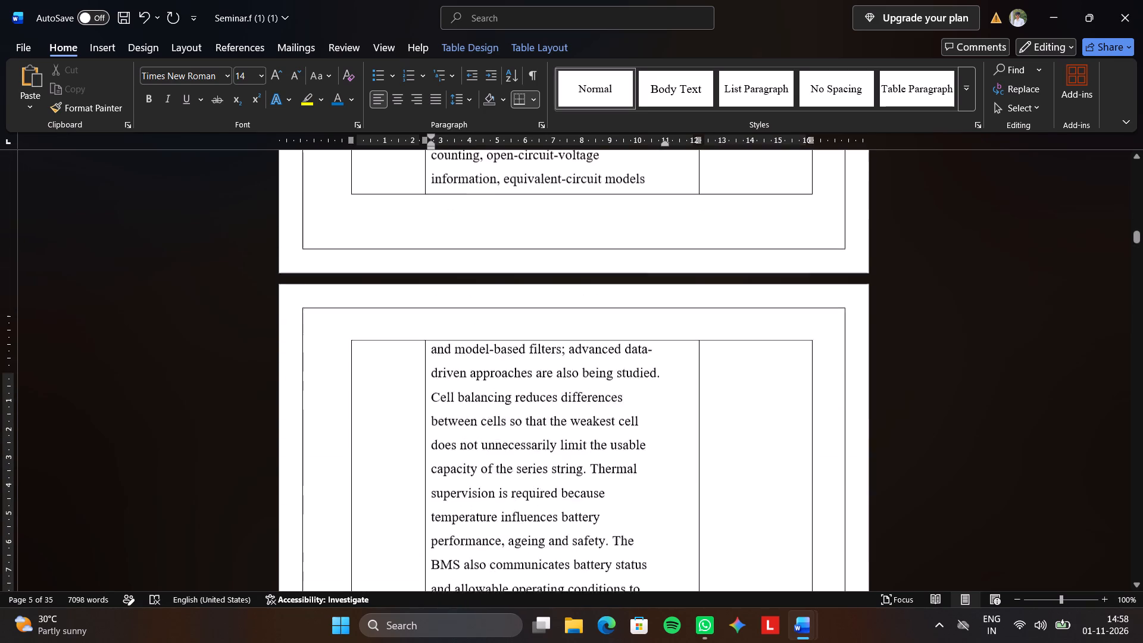
scroll(448, 310, "up", 5)
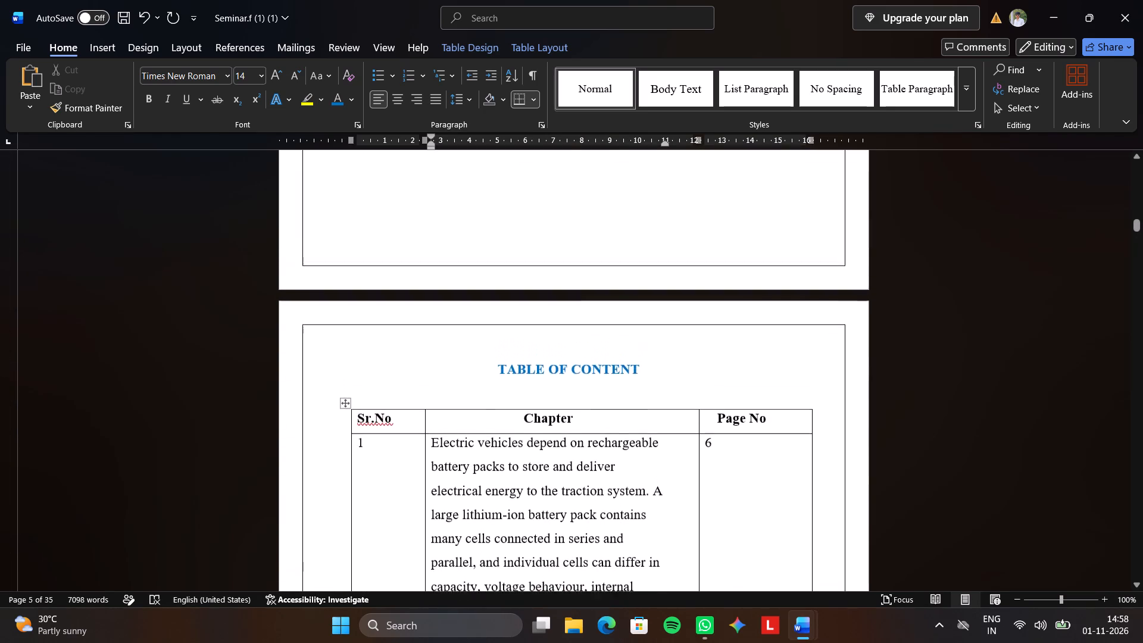
scroll(448, 310, "up", 1)
scroll(448, 310, "down", 2)
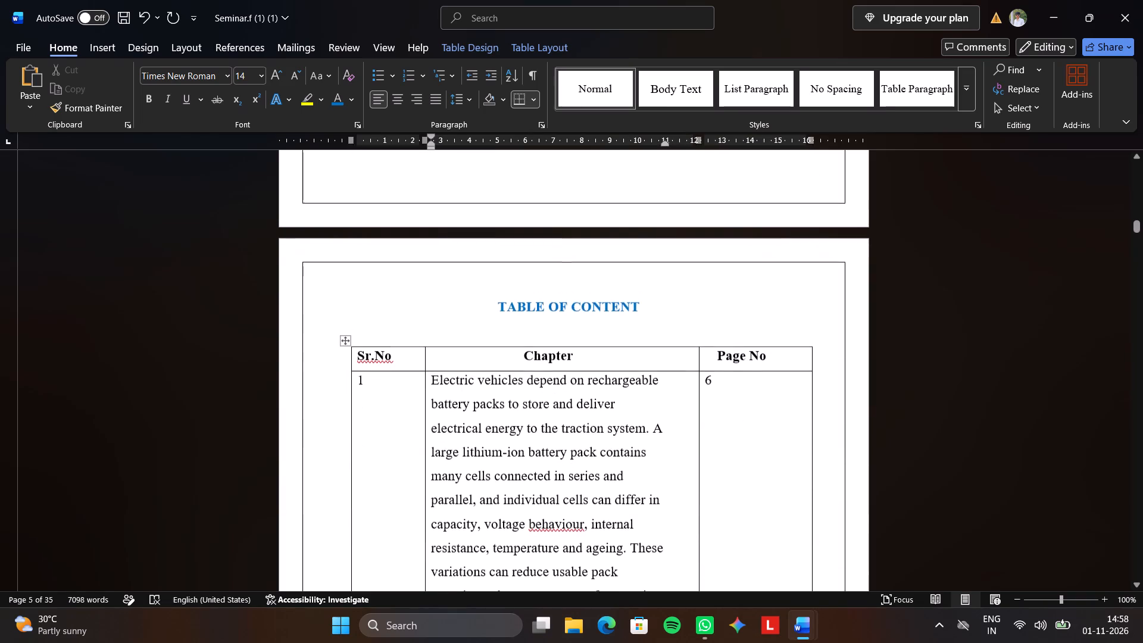
scroll(448, 310, "down", 2)
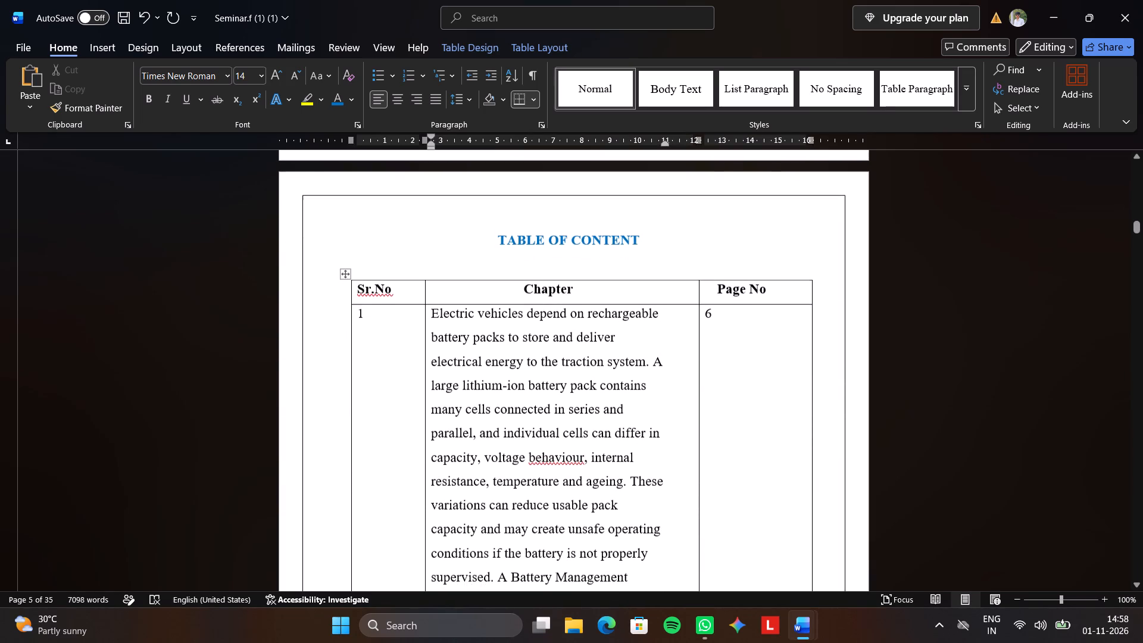
scroll(448, 310, "down", 1)
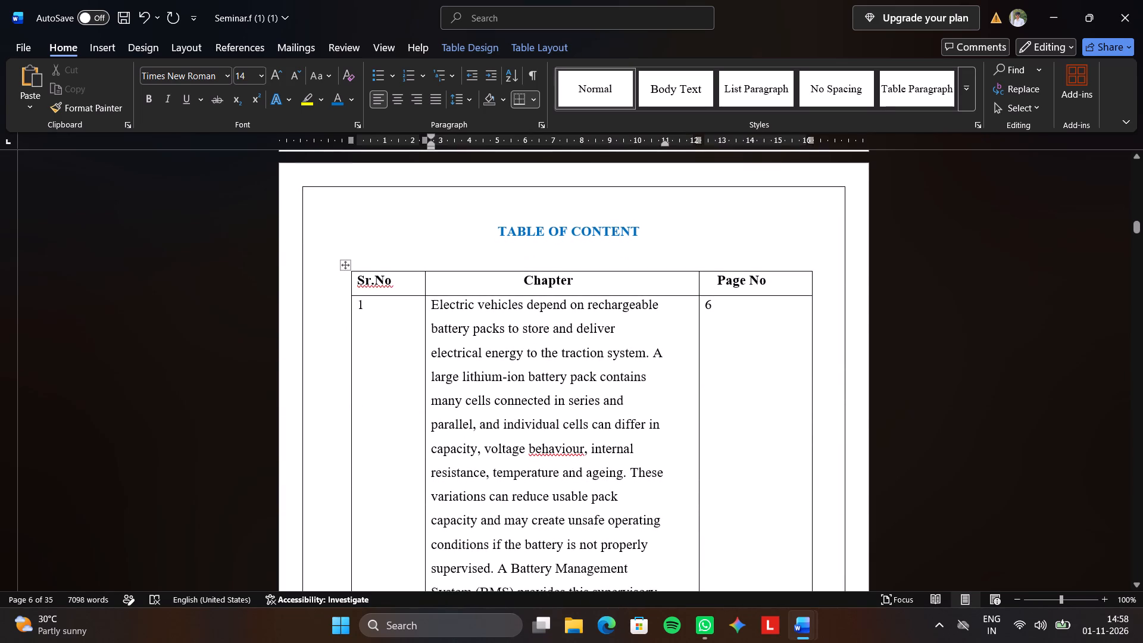
scroll(448, 310, "down", 1)
triple_click(444, 301)
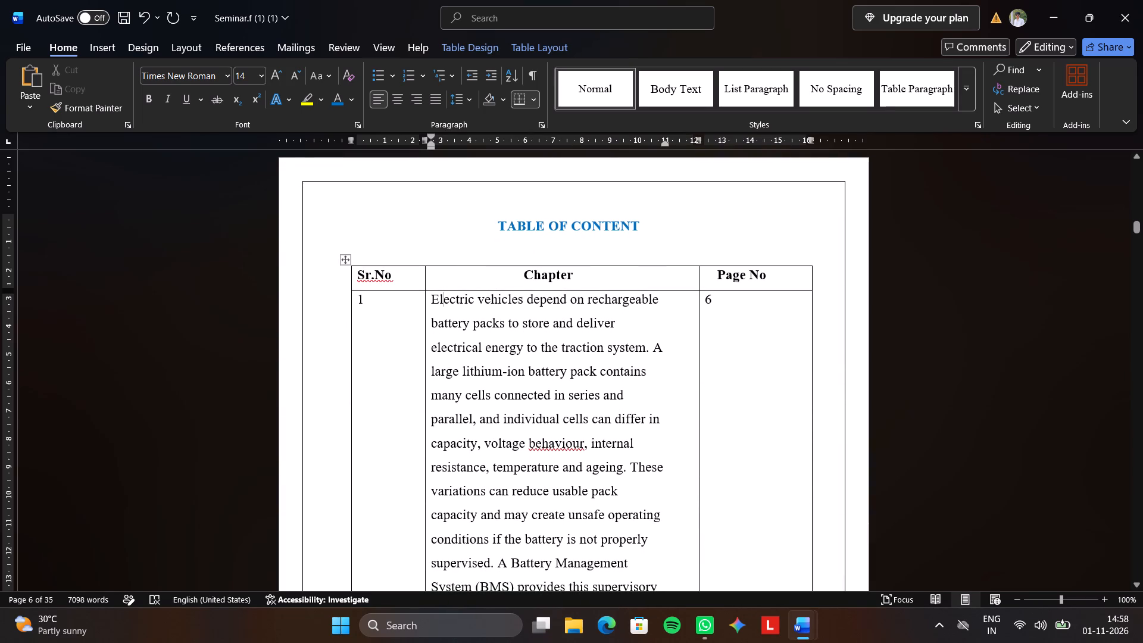
triple_click(444, 301)
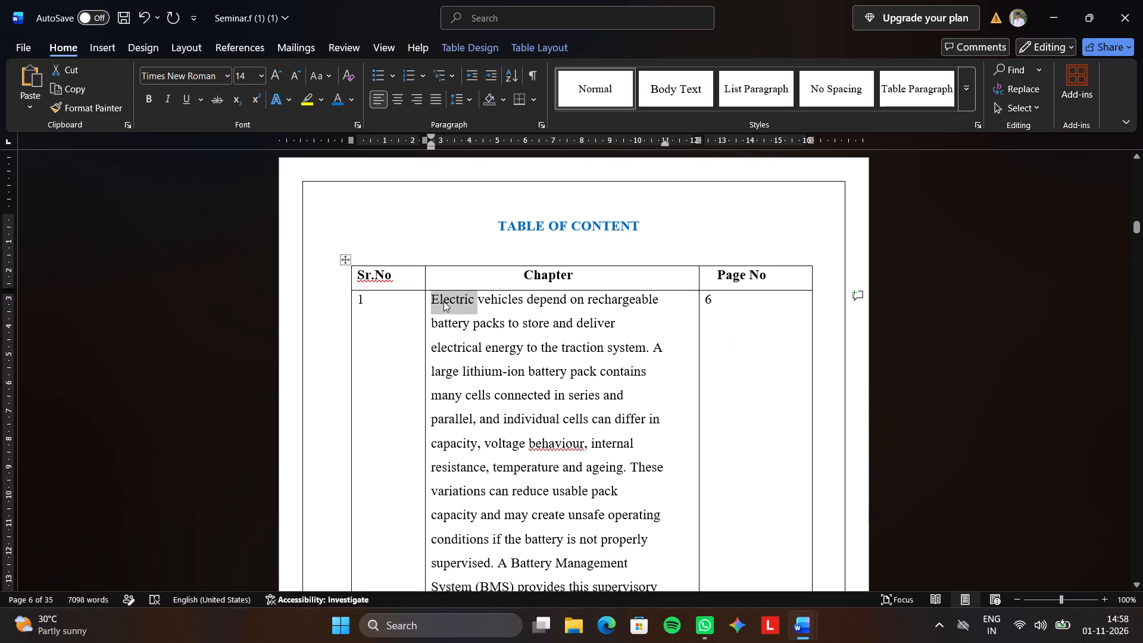
double_click(444, 301)
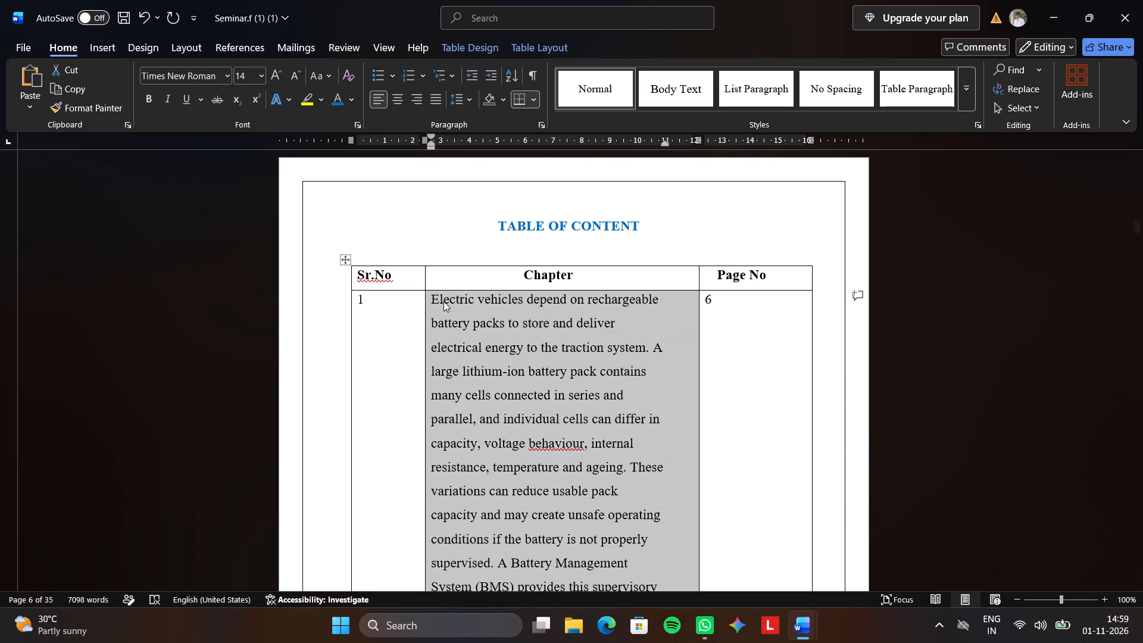
key("BackSpace")
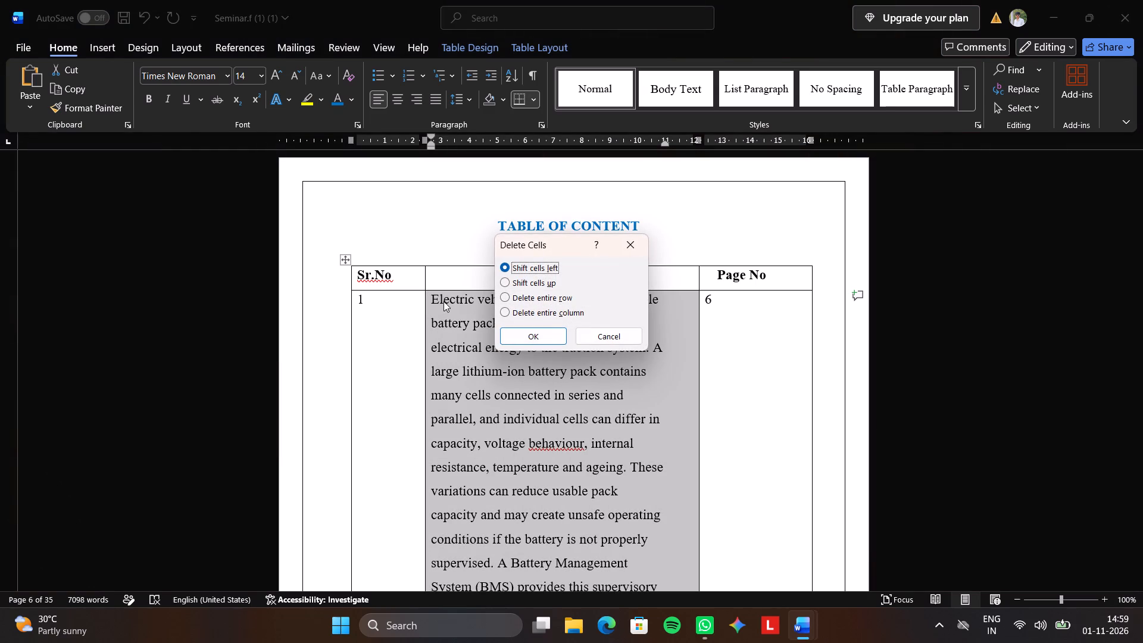
left_click(551, 338)
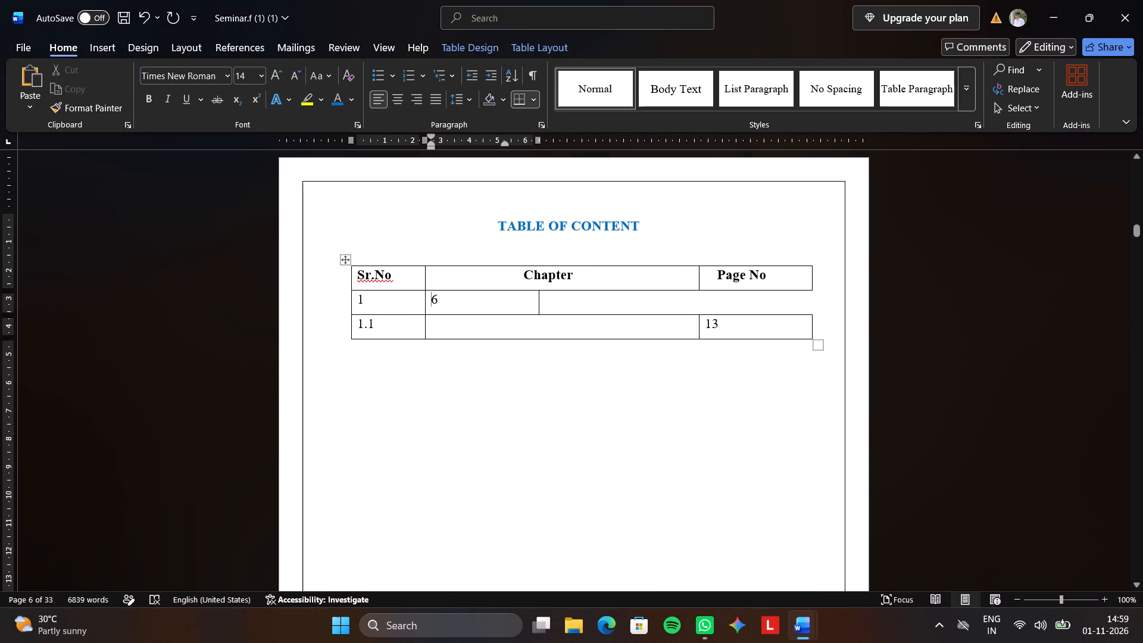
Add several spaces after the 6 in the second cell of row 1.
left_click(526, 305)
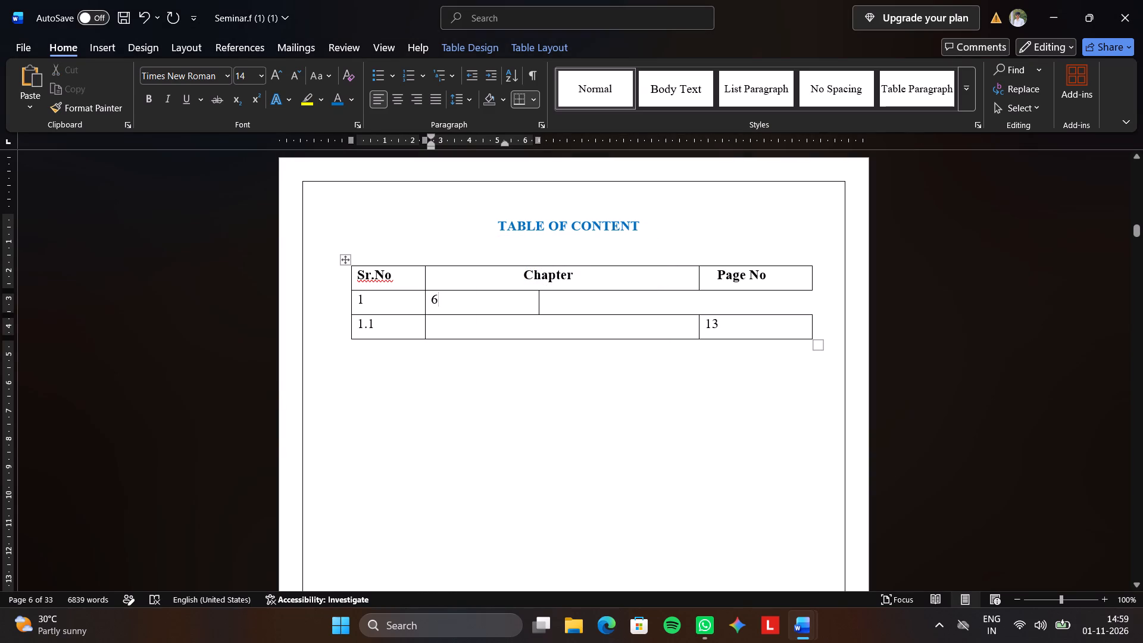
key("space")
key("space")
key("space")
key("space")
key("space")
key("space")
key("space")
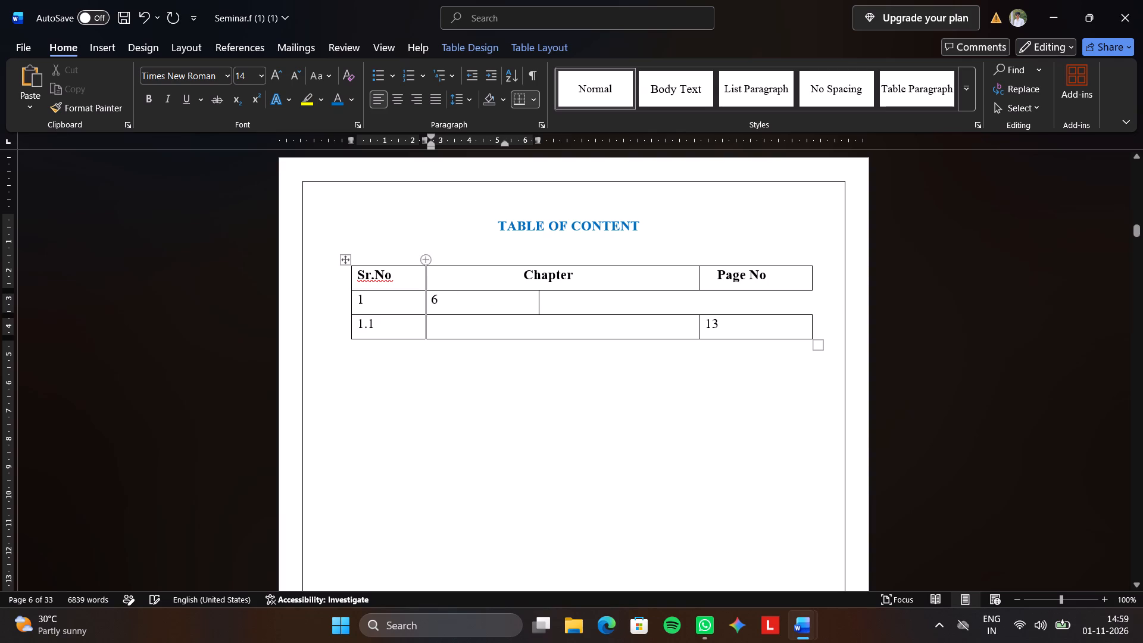
Delete the row 1 cell containing 6, with the shift cells left option.
triple_click(486, 310)
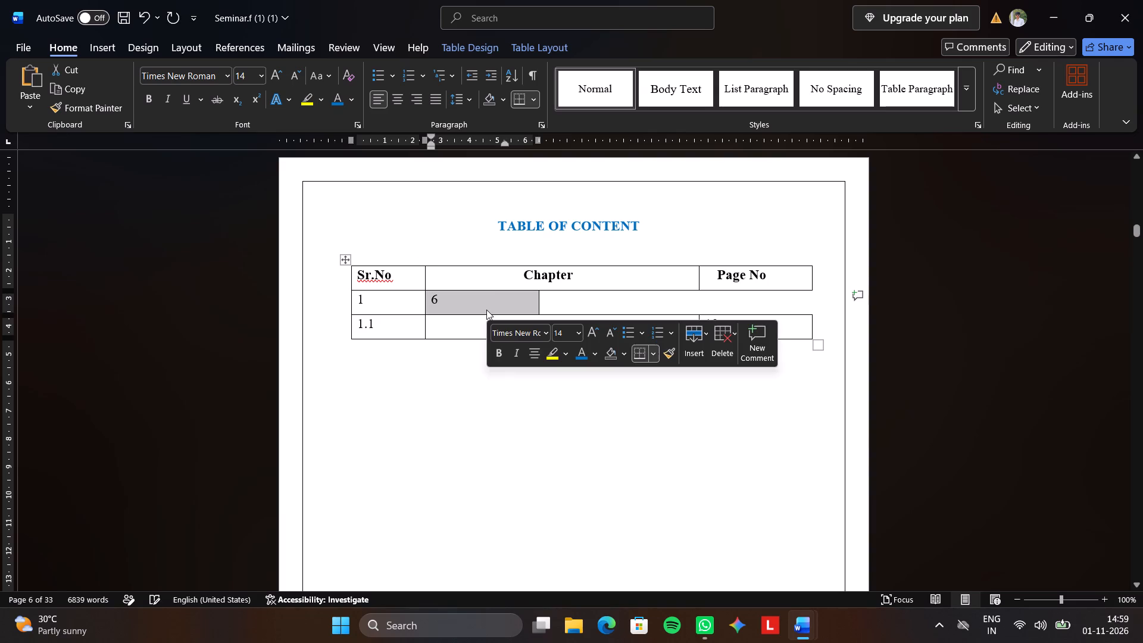
key("BackSpace")
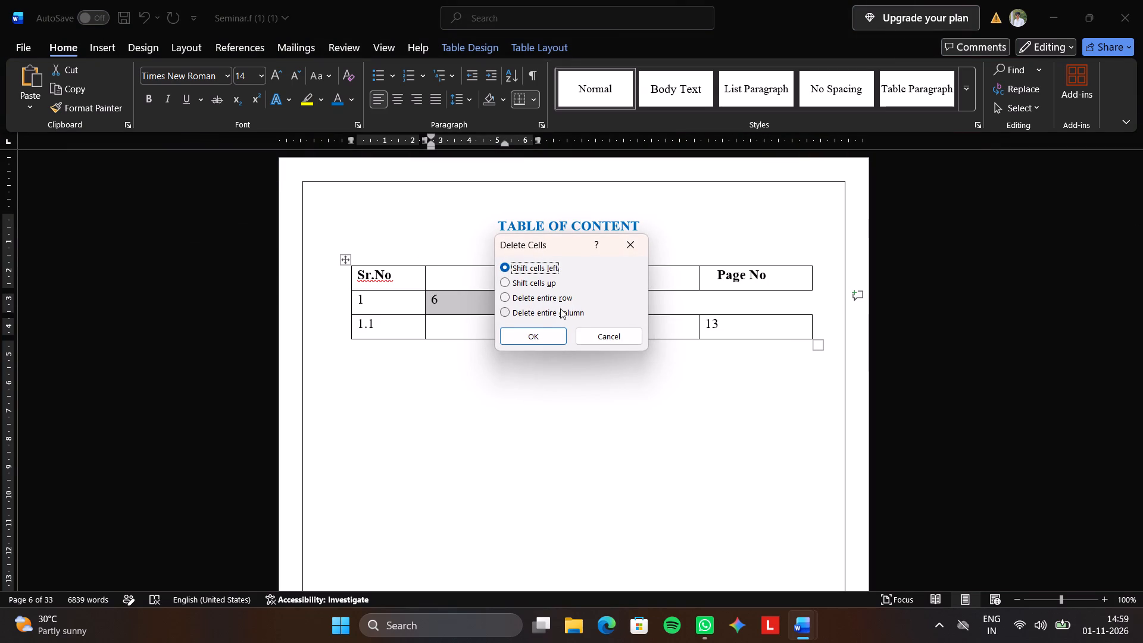
left_click(546, 328)
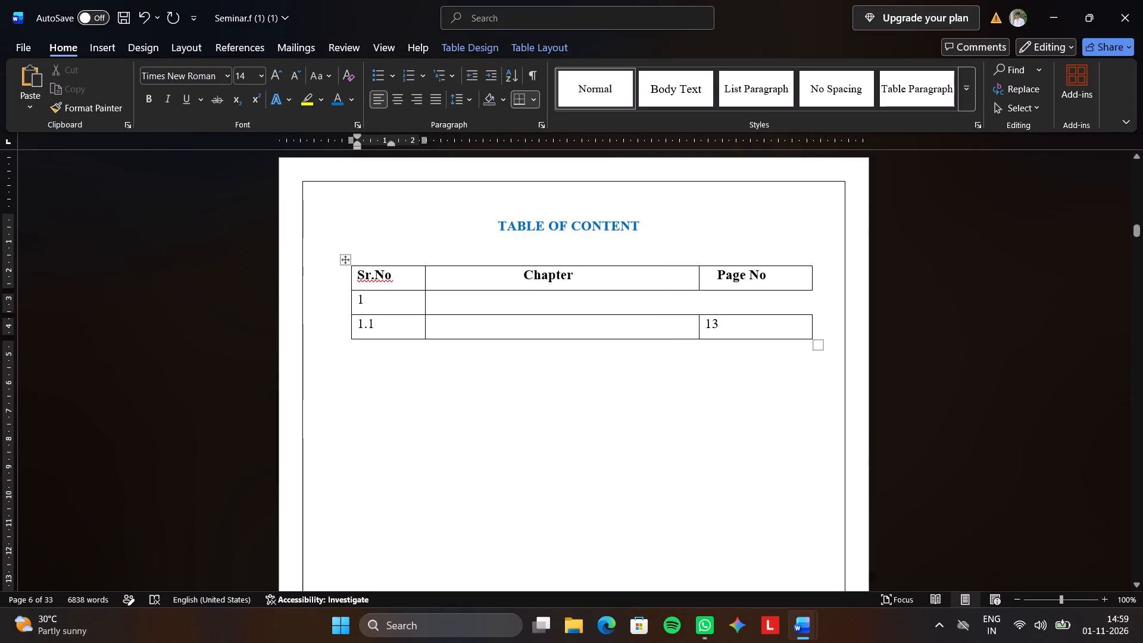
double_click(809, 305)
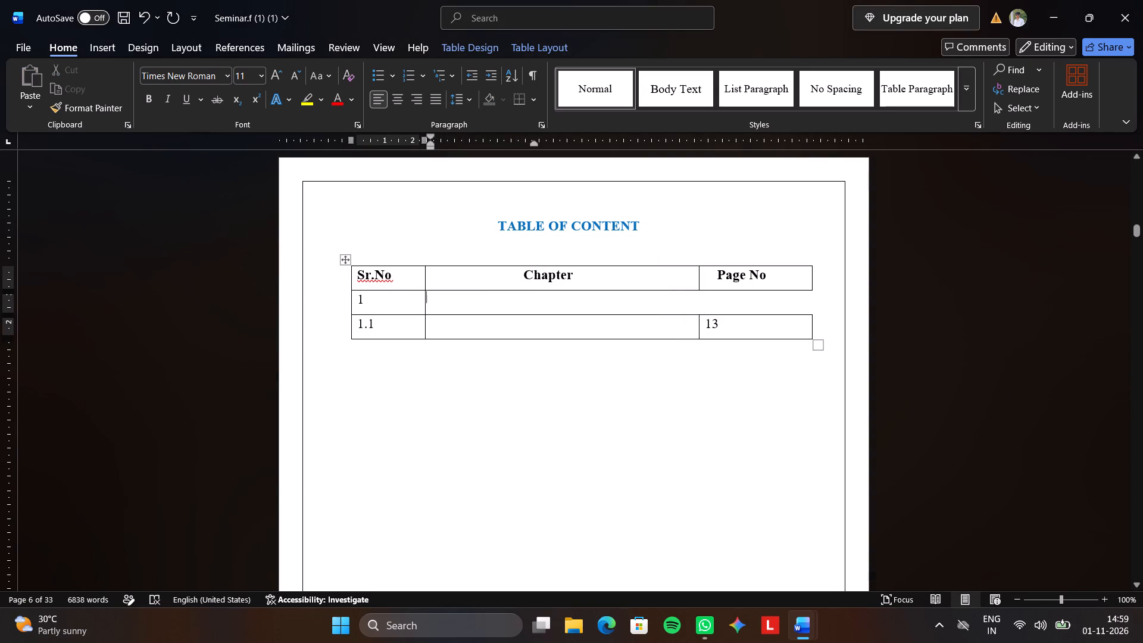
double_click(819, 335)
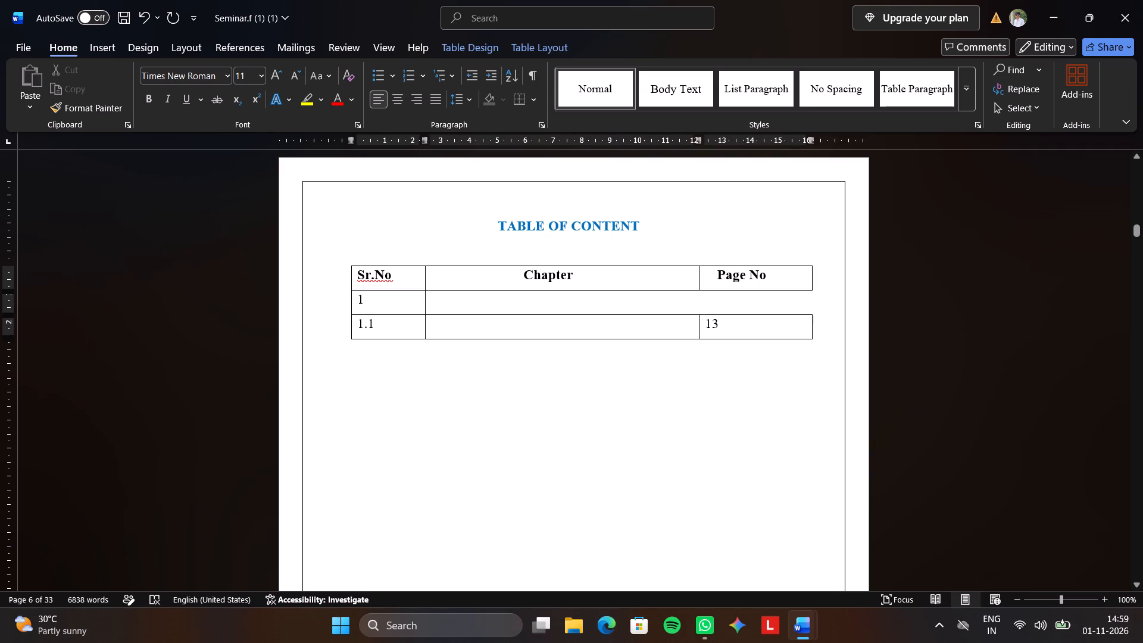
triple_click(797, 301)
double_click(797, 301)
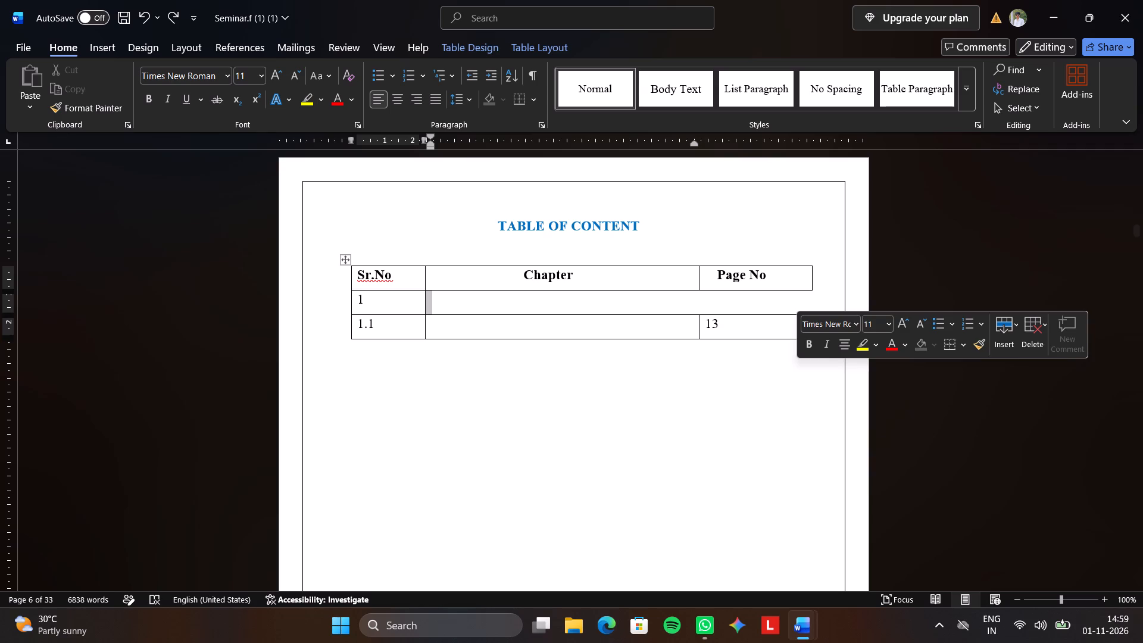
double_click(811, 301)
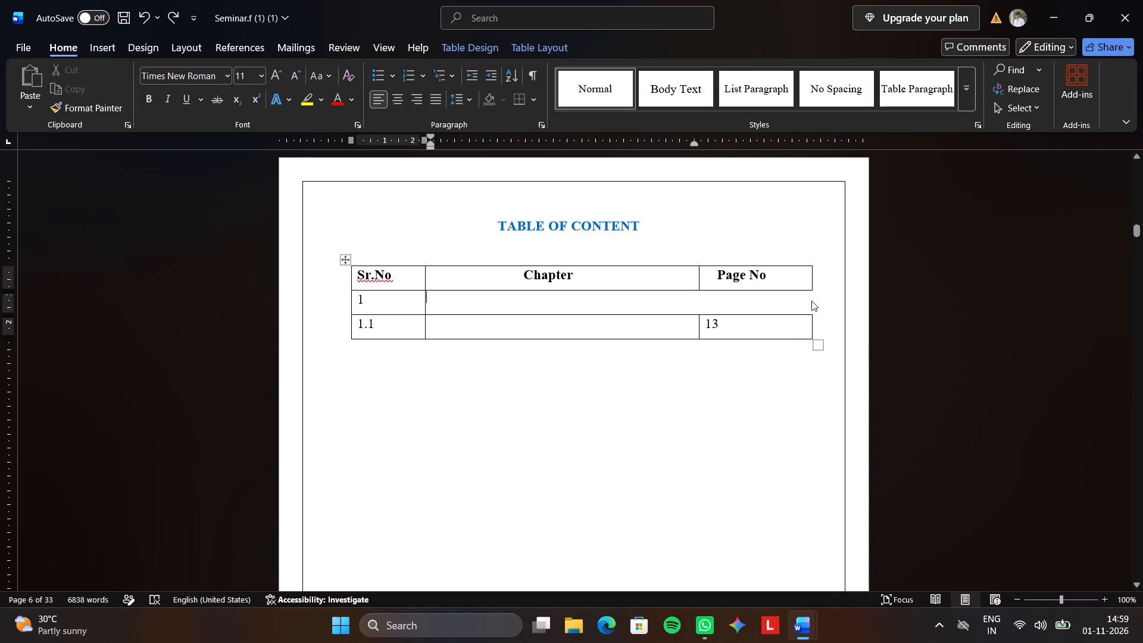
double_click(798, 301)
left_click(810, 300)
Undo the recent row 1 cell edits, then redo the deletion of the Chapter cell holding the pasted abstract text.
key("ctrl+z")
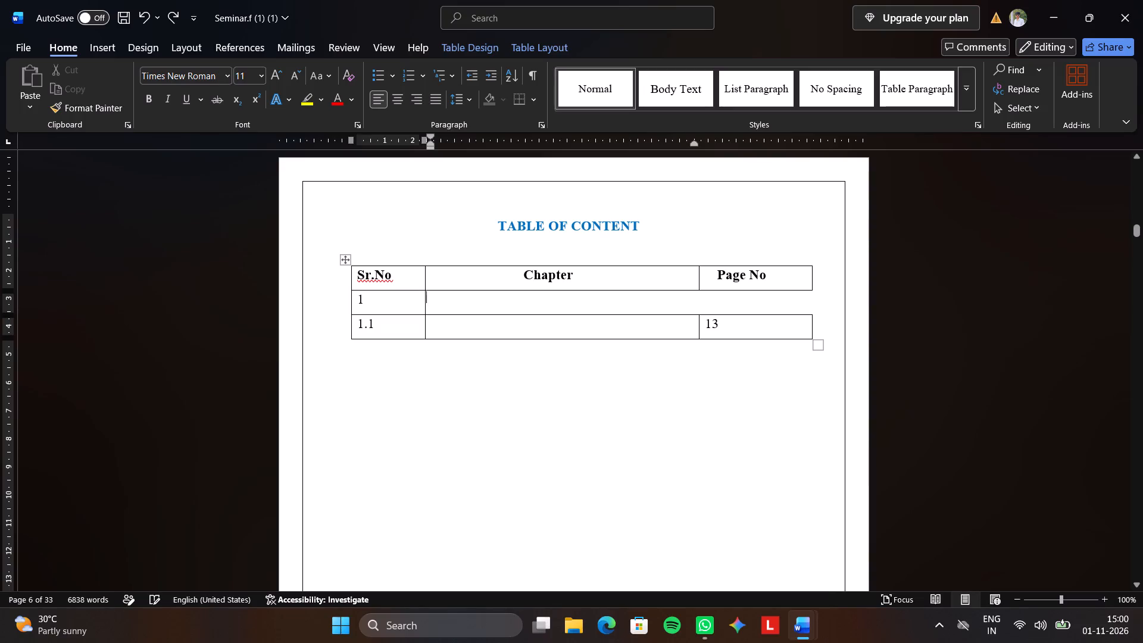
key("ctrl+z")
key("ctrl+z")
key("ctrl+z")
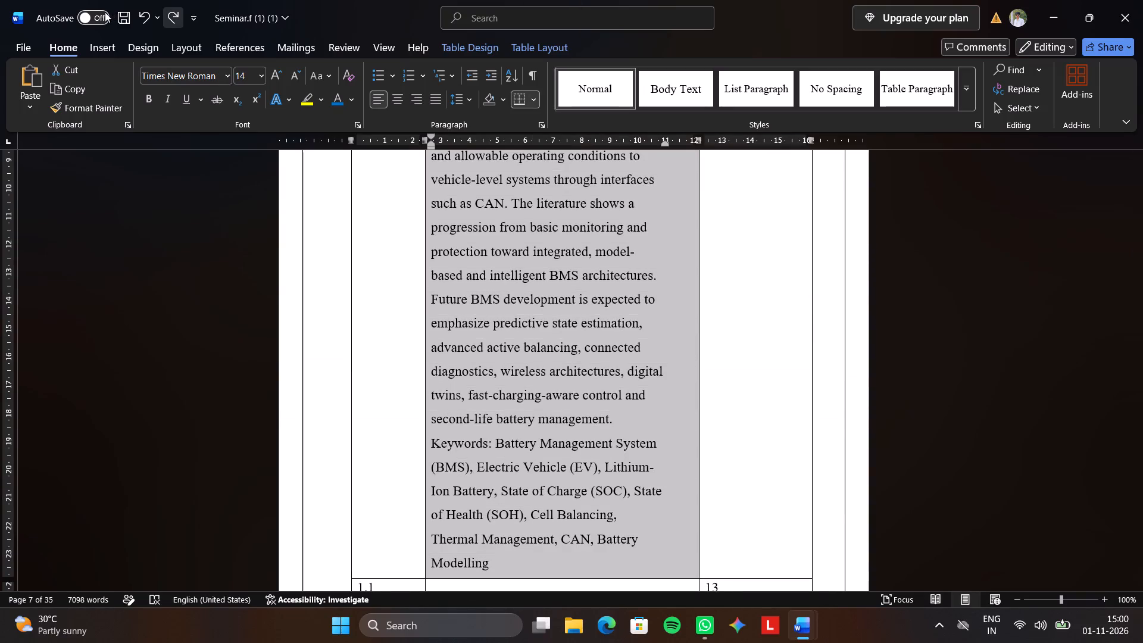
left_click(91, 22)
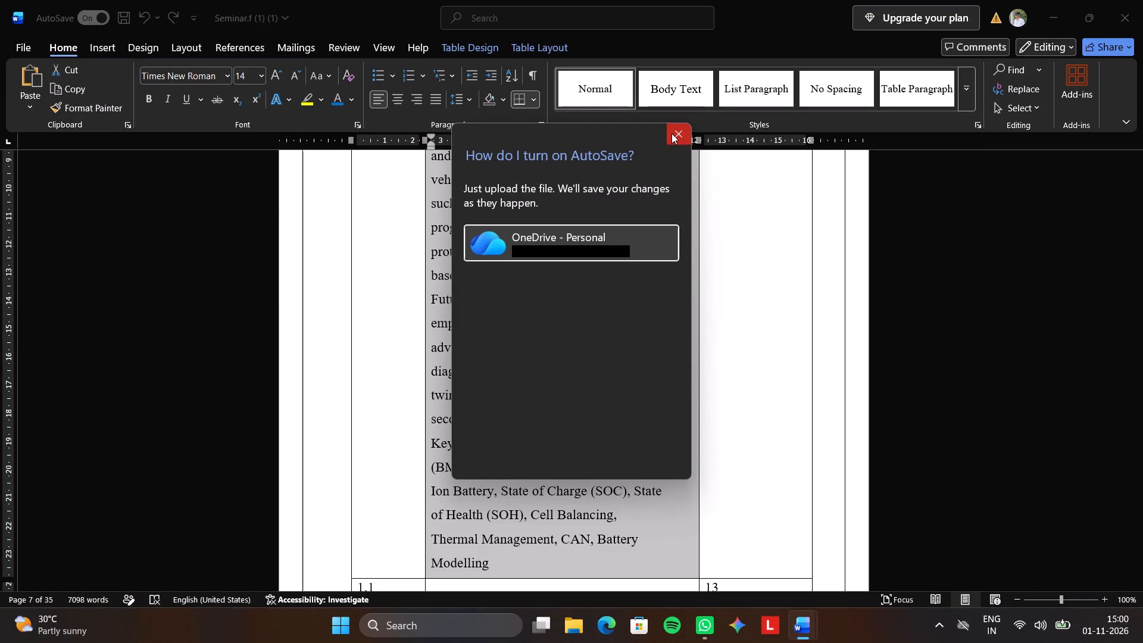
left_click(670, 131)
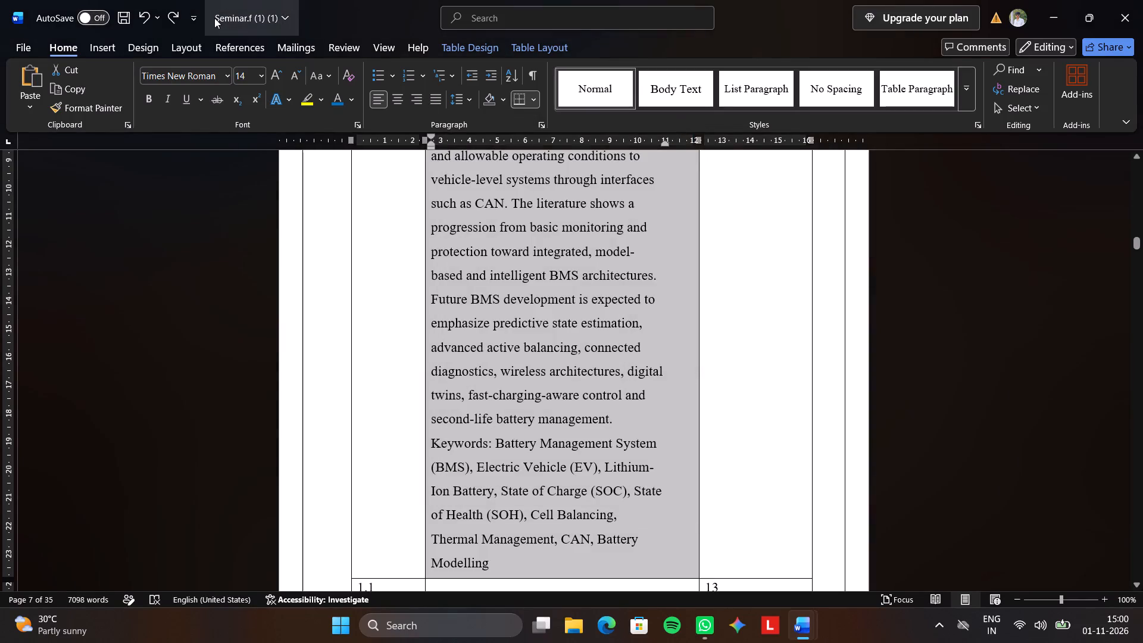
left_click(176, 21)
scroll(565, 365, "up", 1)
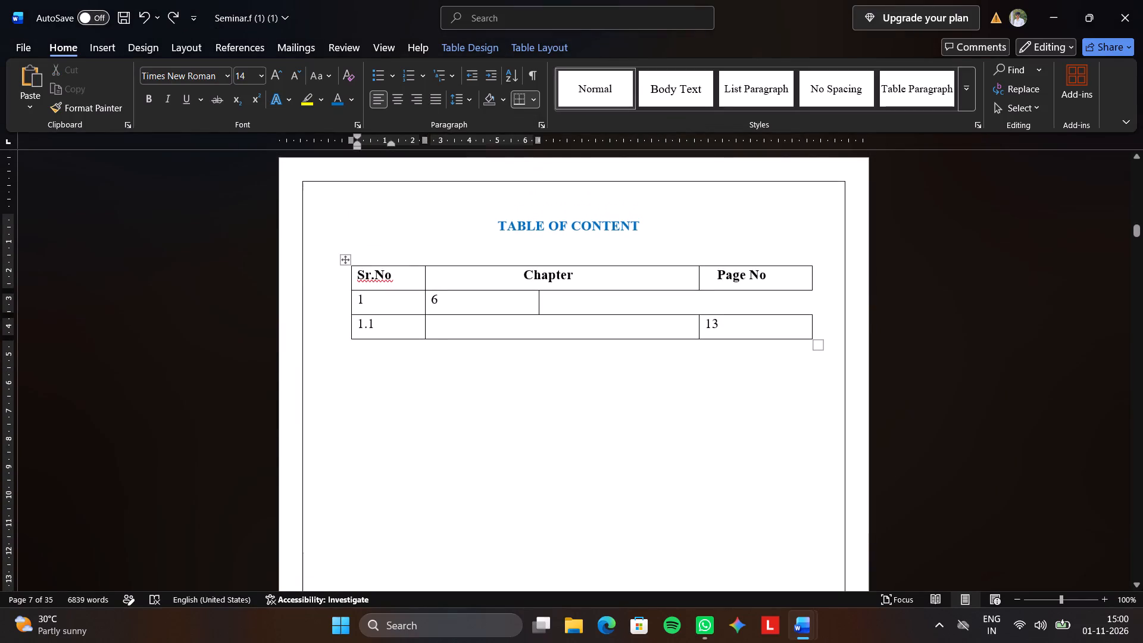
Delete the entire Sr.No, Chapter and Page No table under the "TABLE OF CONTENT" heading.
left_click(348, 258)
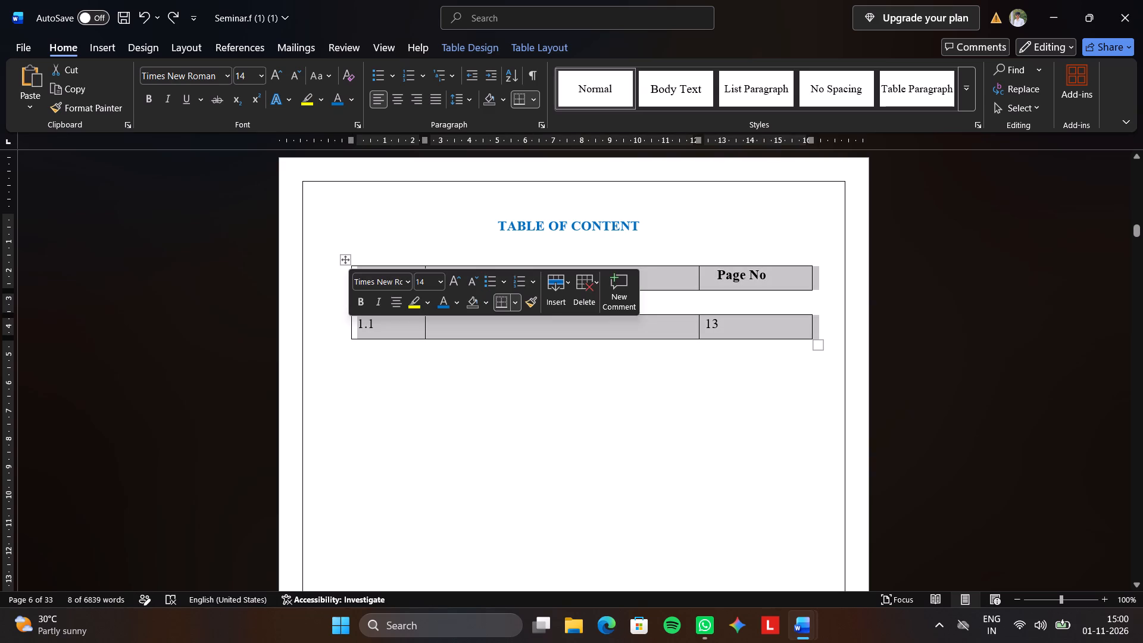
key("BackSpace")
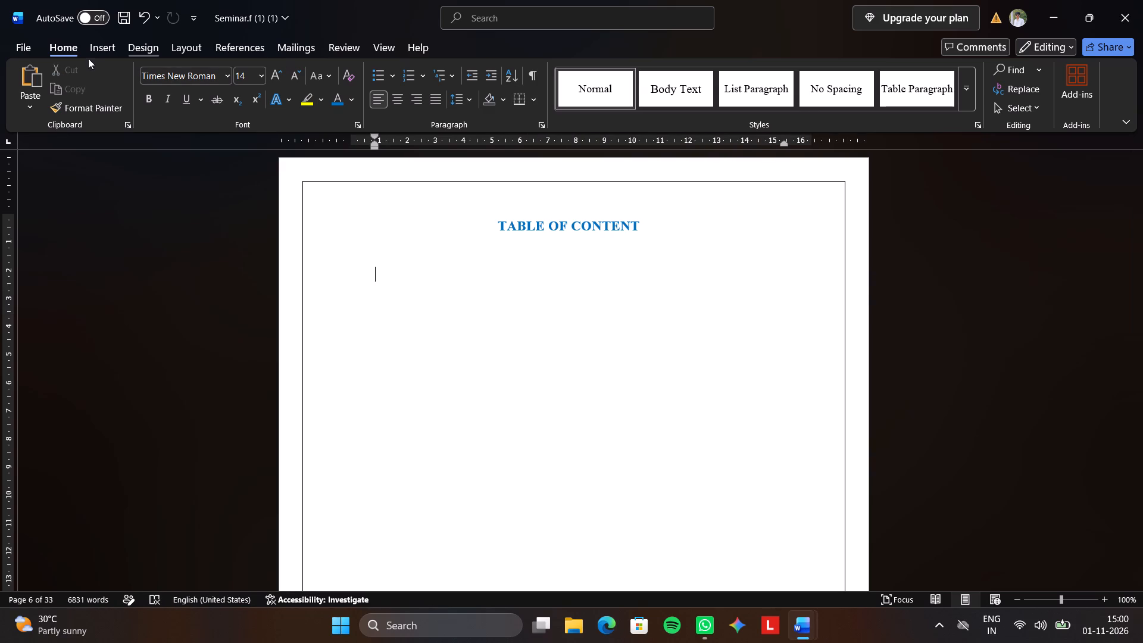
Insert a new table with 3 columns and 45 rows under the "TABLE OF CONTENT" heading.
left_click(96, 46)
left_click(117, 104)
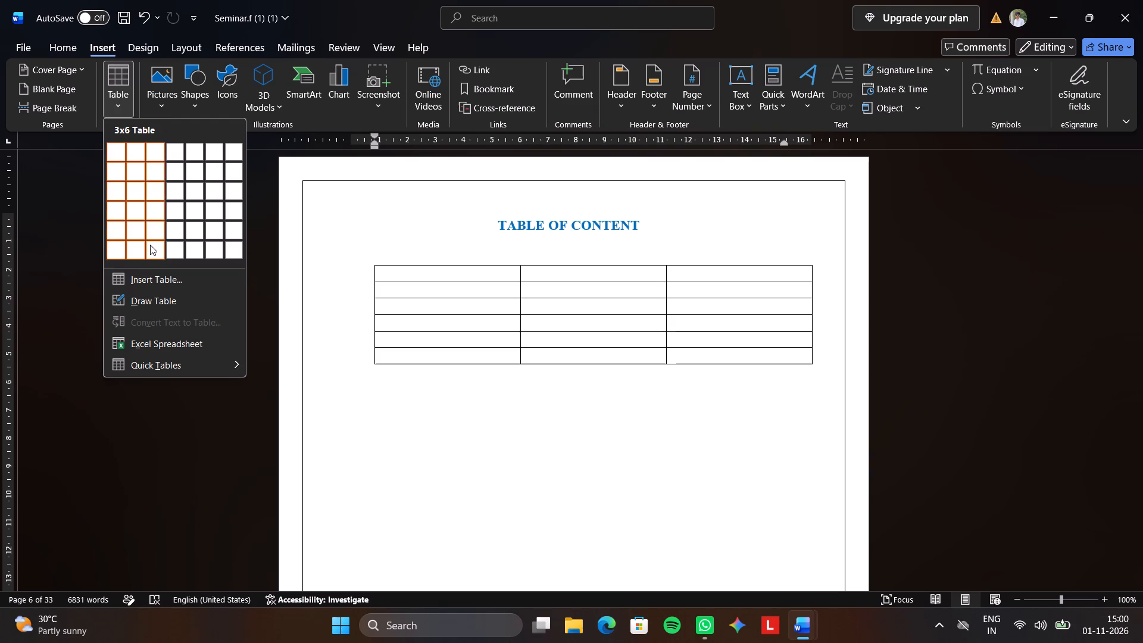
left_click(156, 274)
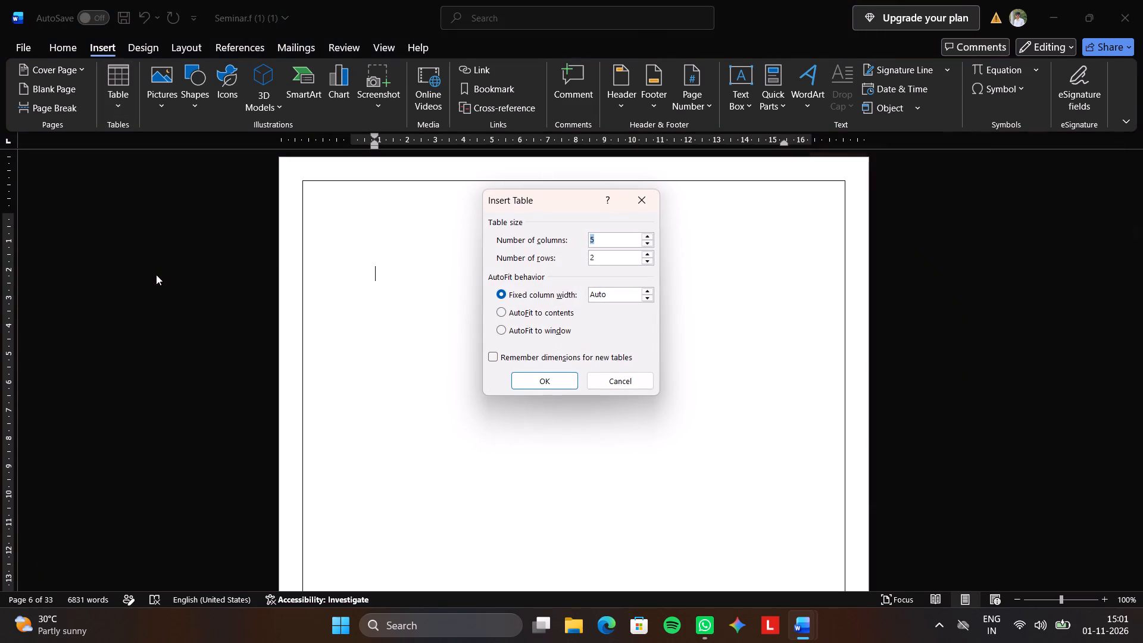
left_click(612, 241)
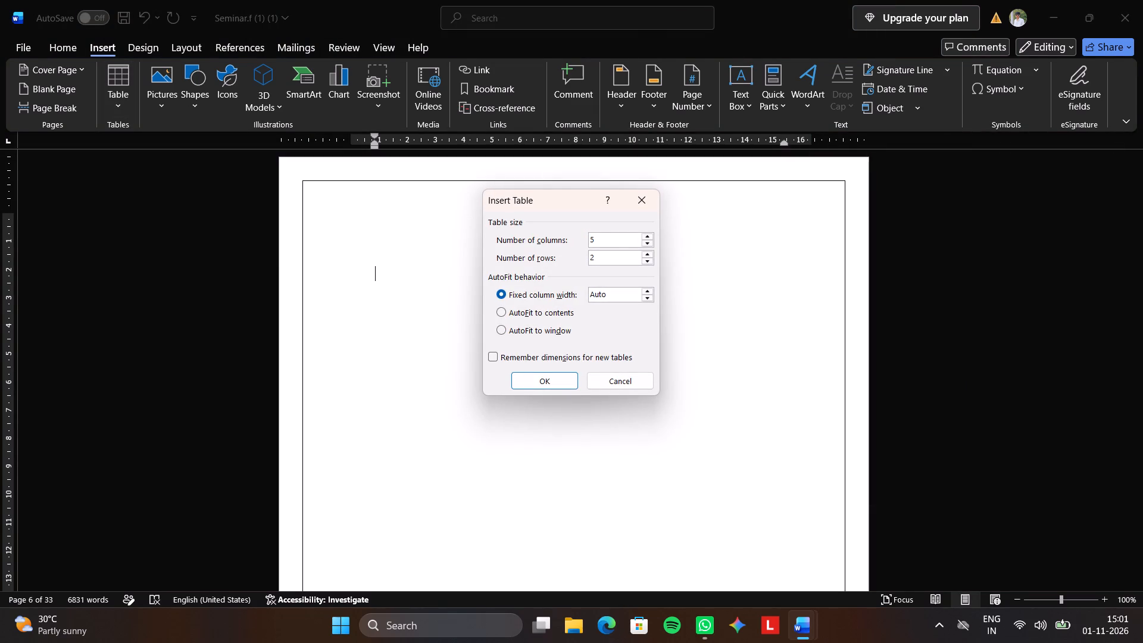
double_click(612, 241)
left_click(612, 241)
triple_click(612, 241)
key("BackSpace")
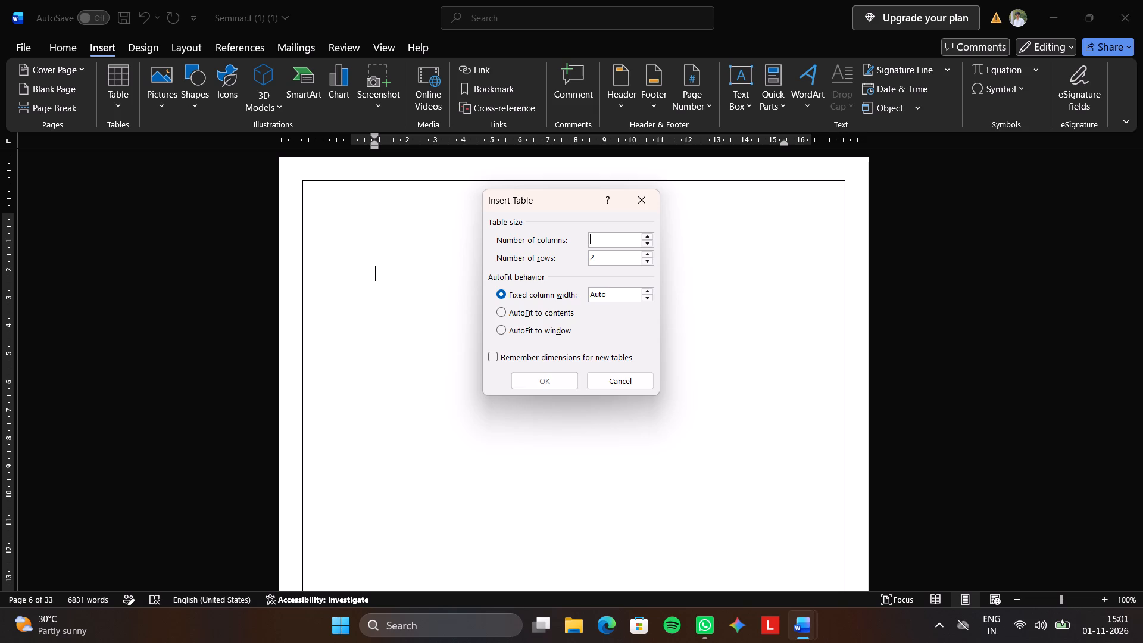
key("3")
left_click(617, 254)
left_click(617, 254)
key("BackSpace")
type("45")
key("Return")
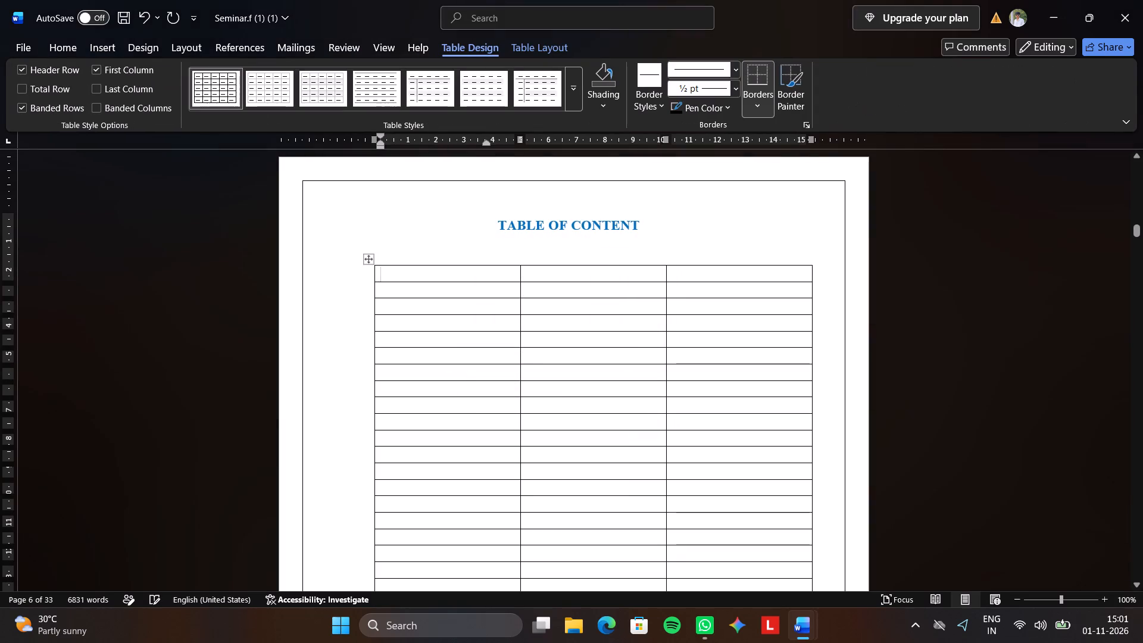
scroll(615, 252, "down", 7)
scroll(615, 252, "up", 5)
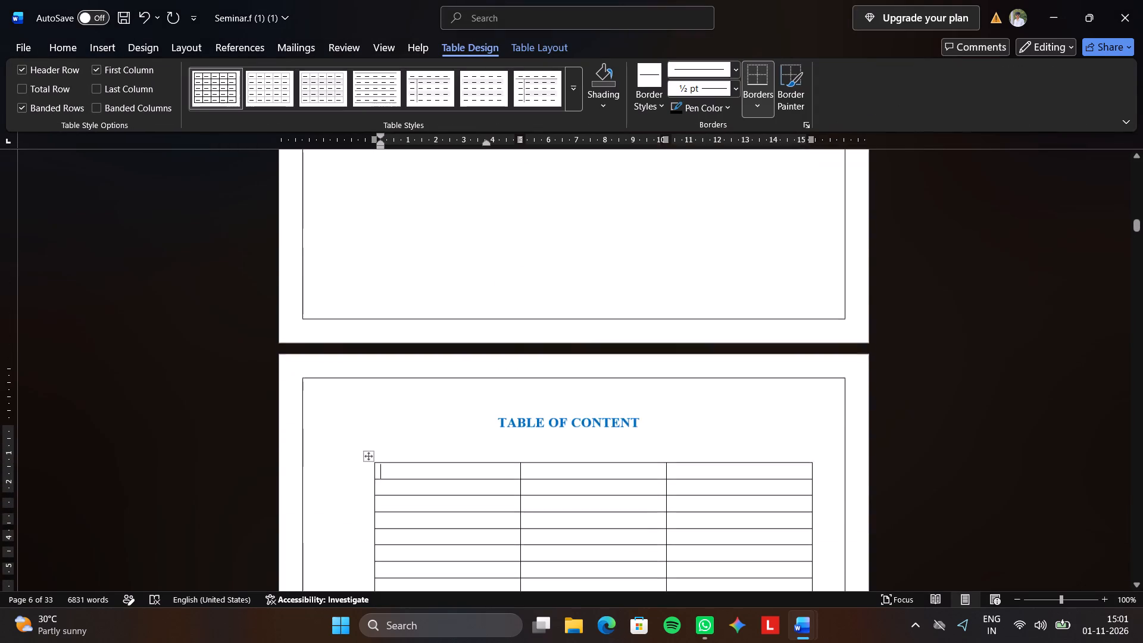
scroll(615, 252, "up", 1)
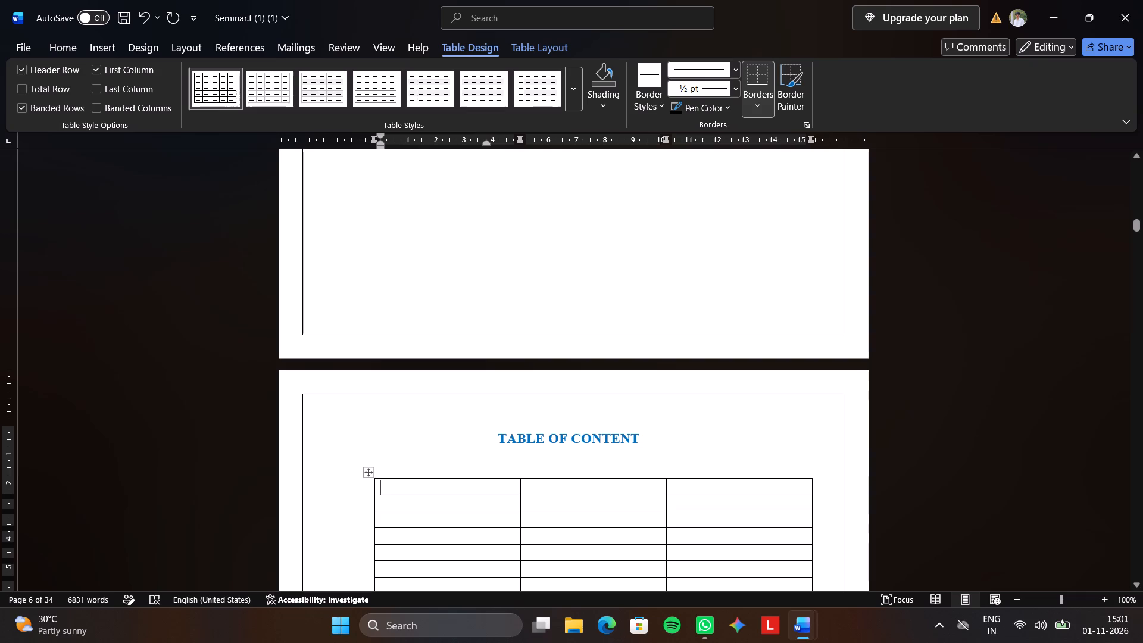
Narrow the contents table's first column to about 1.7 cm and third column to about 1.4 cm, widening the middle column between them.
double_click(521, 489)
left_click(518, 491)
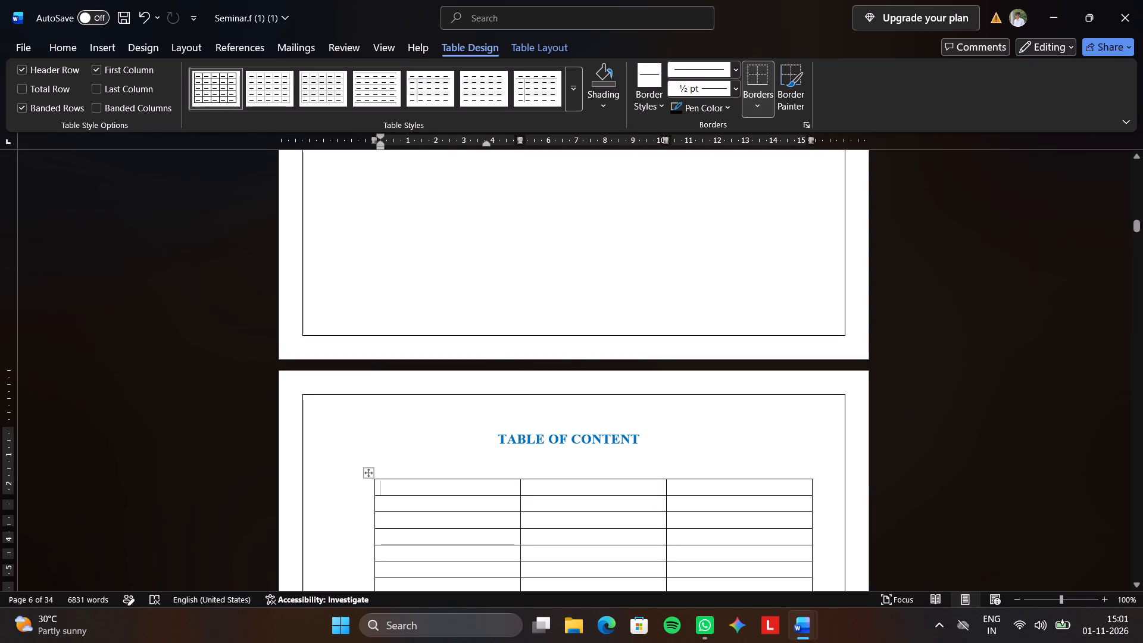
left_click_drag(519, 489, 421, 482)
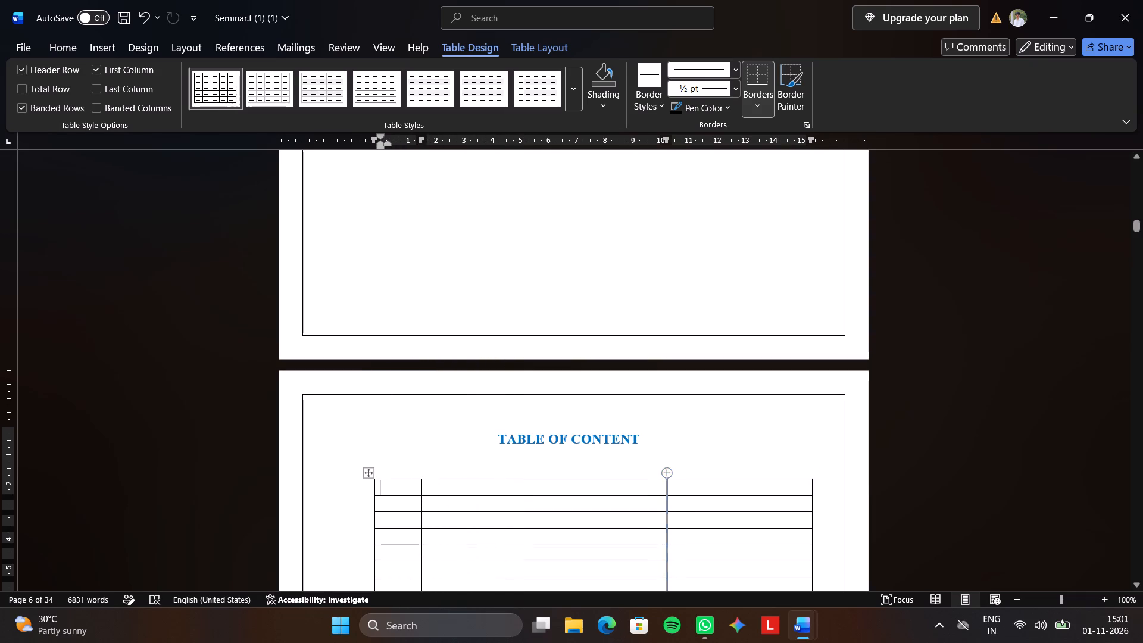
left_click_drag(665, 484, 766, 497)
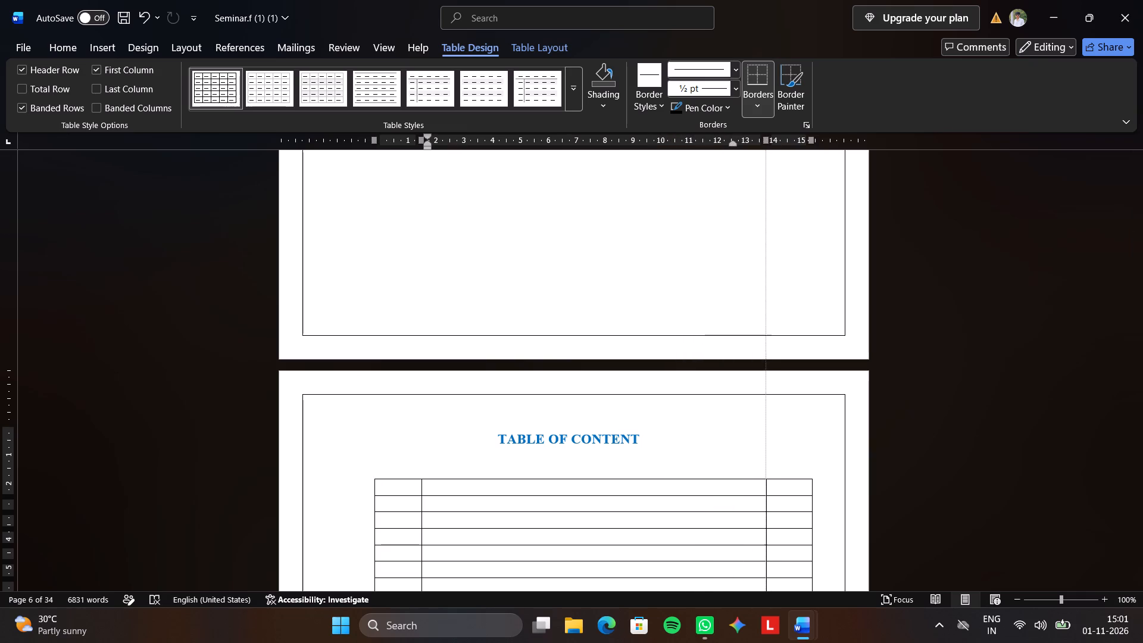
left_click_drag(766, 497, 769, 500)
left_click_drag(769, 500, 772, 500)
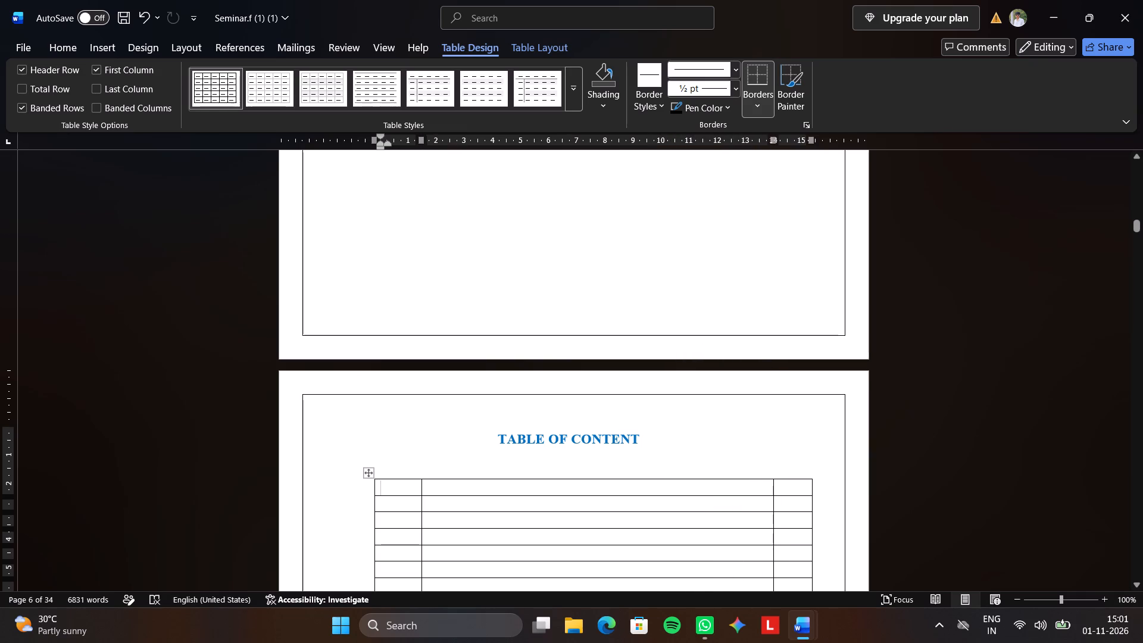
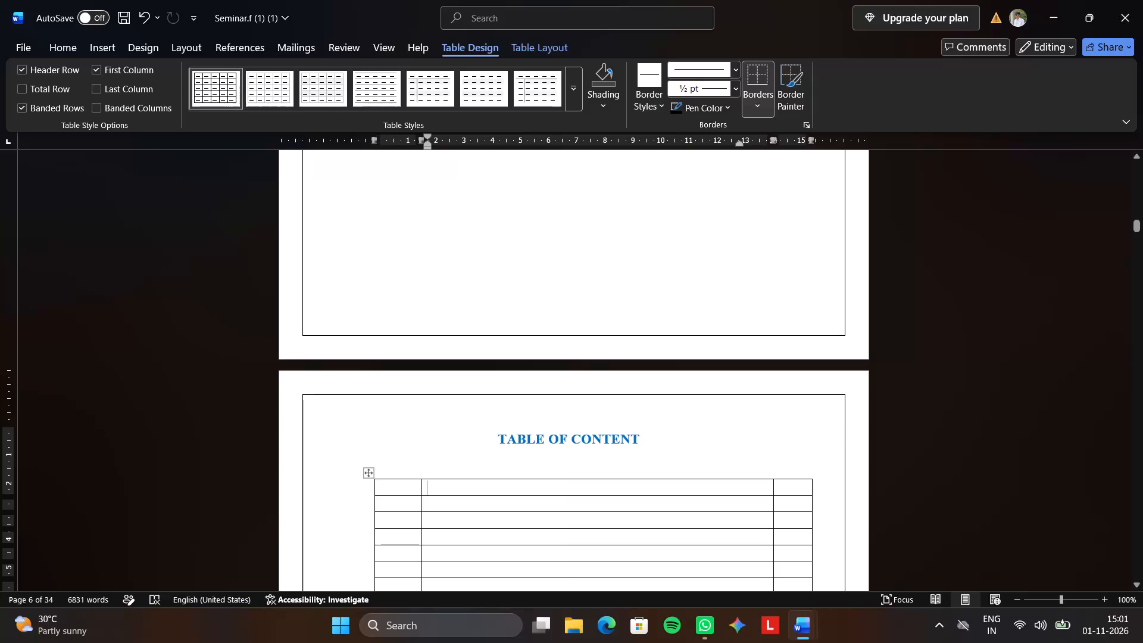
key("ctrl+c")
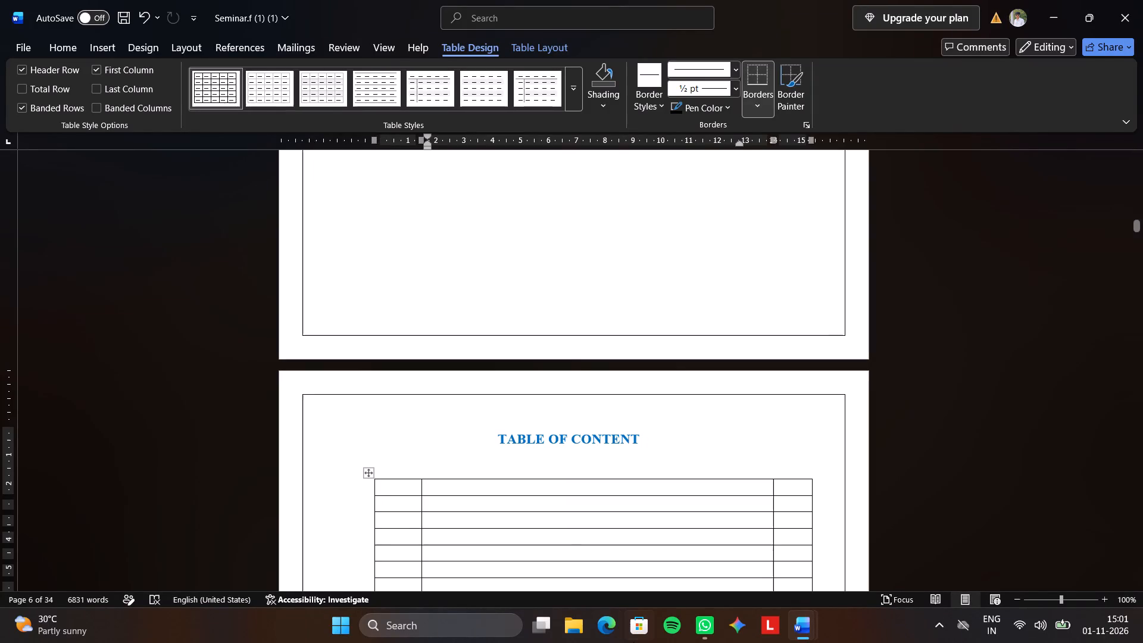
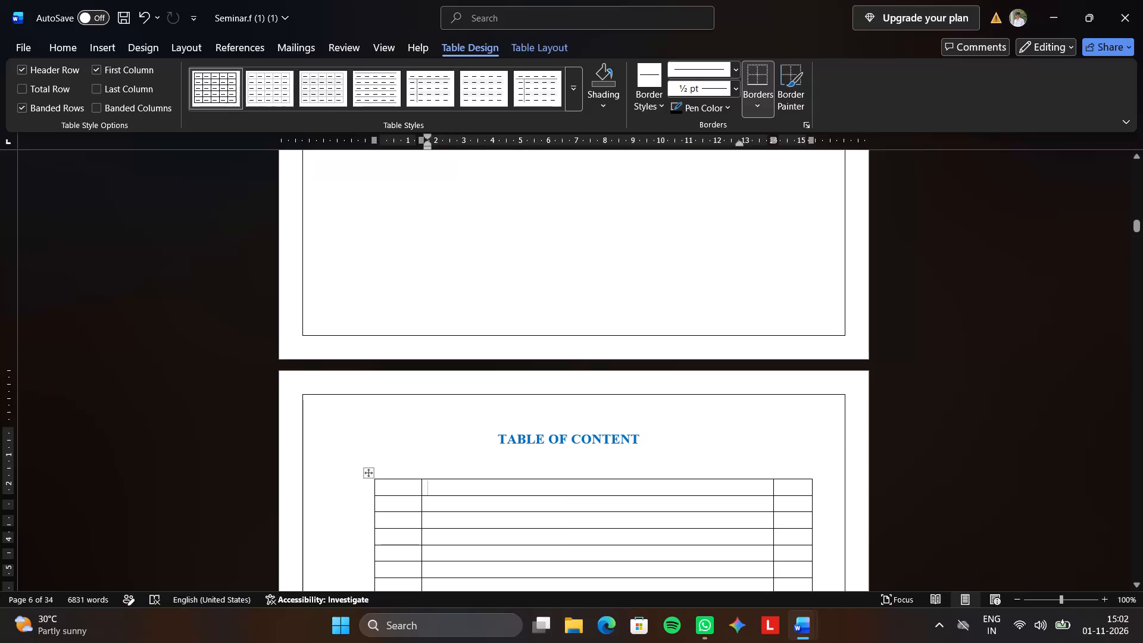
Paste the copied No., Chapter / Section and Page contents list into the middle cell of the new table's first row.
key("ctrl+v")
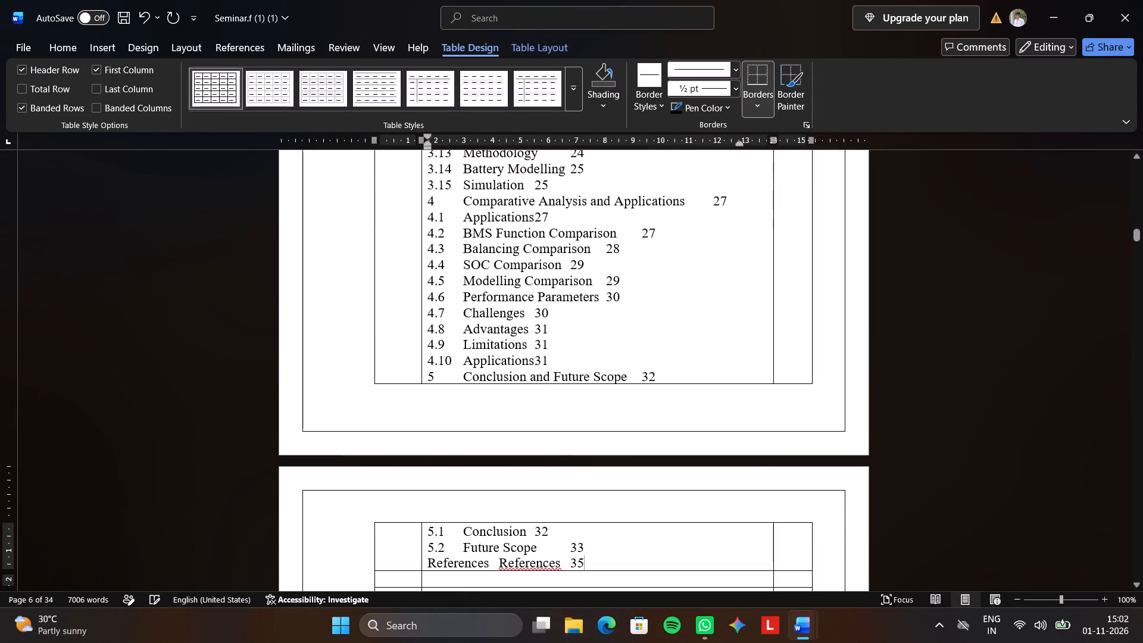
scroll(562, 497, "up", 2)
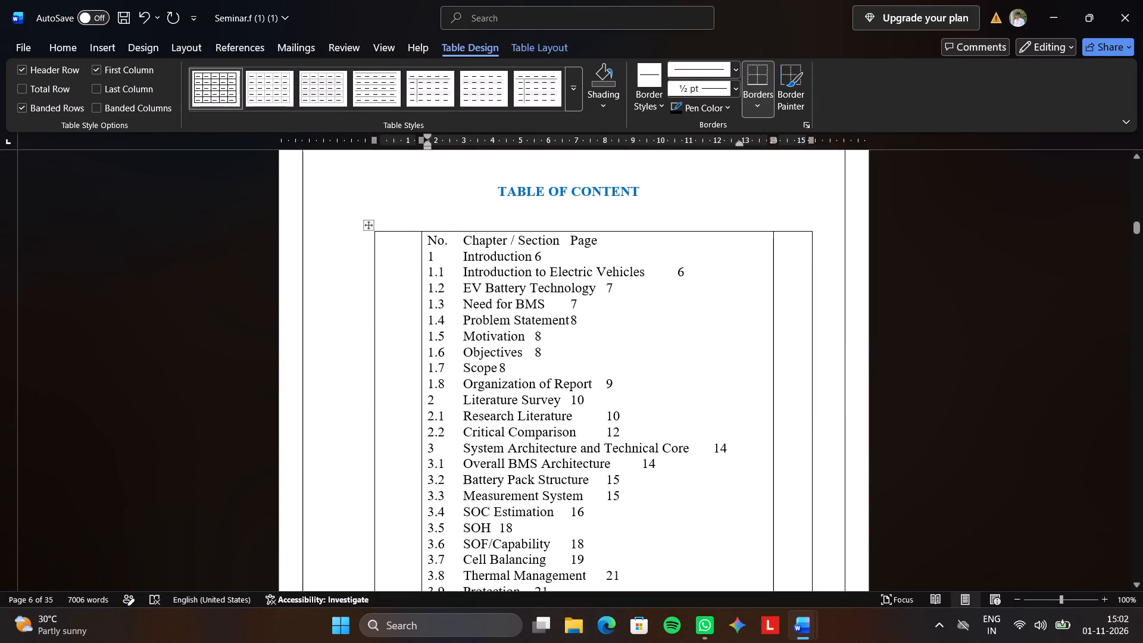
scroll(454, 242, "down", 2)
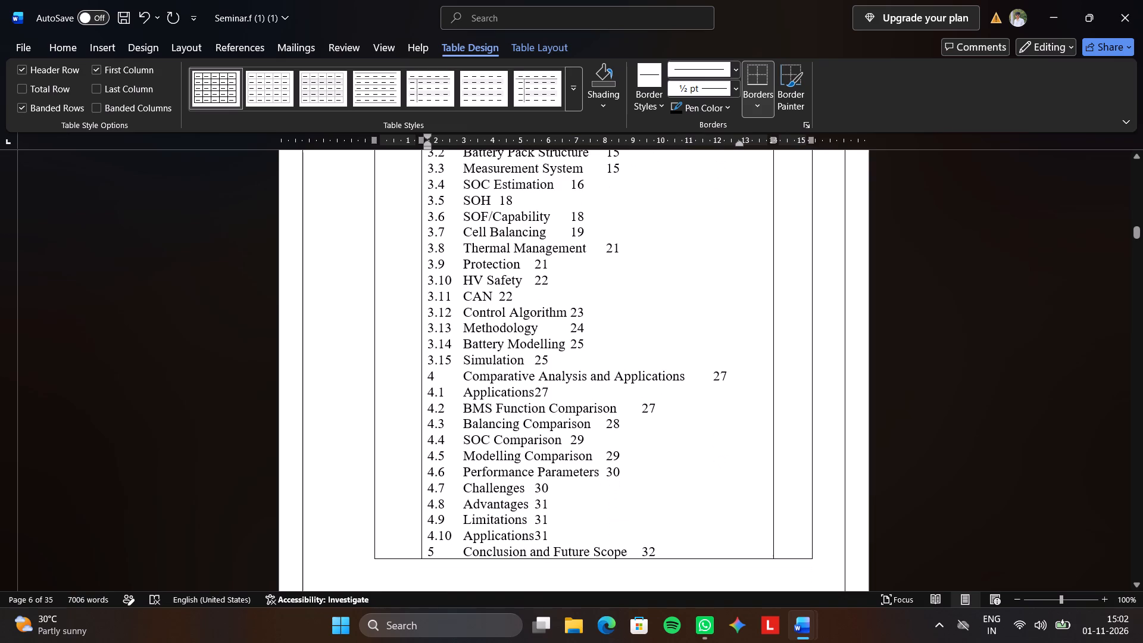
scroll(454, 242, "up", 1)
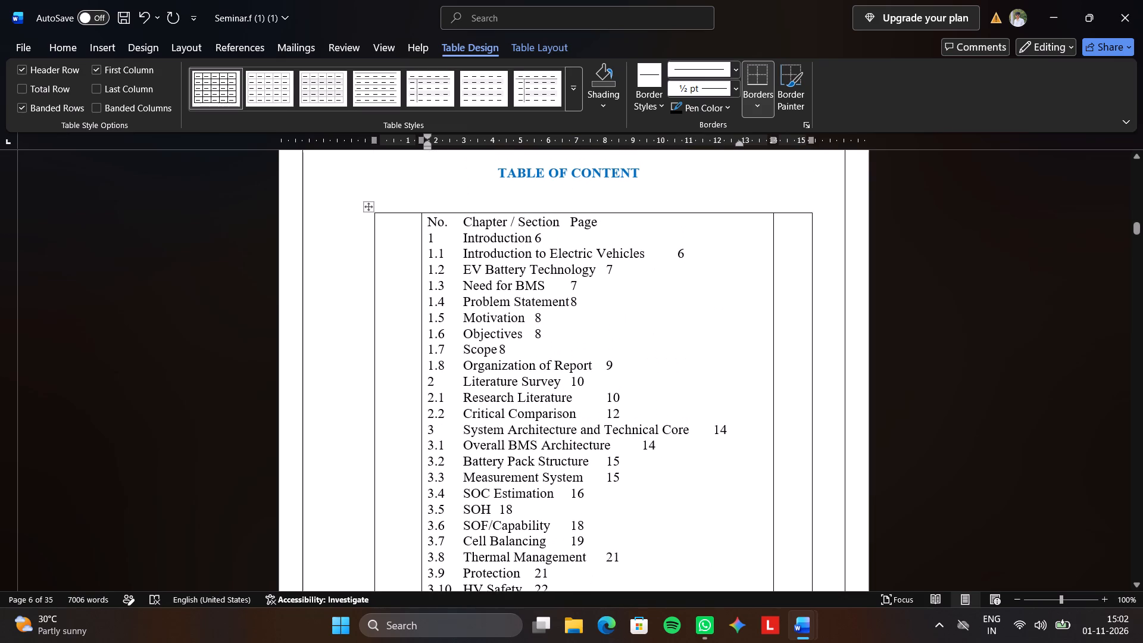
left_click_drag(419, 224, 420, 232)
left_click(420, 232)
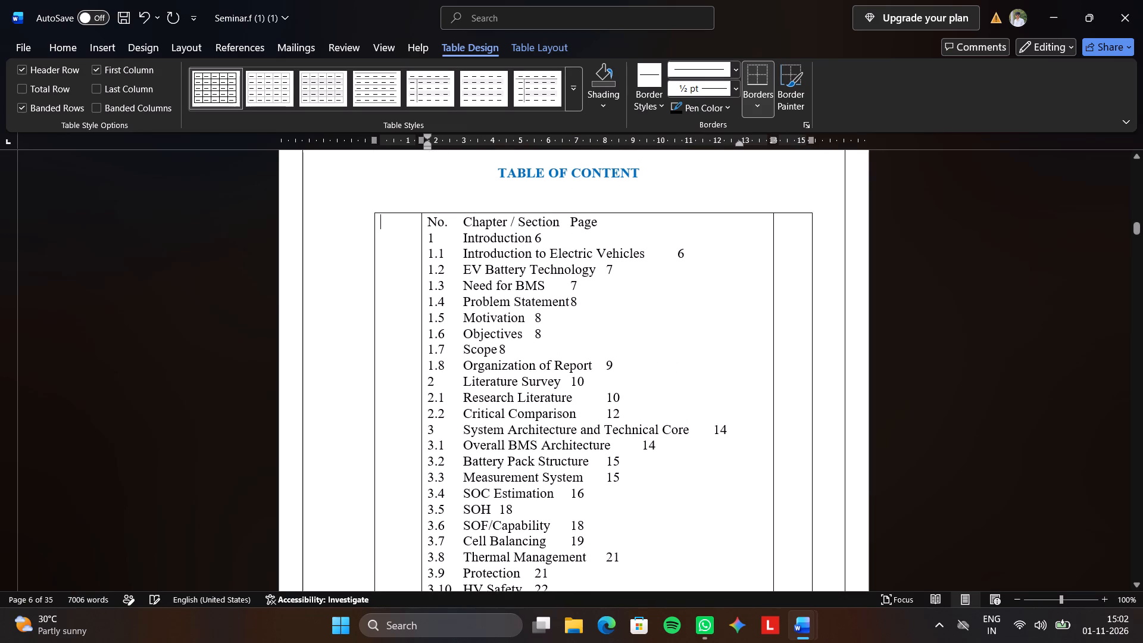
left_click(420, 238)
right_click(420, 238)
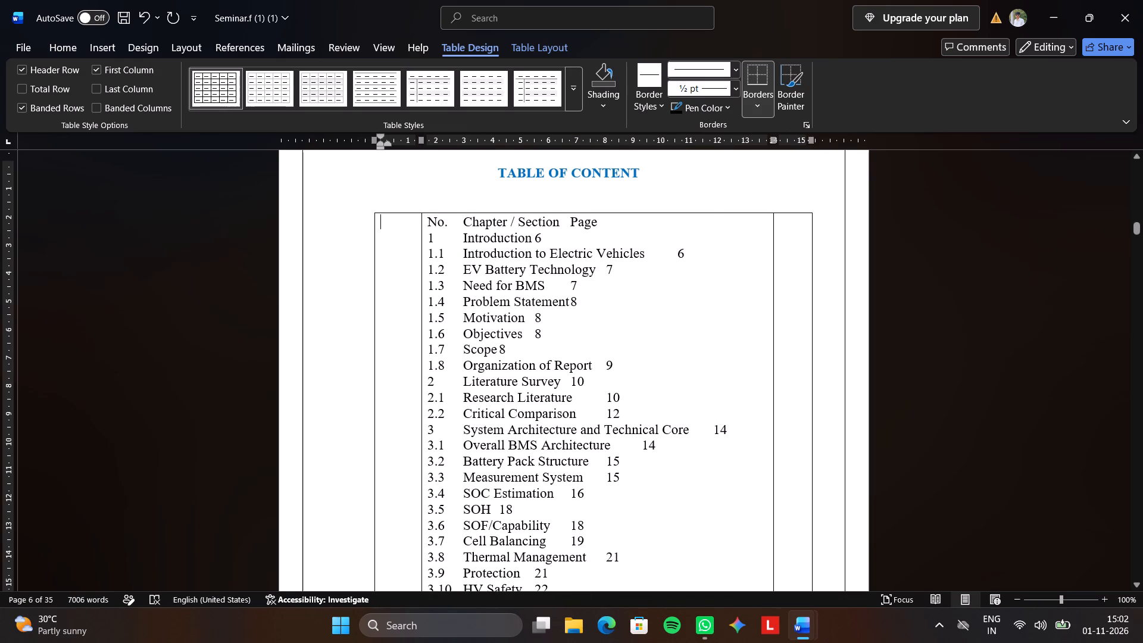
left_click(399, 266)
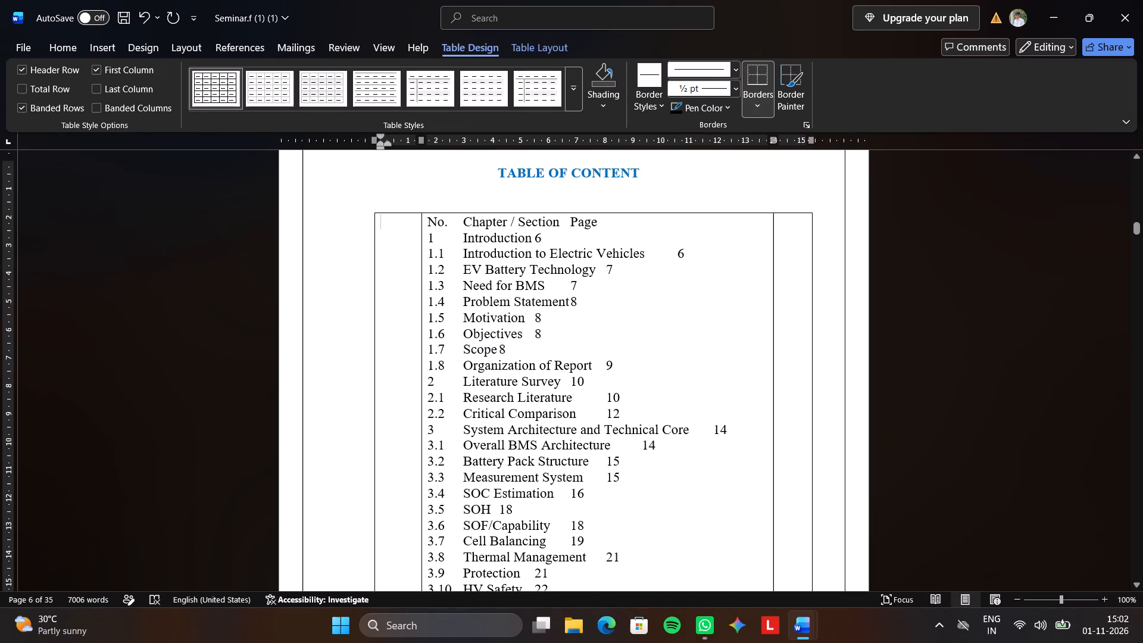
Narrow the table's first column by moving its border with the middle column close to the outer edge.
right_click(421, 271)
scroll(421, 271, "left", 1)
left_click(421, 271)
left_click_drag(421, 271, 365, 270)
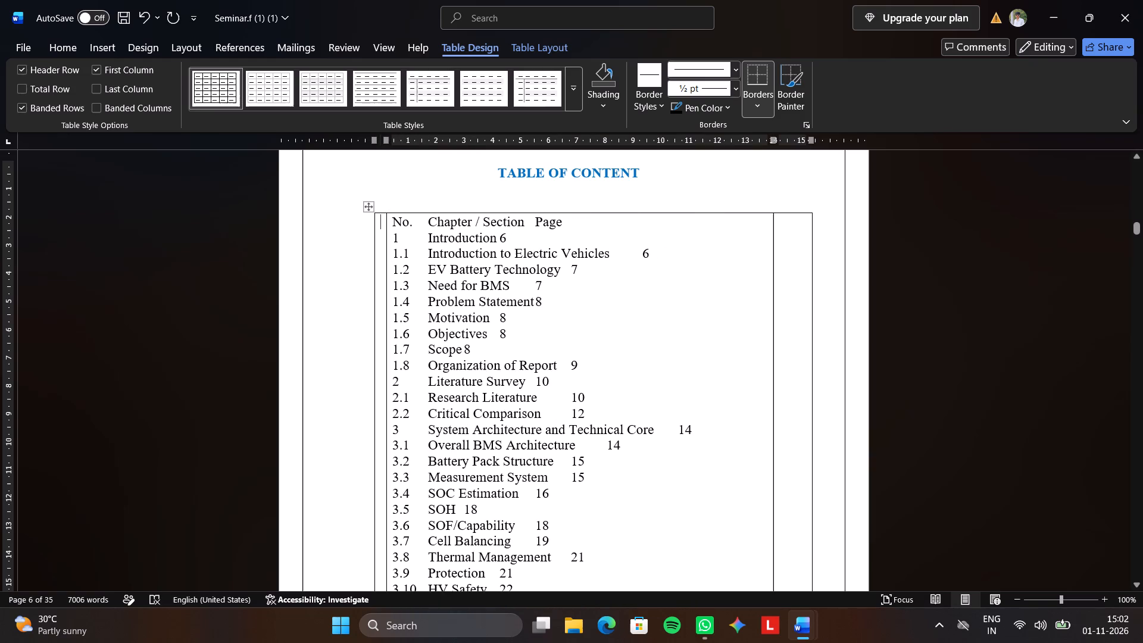
Examine how the pasted contents list fills the middle column and check the remaining rows down to the table's end.
scroll(462, 342, "down", 3)
scroll(462, 342, "up", 1)
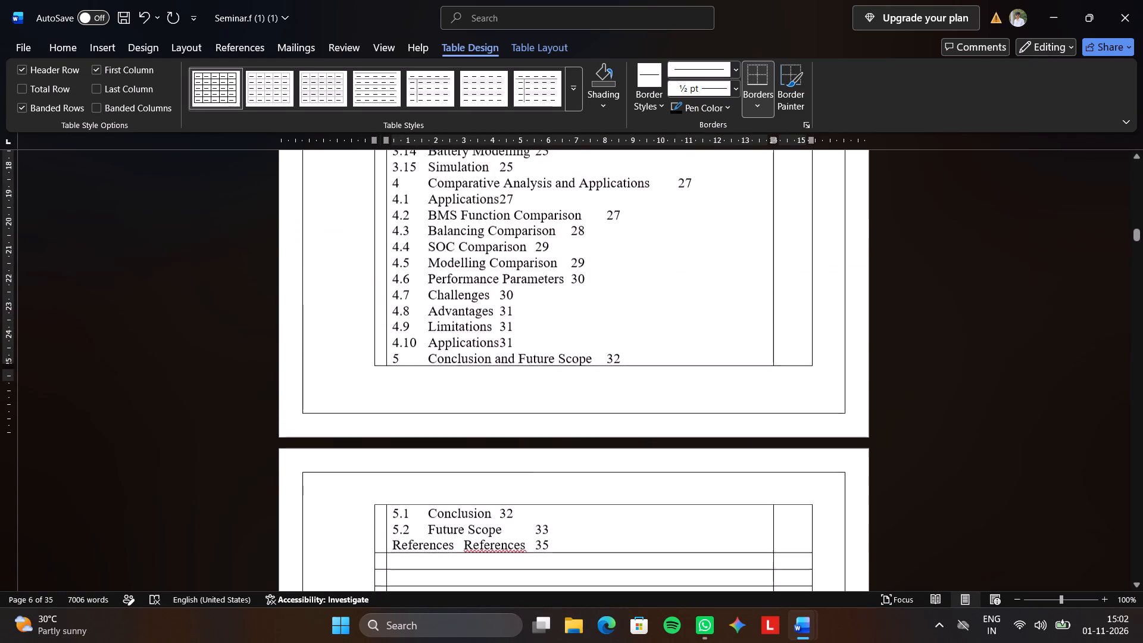
scroll(462, 342, "up", 2)
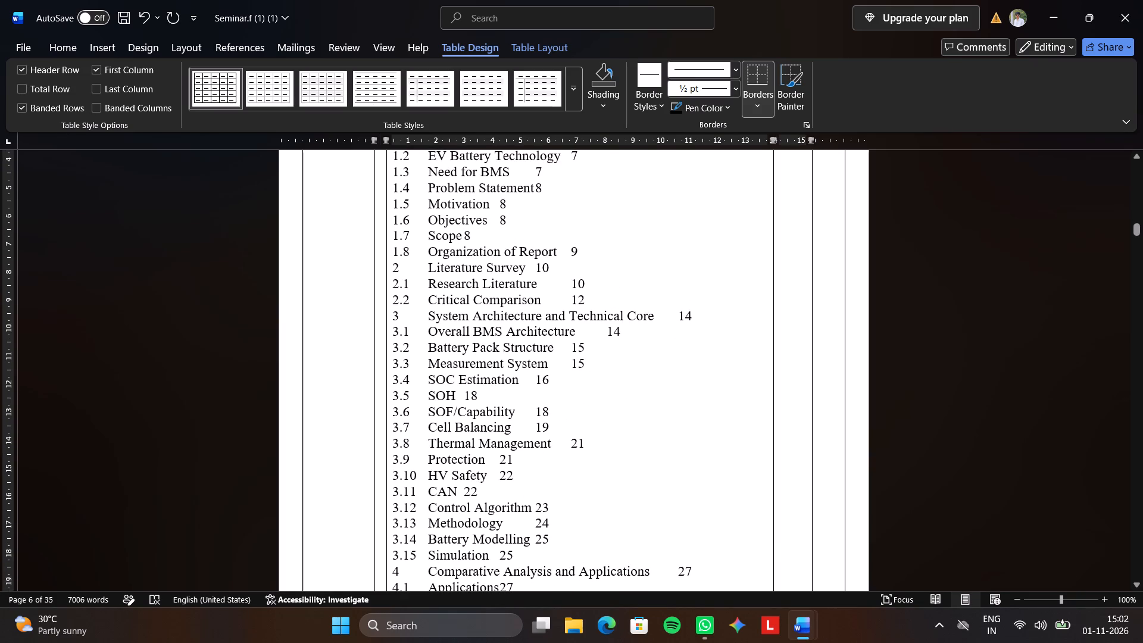
left_click_drag(417, 345, 414, 358)
left_click(414, 358)
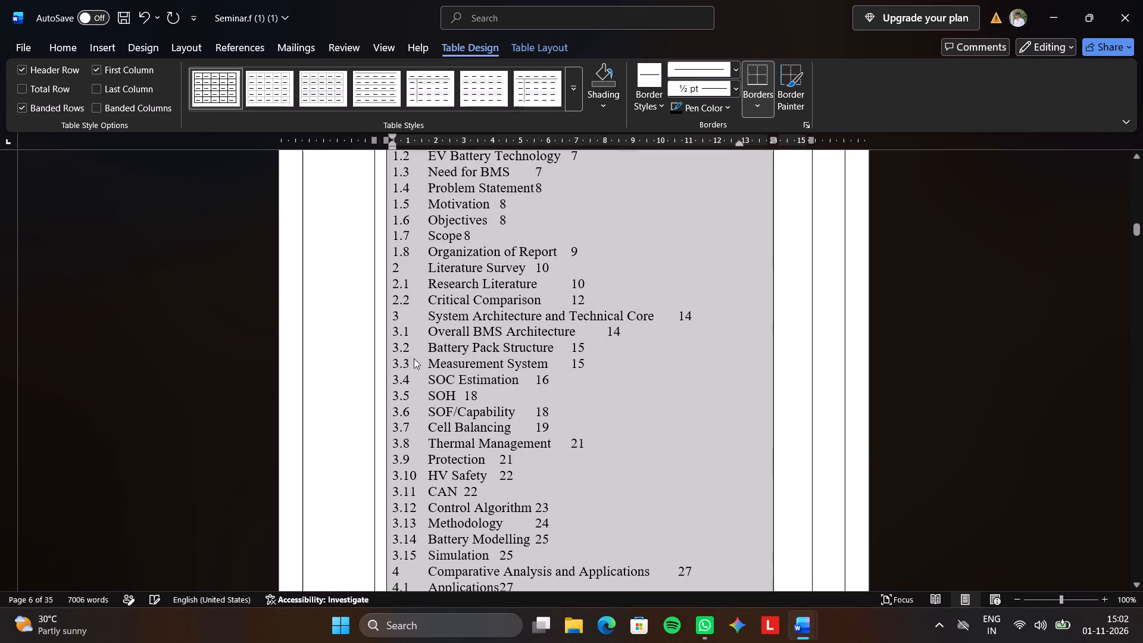
scroll(510, 380, "down", 1)
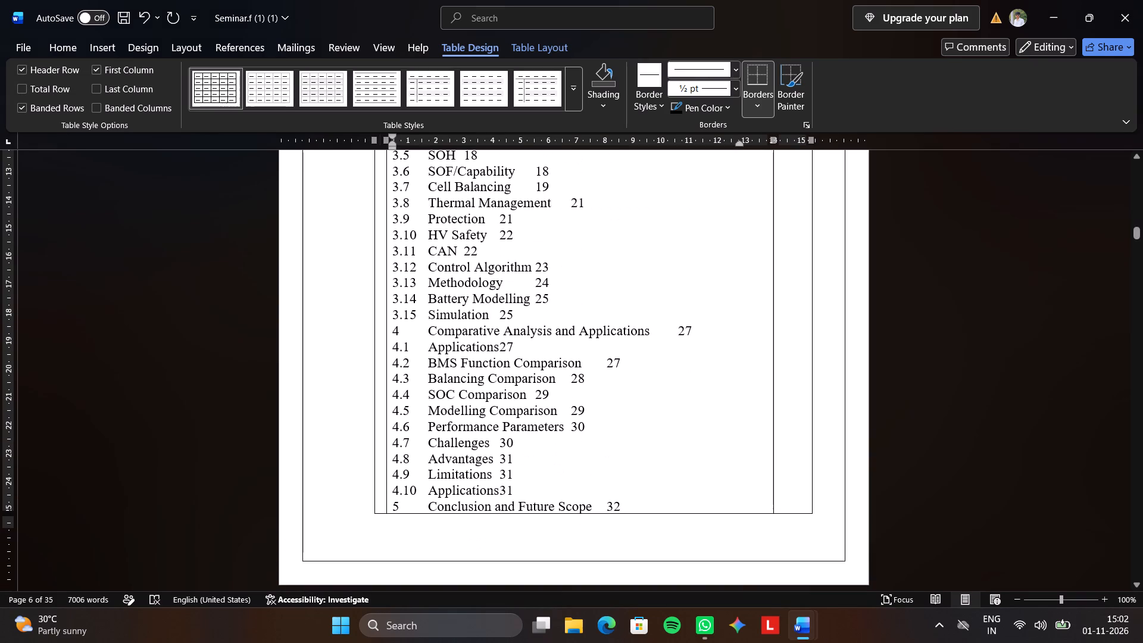
scroll(510, 380, "down", 5)
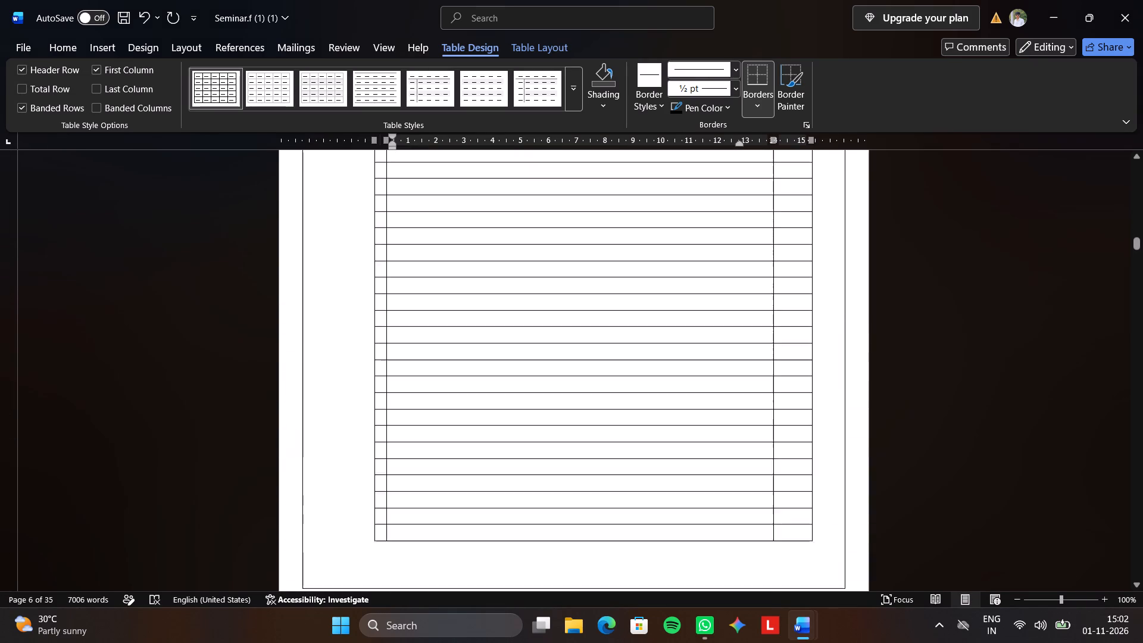
Undo the first-column narrowing and the paste of the contents list into the table's middle column.
key("ctrl+z")
scroll(510, 380, "up", 1)
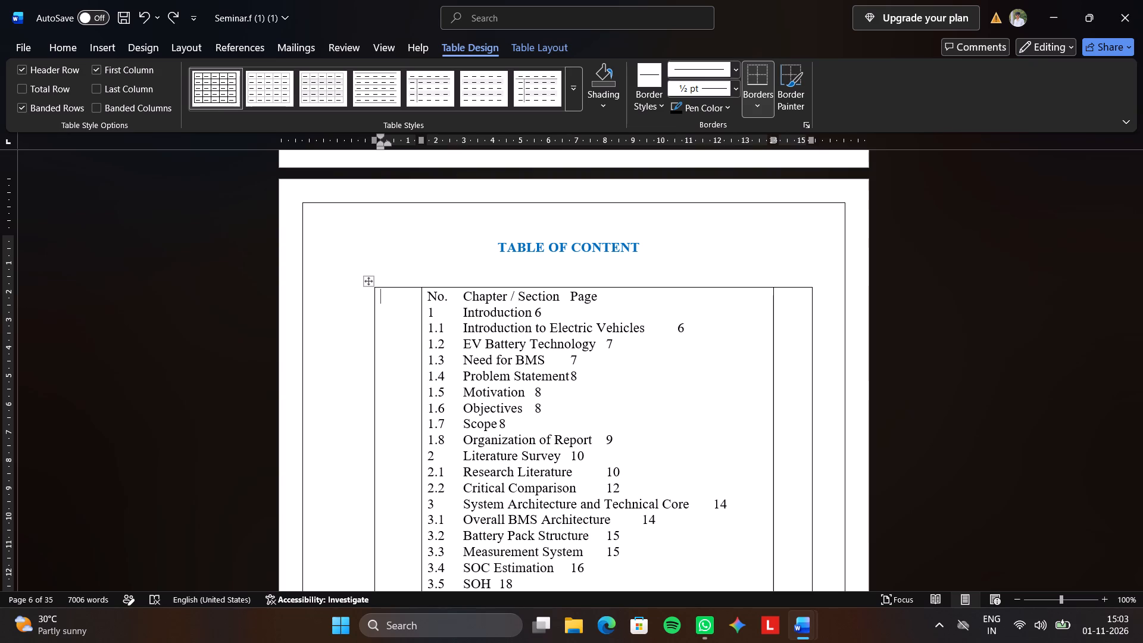
key("ctrl+z")
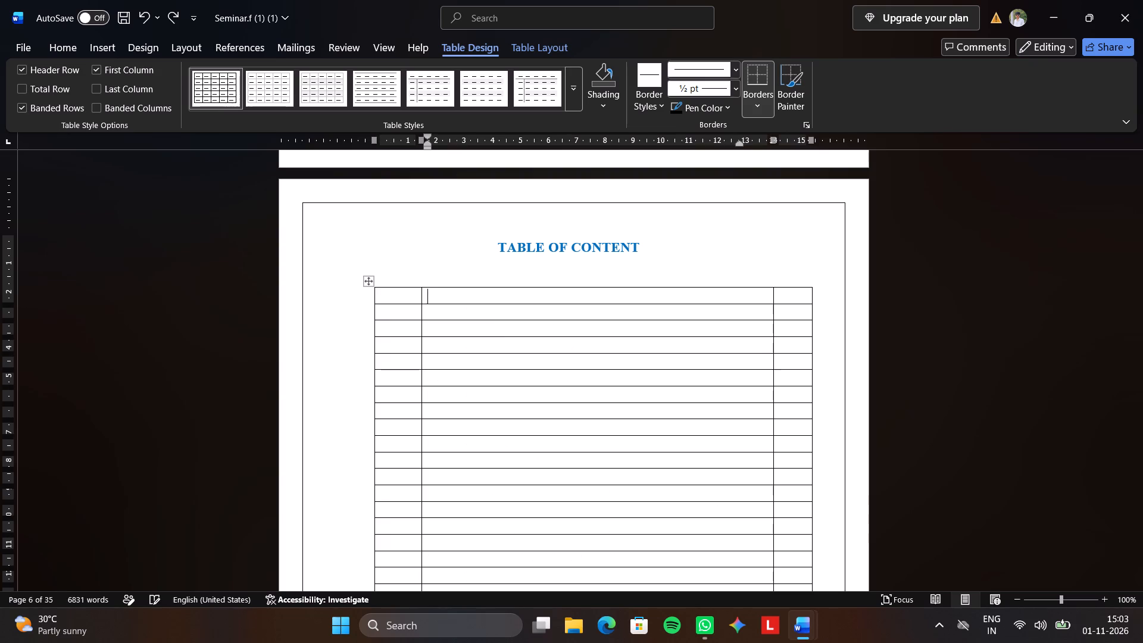
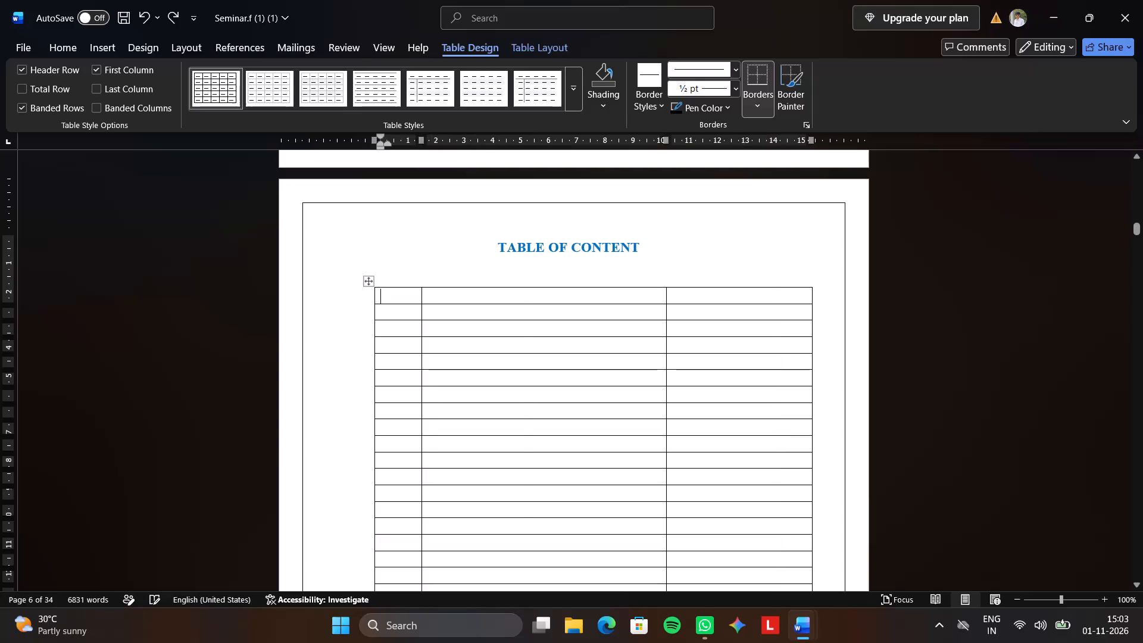
Undo the insertion of the long three-column table under the TABLE OF CONTENT heading.
key("ctrl+z")
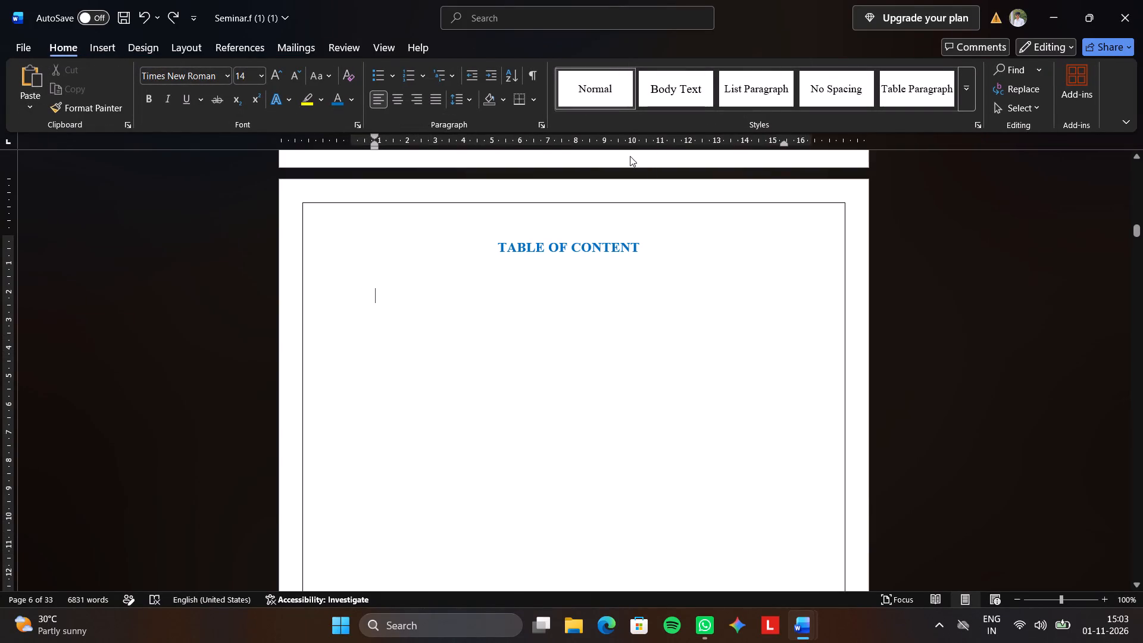
Insert a new table with three columns and two rows under the TABLE OF CONTENT heading.
left_click(99, 39)
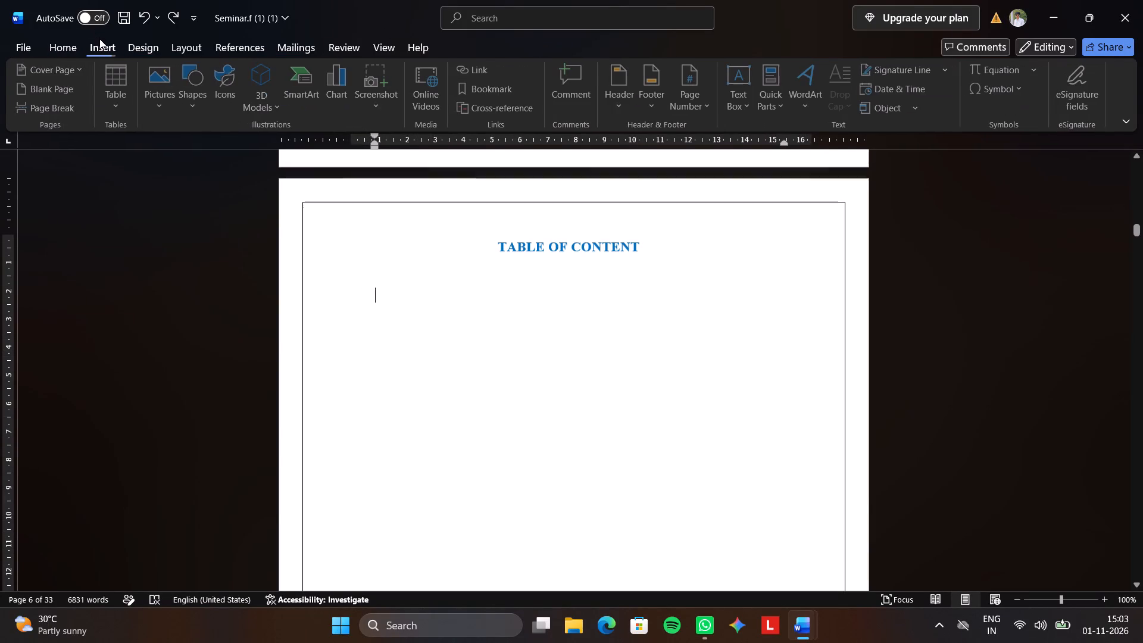
left_click(116, 86)
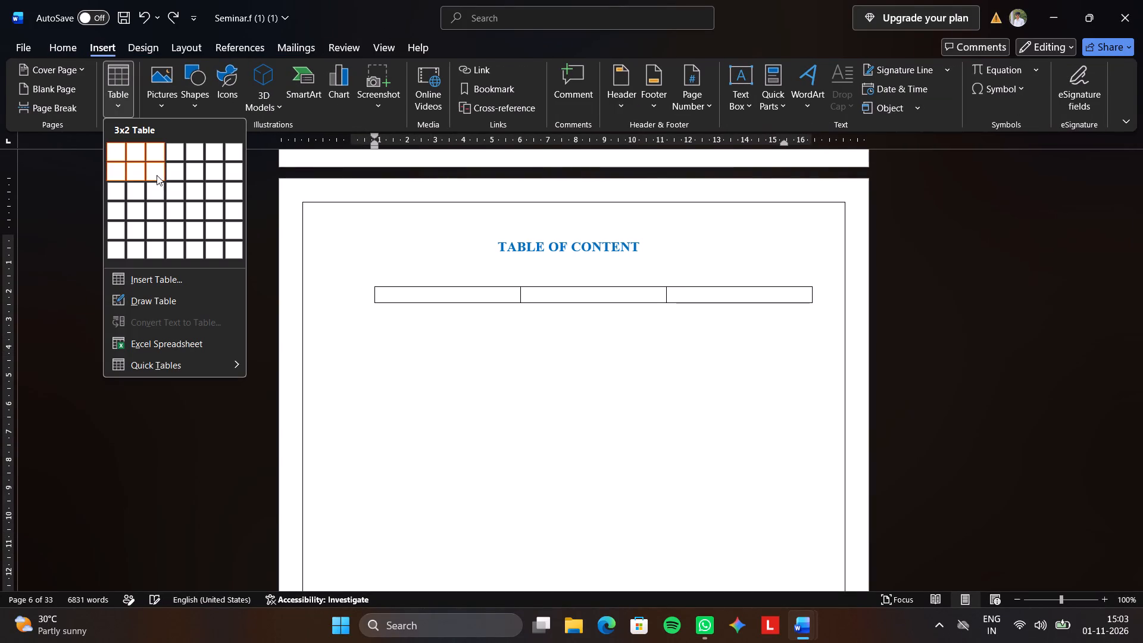
left_click(157, 172)
left_click(183, 219)
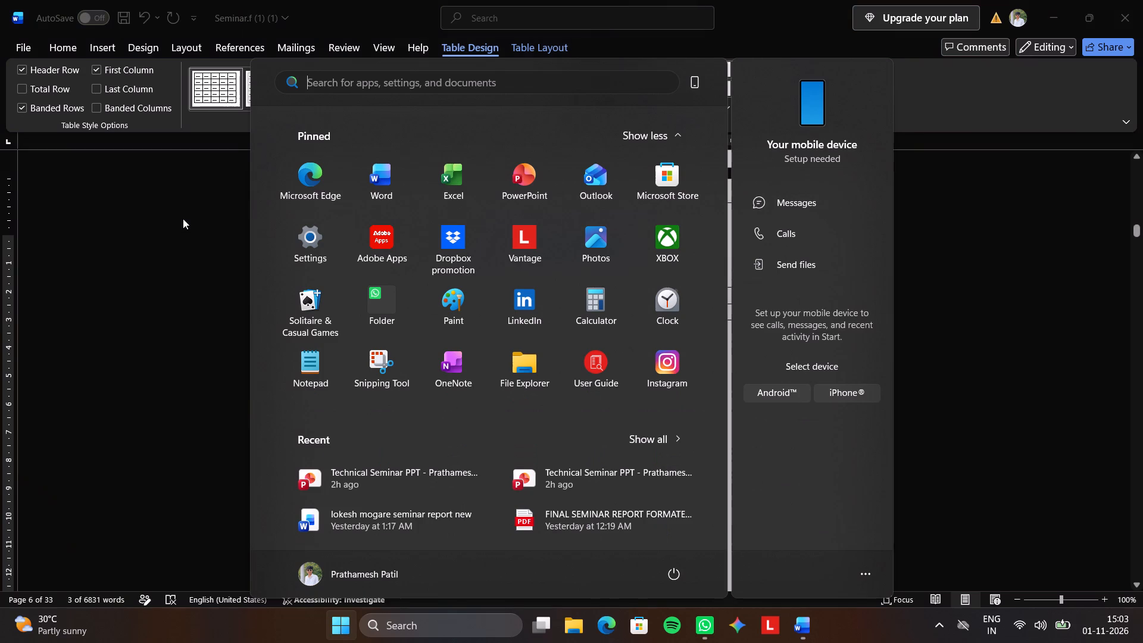
left_click(196, 344)
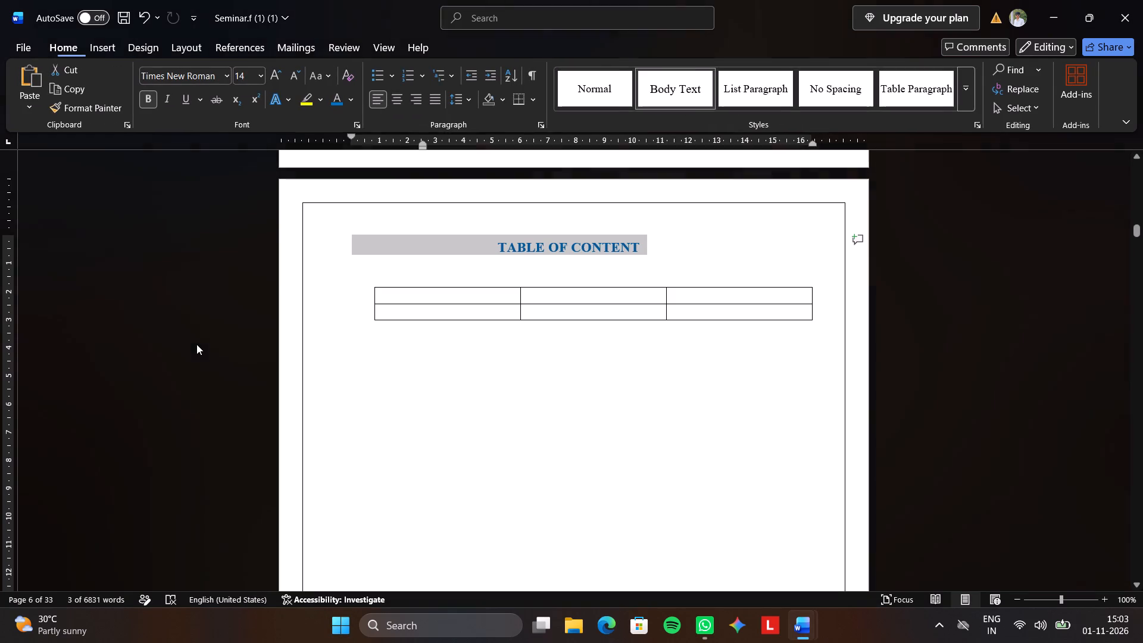
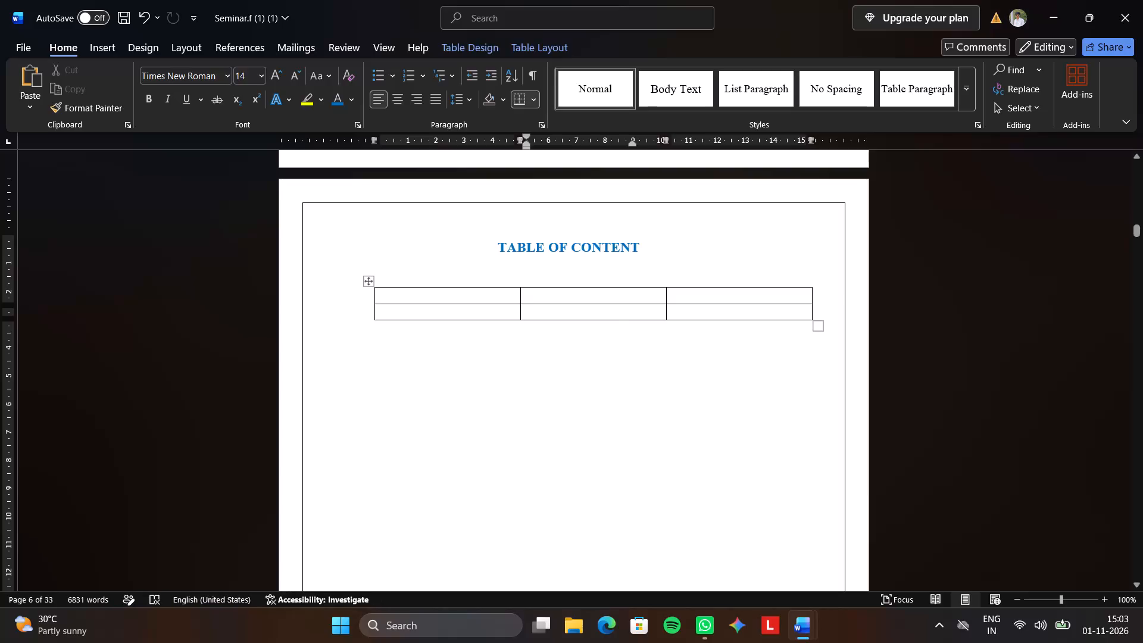
Paste the copied chapter and section list into the middle cell of the table's second row.
key("ctrl+v")
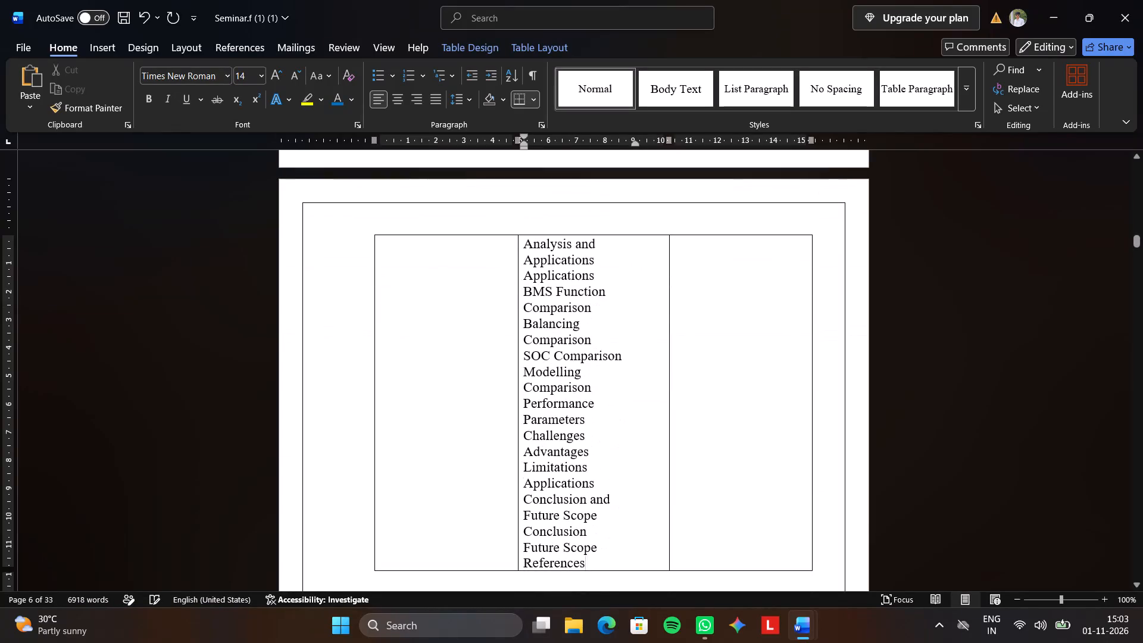
scroll(548, 316, "up", 4)
scroll(548, 316, "down", 1)
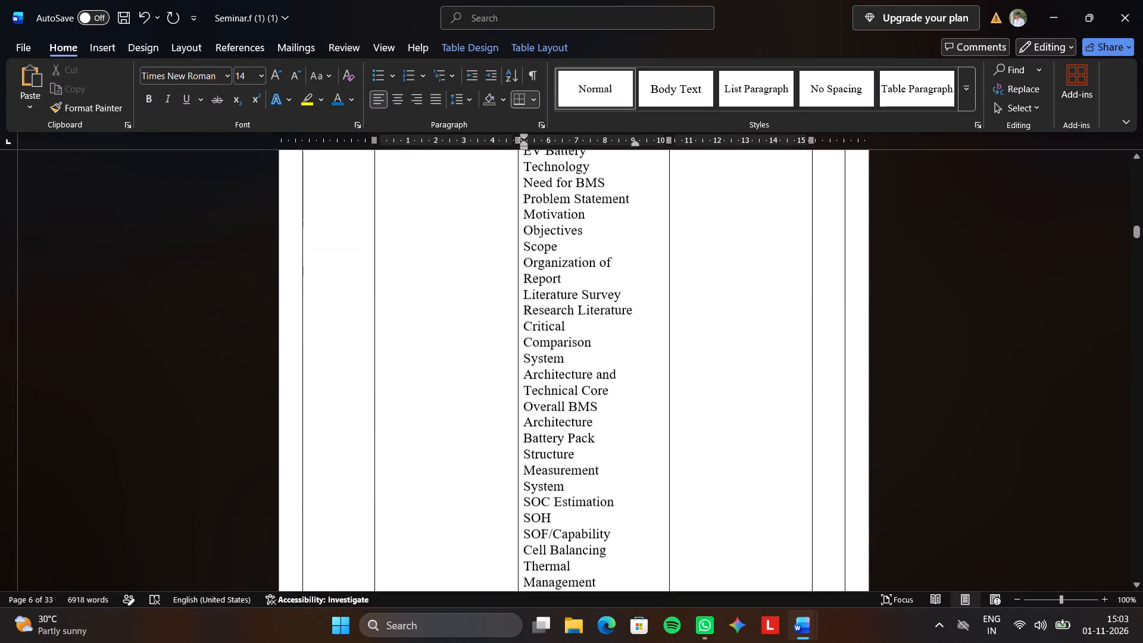
scroll(548, 316, "down", 1)
scroll(548, 316, "up", 2)
Narrow the table's first column to a slim numbering column, giving the extra width to the section list column.
left_click(454, 386)
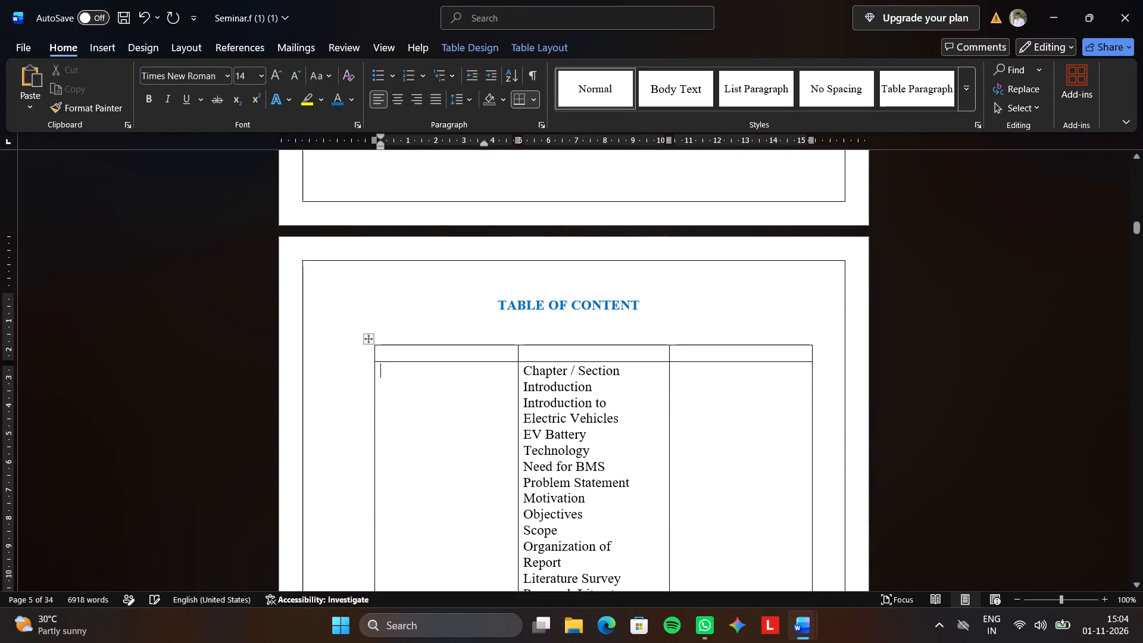
scroll(454, 386, "right", 1)
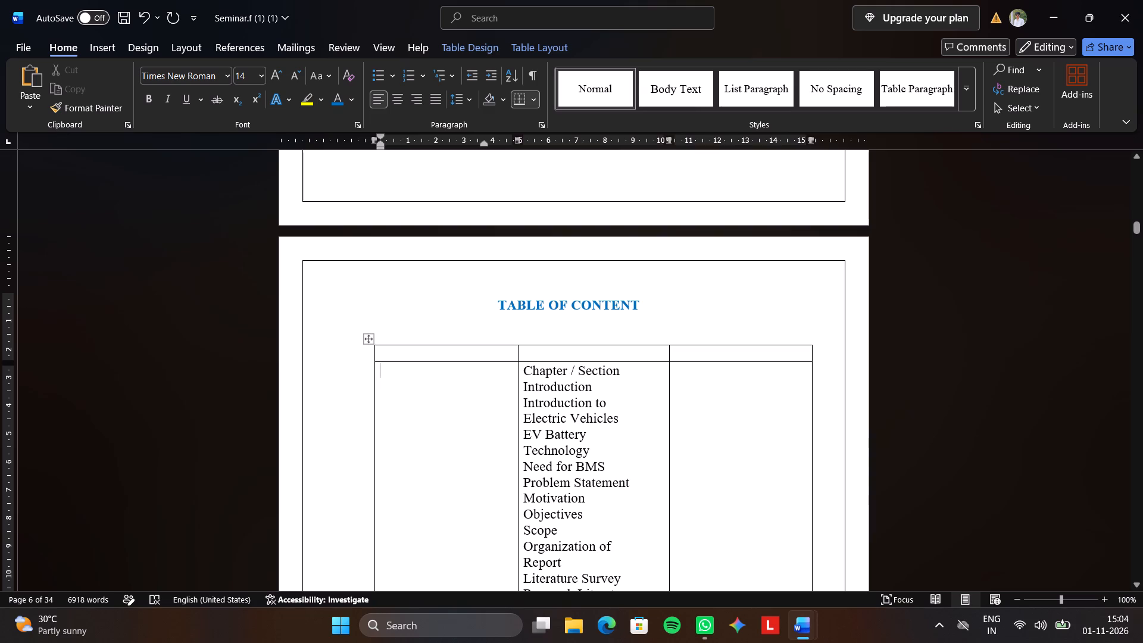
left_click_drag(517, 383, 407, 383)
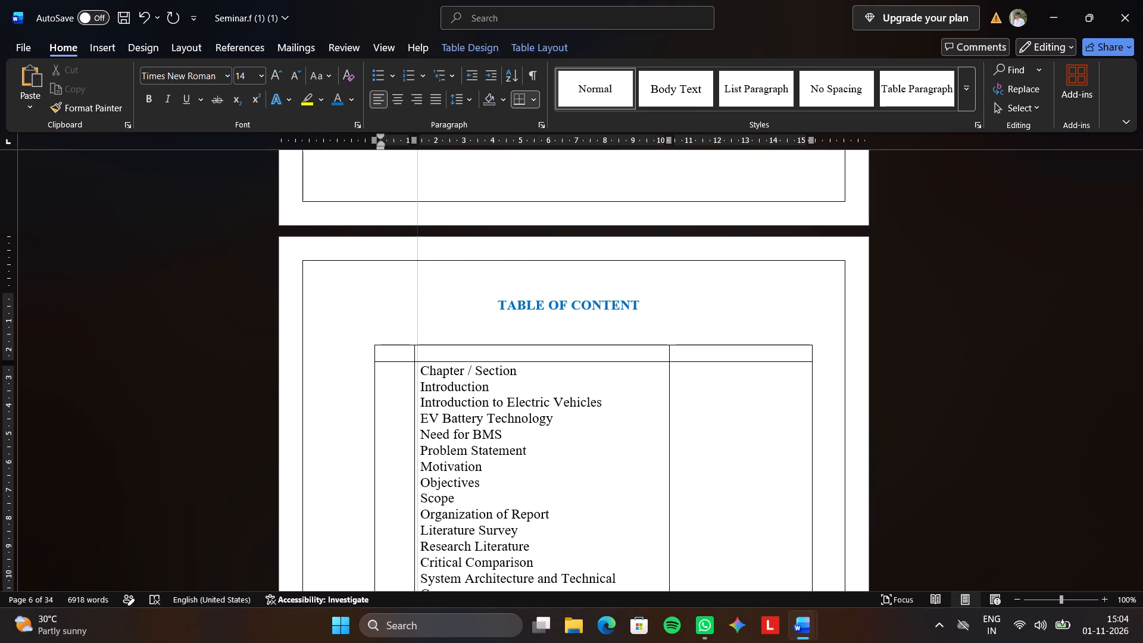
left_click_drag(407, 383, 405, 383)
Enter "NO." as the heading of the first column in the table's top row.
scroll(405, 383, "down", 2)
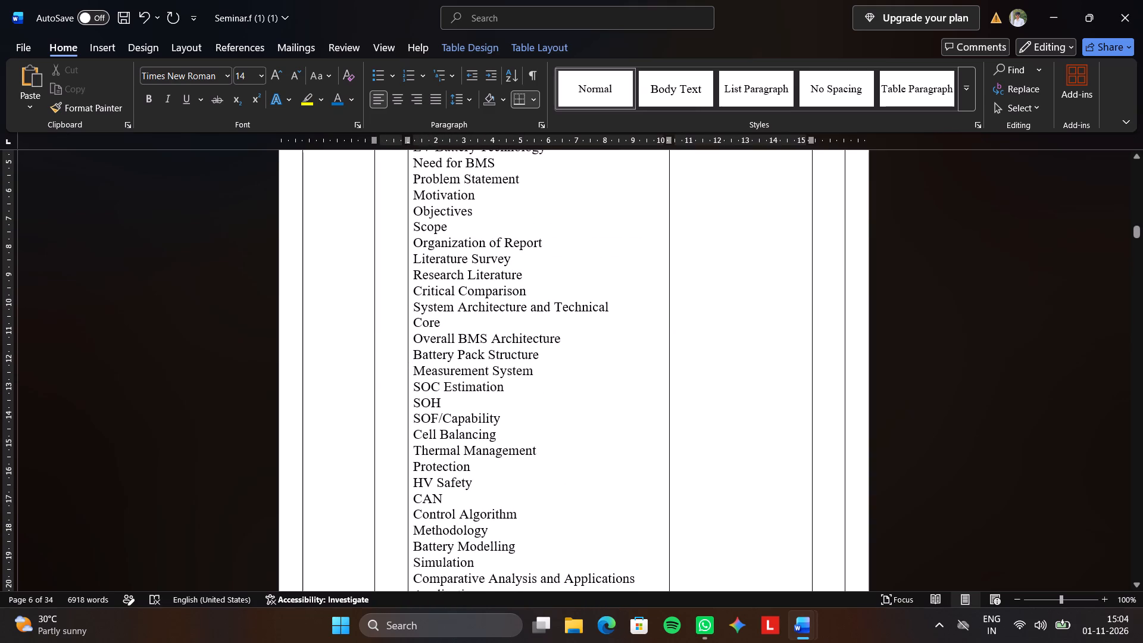
scroll(405, 383, "down", 3)
scroll(405, 383, "up", 2)
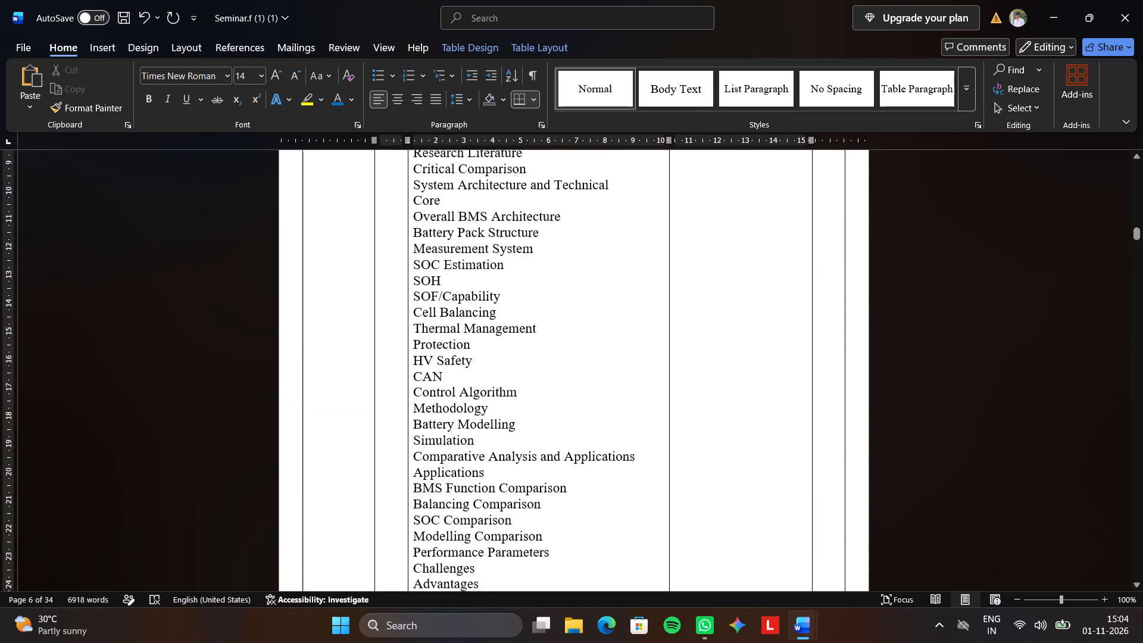
scroll(405, 383, "up", 3)
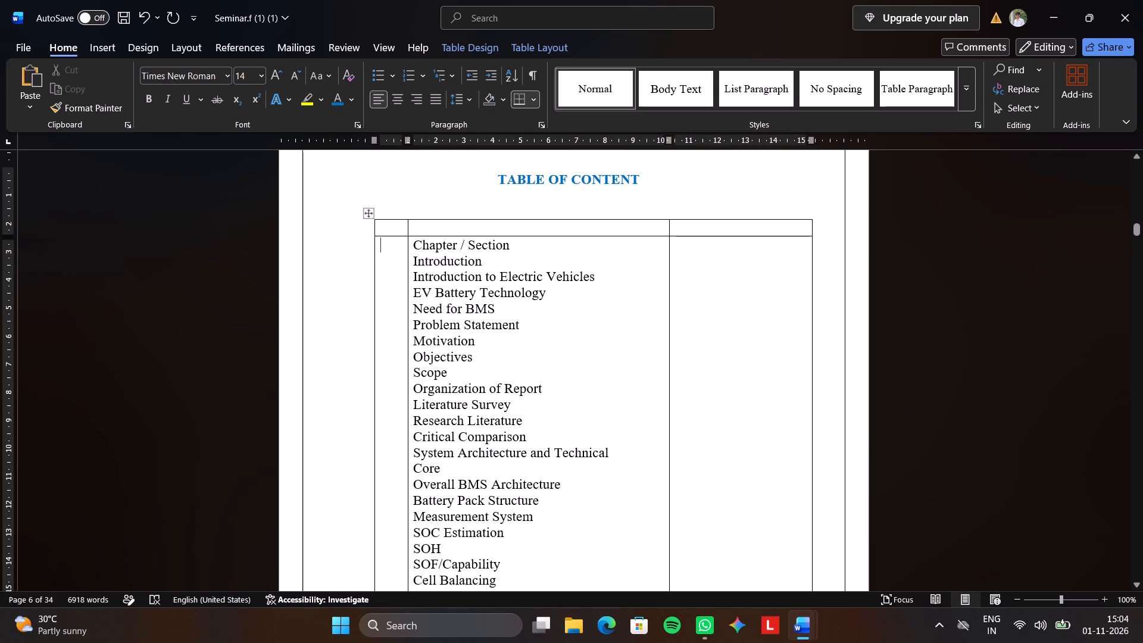
left_click(388, 246)
left_click(393, 223)
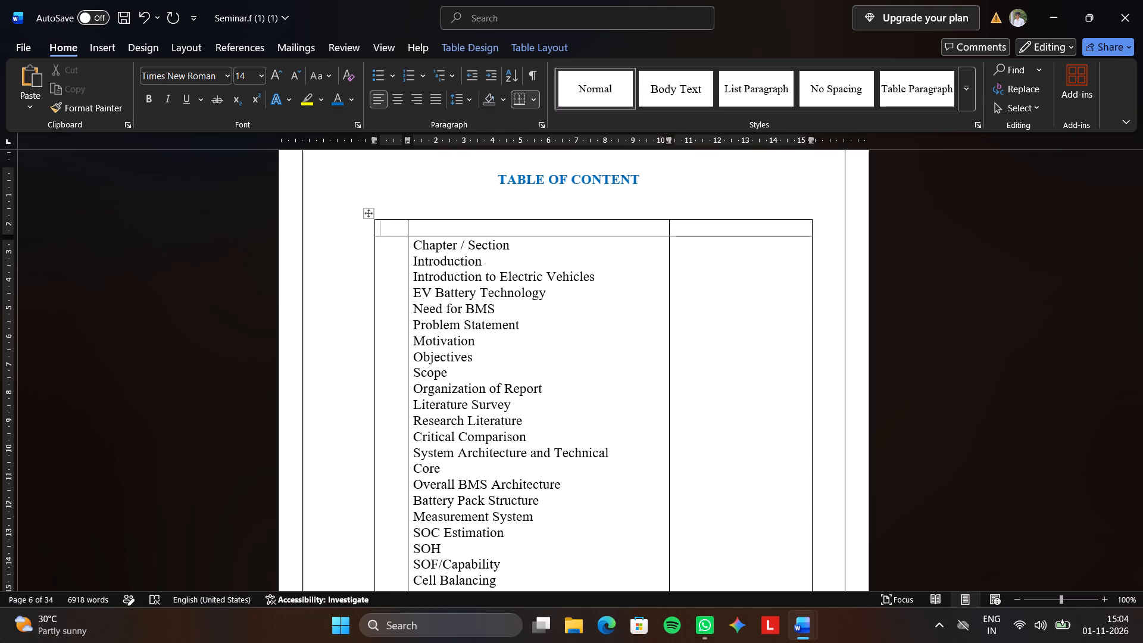
type("nO")
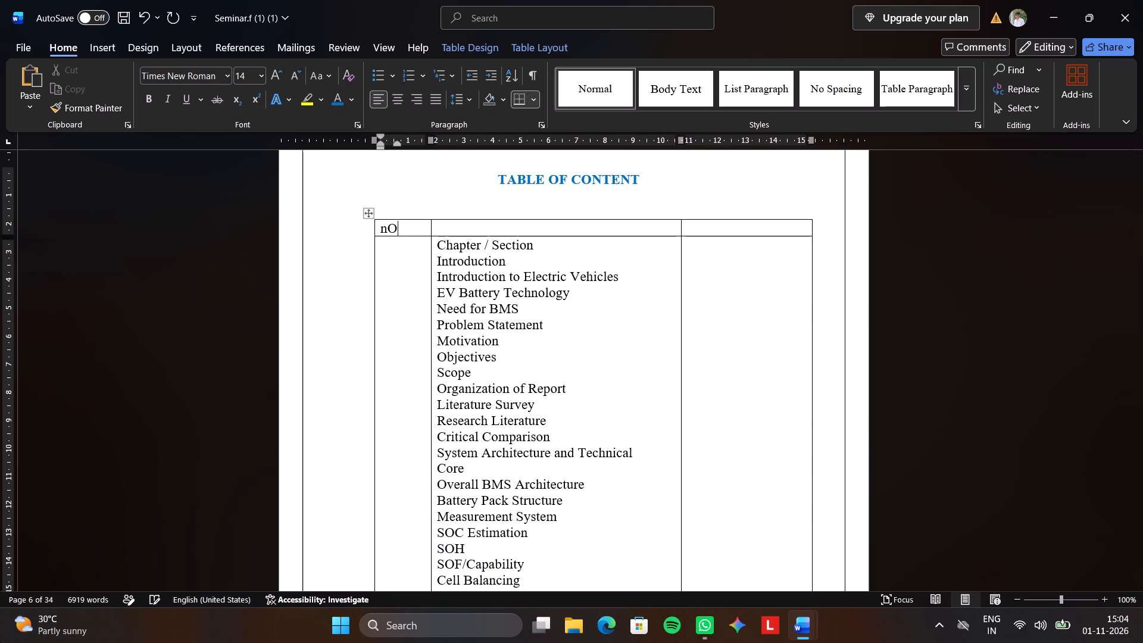
key("BackSpace")
key("BackSpace")
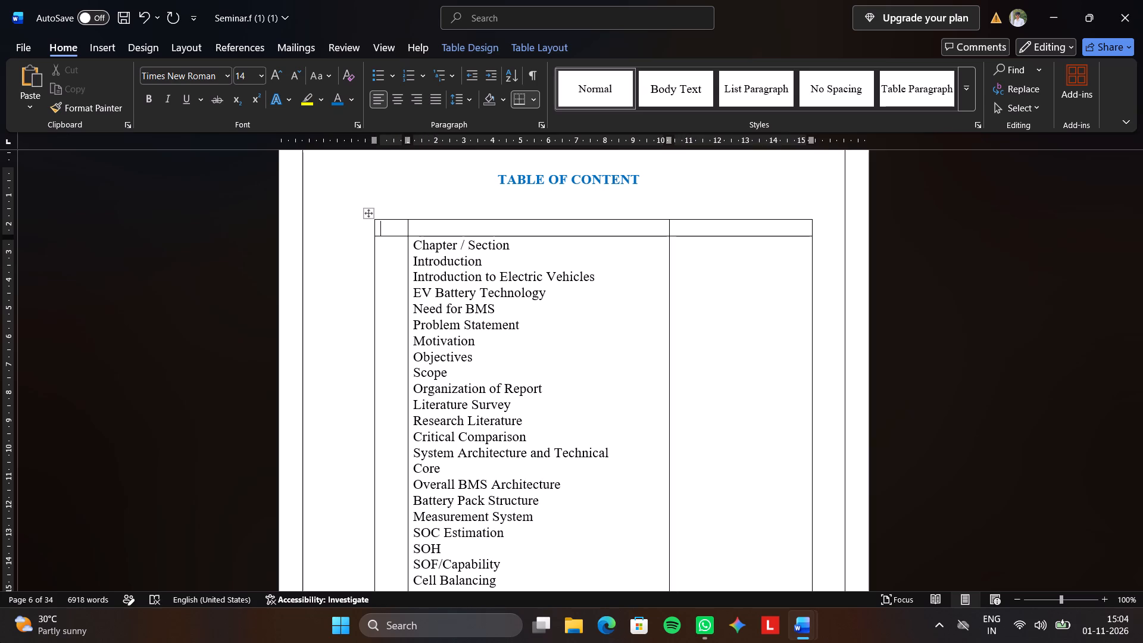
key("shift+n")
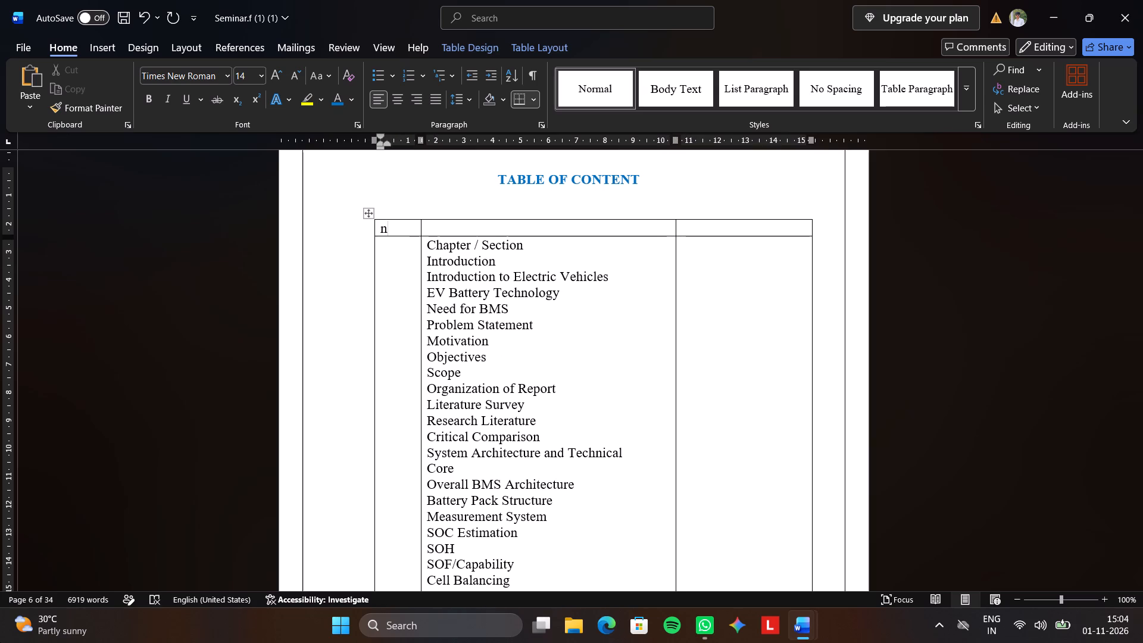
key("BackSpace")
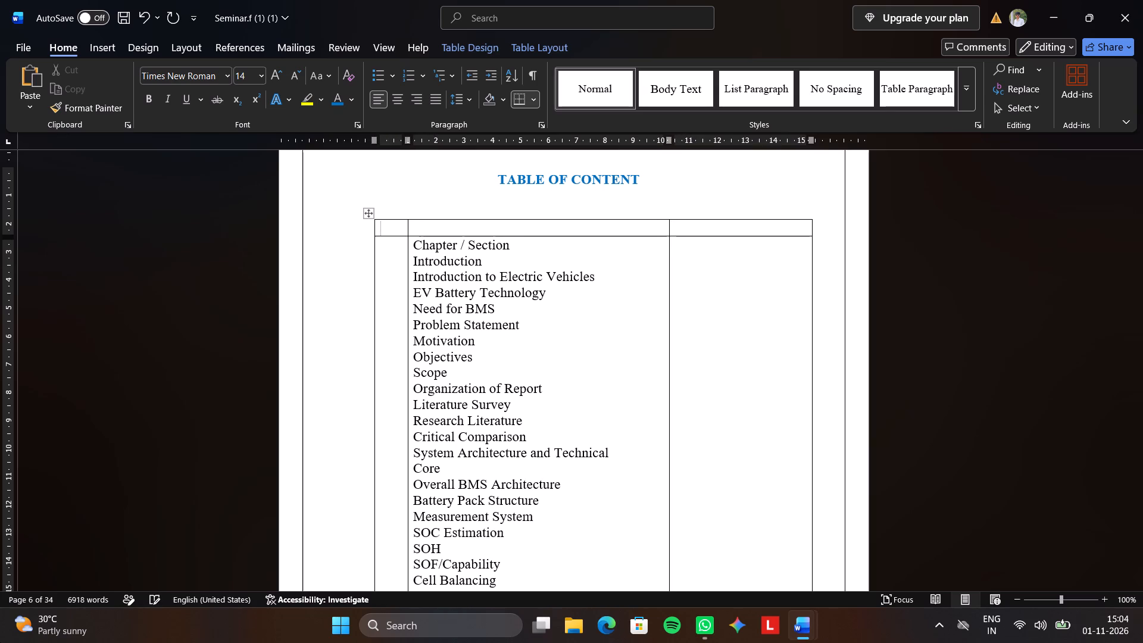
key("n")
key("o")
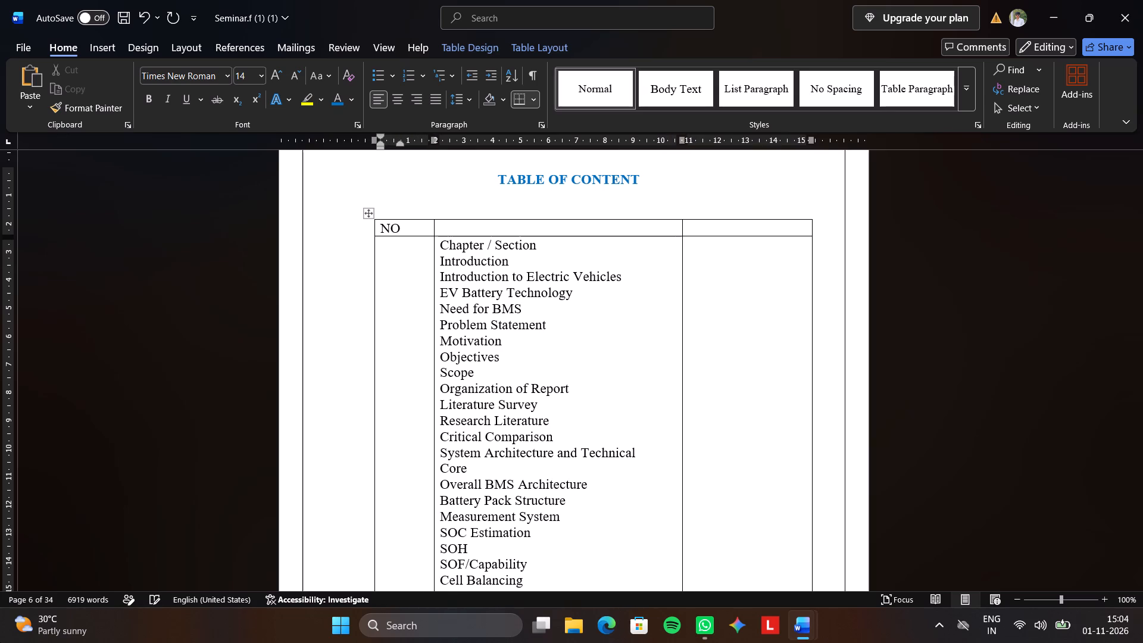
key("period")
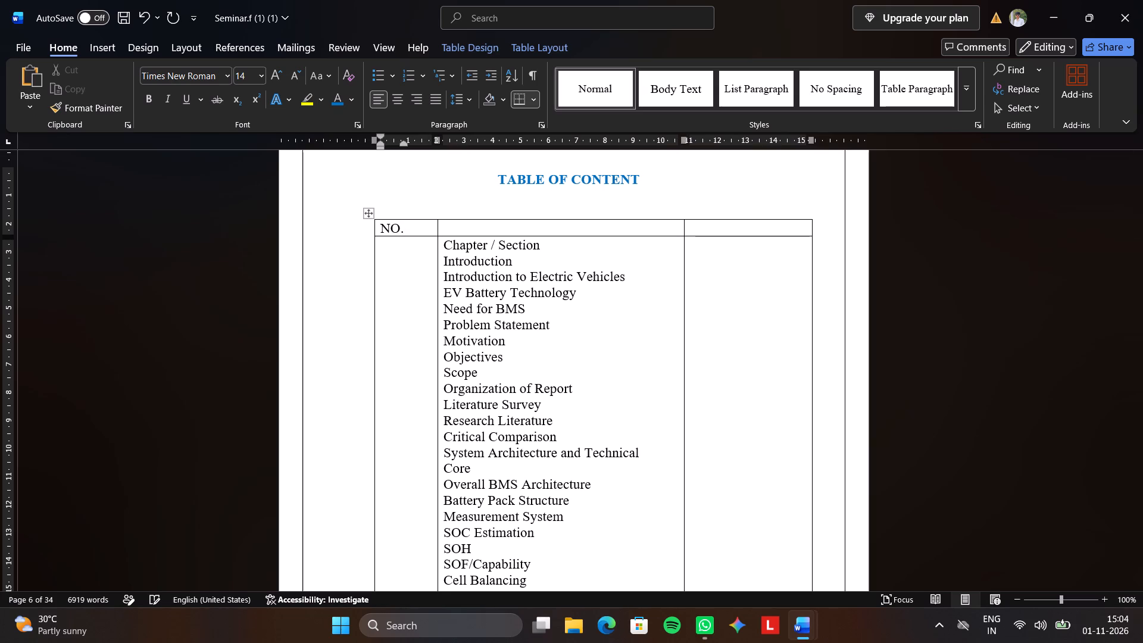
Copy the "Chapter / Section" line from the list into the middle column's header cell.
left_click(554, 230)
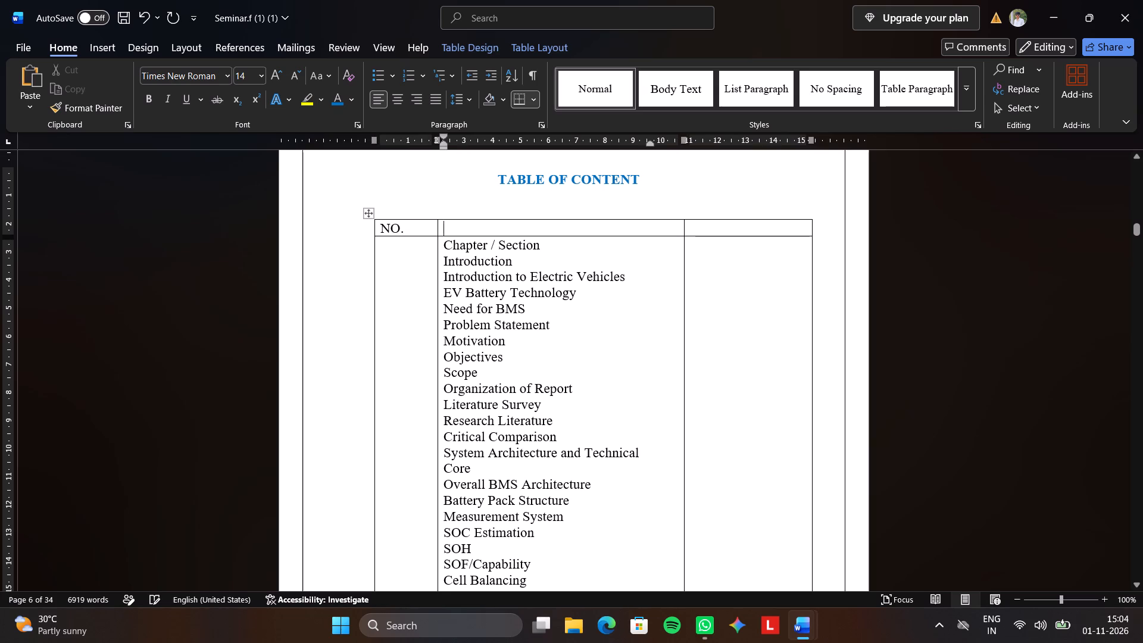
triple_click(455, 246)
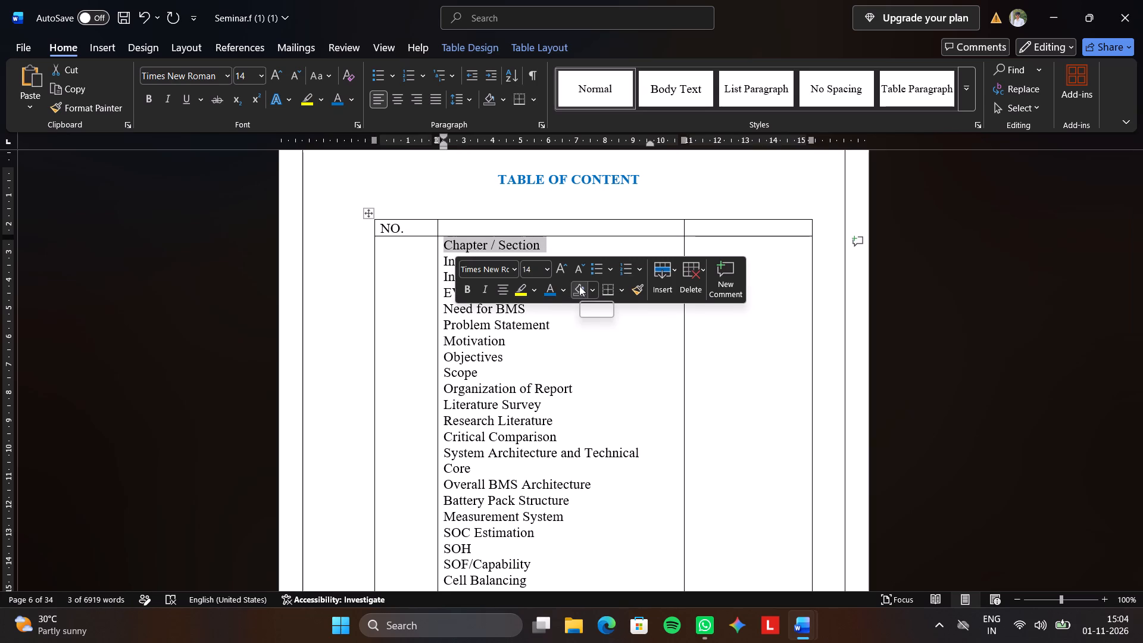
key("ctrl+c")
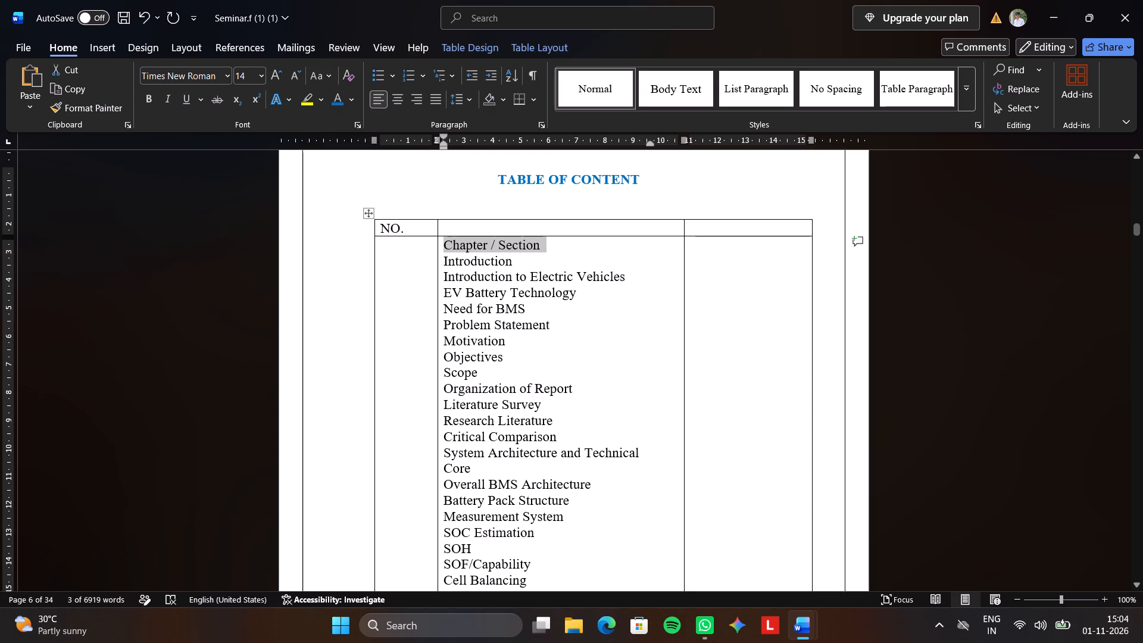
double_click(546, 223)
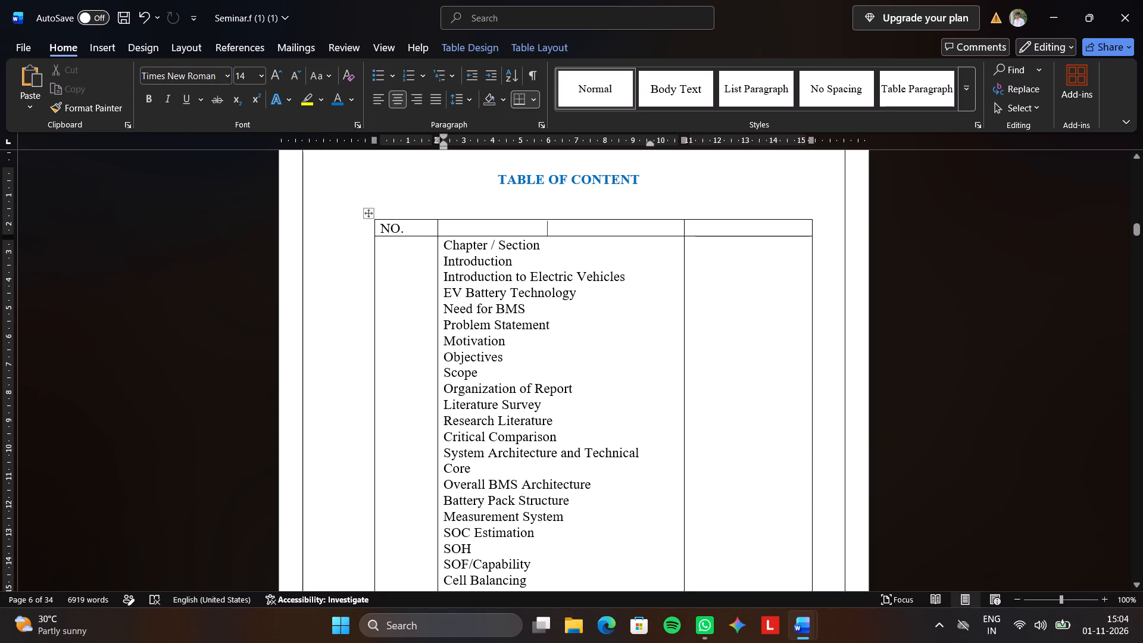
left_click(546, 223)
key("ctrl+v")
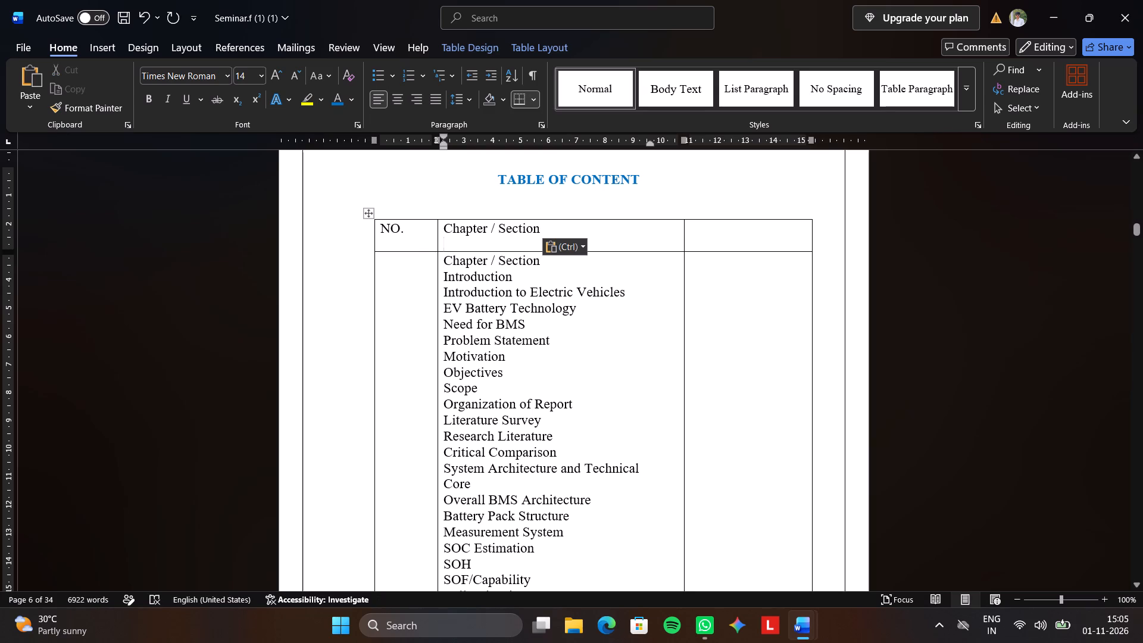
Delete the duplicate "Chapter / Section" line at the start of the section list in the second row.
double_click(494, 258)
triple_click(494, 258)
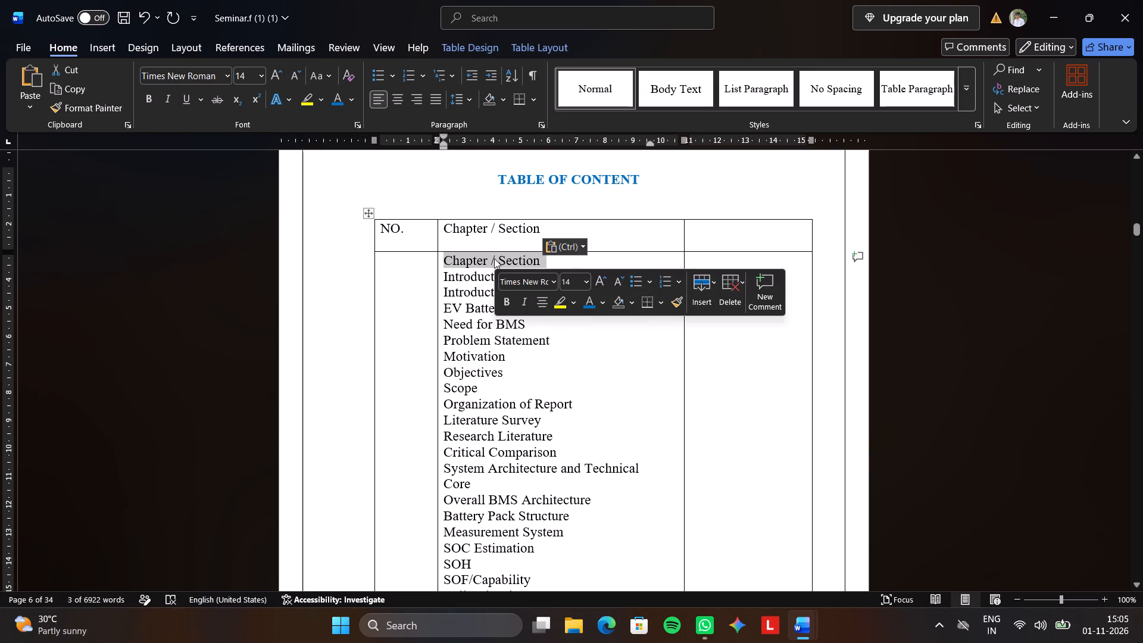
key("BackSpace")
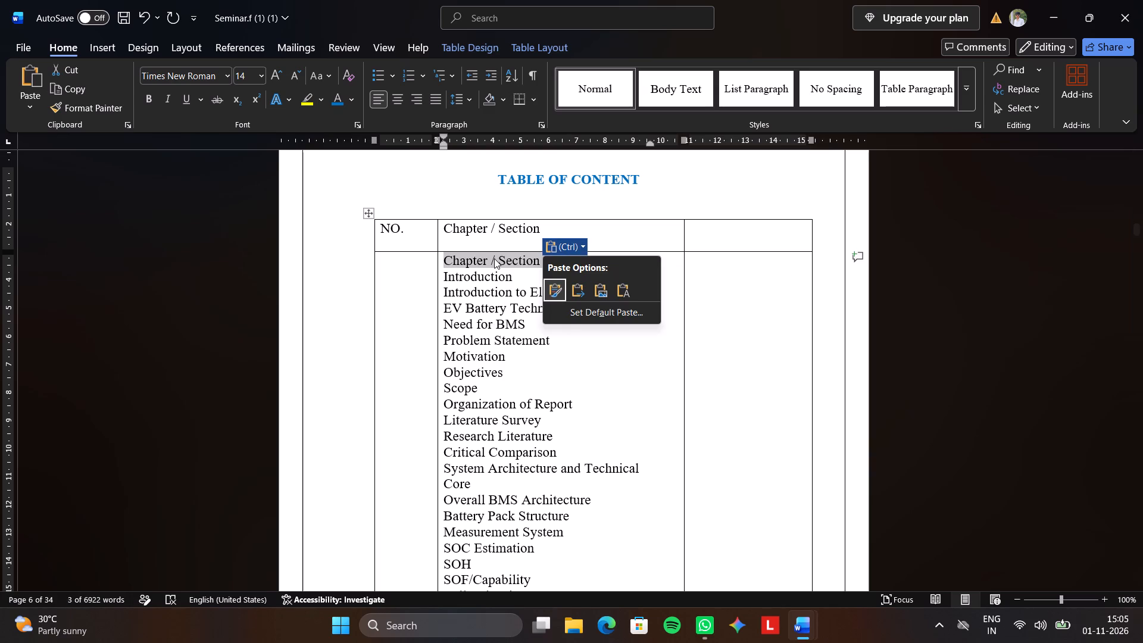
left_click(494, 258)
key("BackSpace")
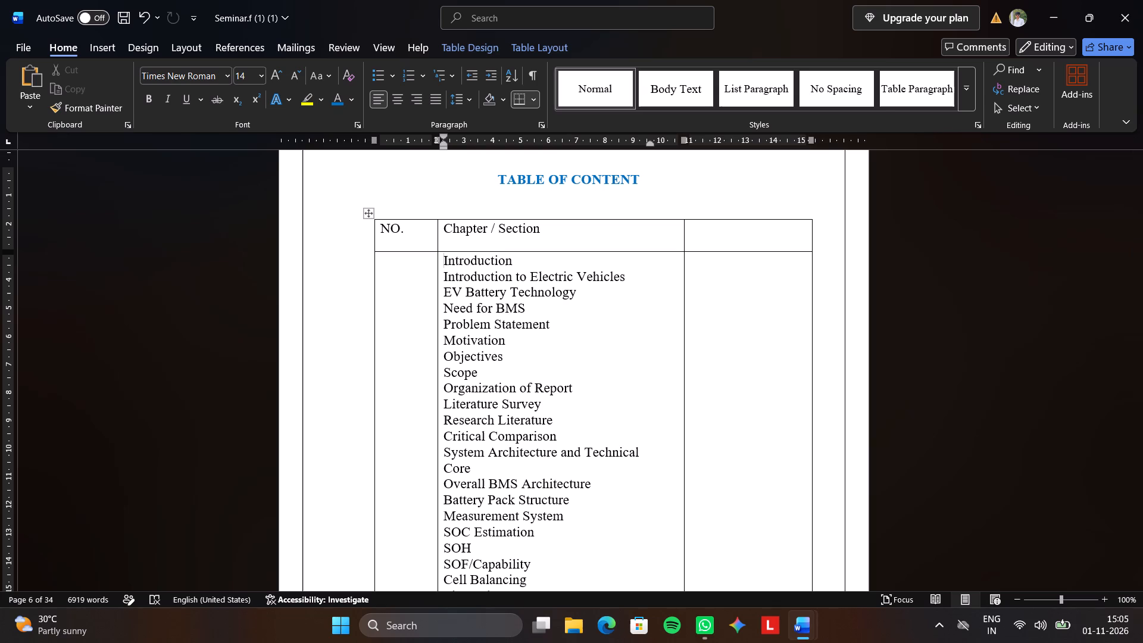
In the NO. column, number the Introduction line 1 and the next three lines, through Need for BMS, 1.1 to 1.3.
left_click(415, 262)
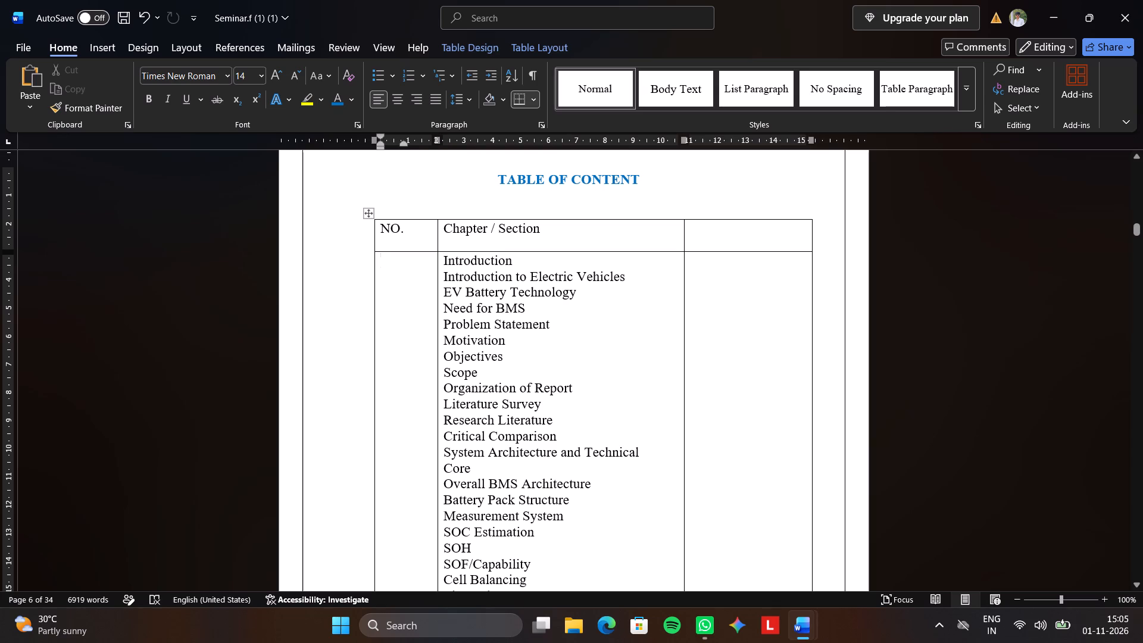
key("1")
key("Return")
type("1.1")
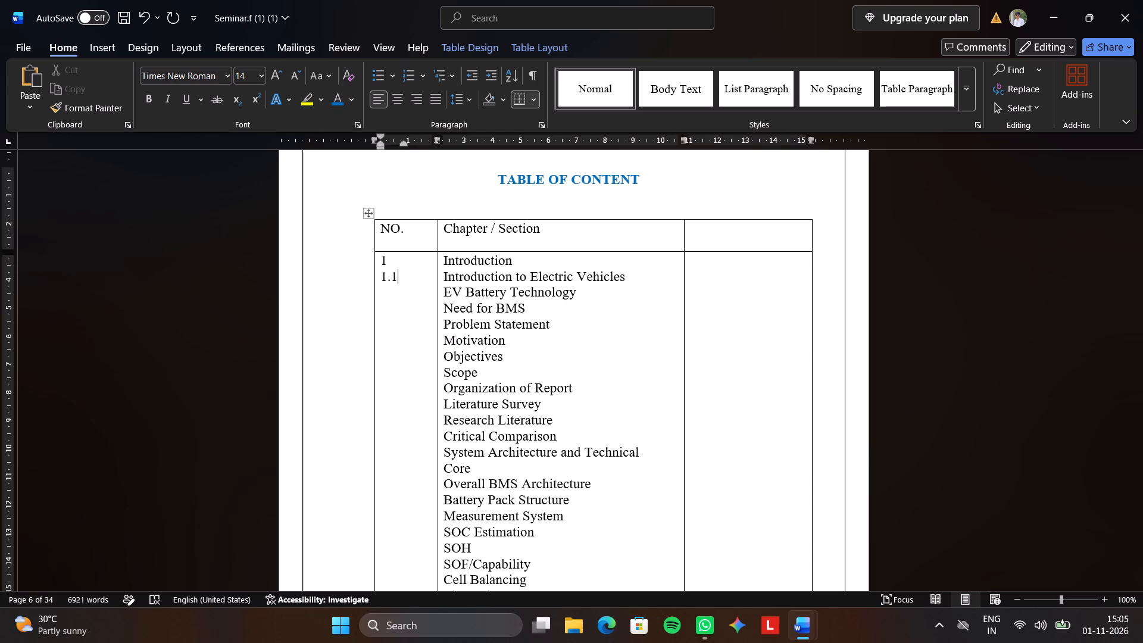
left_click(415, 262)
left_click(390, 294)
left_click(423, 288)
left_click(397, 302)
key("Return")
type("1.2")
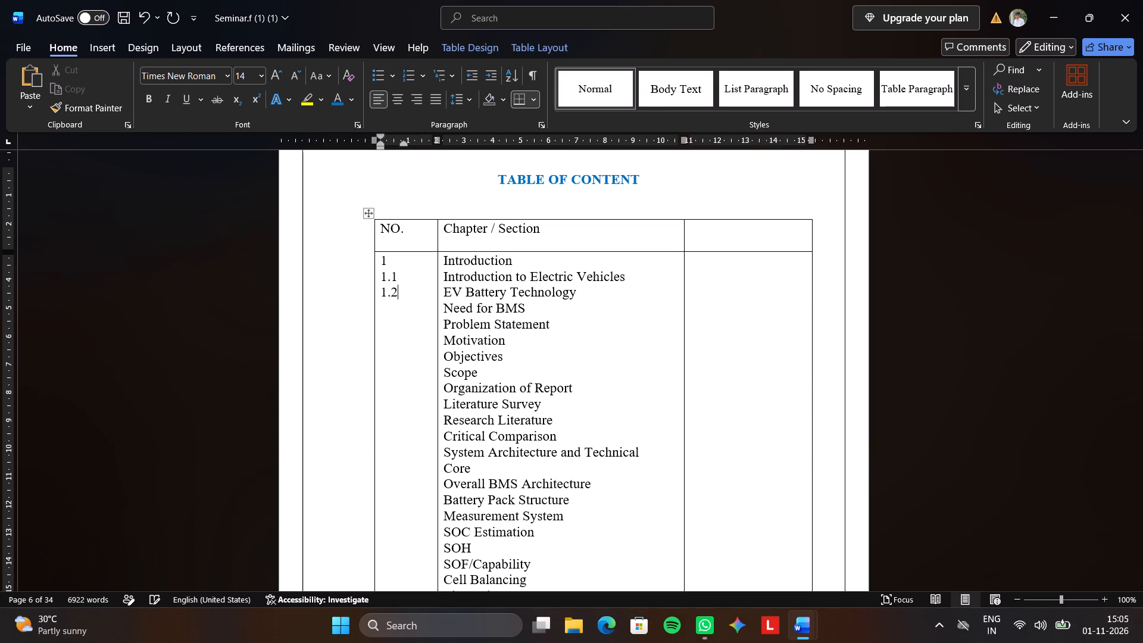
key("space")
type("1.3")
Number the Problem Statement, Motivation and Objectives lines 1.4, 1.5 and 1.6 in the NO. column.
key("Return")
type("1.")
key("4")
key("Return")
key("1")
type(".5")
key("Return")
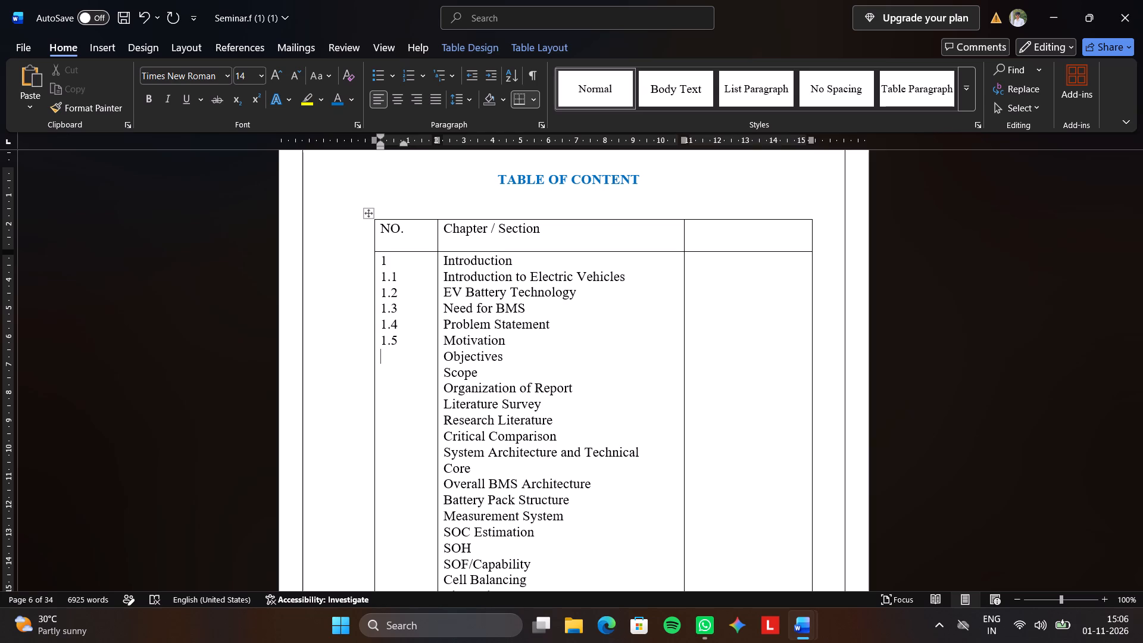
key("1")
key("period")
key("6")
key("space")
key("Return")
Number the Scope and Organization of Report lines 1.7 and 1.8 in the NO. column.
key("1")
key("period")
key("7")
key("Return")
key("1")
type(".8")
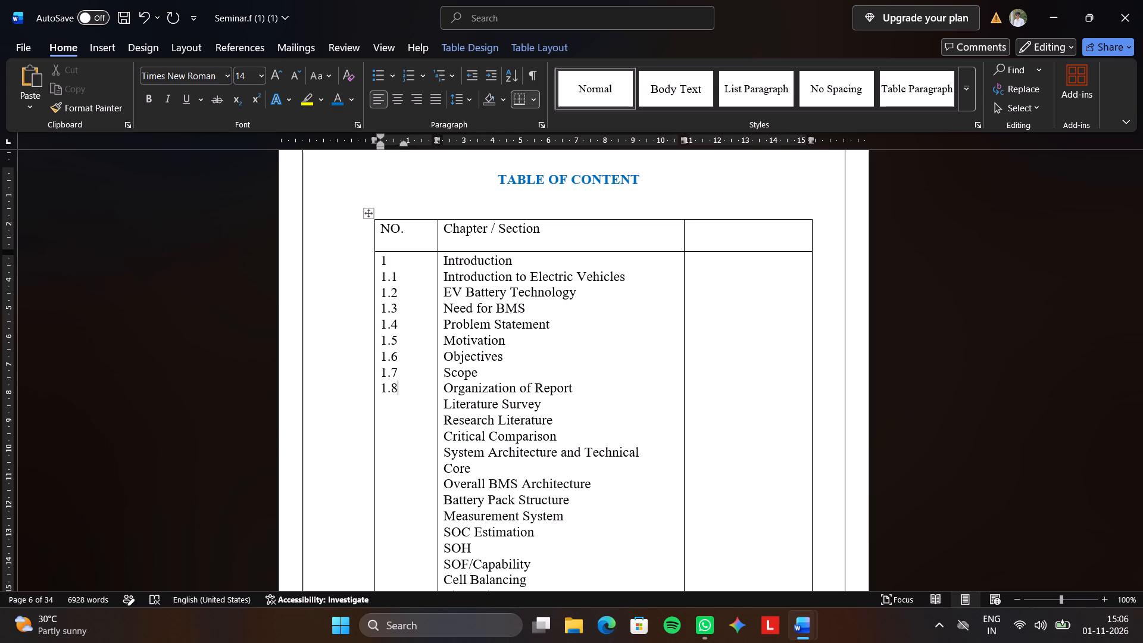
key("Return")
Number the Literature Survey line 2, with 2.1 for Research Literature and 2.2 for Critical Comparison.
key("2")
key("Return")
type("2.1")
key("Return")
type("2.2")
key("Return")
Enter 3 beside System Architecture and Technical Core, with 3.1, 3.2 and 3.3 on the following lines down to Battery Pack Structure.
key("3")
key("Return")
type("3.1")
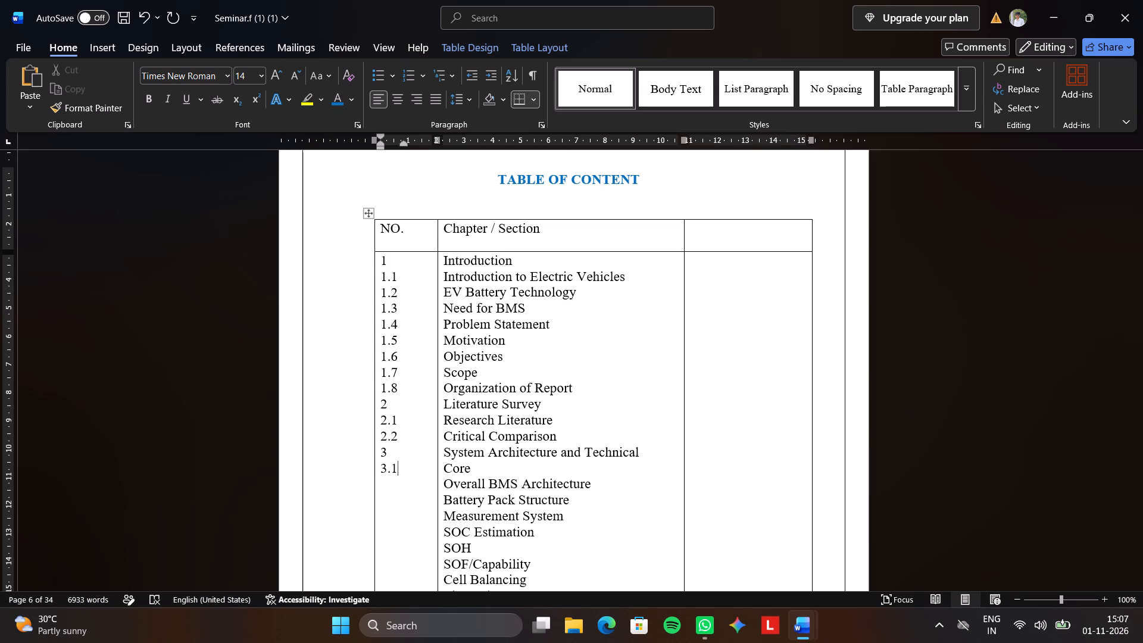
key("Return")
type("3.2")
key("Return")
key("period")
key("BackSpace")
type("3.3")
Continue the chapter 3 numbering with 3.4 to 3.7 for the lines from Measurement System to SOF/Capability.
key("Return")
type("3.4")
key("Return")
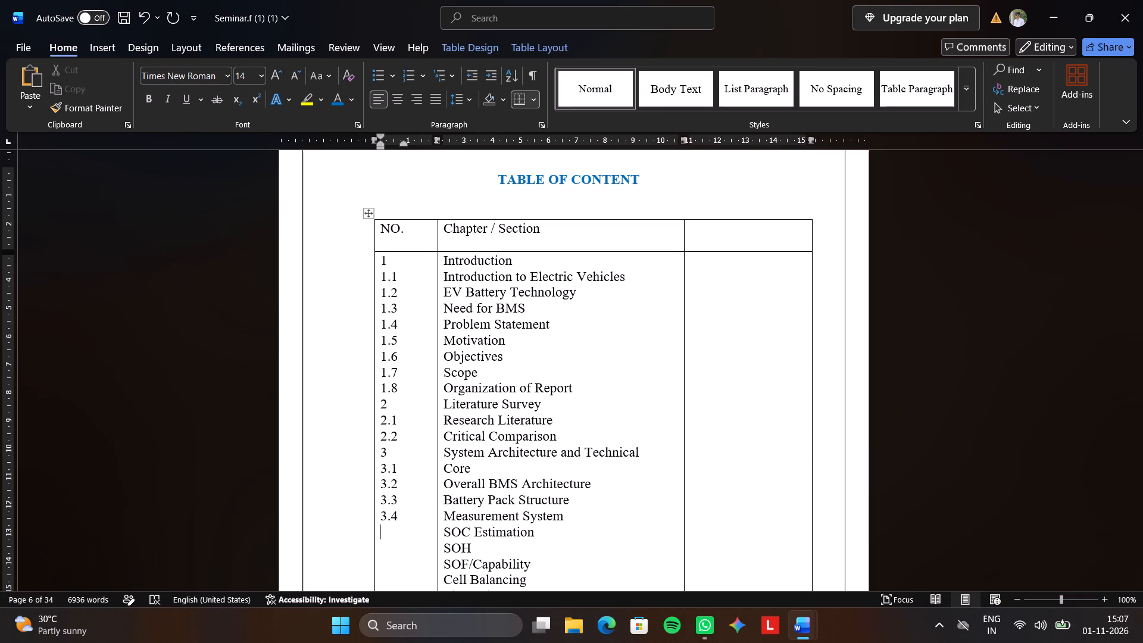
type("3.")
key("5")
key("Return")
type("3.6")
key("Return")
type("3.")
key("7")
key("Return")
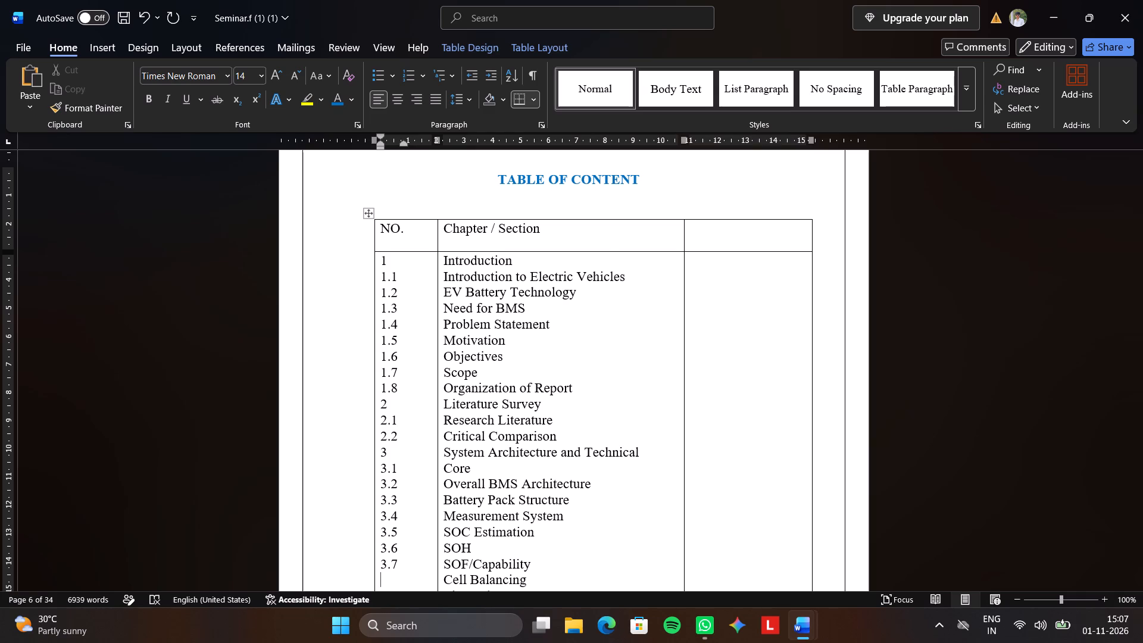
Add 3.8 to 3.11 in the NO. column for the lines from Cell Balancing to HV Safety.
scroll(873, 267, "down", 2)
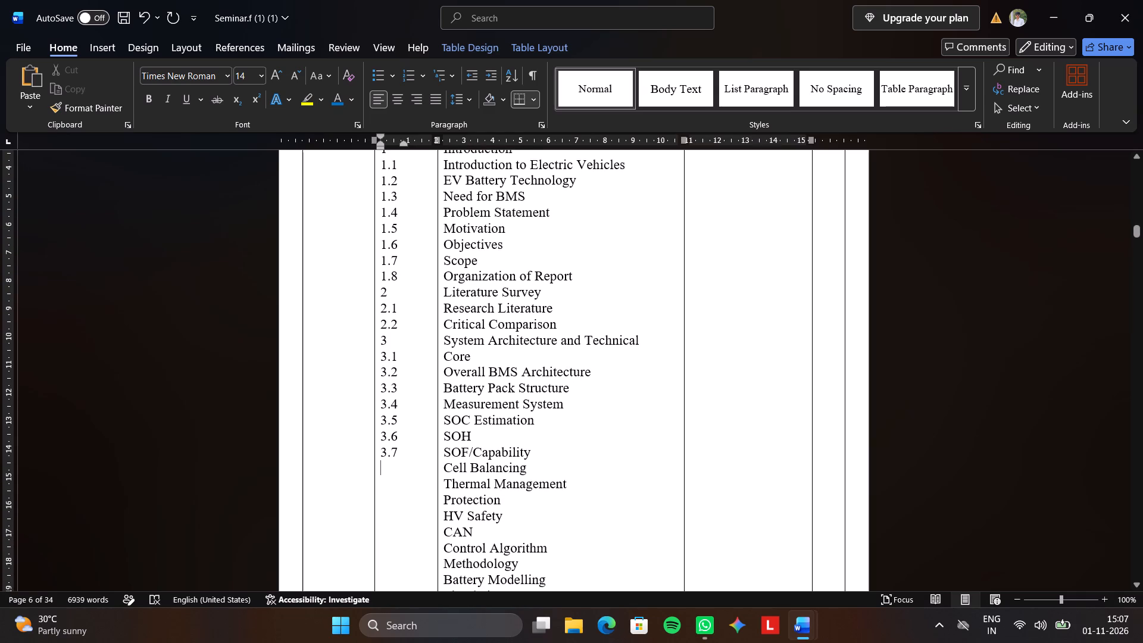
type("3.8")
key("Return")
type("3.9")
key("Return")
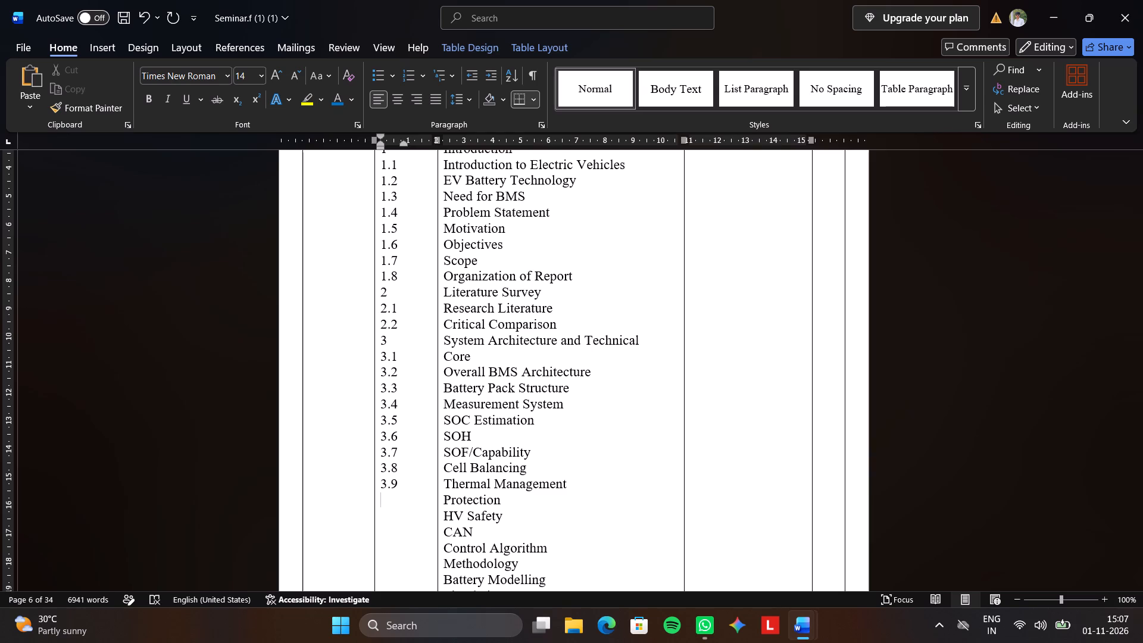
type("3.10")
key("Return")
type("3.")
type("11")
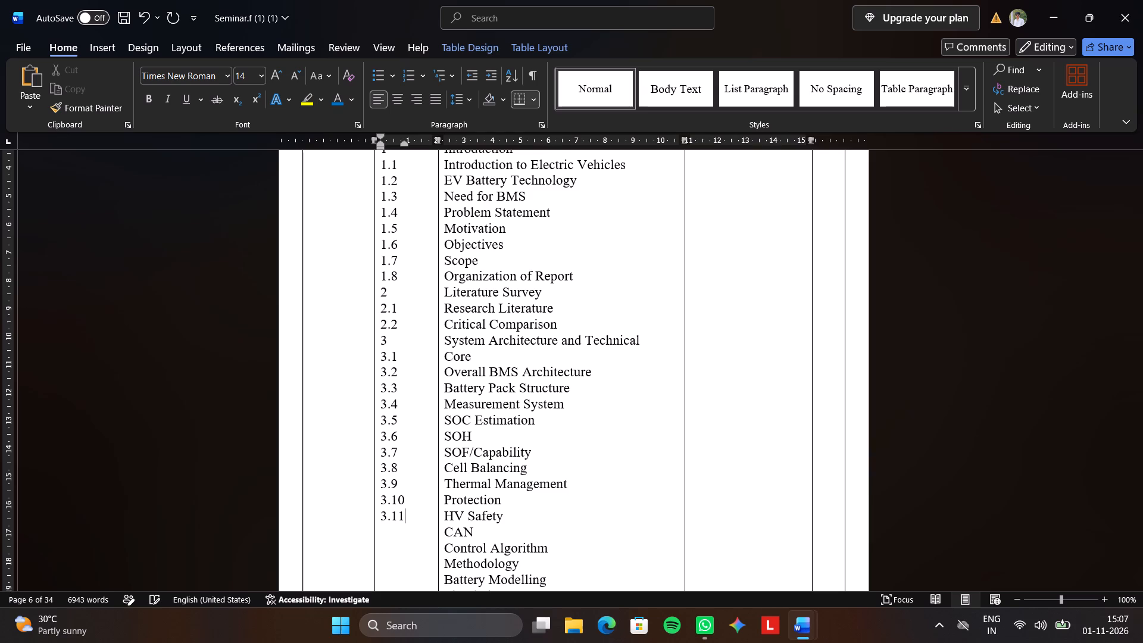
Add 3.12 to 3.15 in the NO. column for the lines from CAN to Battery Modelling.
key("Return")
type("3.12")
key("Return")
type("3.")
type("14")
key("BackSpace")
key("3")
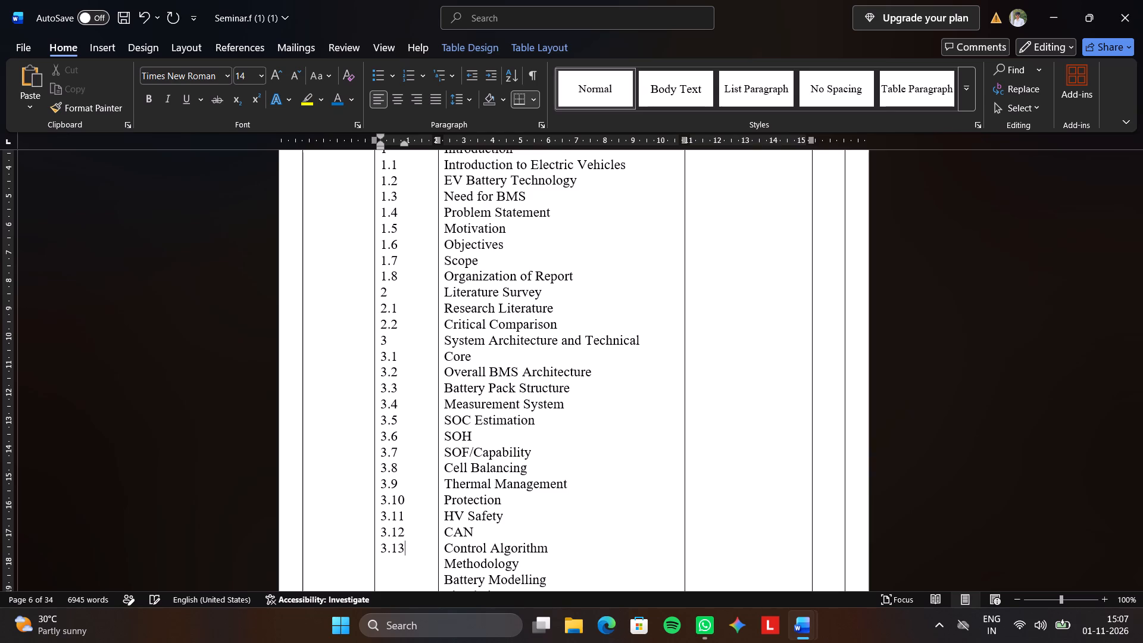
key("Return")
type("3.14")
key("Return")
type("3.15")
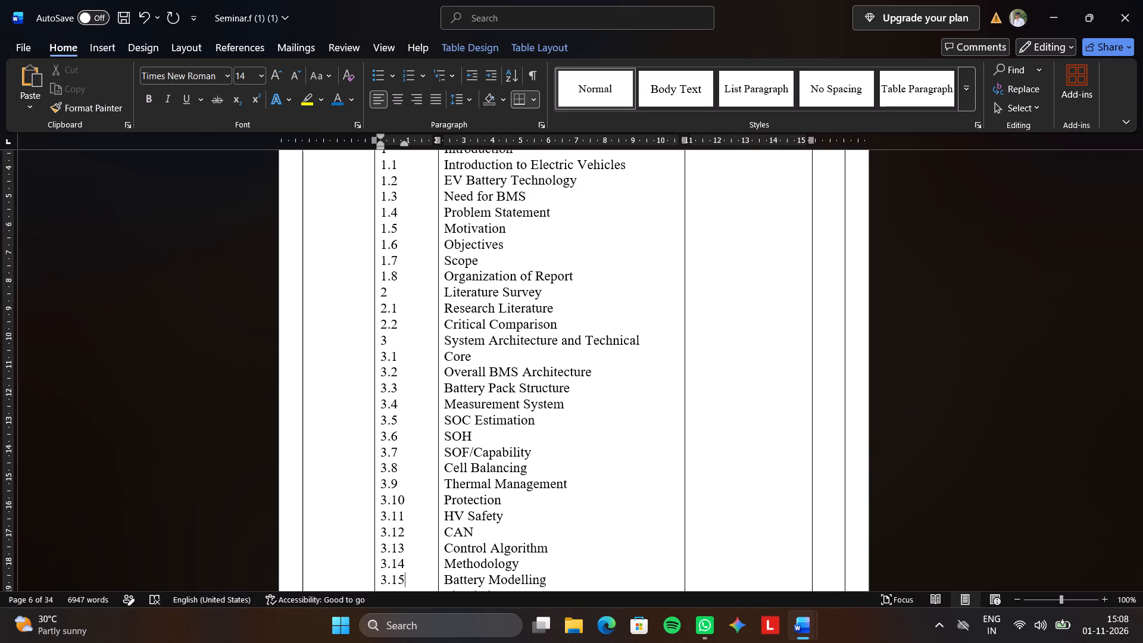
key("Return")
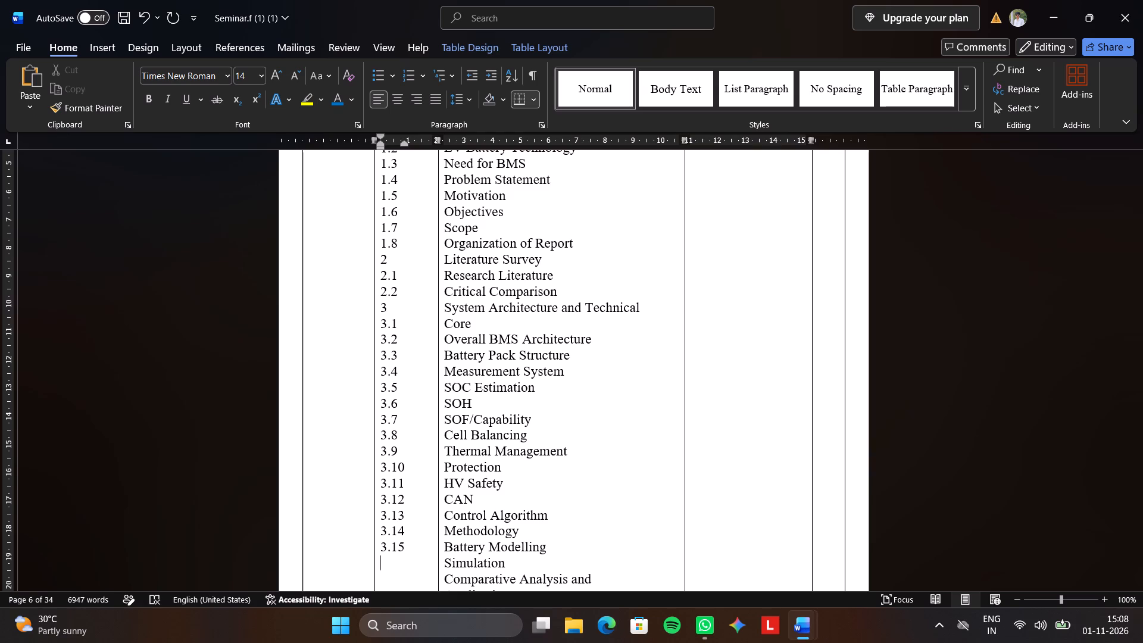
Place the insertion point at the end of the 3.1 entry beside the wrapped "Core" line in the NO. column.
left_click(407, 331)
left_click(403, 319)
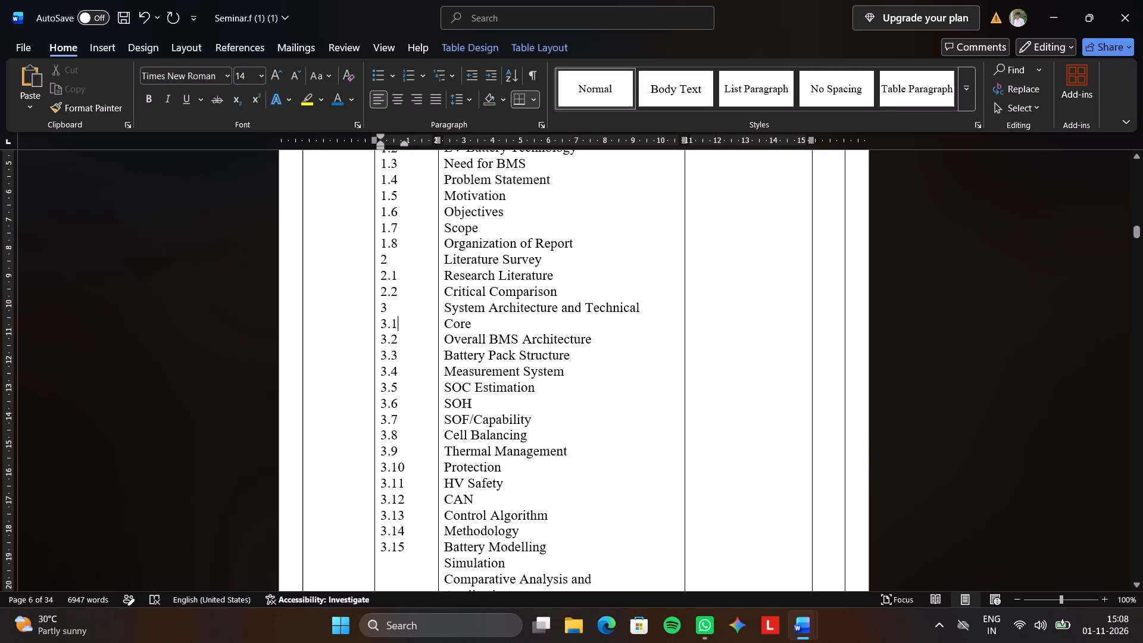
Insert a blank line below the chapter 3 number in the NO. column, so that 3.1 aligns with Overall BMS Architecture.
key("Up")
key("Return")
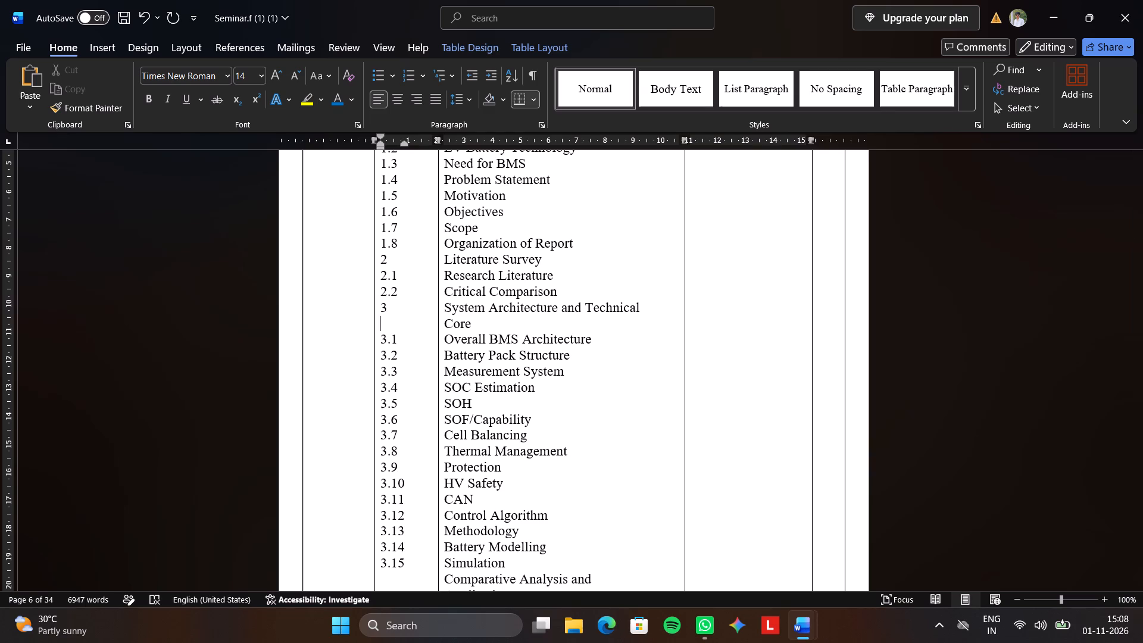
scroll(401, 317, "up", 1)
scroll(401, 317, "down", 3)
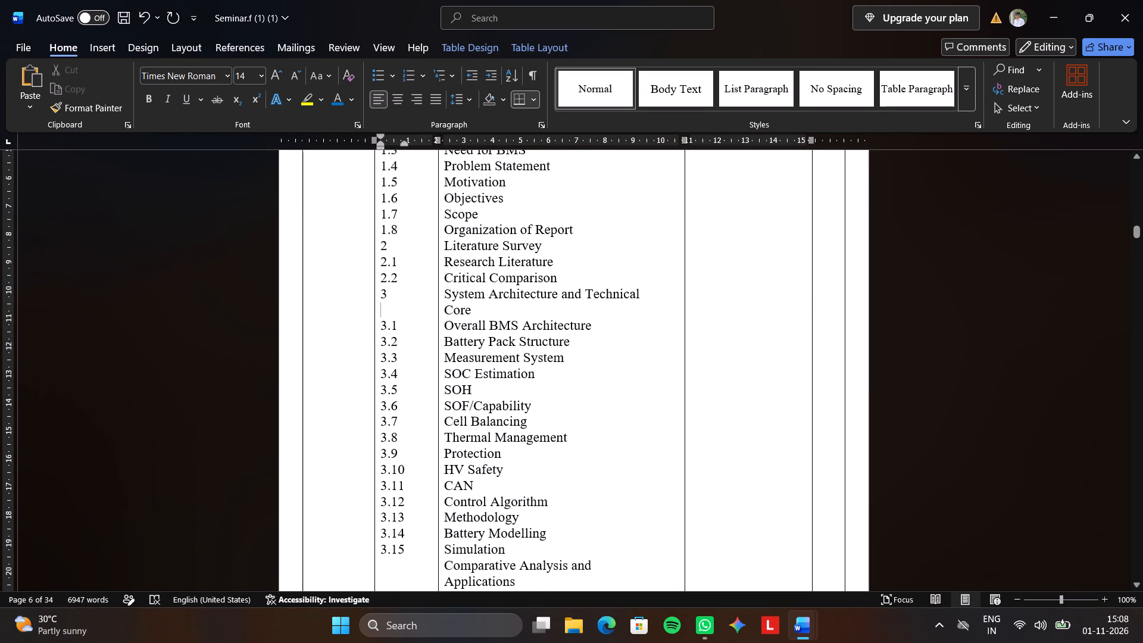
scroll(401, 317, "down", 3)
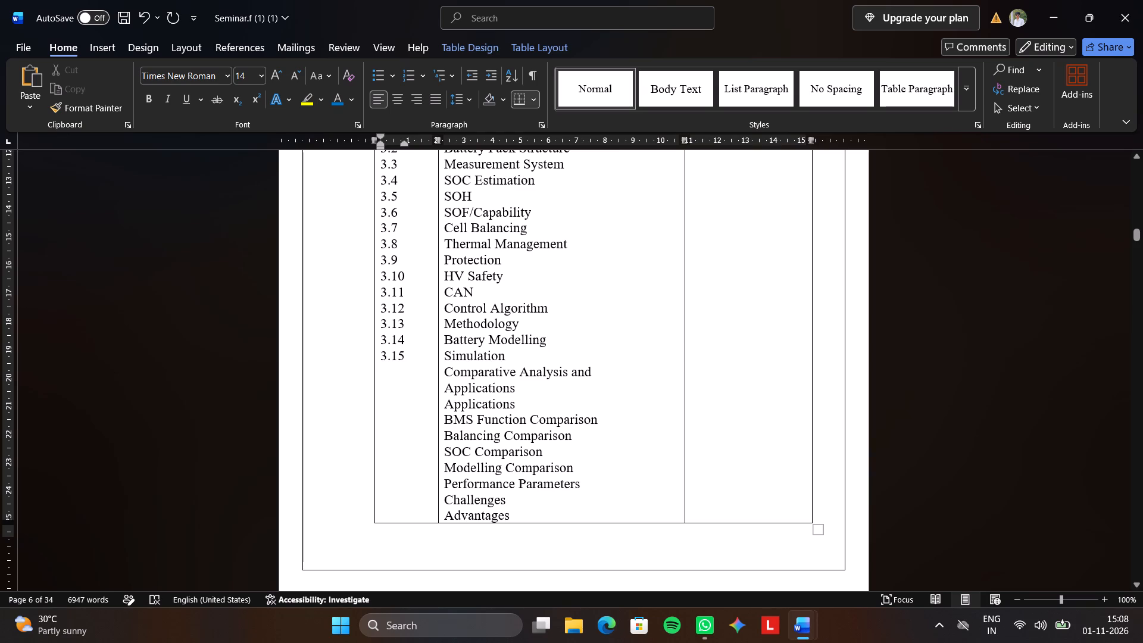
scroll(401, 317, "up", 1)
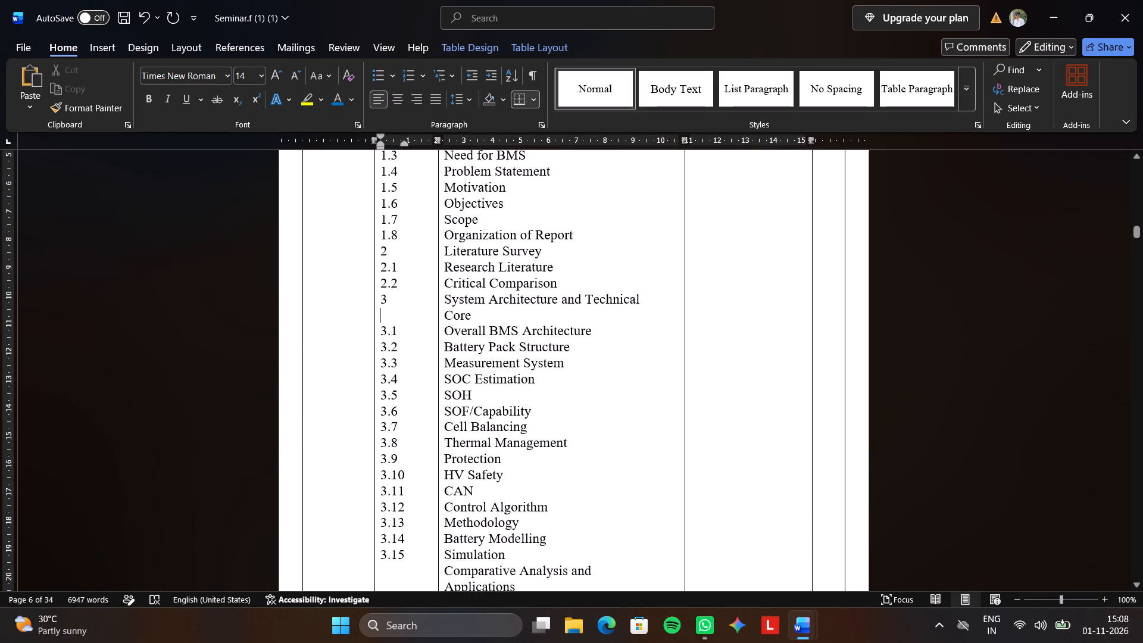
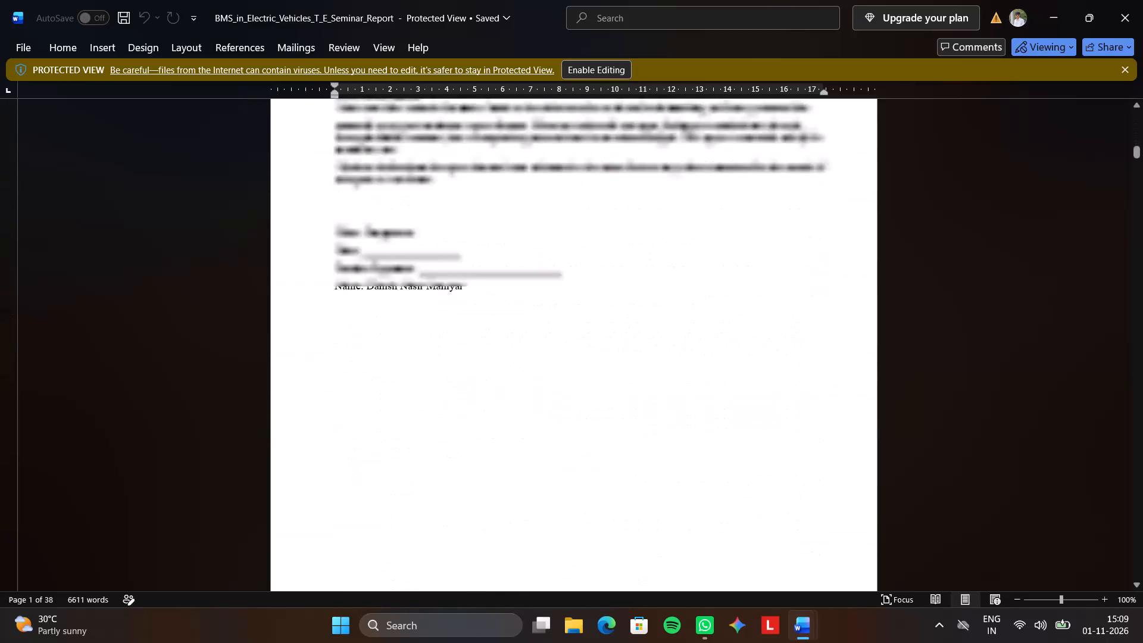
Select the header row of the reference report's table of contents and enable editing for that protected document.
scroll(542, 319, "down", 6)
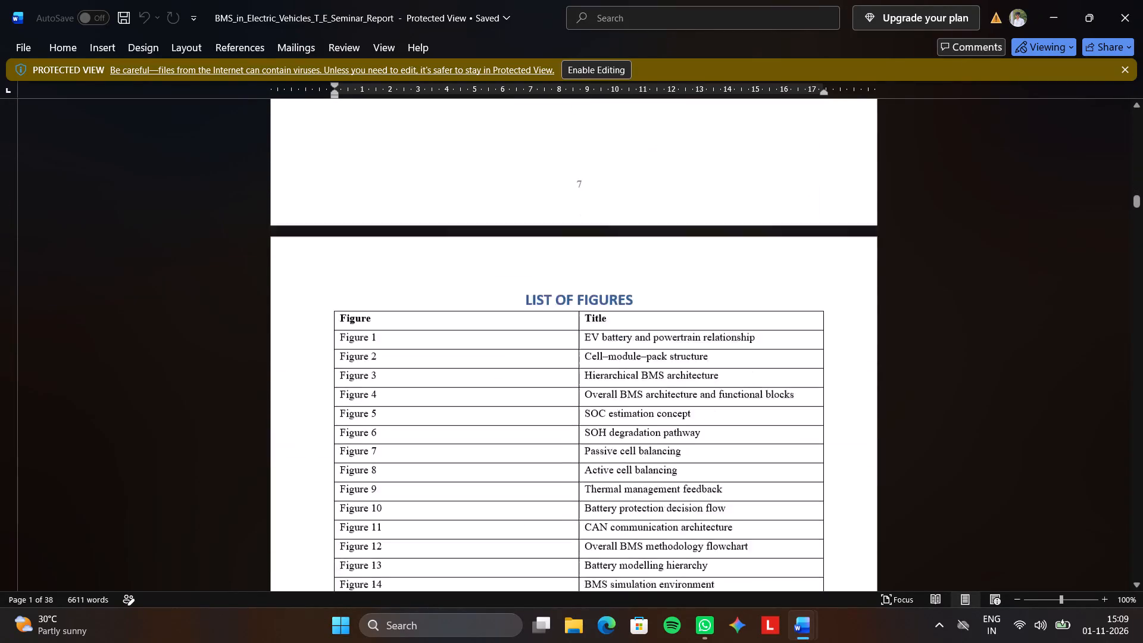
scroll(542, 319, "up", 7)
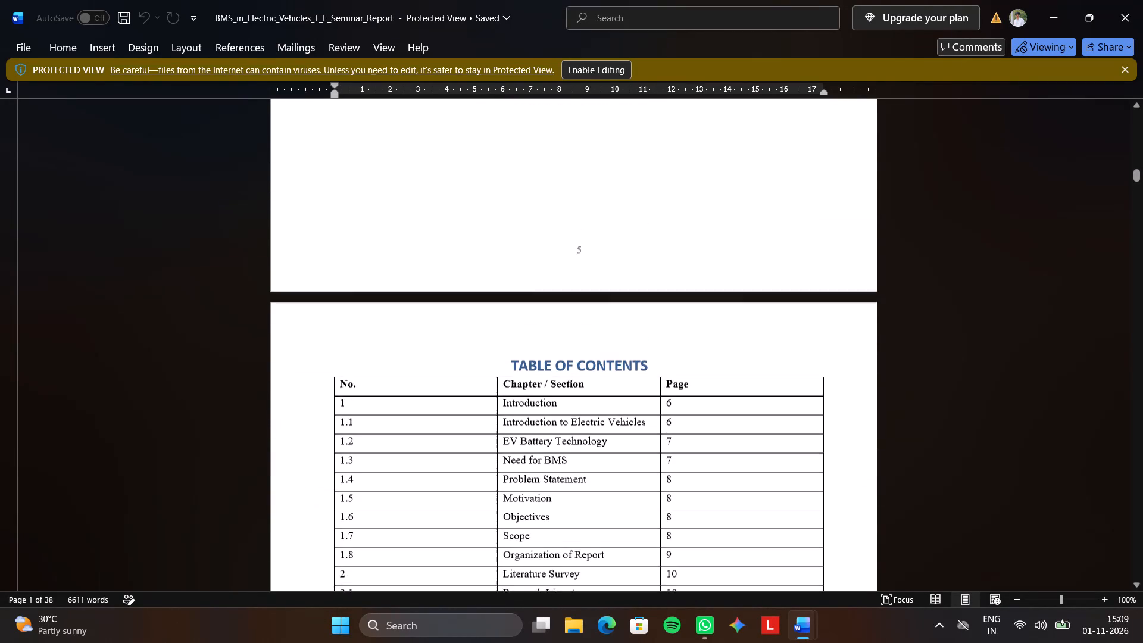
left_click(342, 390)
left_click(331, 391)
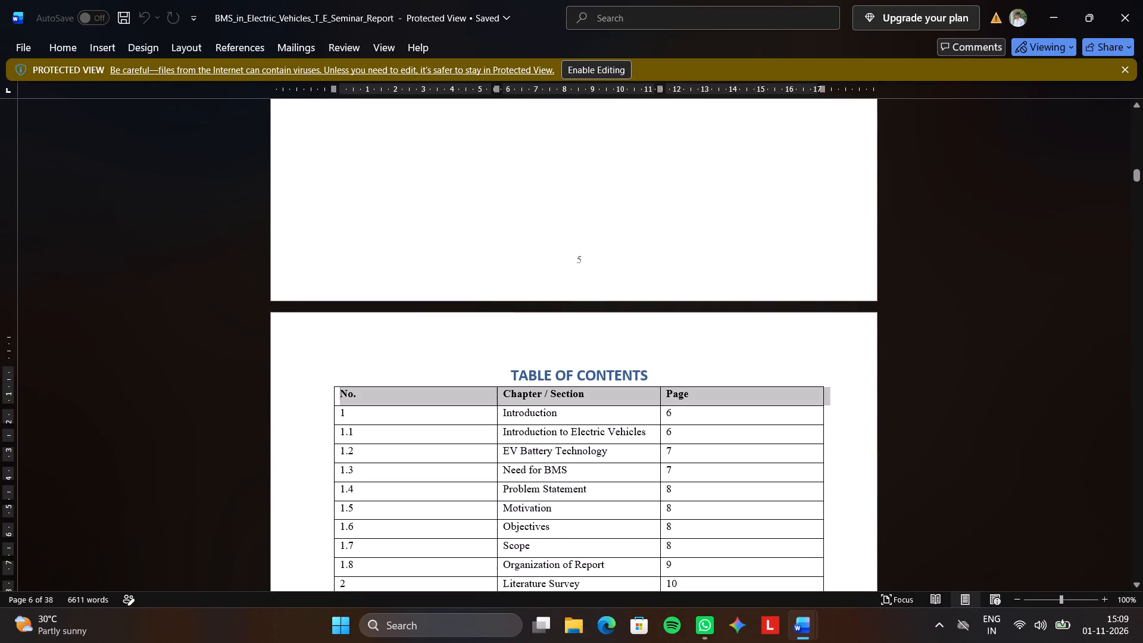
left_click(598, 73)
scroll(504, 325, "down", 2)
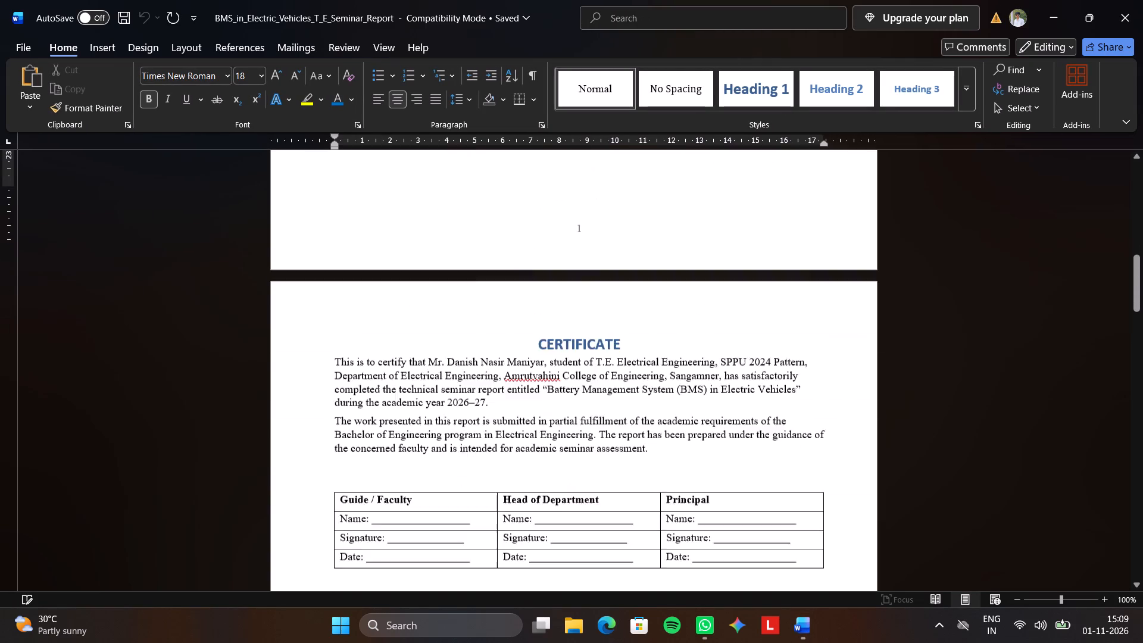
Copy the entire table under TABLE OF CONTENTS in the BMS_in_Electric_Vehicles_T_E_Seminar_Report document.
scroll(504, 325, "down", 8)
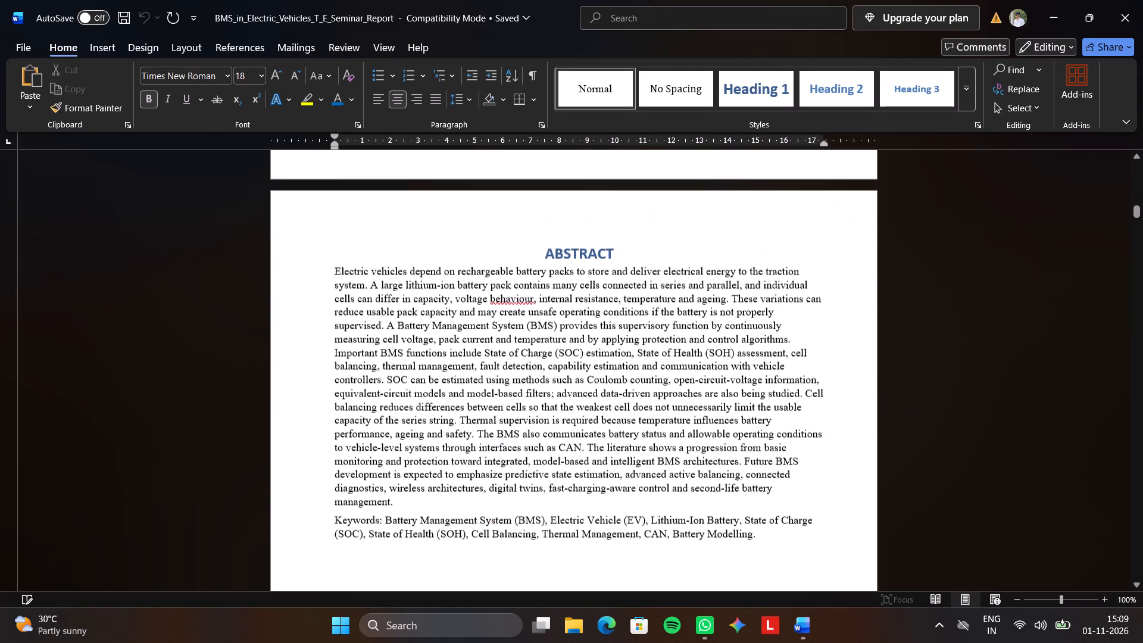
scroll(504, 325, "down", 4)
scroll(504, 325, "up", 1)
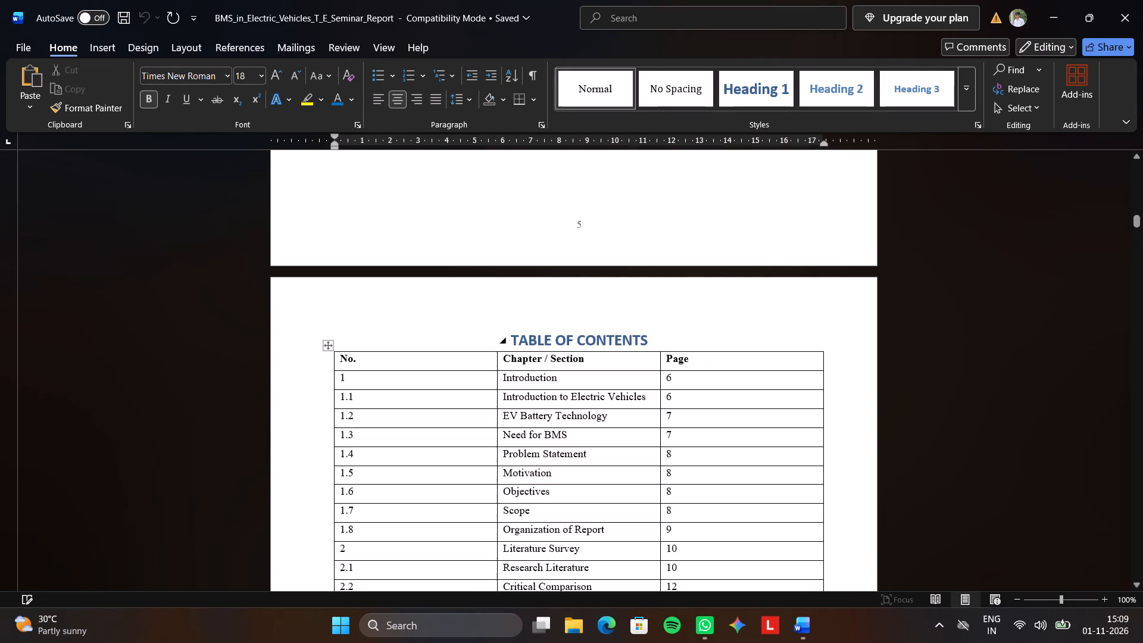
left_click(324, 347)
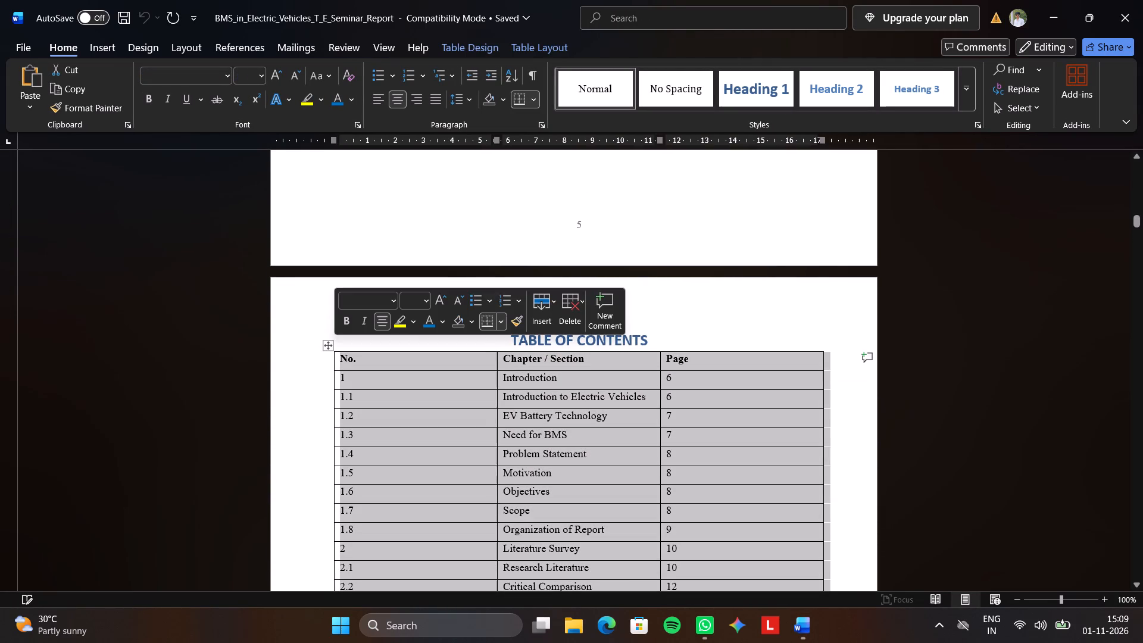
key("ctrl+c")
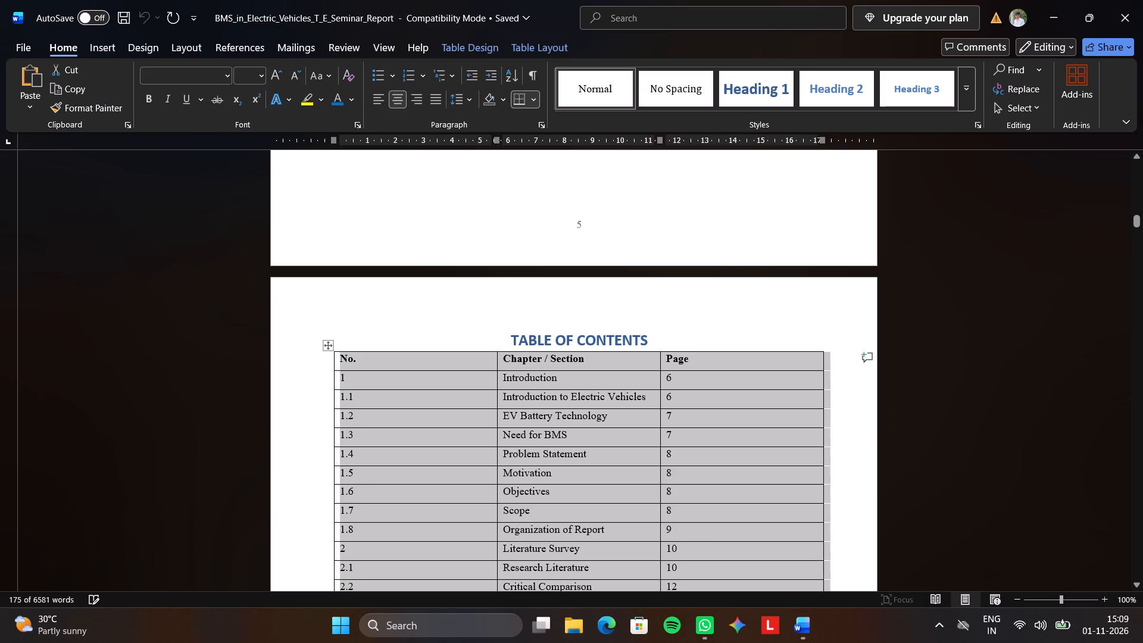
key("alt+Tab")
key("alt+Tab")
key("alt+Tab")
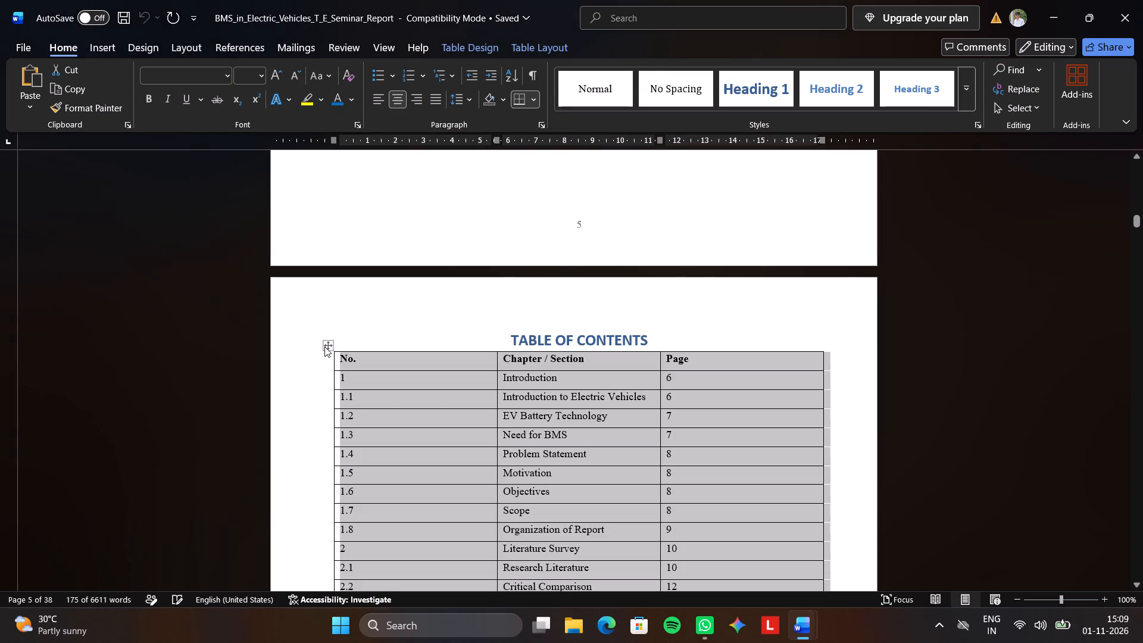
key("alt+Tab")
key("alt+Tab")
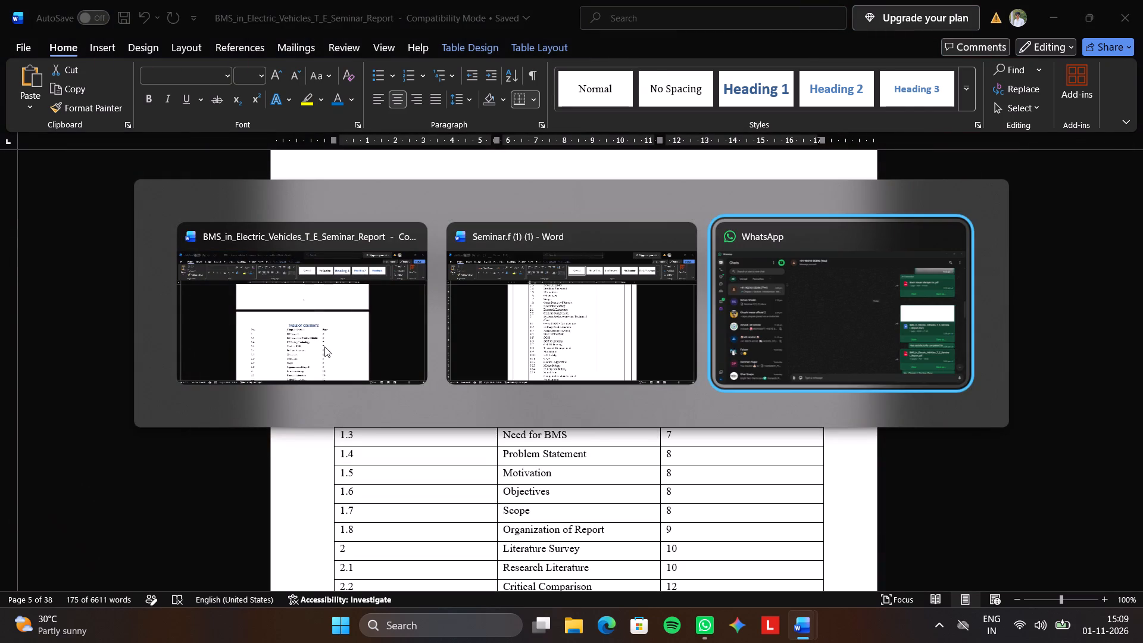
key("alt+Tab")
scroll(324, 347, "down", 2)
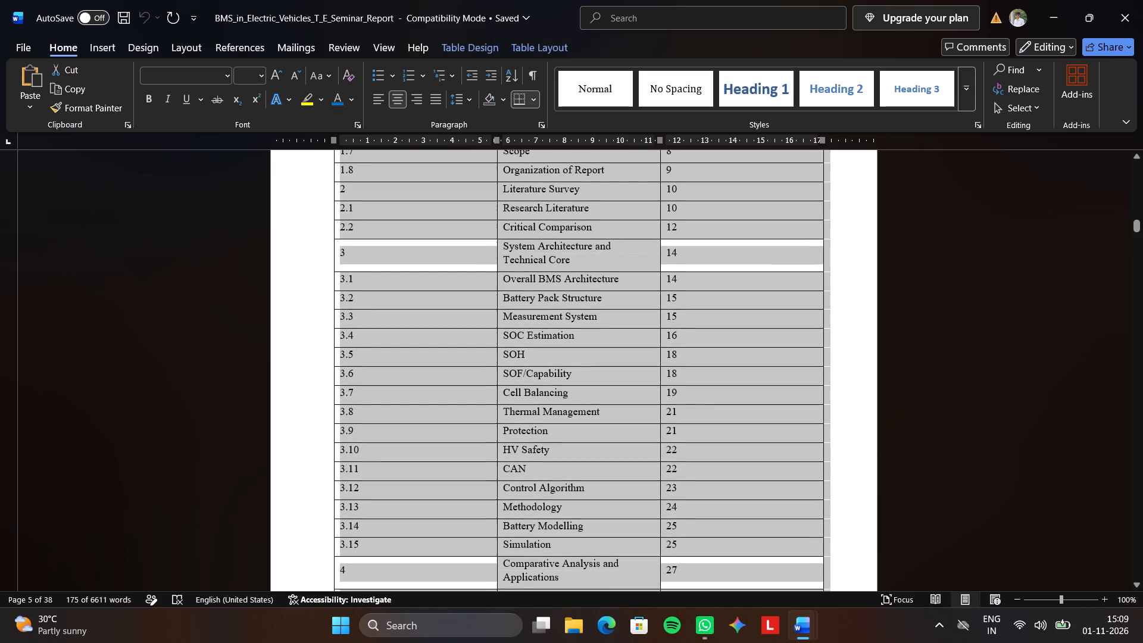
scroll(324, 347, "up", 1)
scroll(324, 347, "down", 1)
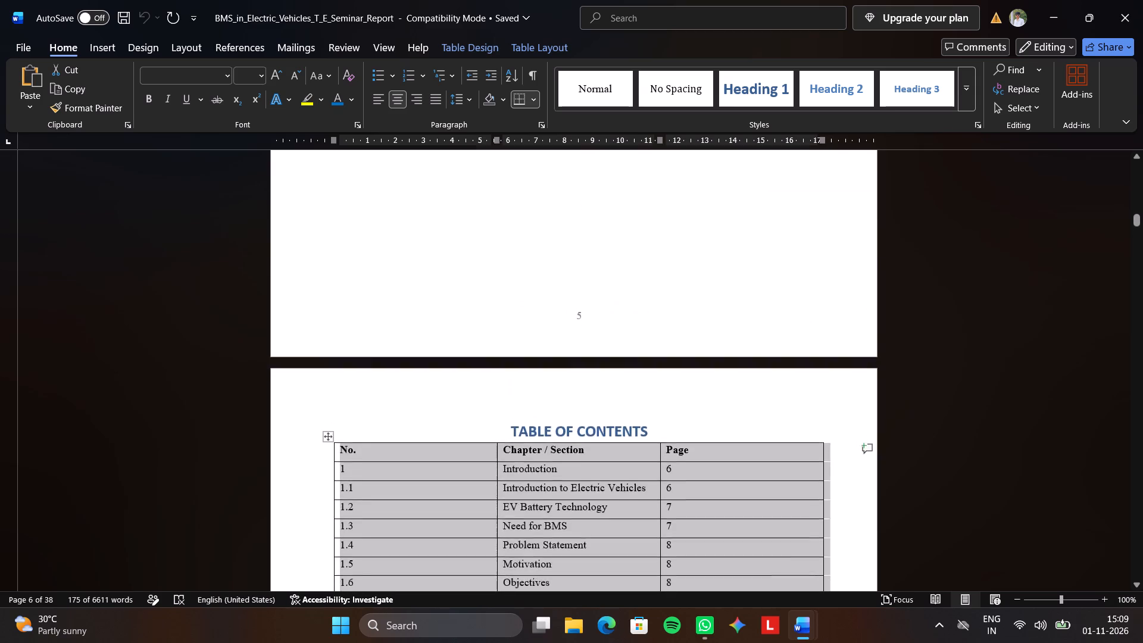
scroll(324, 347, "down", 2)
scroll(324, 347, "up", 4)
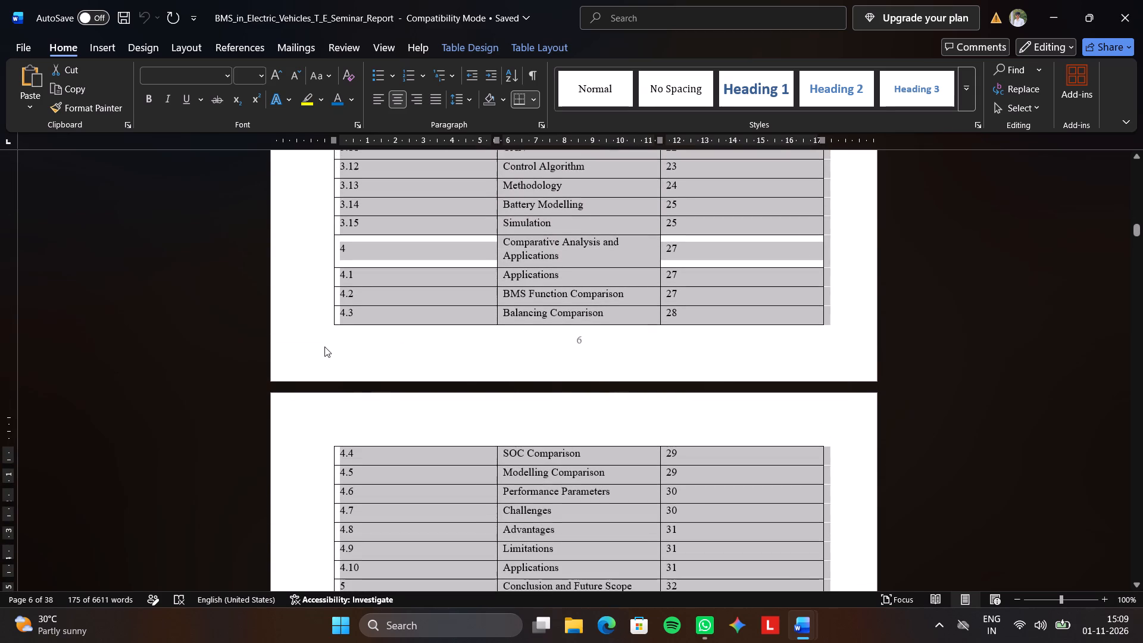
key("ctrl+c")
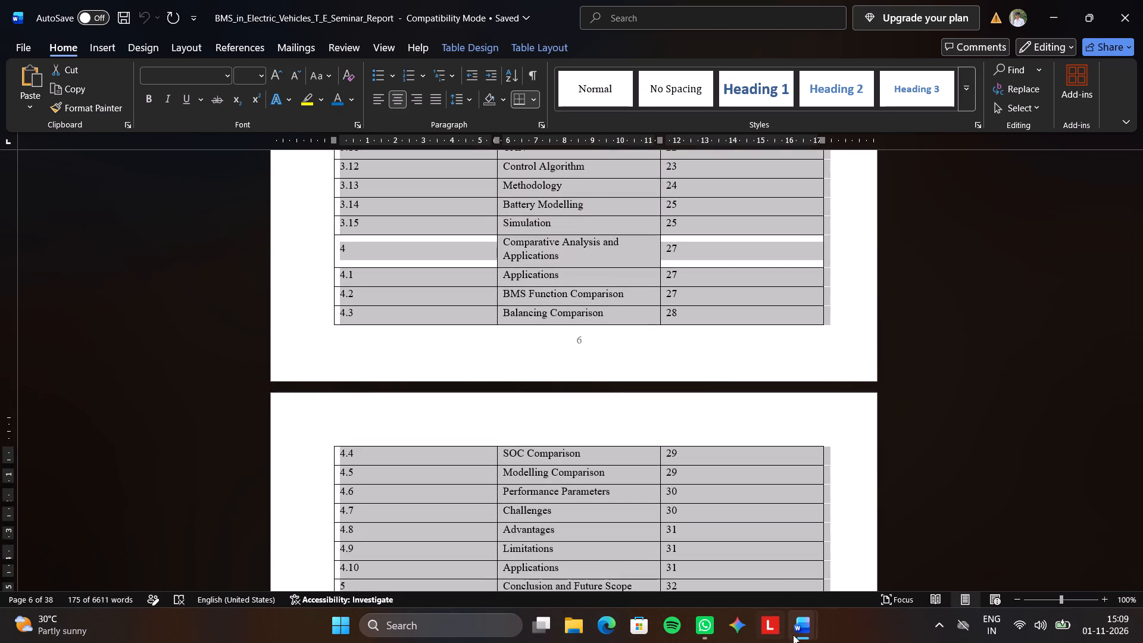
In the Seminar.f (1) (1) document, delete the table under TABLE OF CONTENT and paste the copied table in its place.
left_click(726, 572)
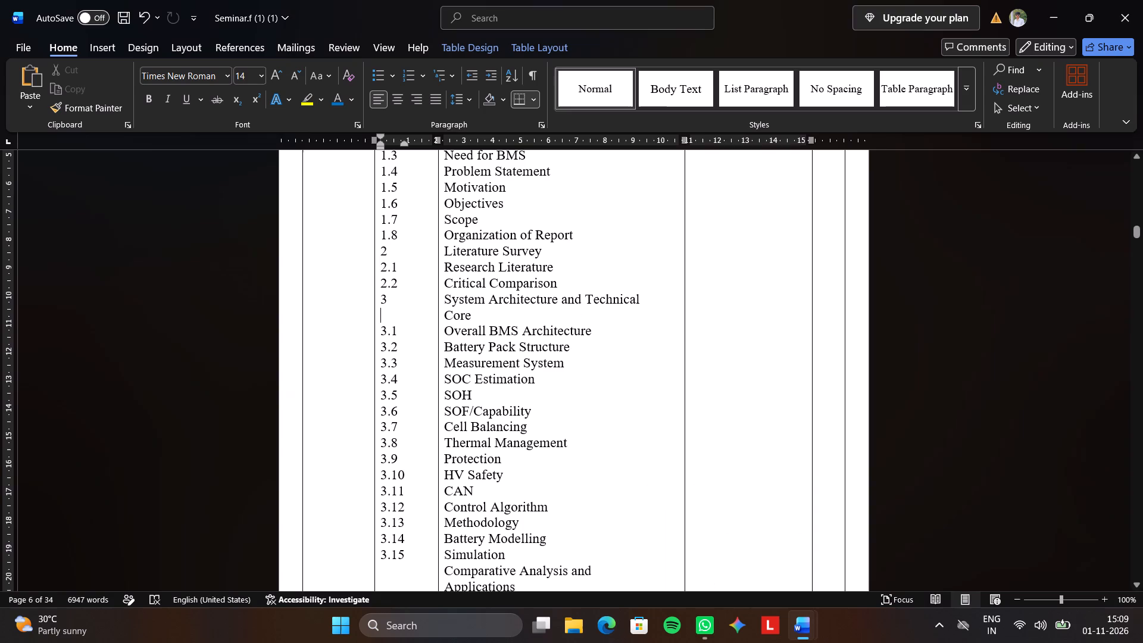
scroll(471, 420, "up", 2)
scroll(471, 420, "down", 2)
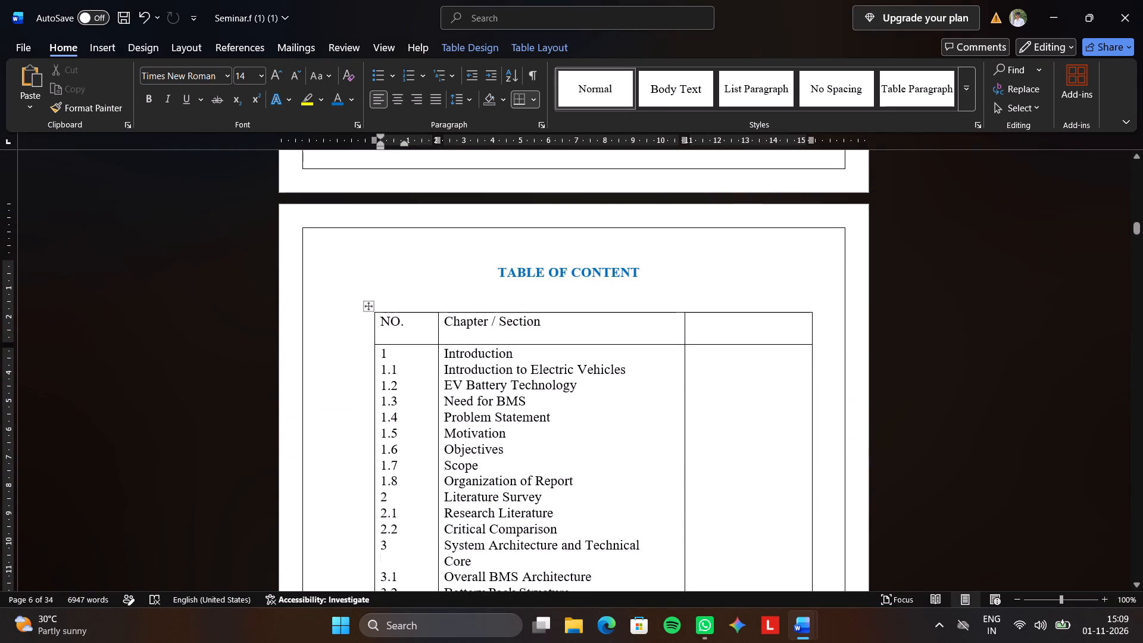
left_click(370, 302)
key("BackSpace")
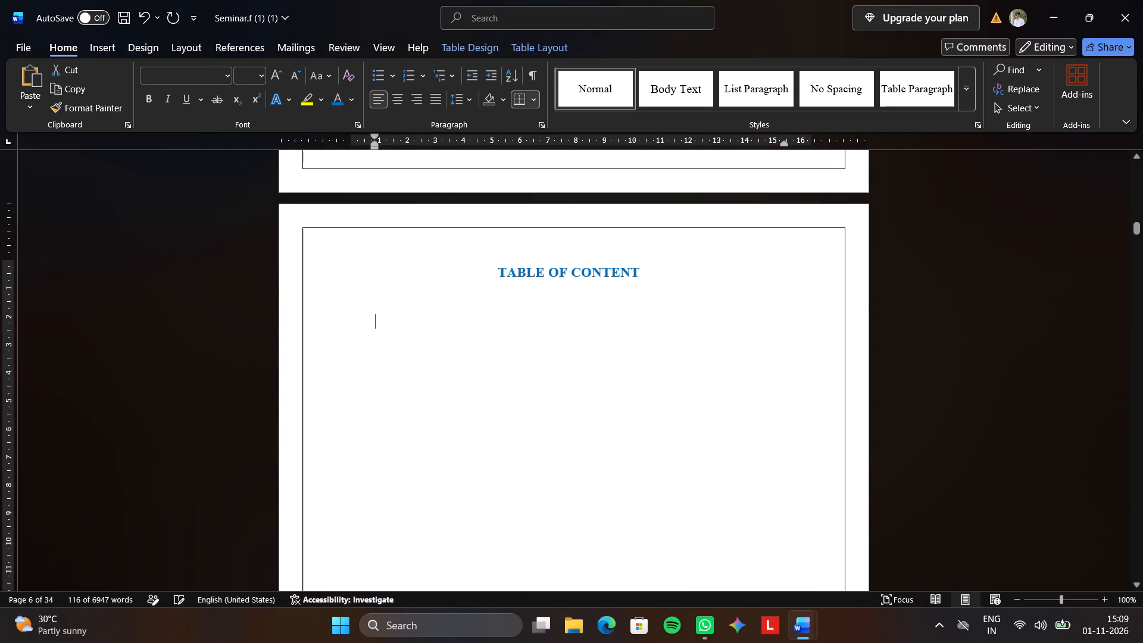
key("ctrl+v")
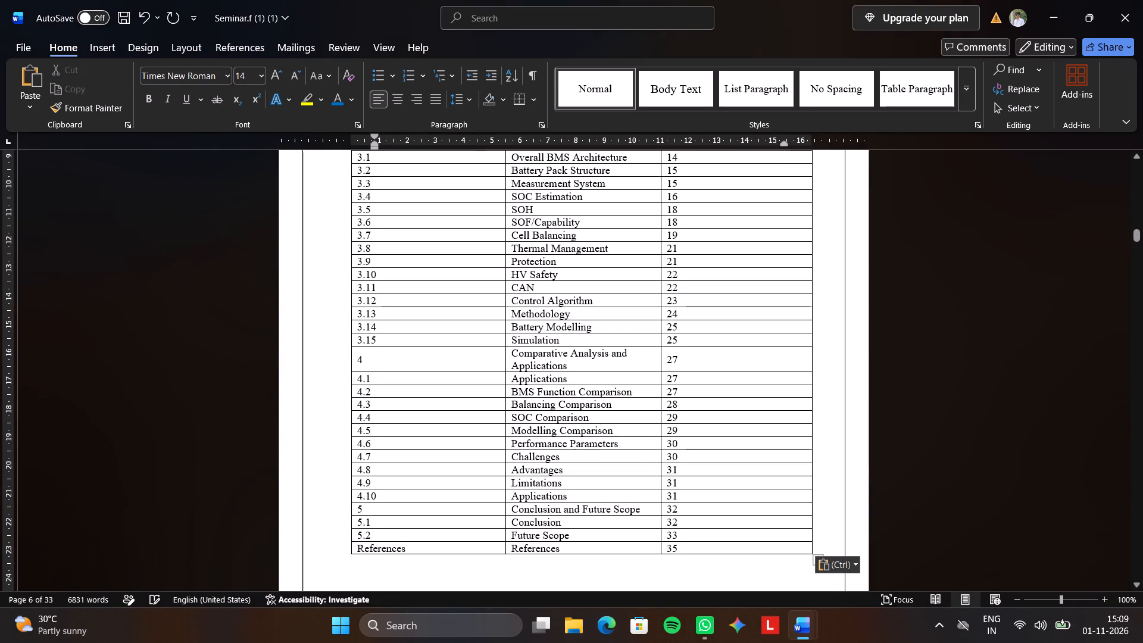
Set all text in the pasted contents table to Times New Roman, size 12.
scroll(370, 302, "down", 3)
scroll(370, 302, "up", 1)
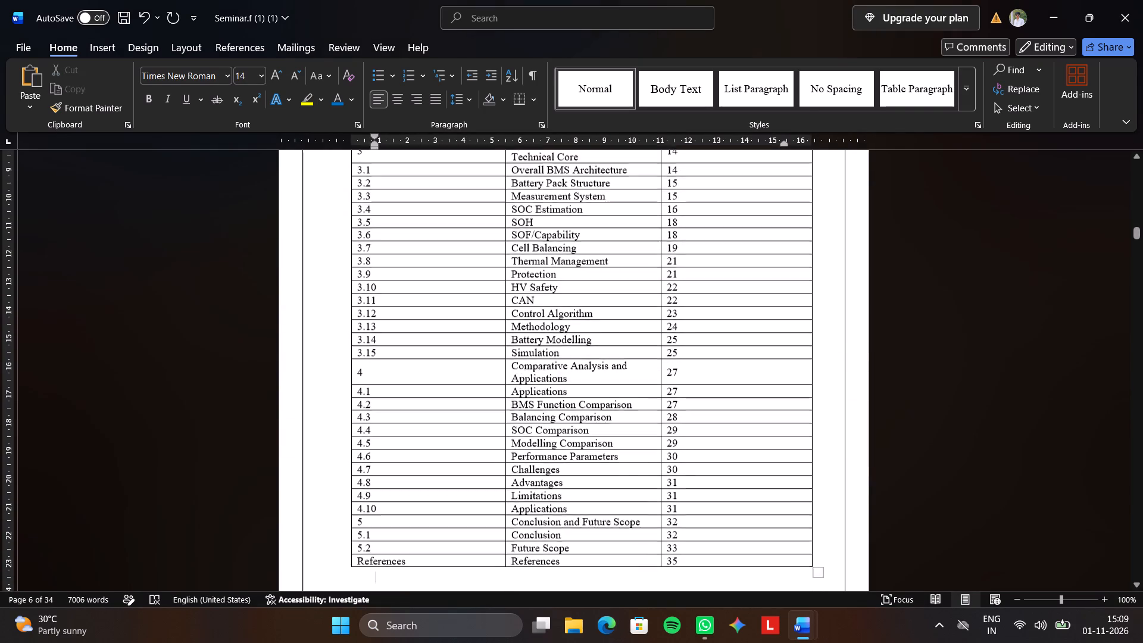
scroll(370, 302, "up", 1)
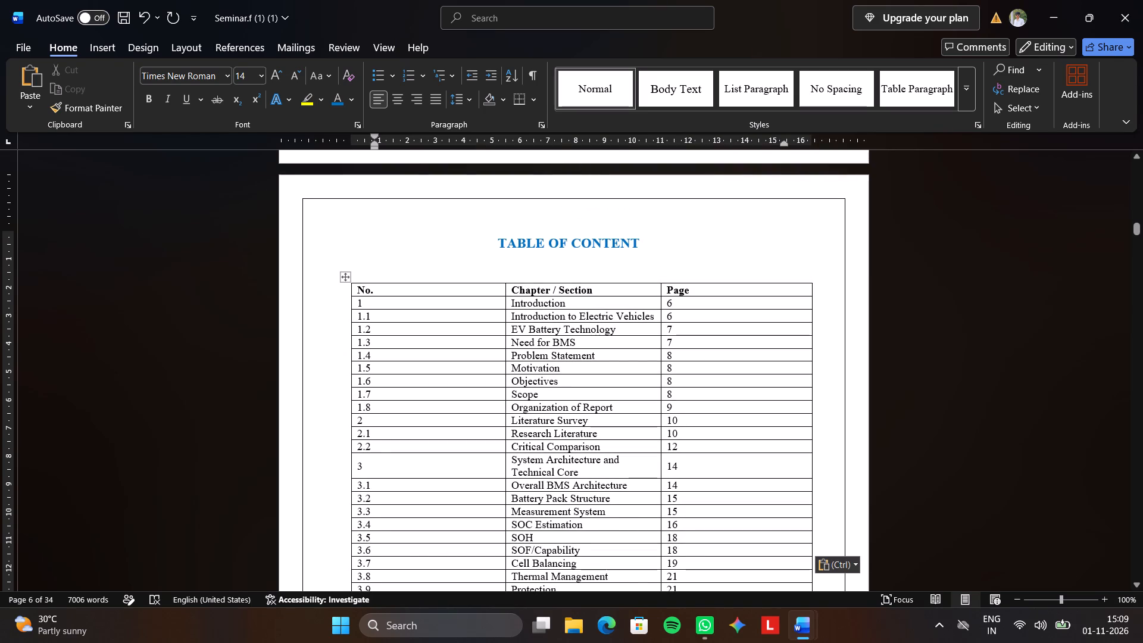
key("ctrl+c")
left_click(343, 273)
left_click(251, 75)
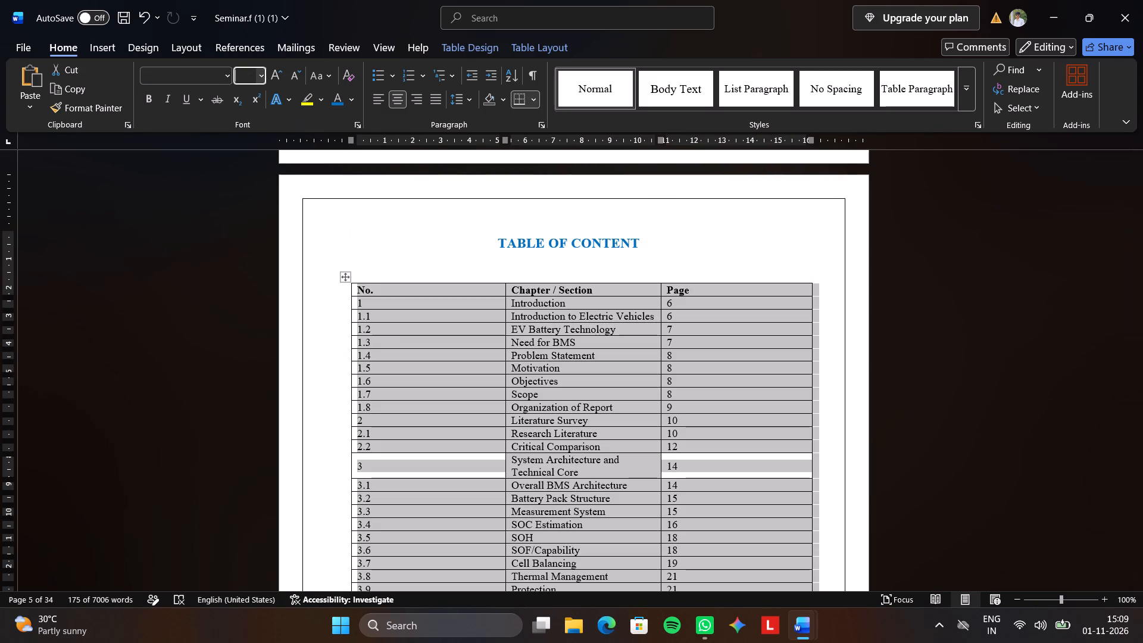
type("12")
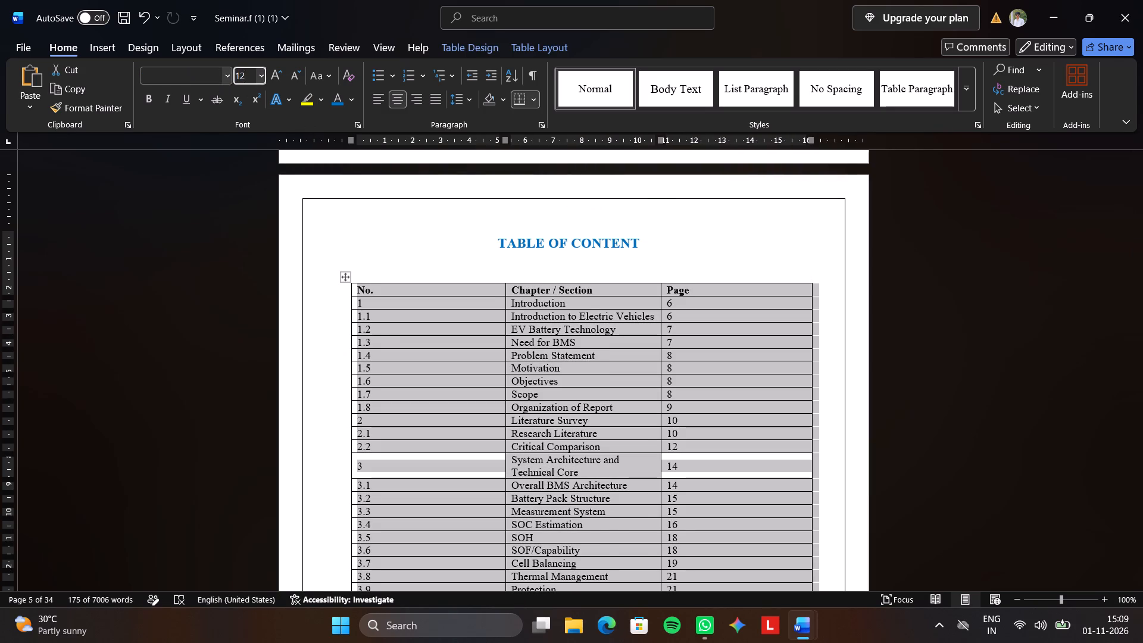
left_click(177, 76)
key("t")
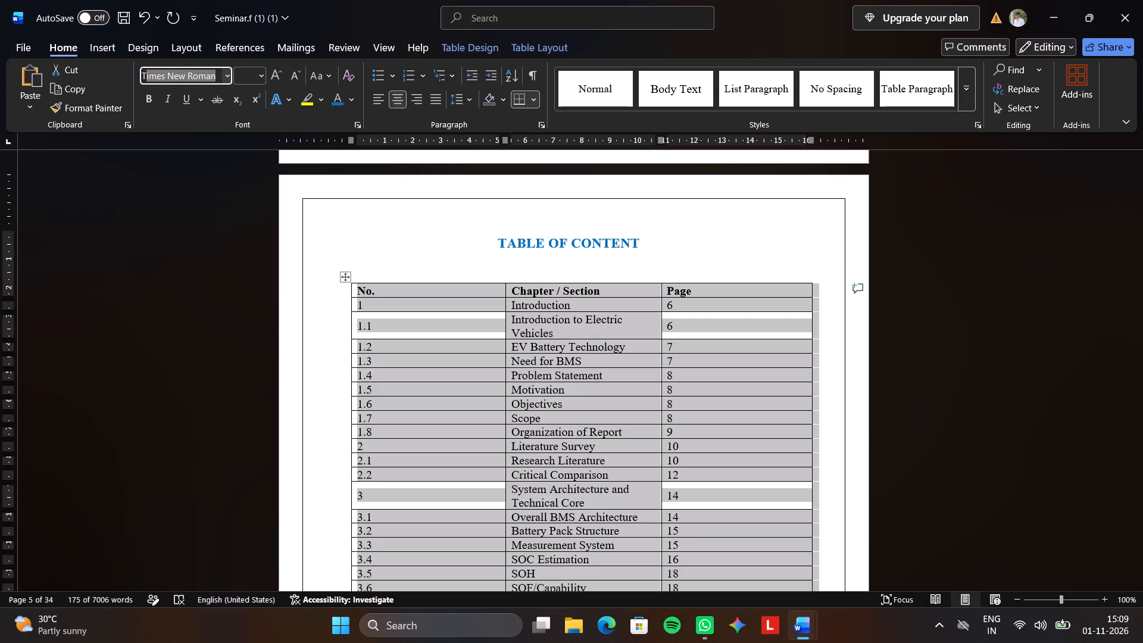
key("Return")
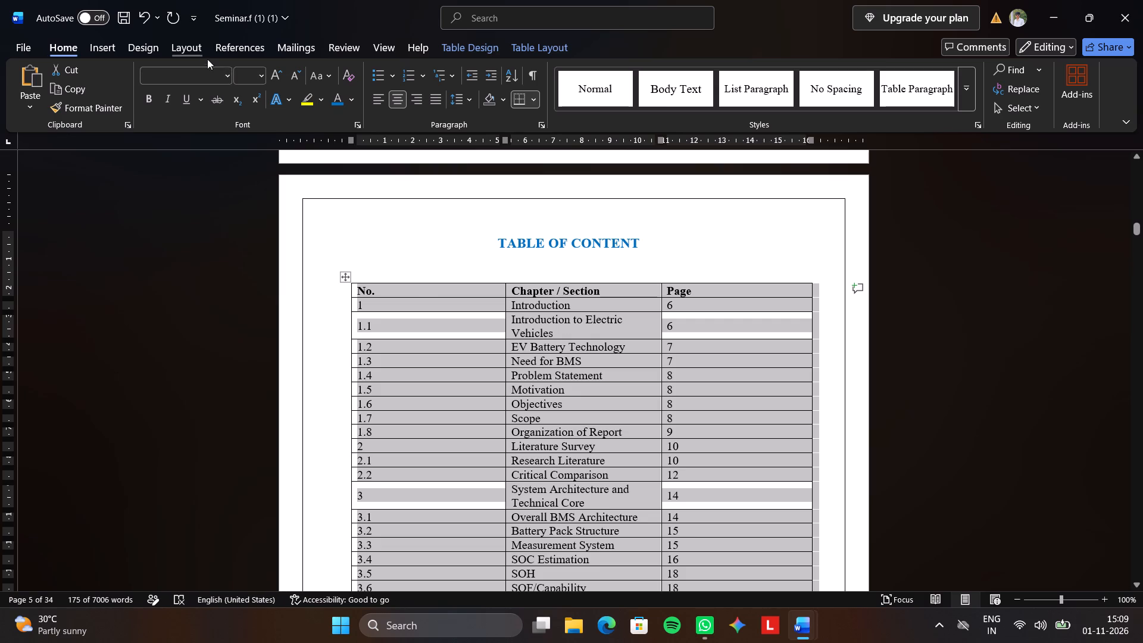
left_click(245, 79)
type("12")
key("Return")
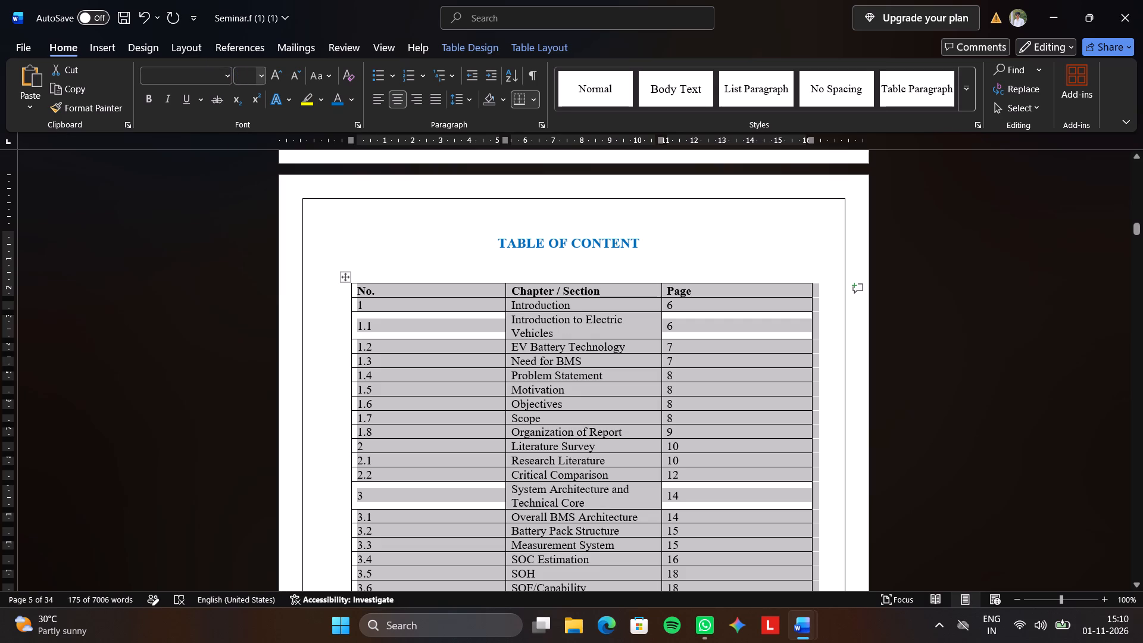
left_click(361, 245)
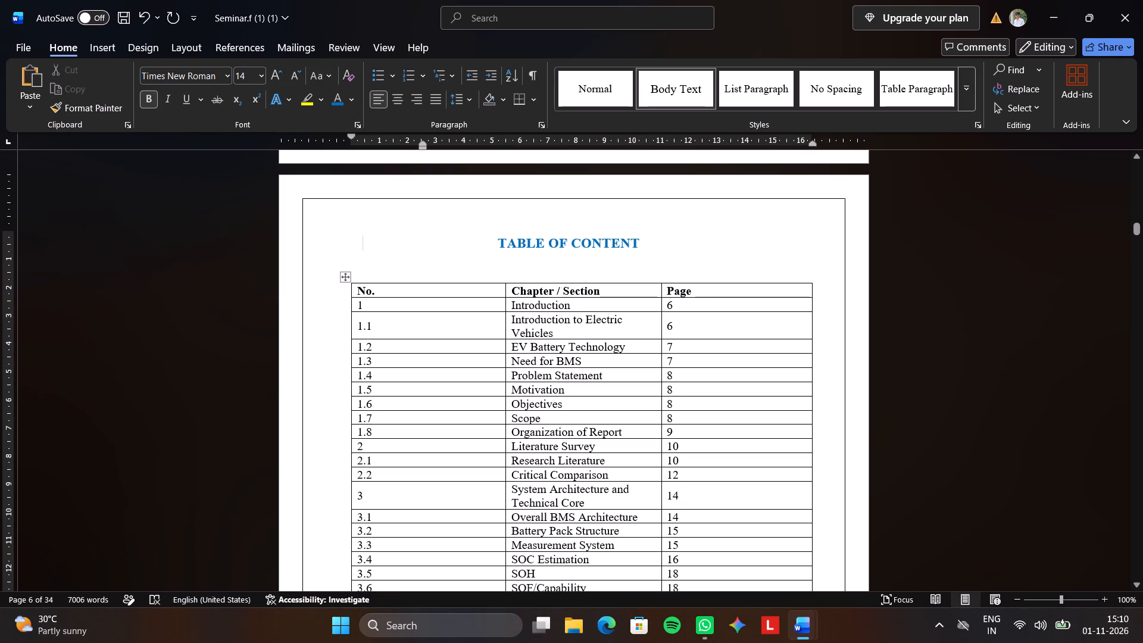
Narrow the contents table's No. column to about 2 cm, giving the freed width to the Chapter / Section column.
left_click_drag(504, 320, 402, 313)
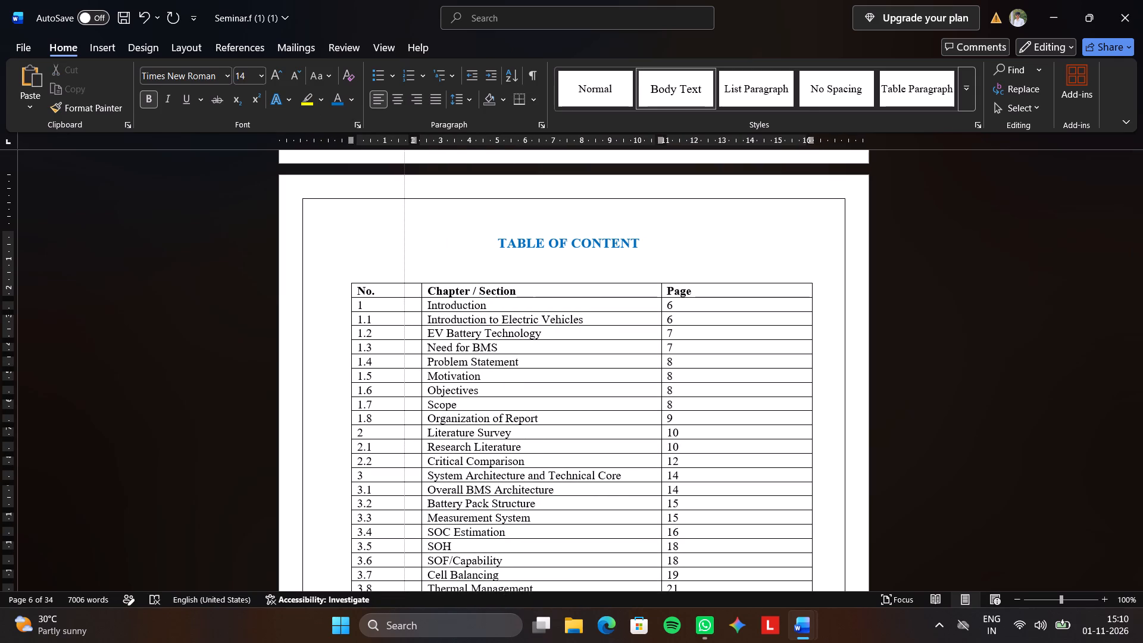
left_click_drag(402, 313, 373, 316)
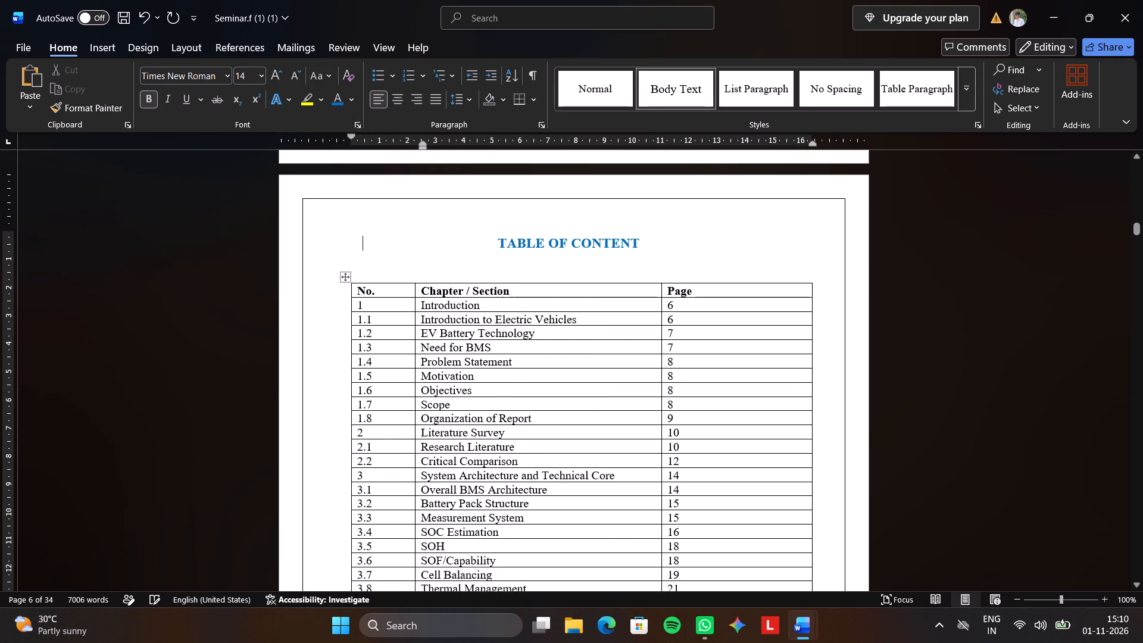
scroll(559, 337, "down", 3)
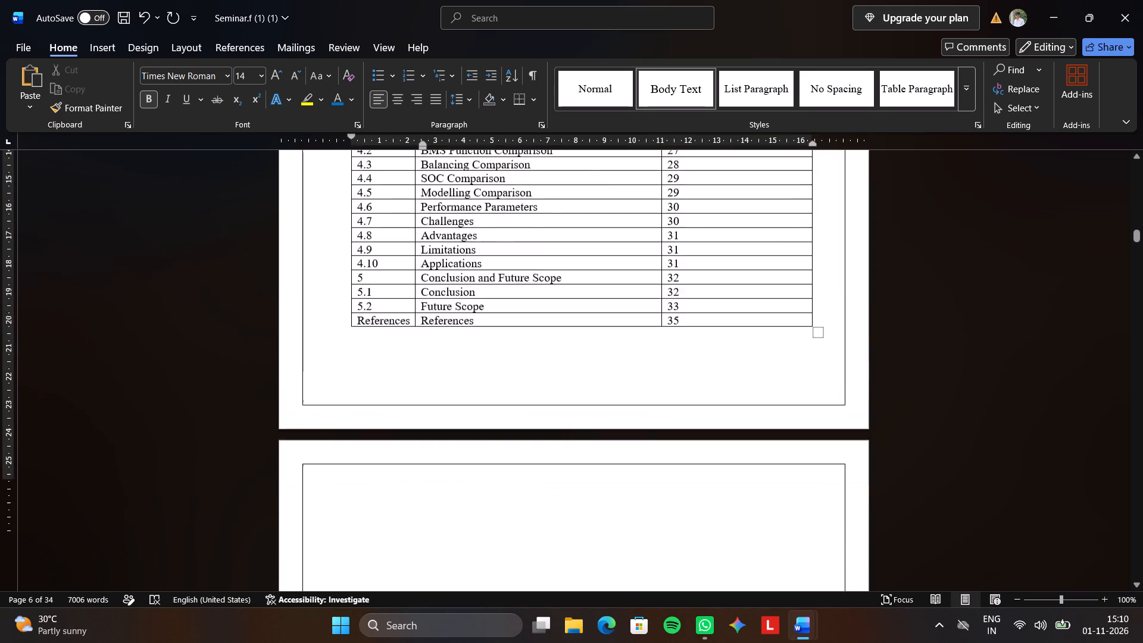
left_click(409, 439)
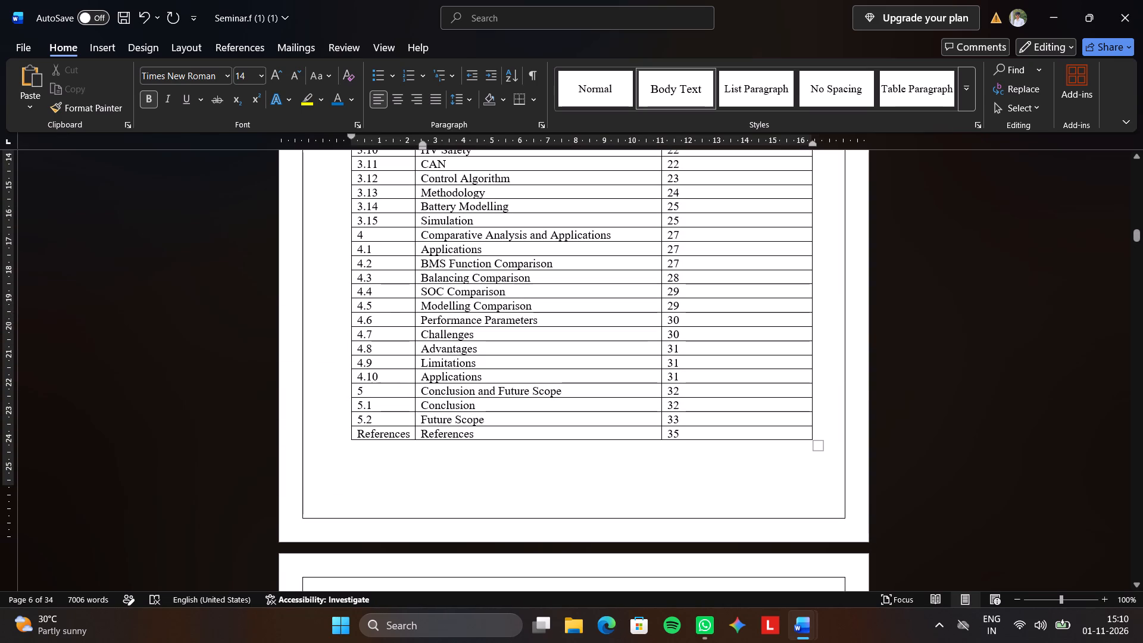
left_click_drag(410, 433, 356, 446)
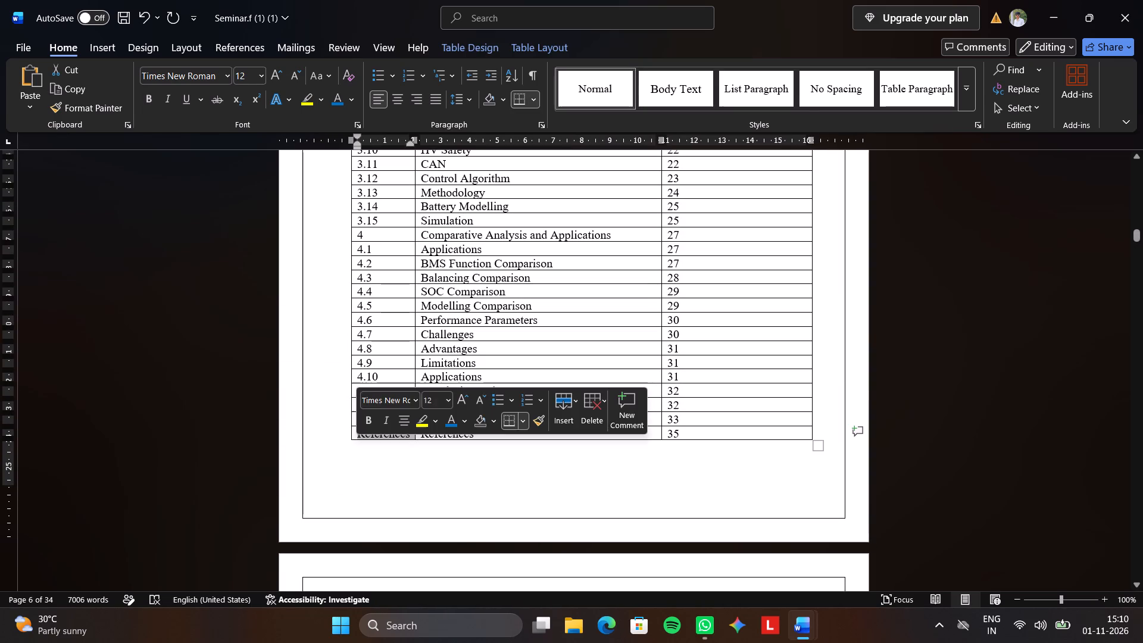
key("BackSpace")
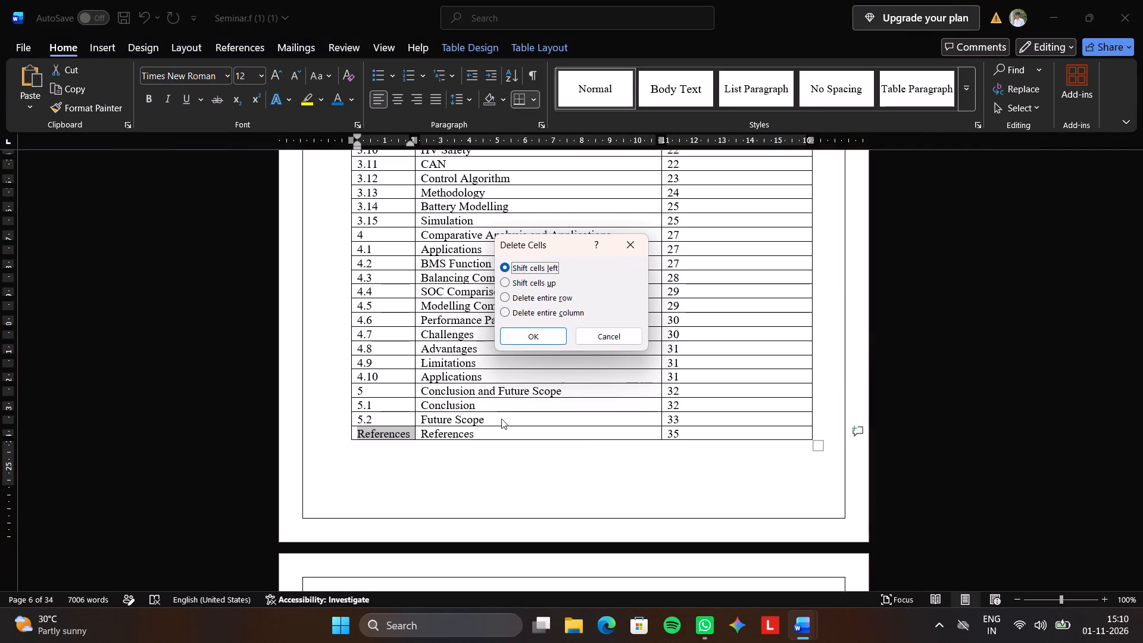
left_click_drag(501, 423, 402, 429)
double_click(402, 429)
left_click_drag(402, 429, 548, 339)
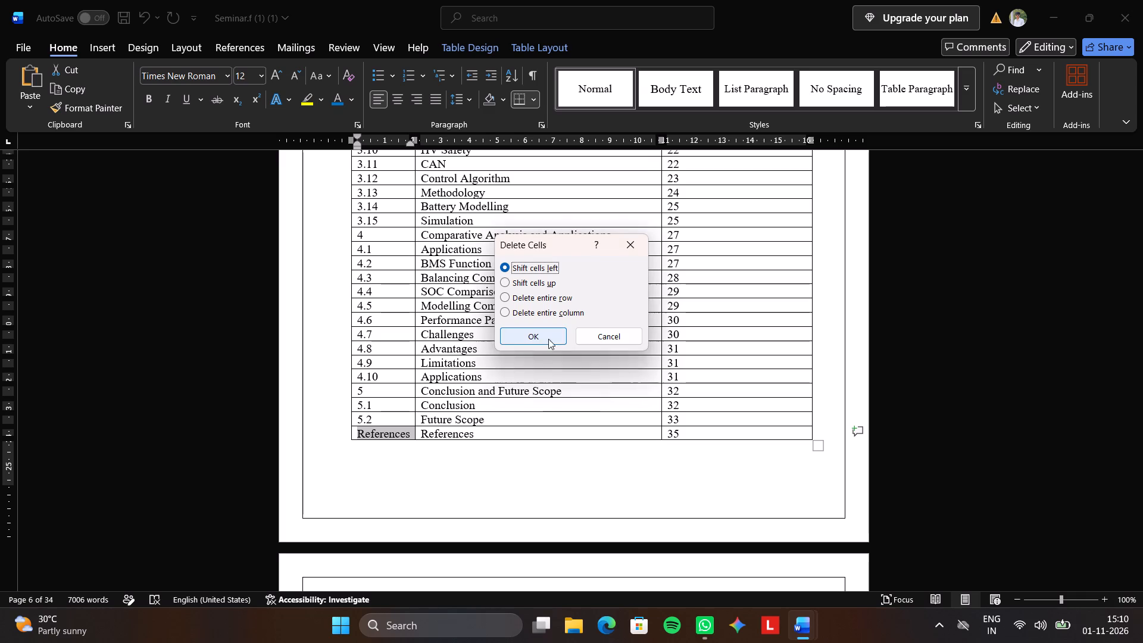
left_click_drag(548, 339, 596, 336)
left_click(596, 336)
Delete the word "References" from the No. column in the last row of the contents table, keeping the cell itself.
left_click(398, 433)
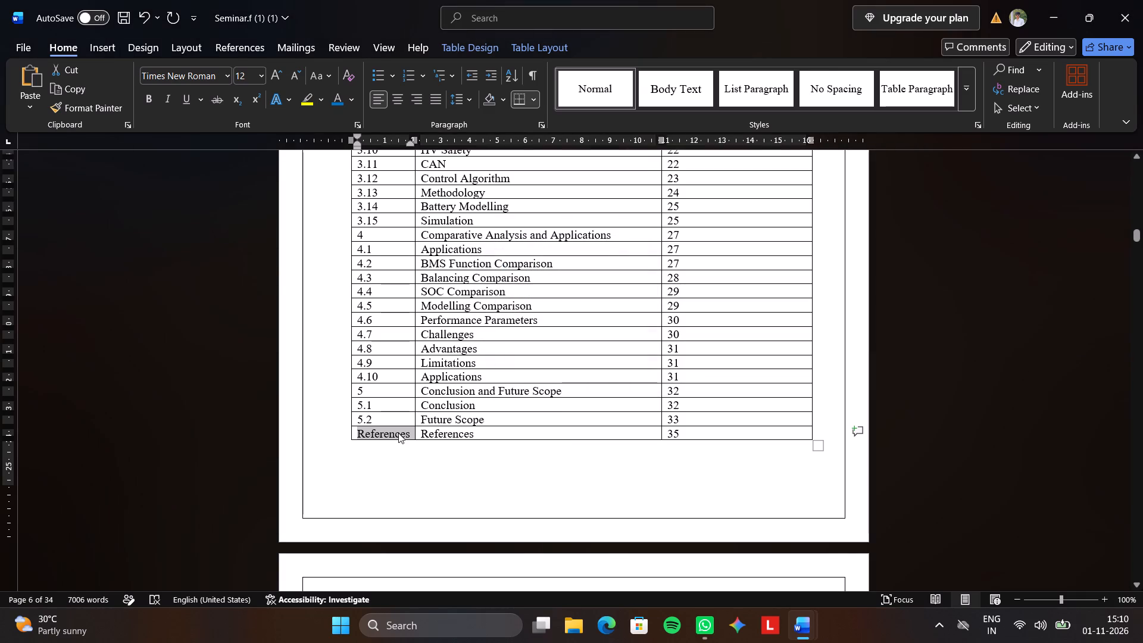
left_click(398, 433)
left_click(398, 433)
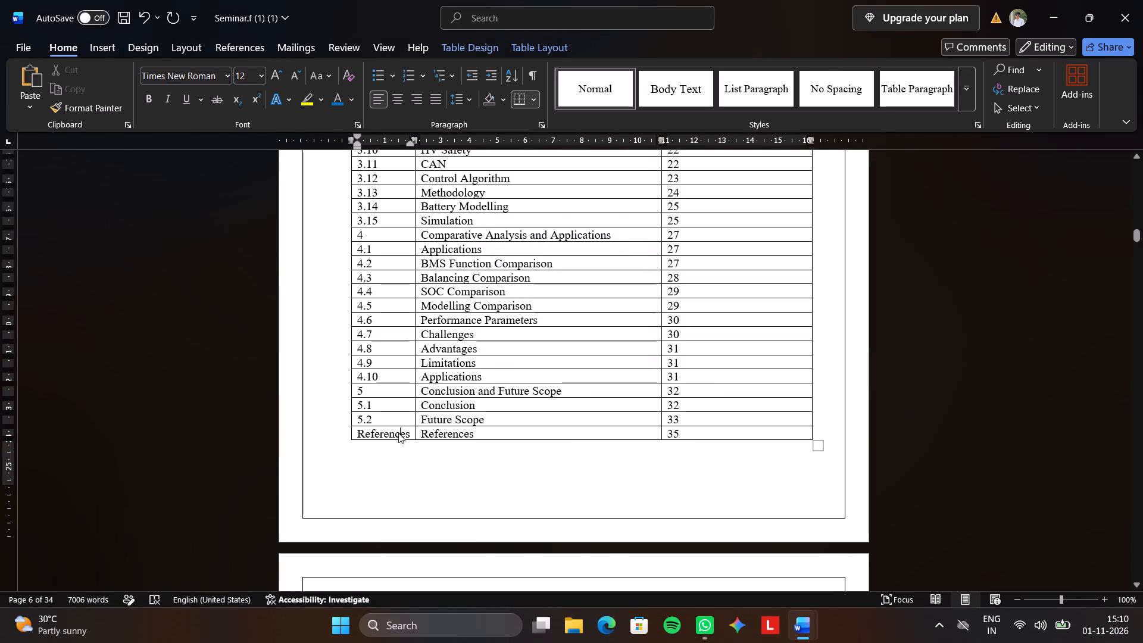
left_click(398, 433)
double_click(398, 433)
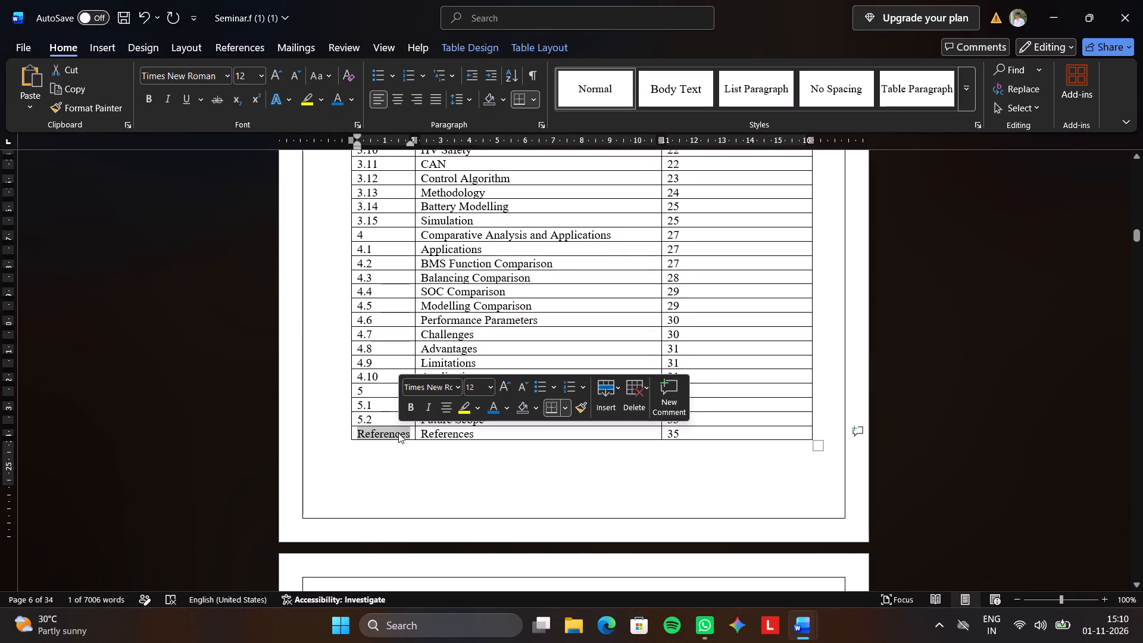
key("BackSpace")
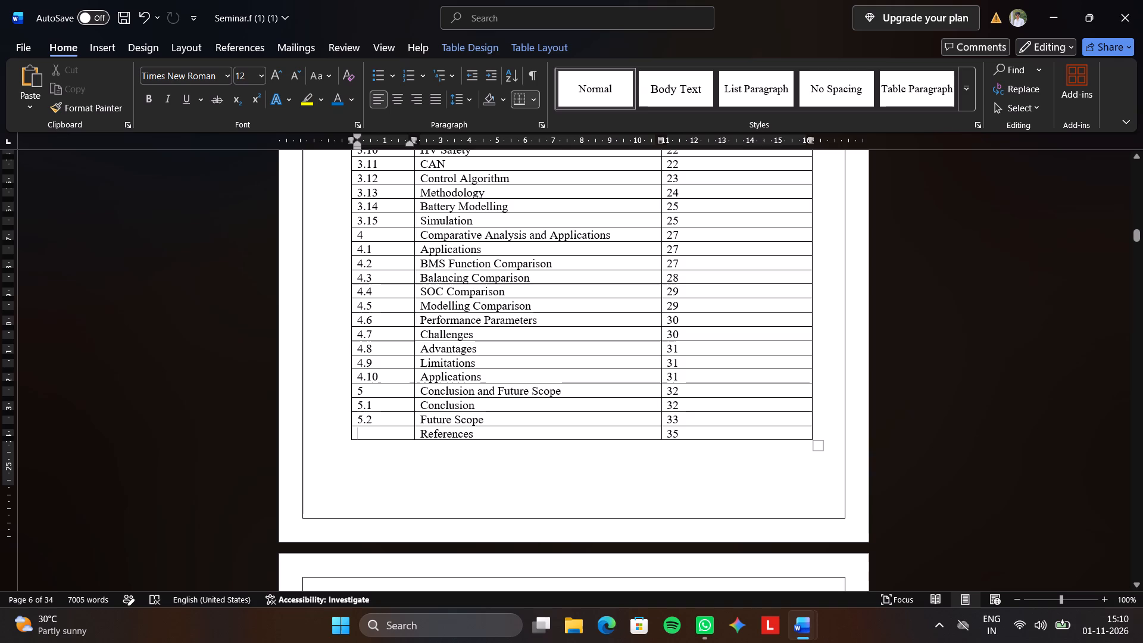
Narrow the contents table's No. column to about 1.1 cm and Page column to about 1.3 cm, giving the width to Chapter / Section.
left_click_drag(413, 432, 368, 430)
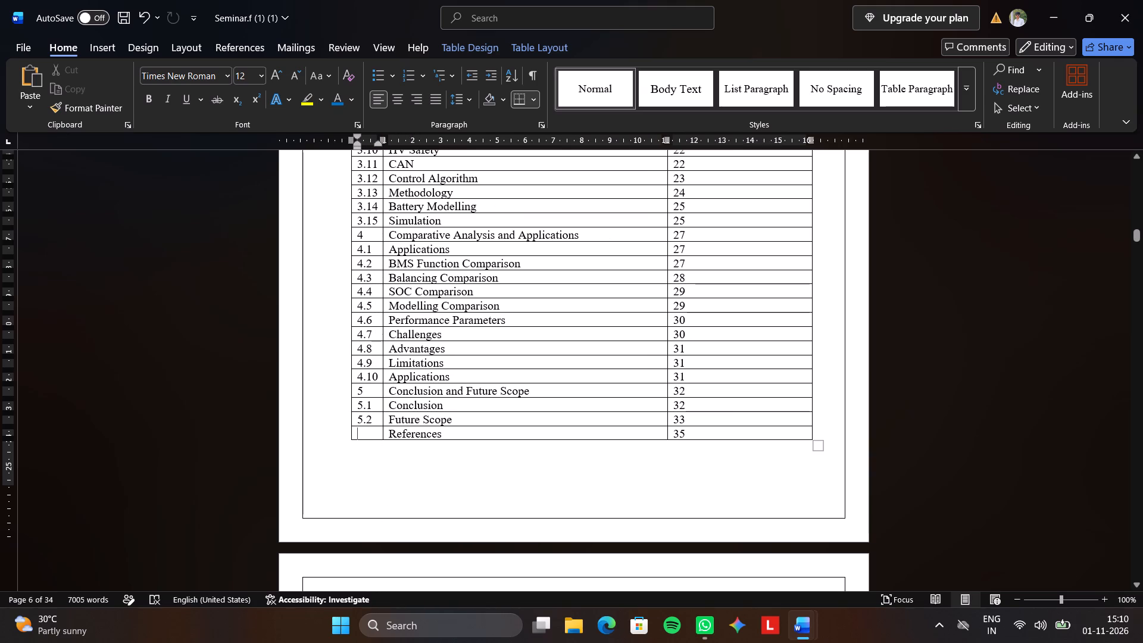
left_click_drag(667, 393, 767, 407)
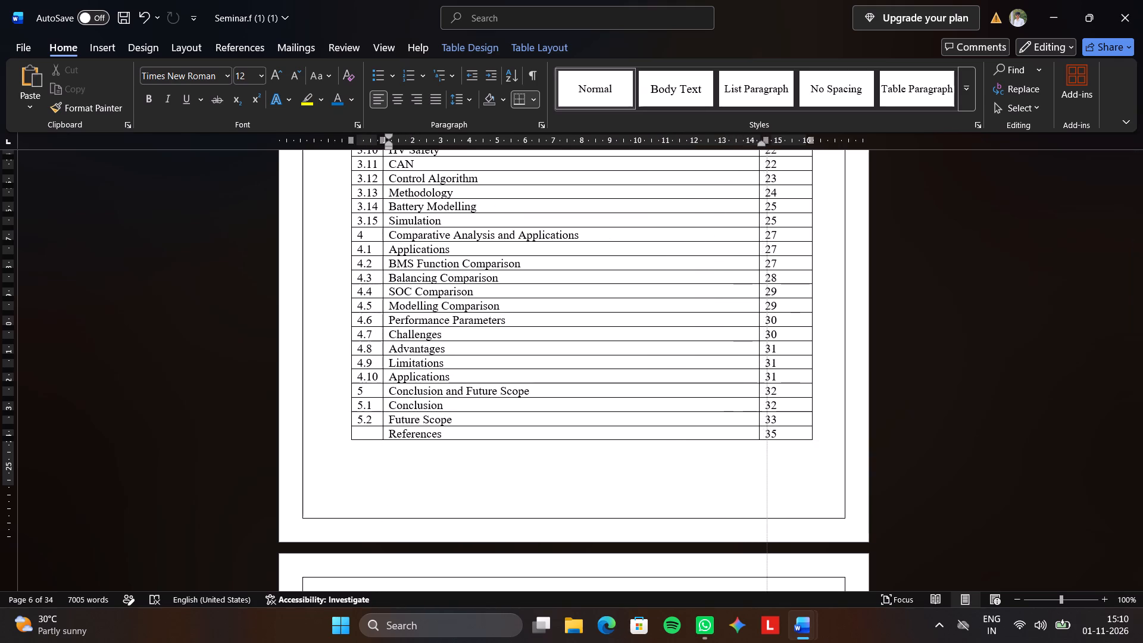
left_click_drag(767, 407, 895, 413)
Set the line spacing of the entire contents table to 1.5.
scroll(895, 413, "up", 5)
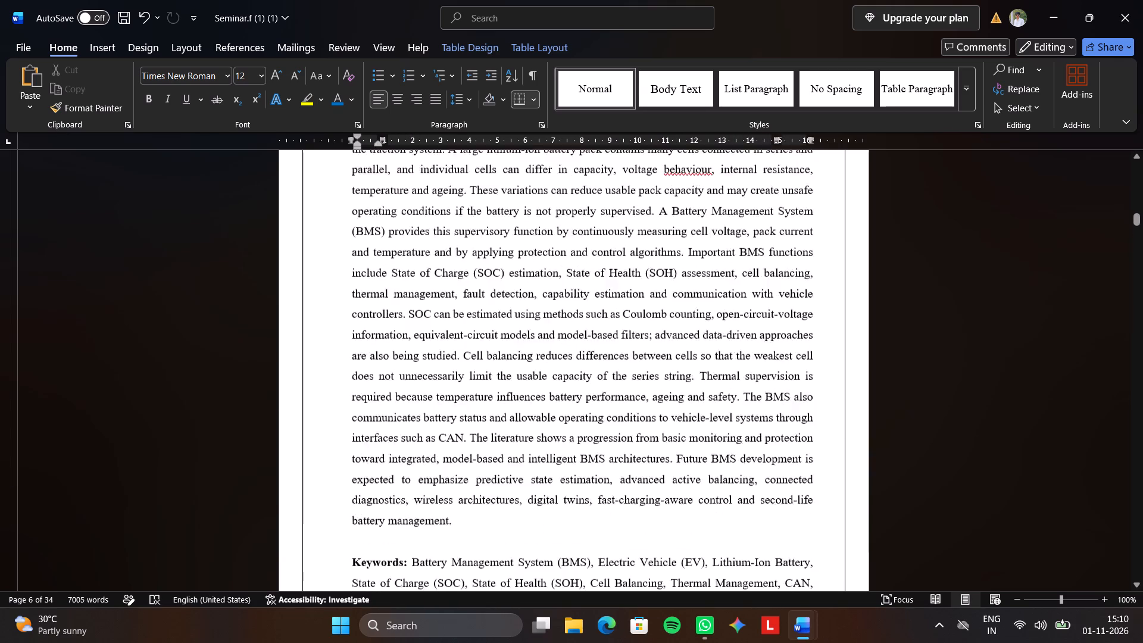
scroll(895, 413, "down", 4)
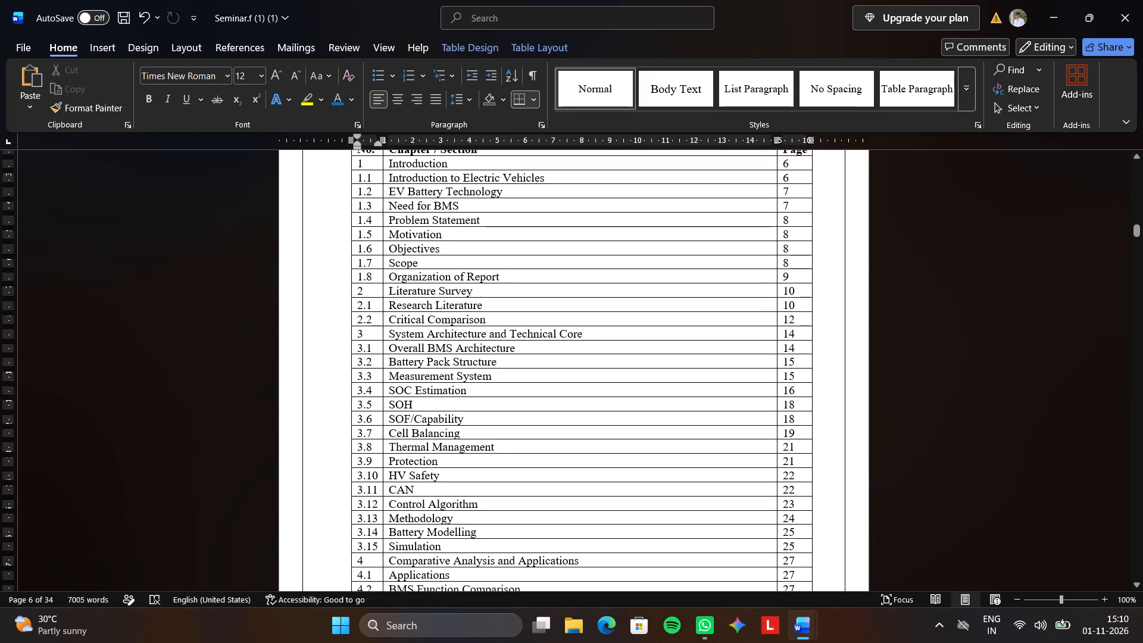
scroll(546, 236, "up", 1)
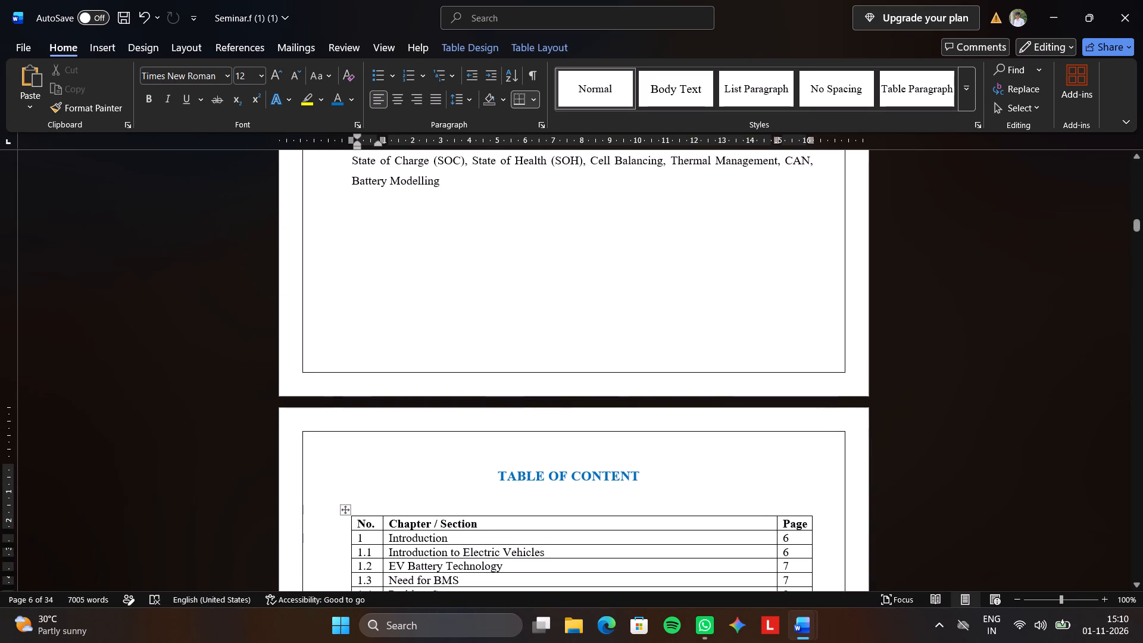
left_click(345, 508)
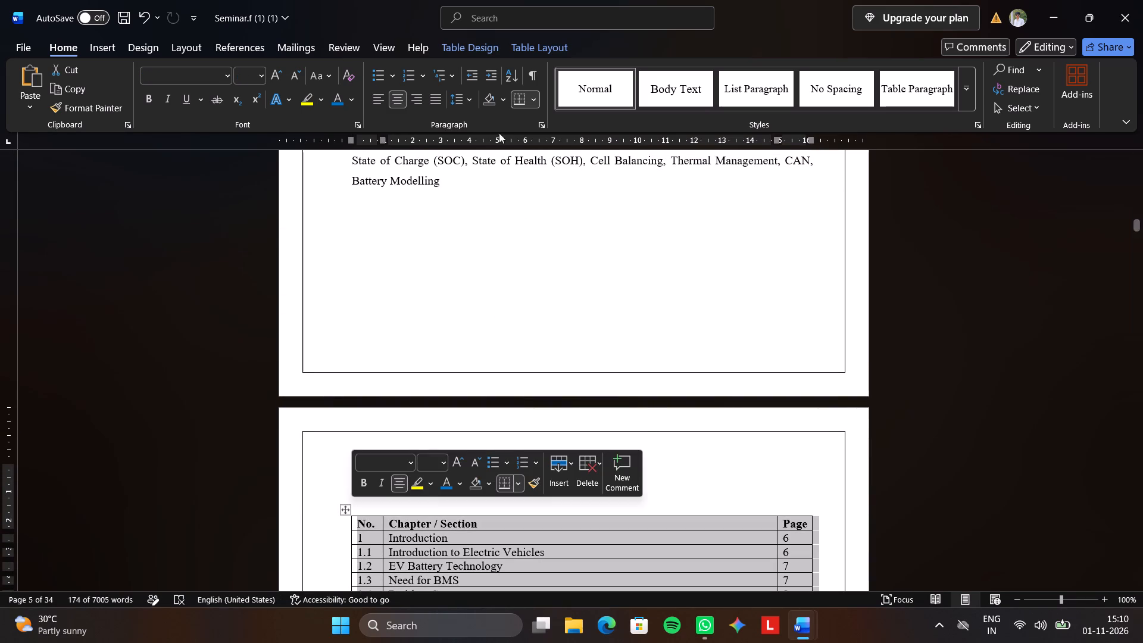
left_click(471, 99)
left_click(470, 166)
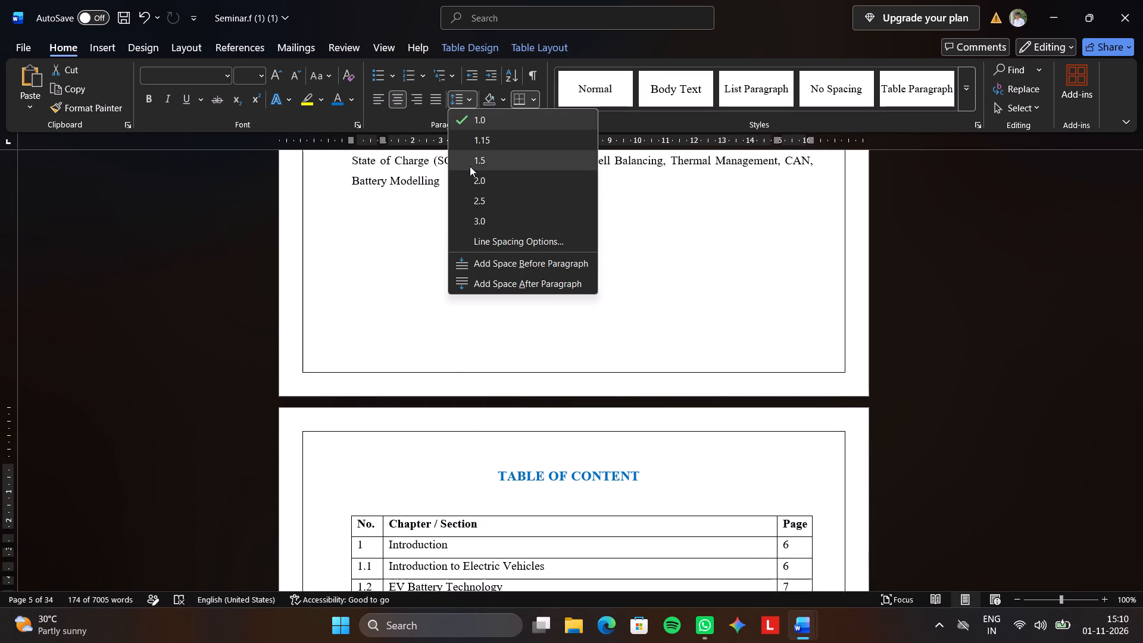
left_click(439, 496)
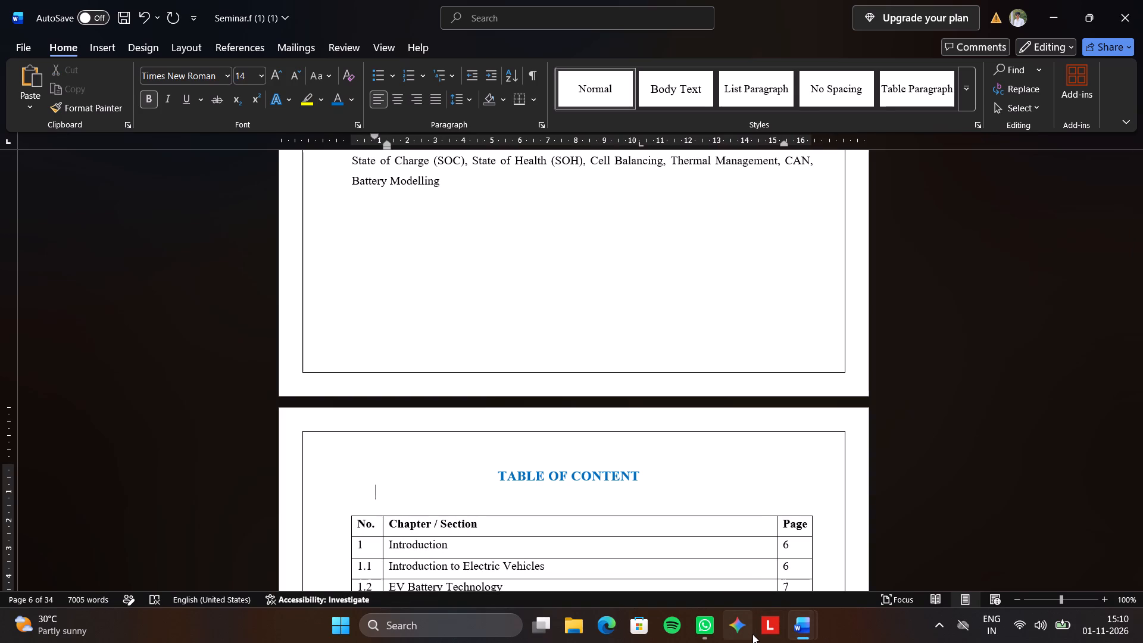
Switch to the BMS_in_Electric_Vehicles_T_E_Seminar_Report document and copy the LIST OF FIGURES and LIST OF TABLES headings with their full tables.
key("alt+Tab")
scroll(697, 579, "down", 2)
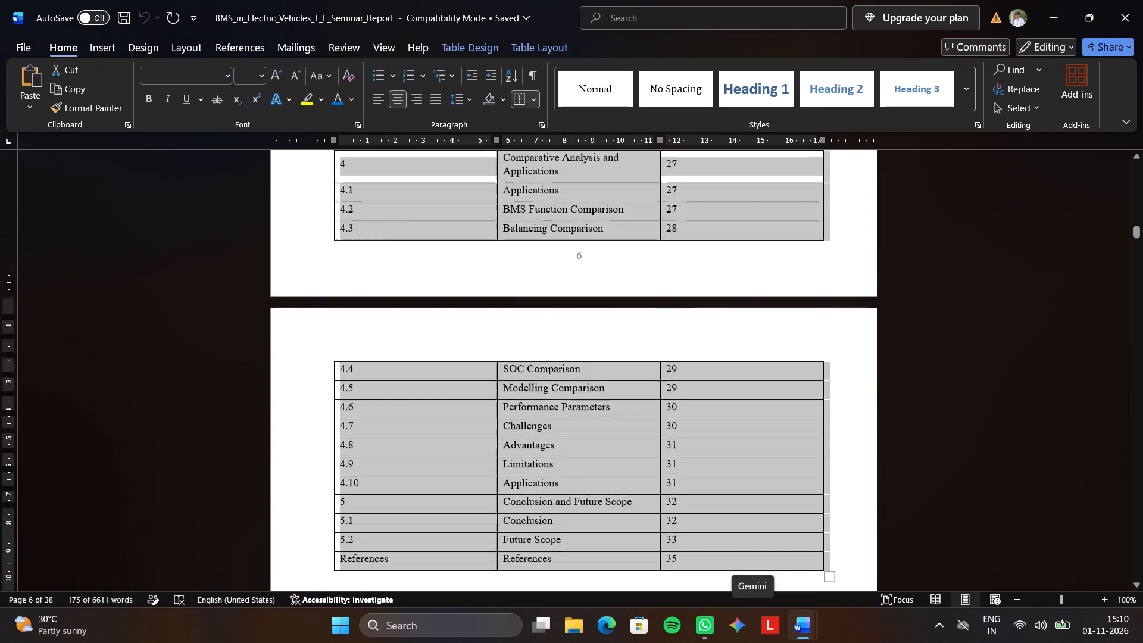
scroll(697, 579, "down", 3)
scroll(697, 579, "up", 1)
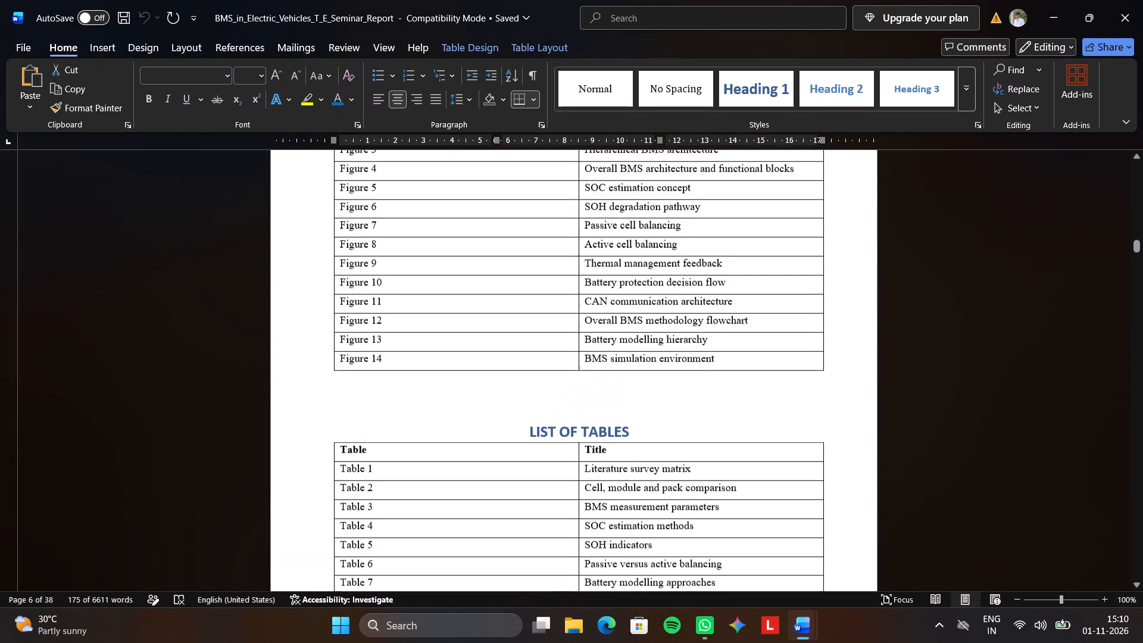
scroll(697, 579, "up", 1)
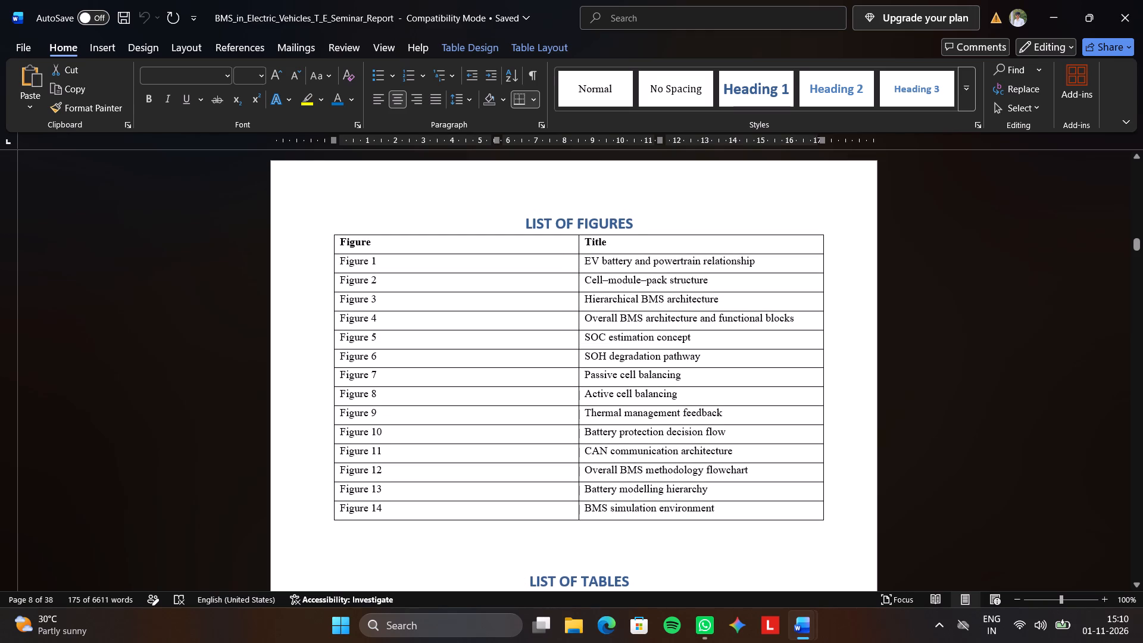
left_click(311, 190)
left_click(305, 208)
left_click_drag(305, 208, 377, 302)
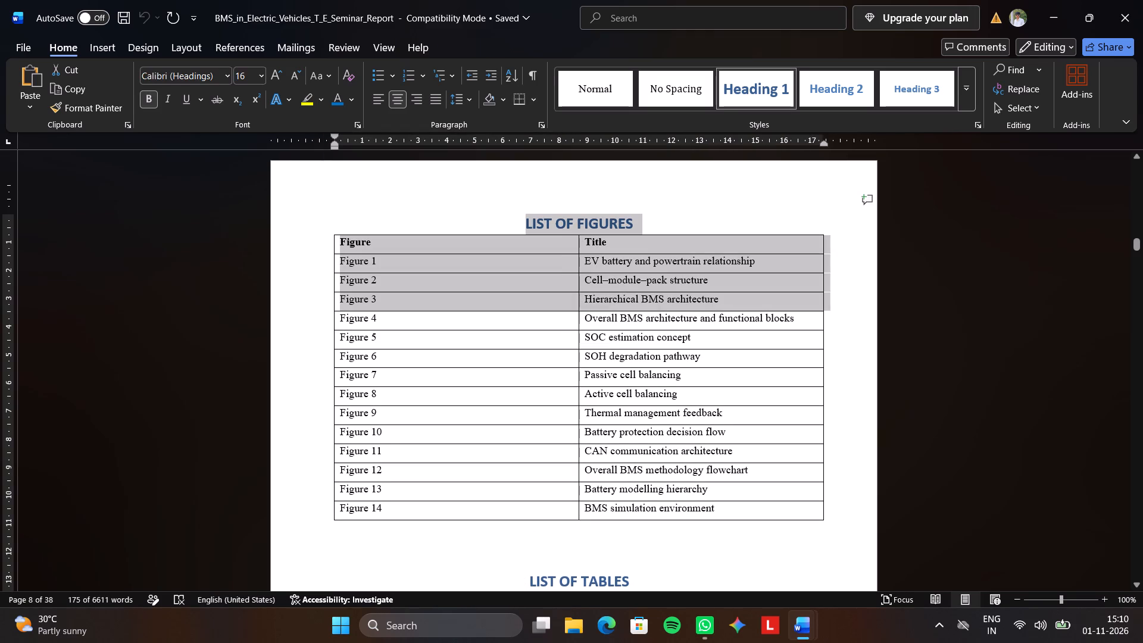
left_click_drag(377, 302, 632, 554)
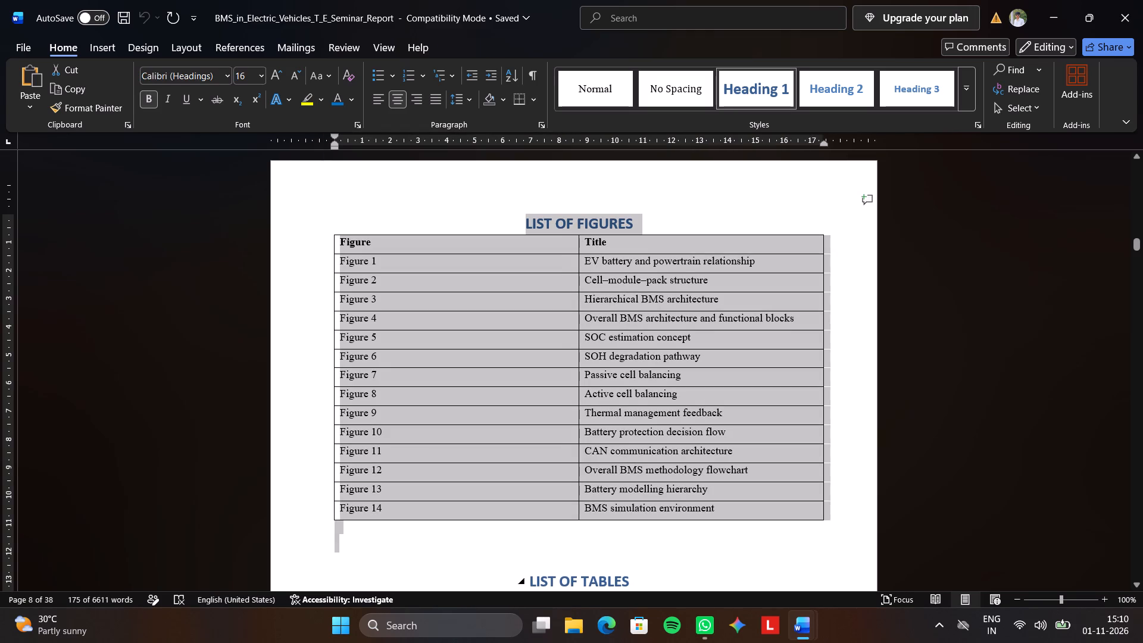
left_click_drag(632, 554, 682, 362)
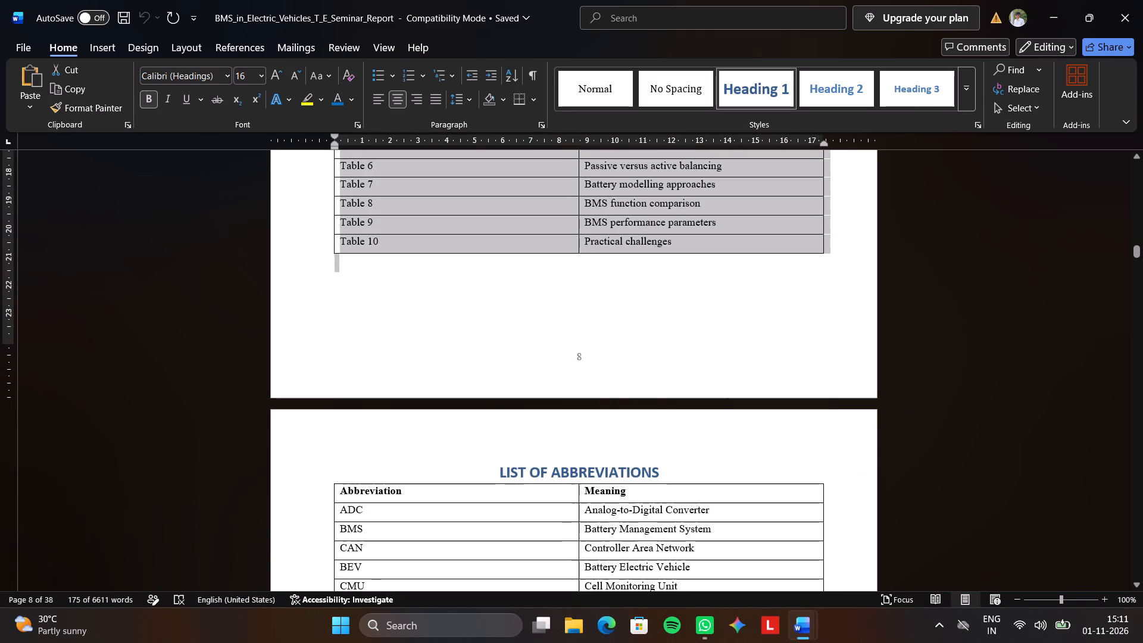
left_click_drag(682, 362, 681, 358)
key("ctrl+c")
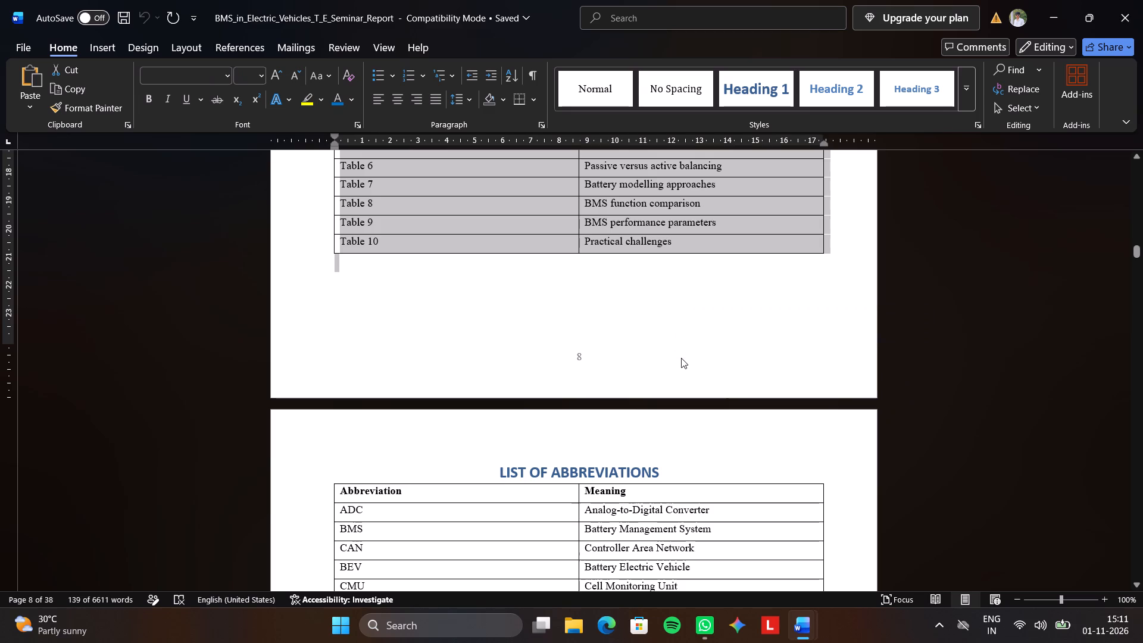
Return to the Seminar.f (1) (1) document and paste the copied lists in the empty space below the contents table.
key("alt+Tab")
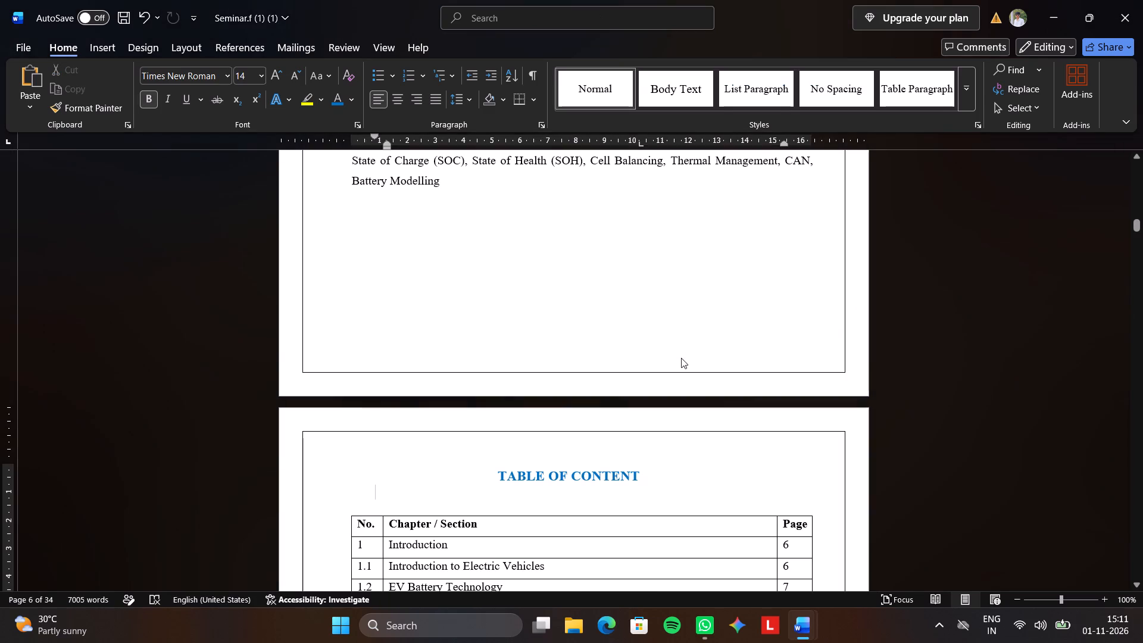
scroll(681, 358, "down", 6)
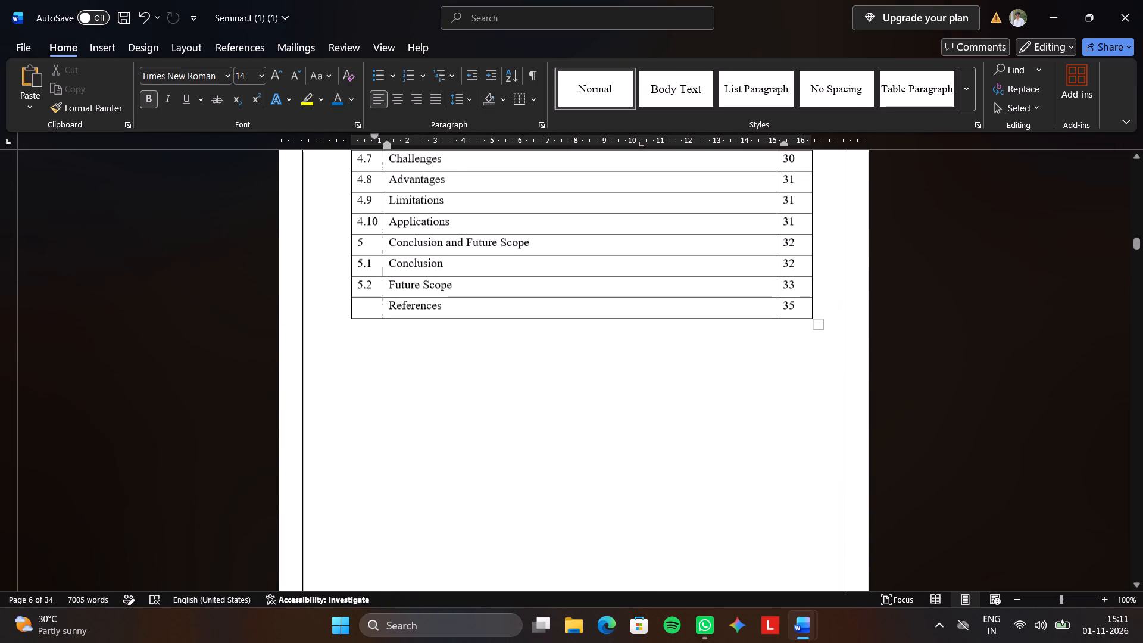
left_click(555, 383)
key("ctrl+v")
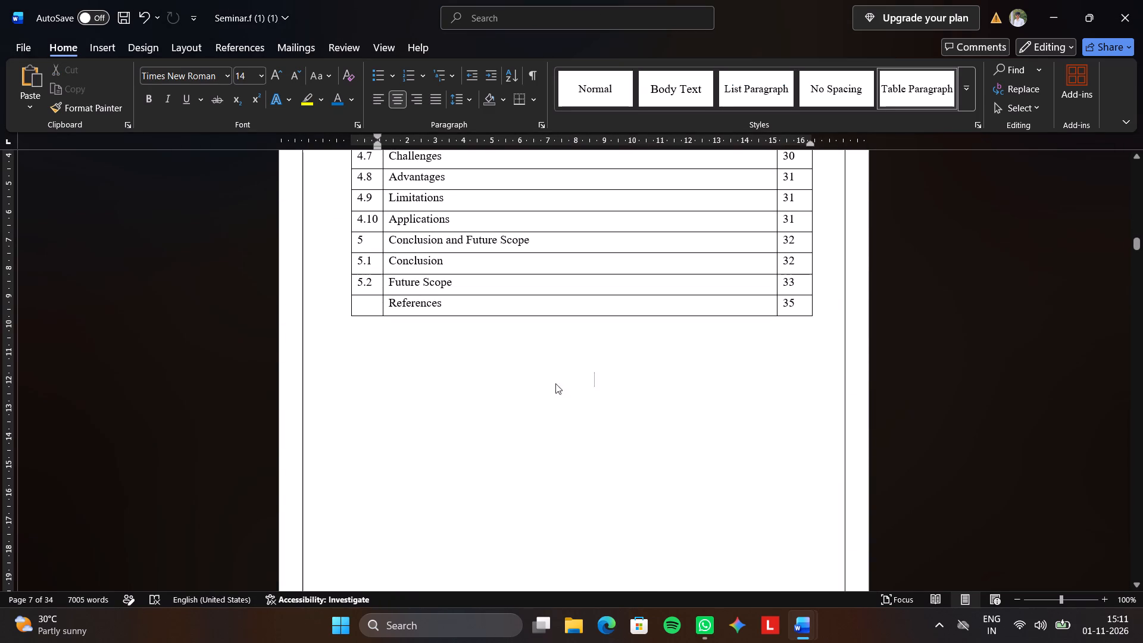
Check the layout of the contents table and the pasted figure and table lists across their pages.
scroll(555, 383, "up", 6)
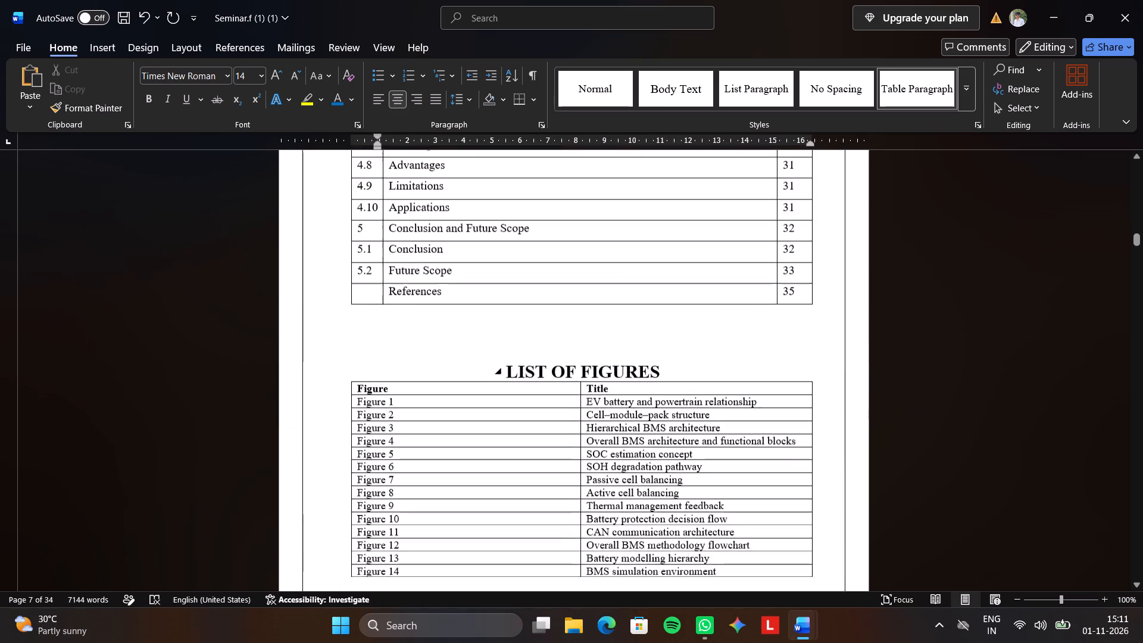
scroll(555, 383, "up", 3)
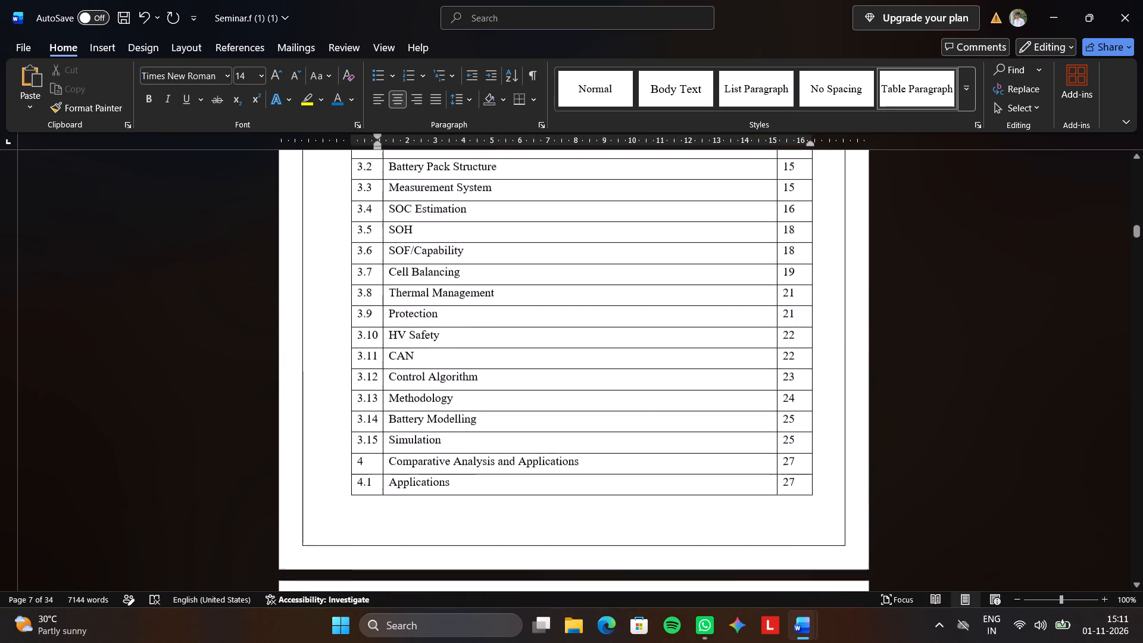
scroll(555, 383, "up", 3)
scroll(555, 383, "down", 1)
scroll(555, 383, "up", 1)
scroll(555, 383, "down", 3)
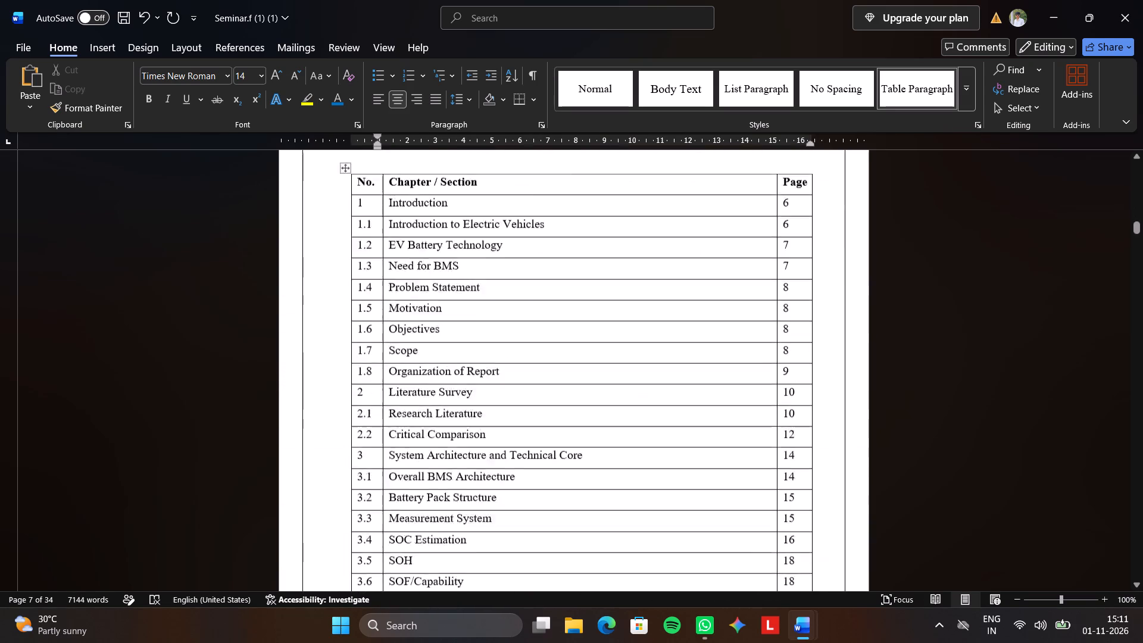
scroll(555, 383, "down", 3)
scroll(555, 383, "up", 3)
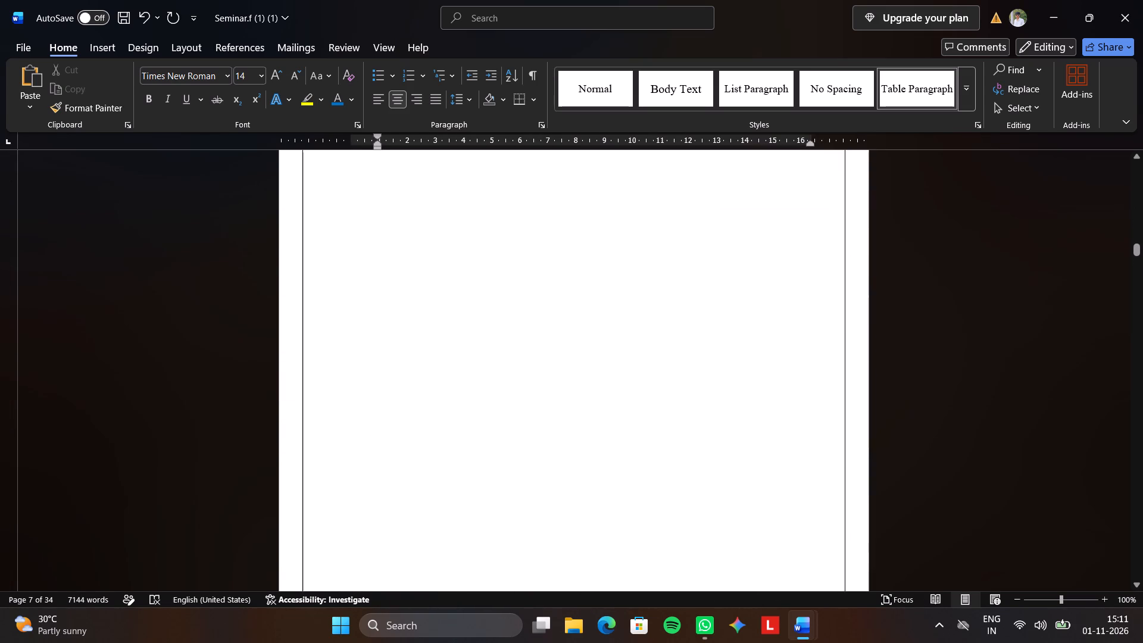
scroll(555, 383, "up", 4)
scroll(555, 383, "down", 1)
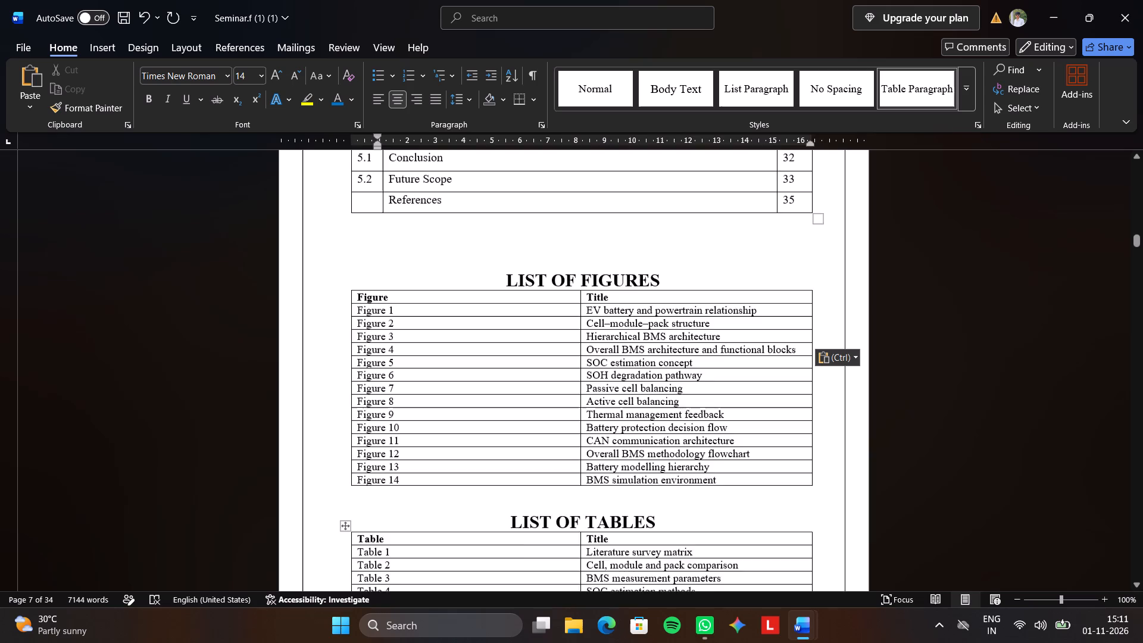
scroll(555, 383, "down", 1)
scroll(555, 383, "up", 1)
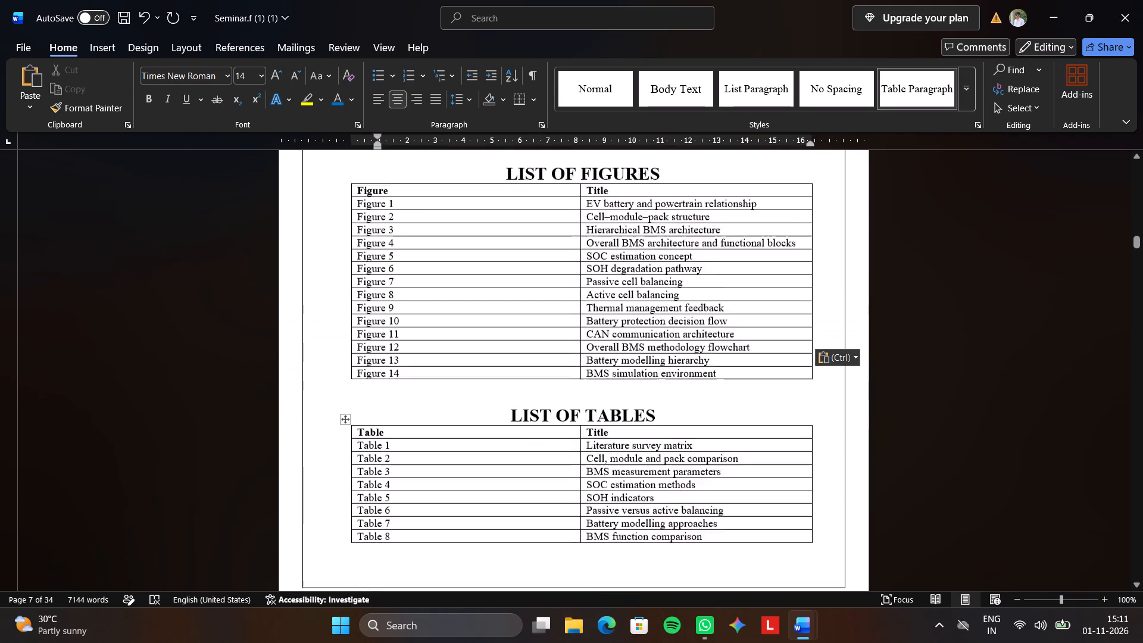
scroll(555, 383, "up", 1)
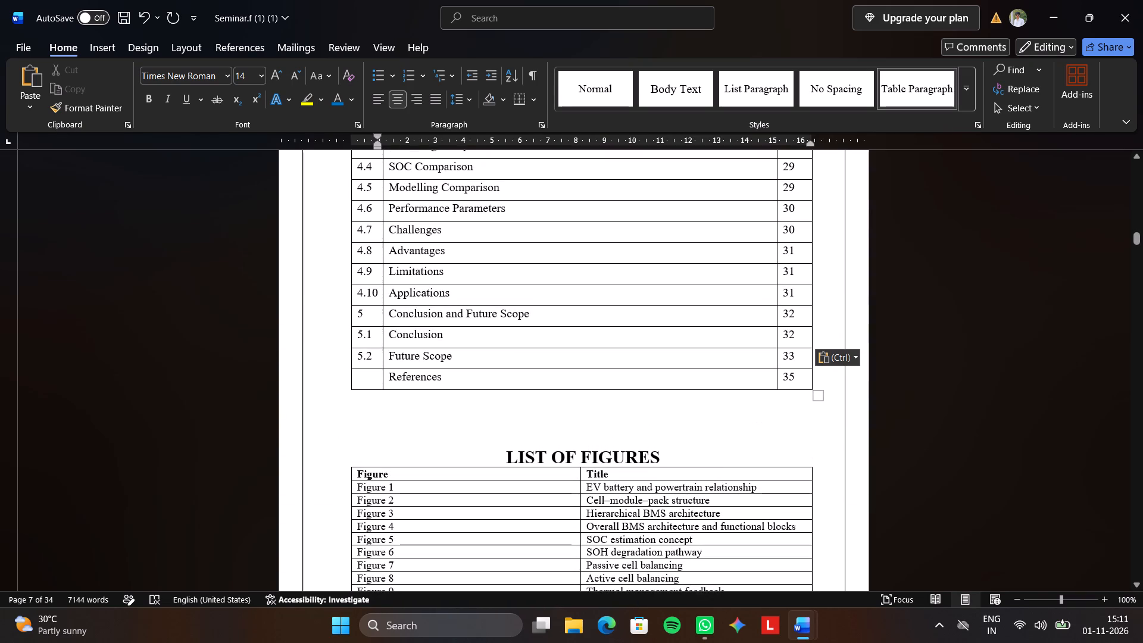
Remove extra blank lines between the contents table and the LIST OF FIGURES heading.
left_click(527, 436)
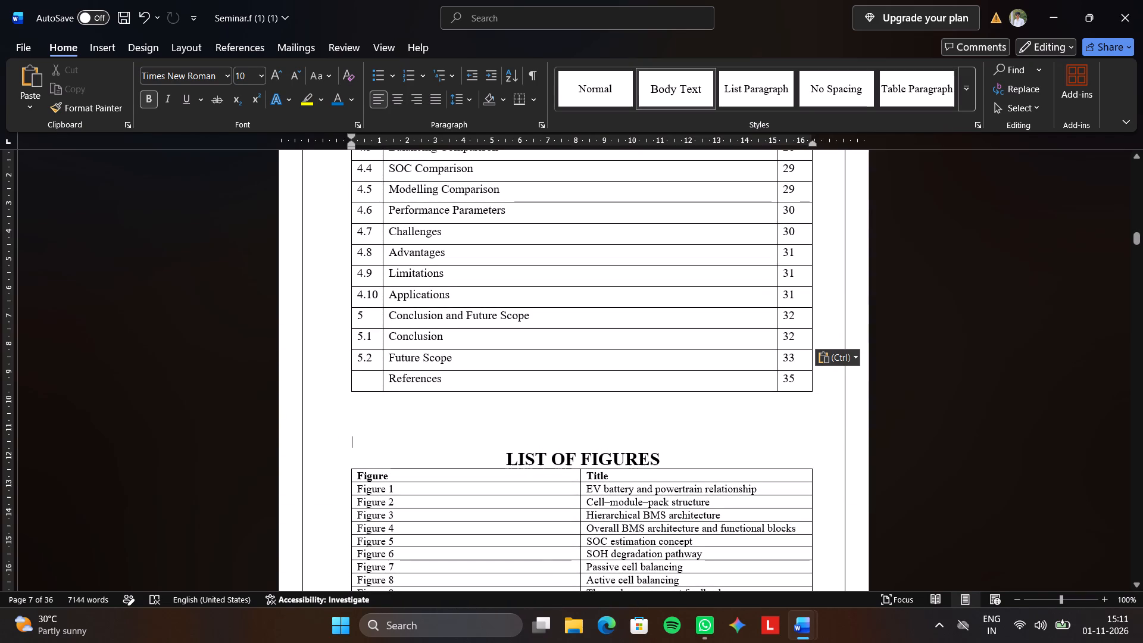
left_click(527, 436)
key("BackSpace")
key("BackSpace")
Place the cursor on the blank page after LIST OF TABLES, and copy the LIST OF ABBREVIATIONS heading and table from the BMS report.
scroll(510, 448, "down", 1)
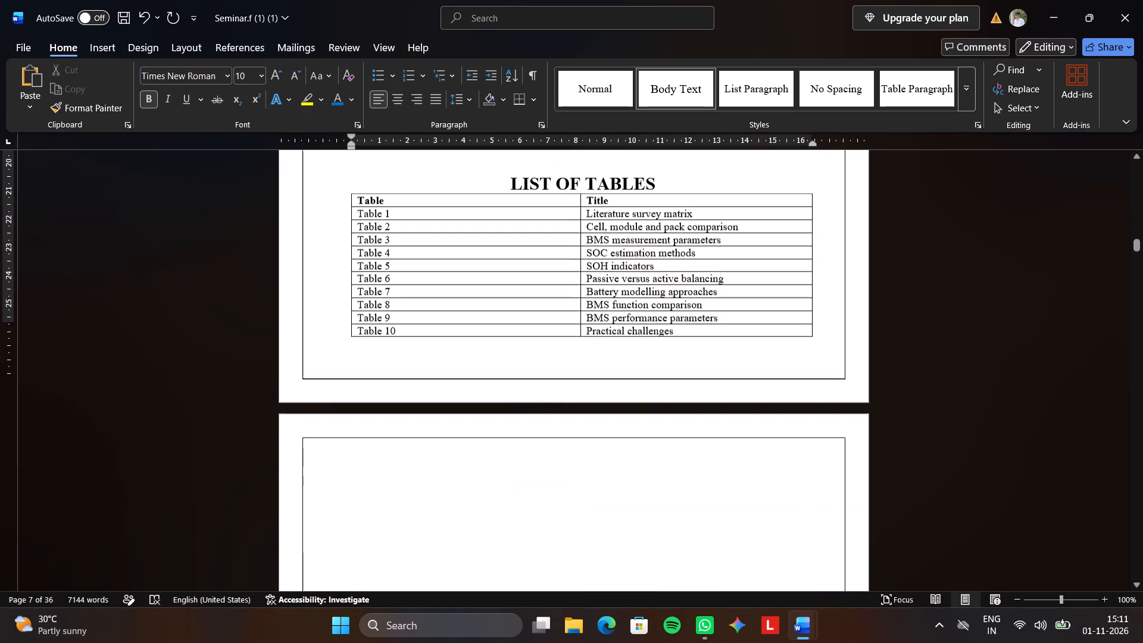
scroll(510, 448, "down", 2)
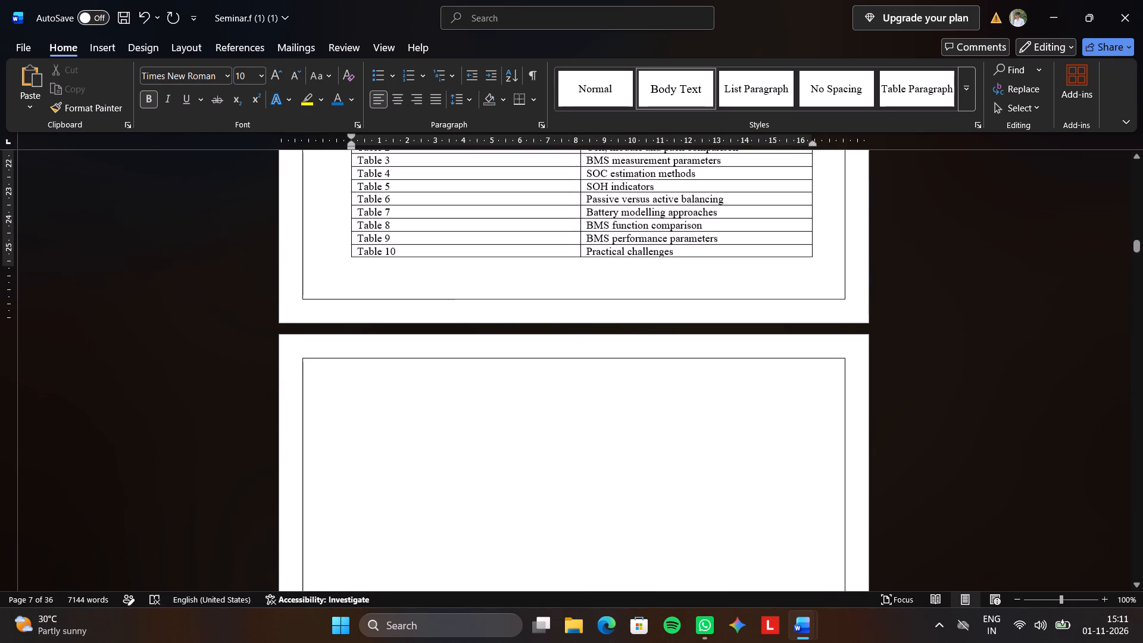
left_click(579, 390)
key("alt+Tab")
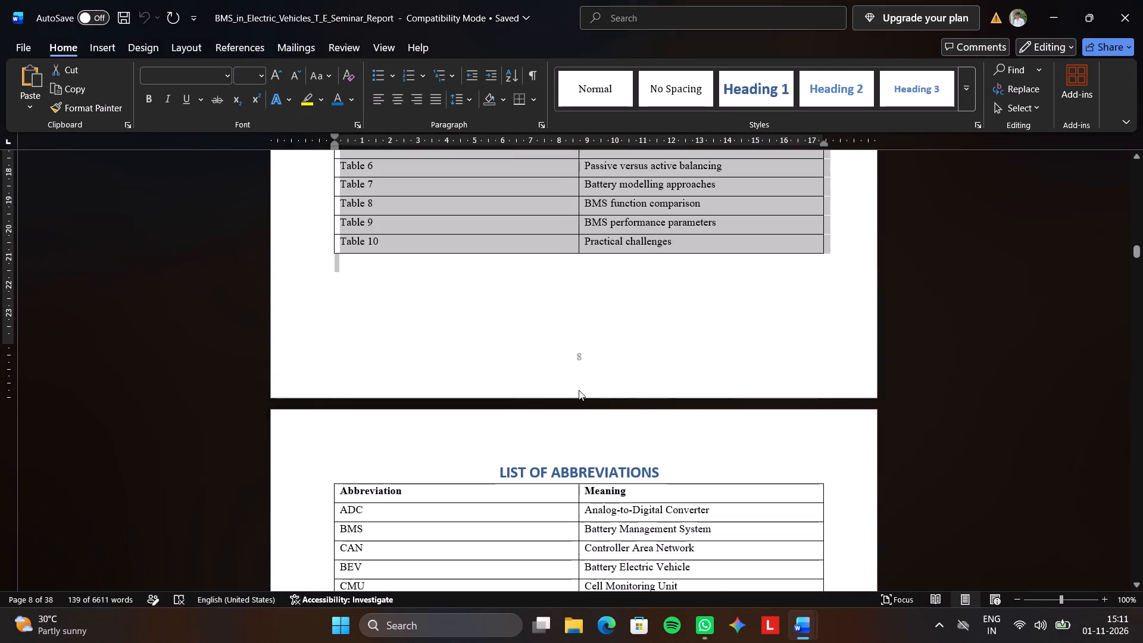
scroll(579, 390, "down", 1)
left_click_drag(484, 331, 641, 485)
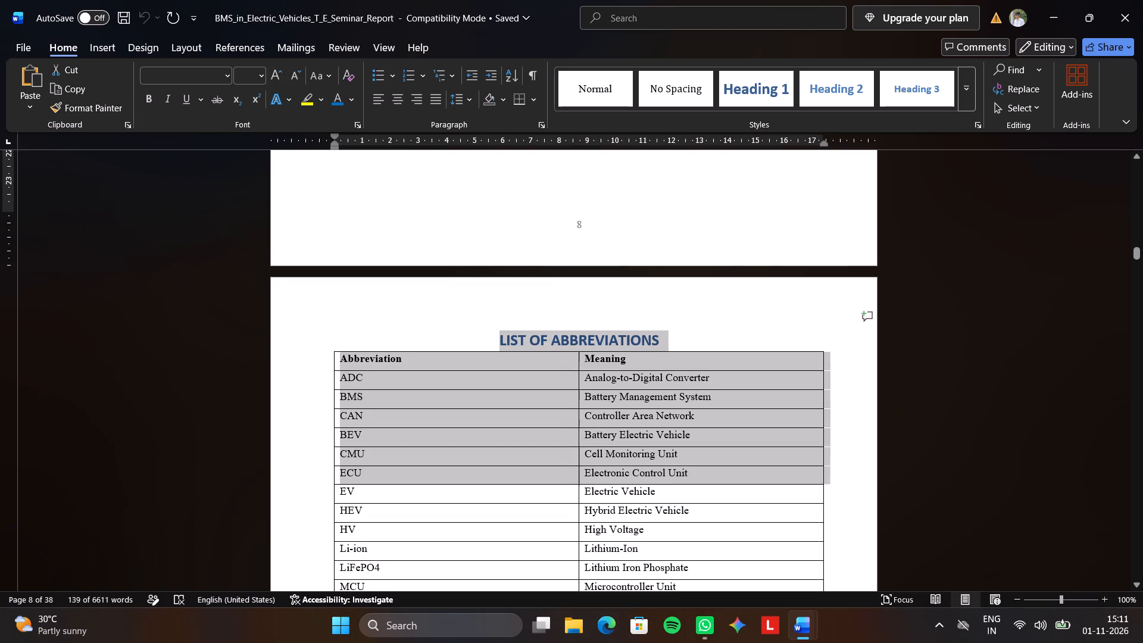
left_click_drag(641, 485, 716, 592)
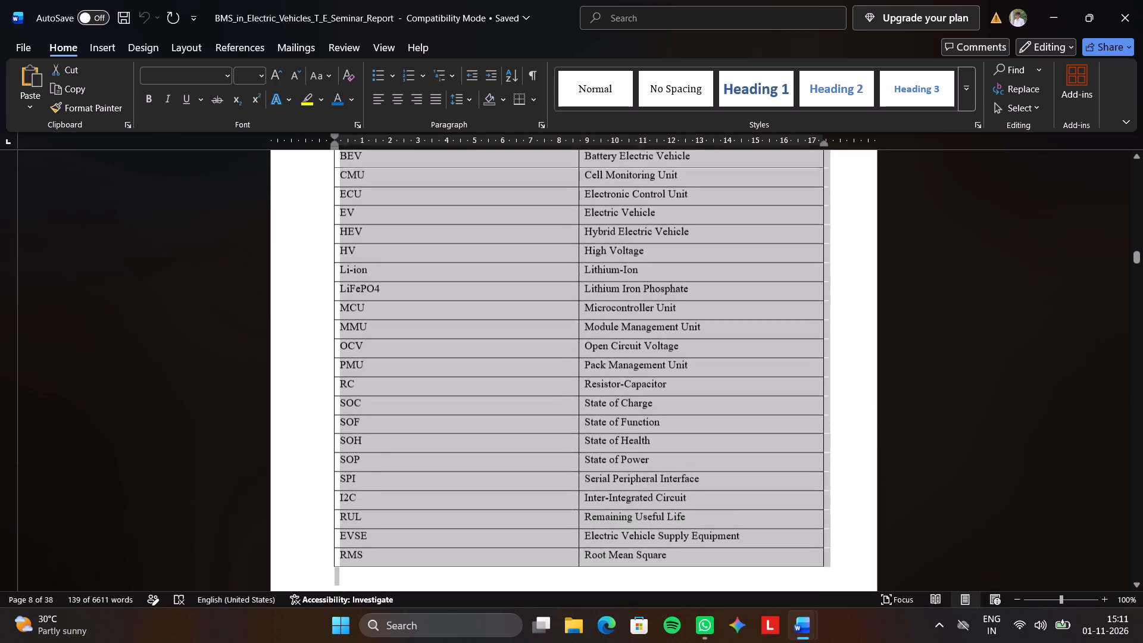
left_click_drag(716, 592, 702, 516)
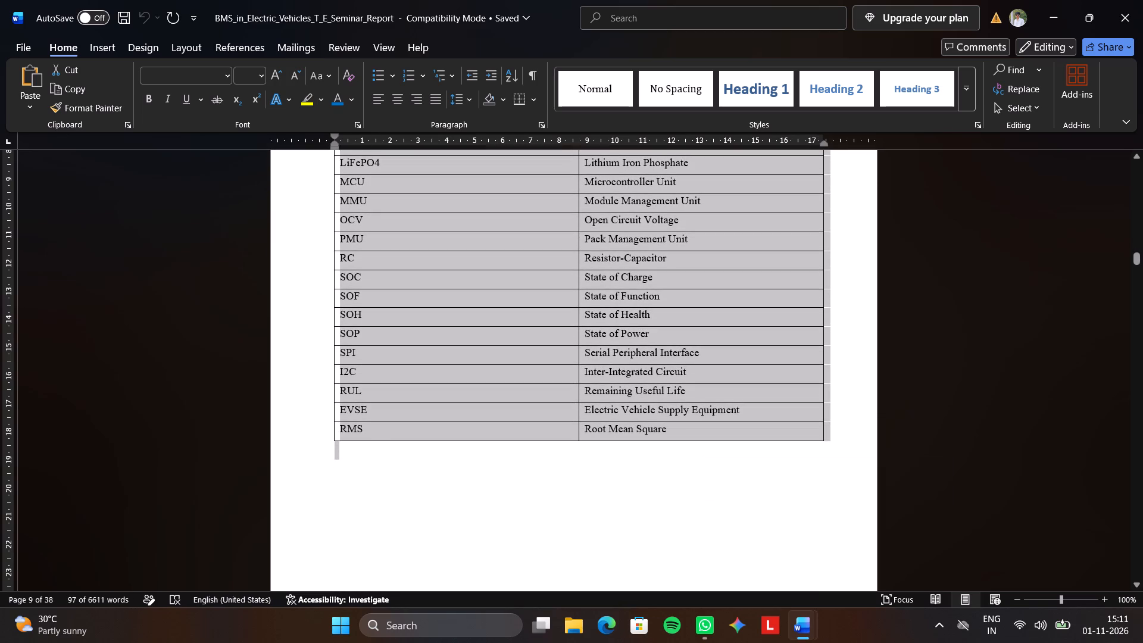
key("ctrl+c")
key("c")
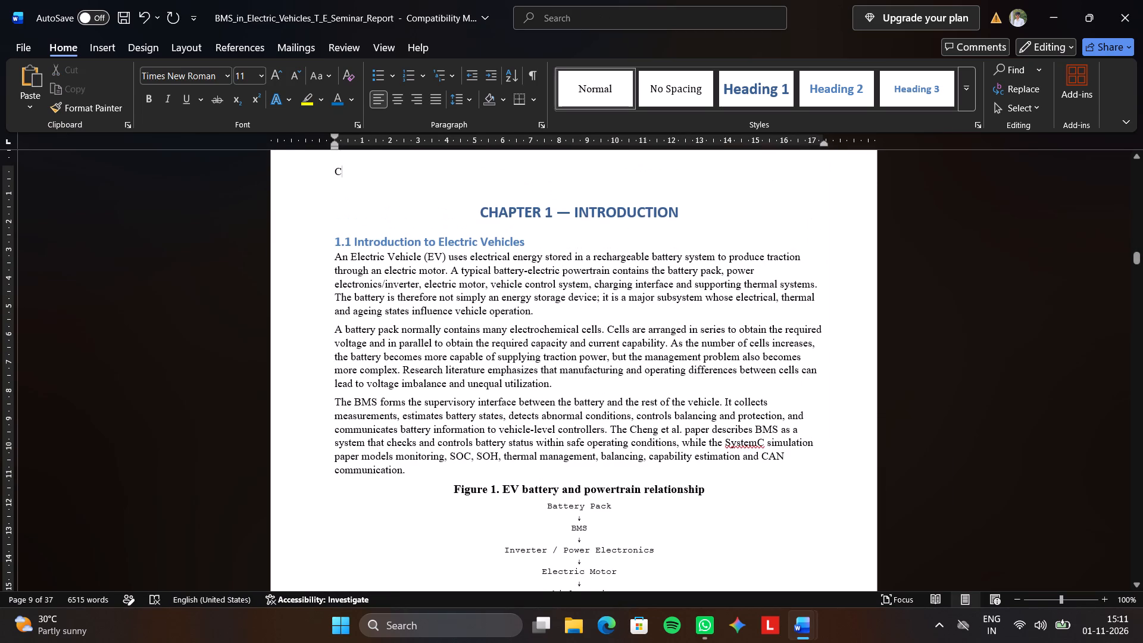
key("BackSpace")
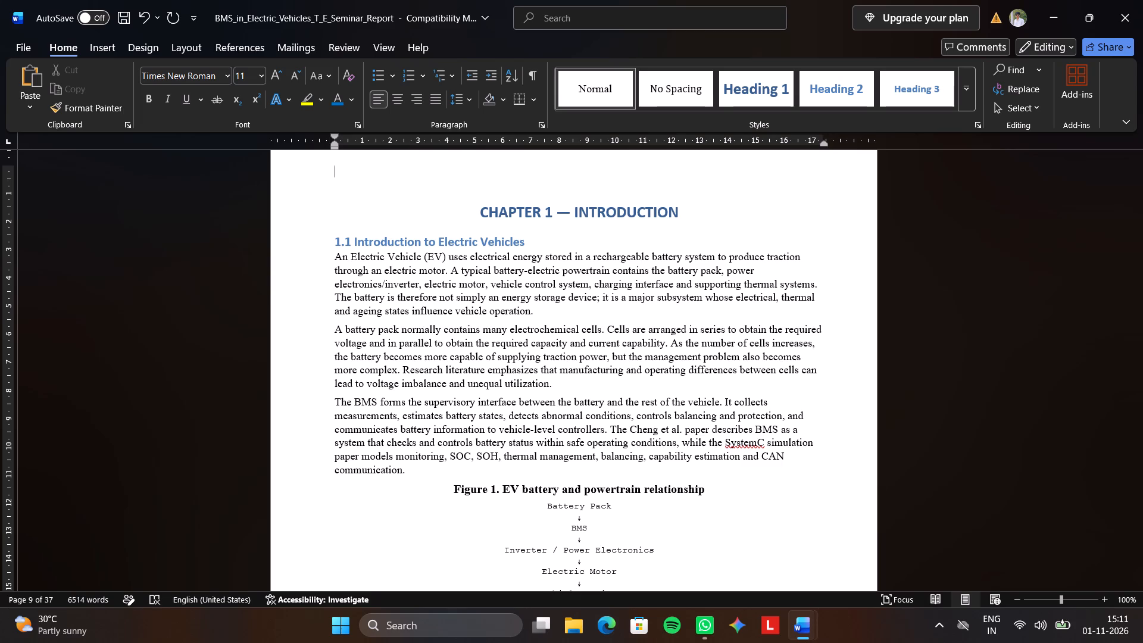
Undo the last two edits in the BMS report to restore the LIST OF ABBREVIATIONS heading and table, and copy them.
key("ctrl+z")
key("ctrl+z")
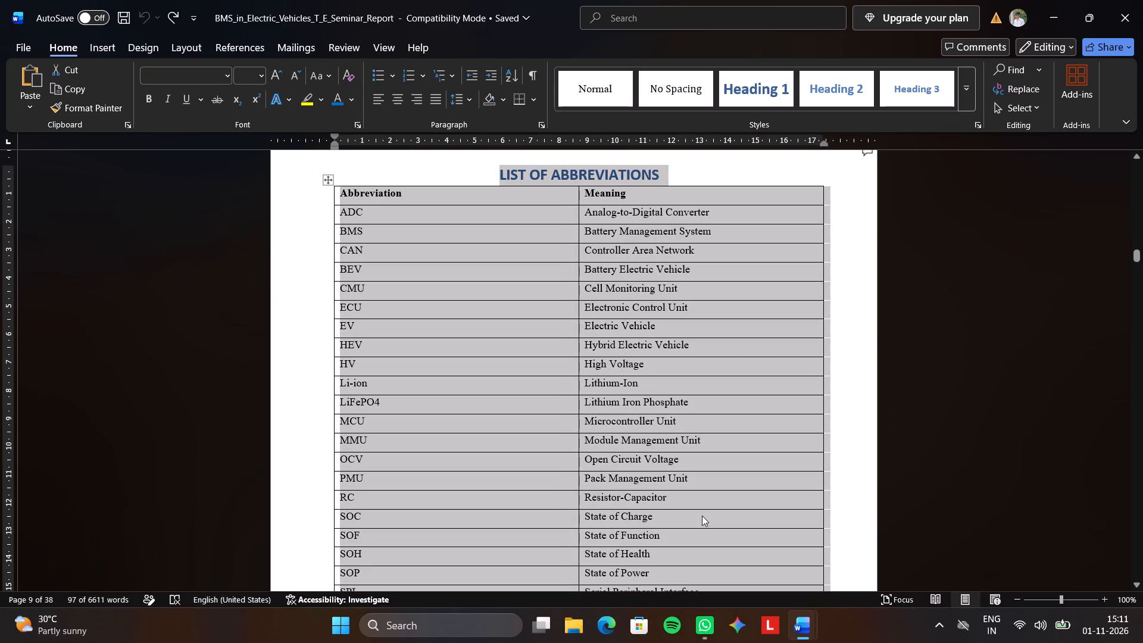
key("ctrl+c")
Switch to the Seminar.f (1) (1) document and paste the abbreviations list on the blank page after LIST OF TABLES.
key("alt+Tab")
left_click(586, 435)
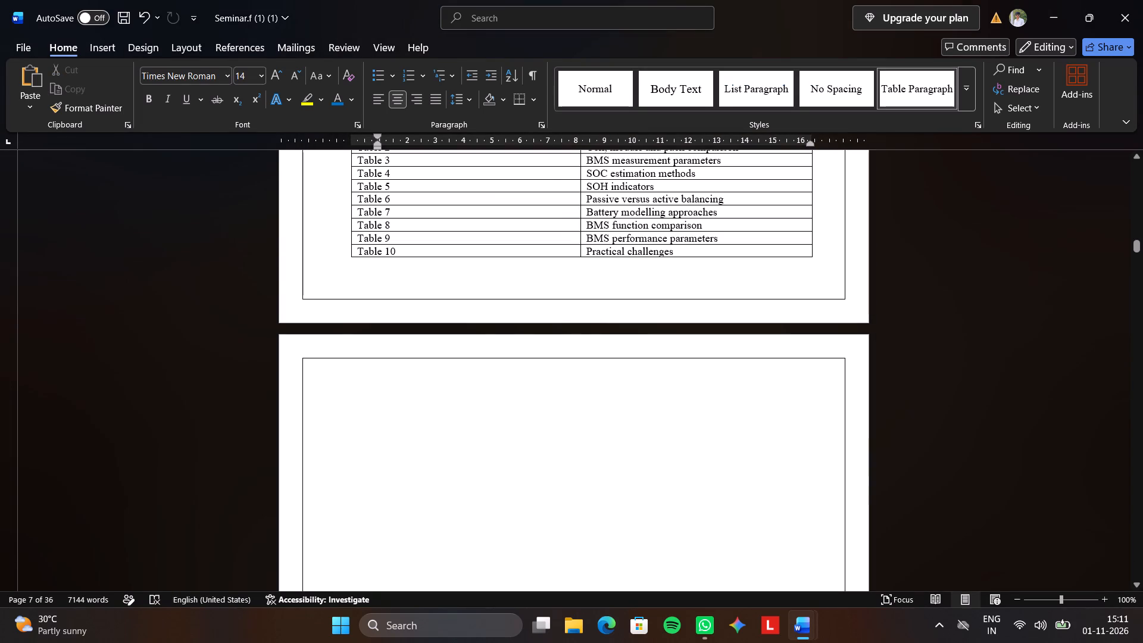
key("ctrl+v")
Check the pasted abbreviations list and the surrounding pages, from the old LIST OF TABLES page back to LIST OF FIGURES.
scroll(586, 435, "up", 1)
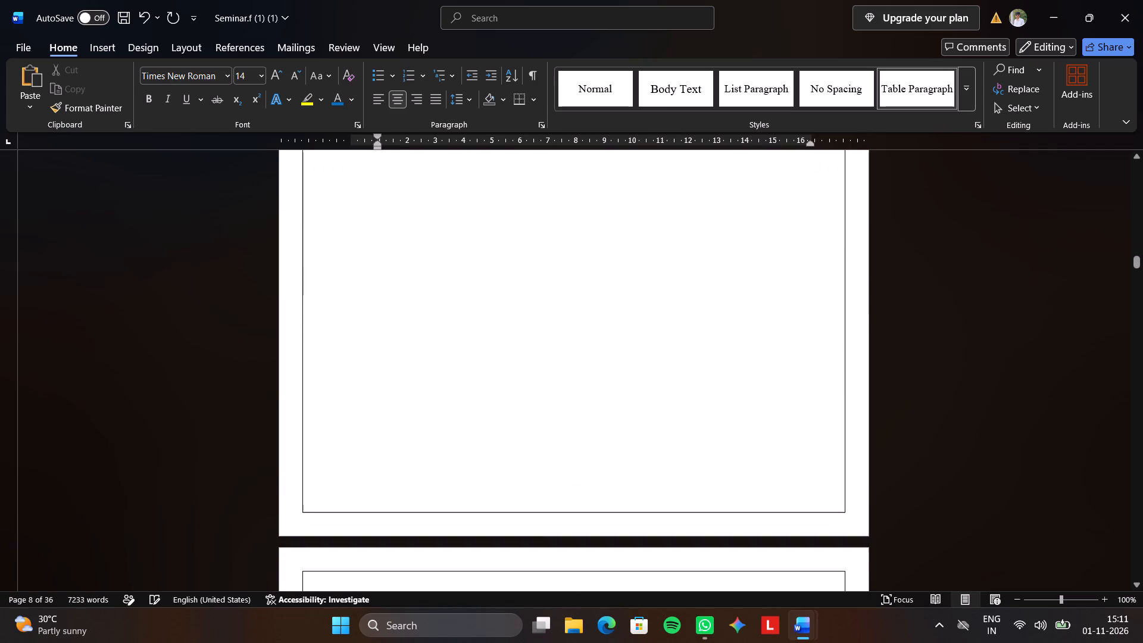
scroll(586, 435, "up", 2)
scroll(586, 435, "down", 2)
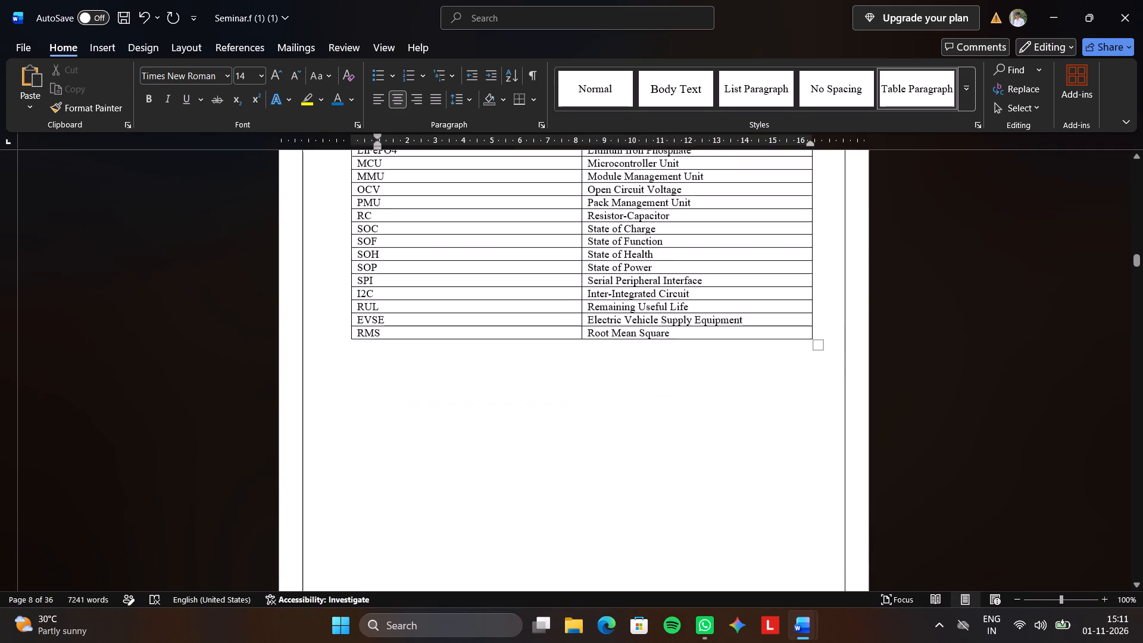
scroll(586, 435, "down", 1)
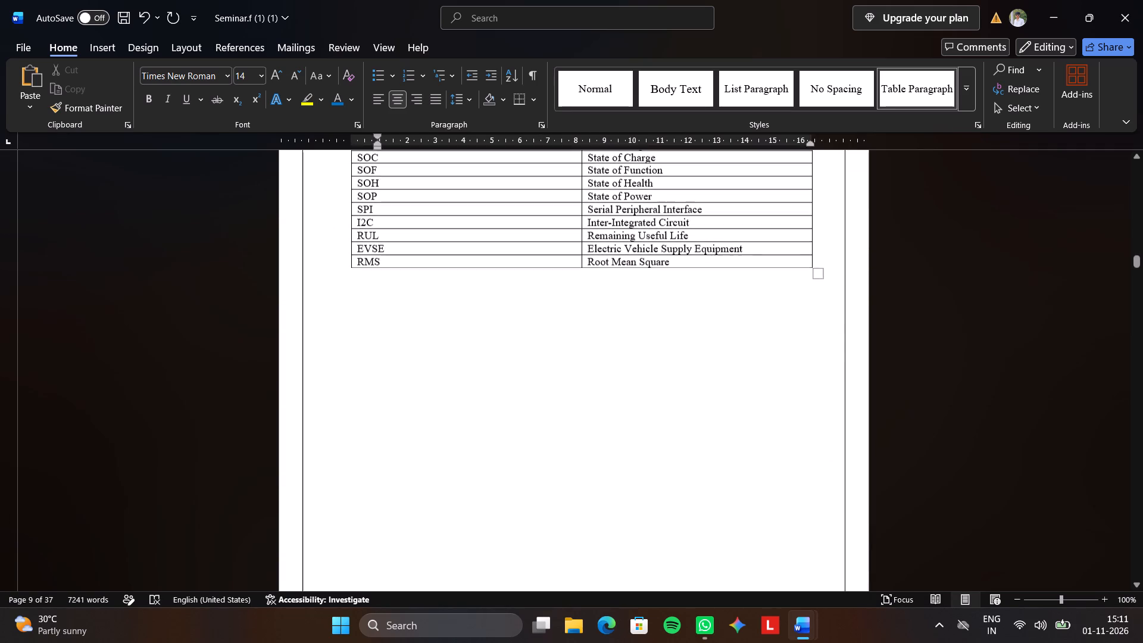
scroll(586, 435, "down", 5)
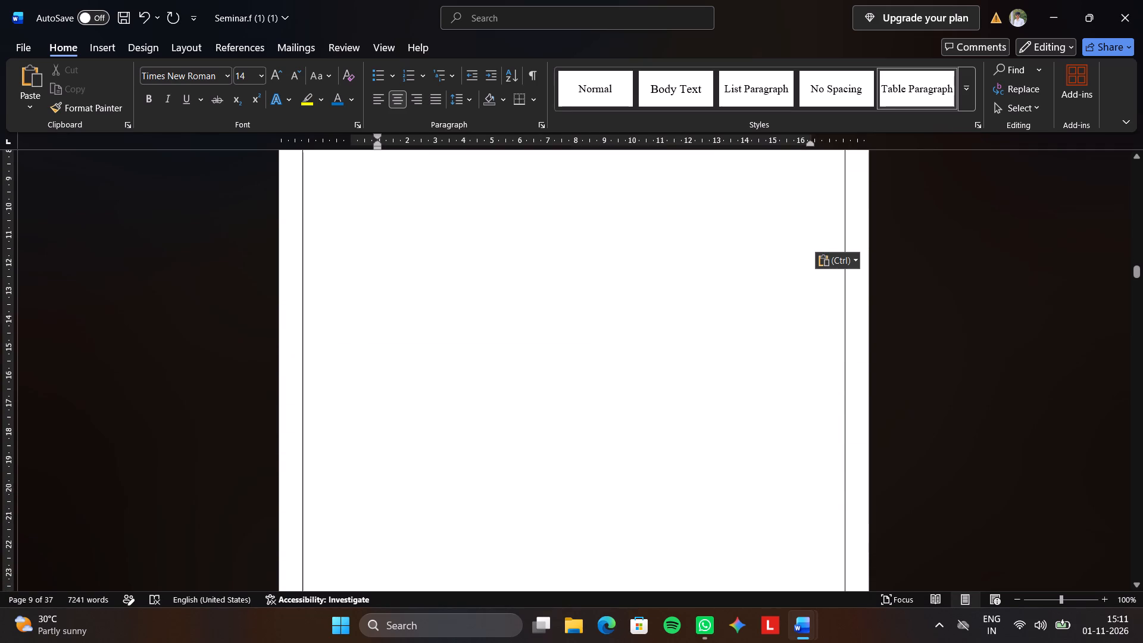
scroll(586, 435, "down", 2)
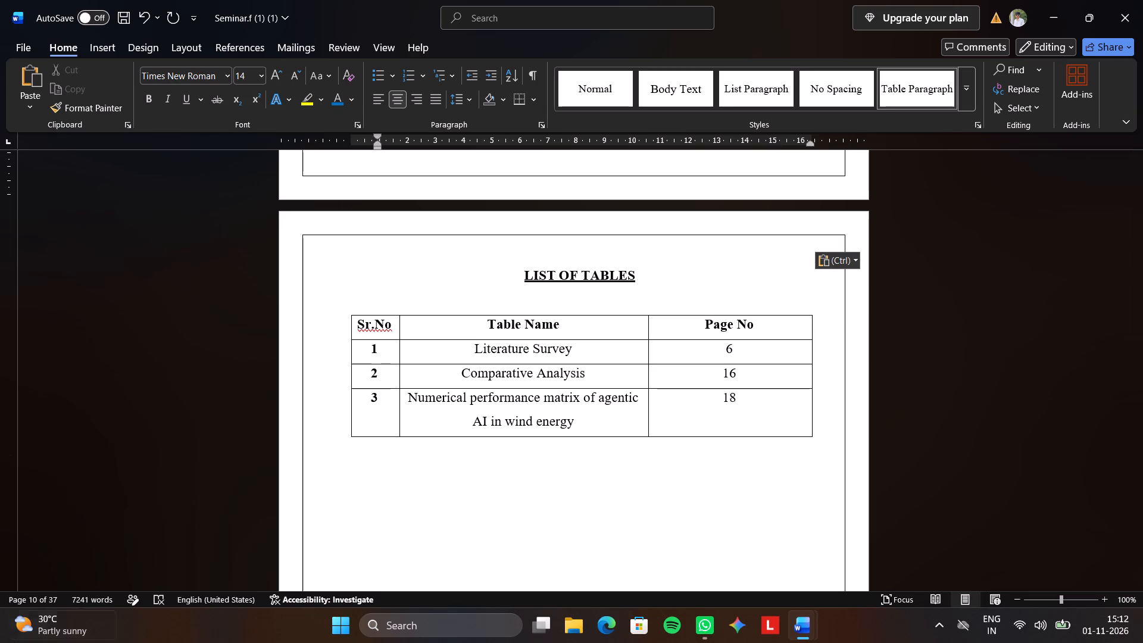
scroll(438, 565, "up", 6)
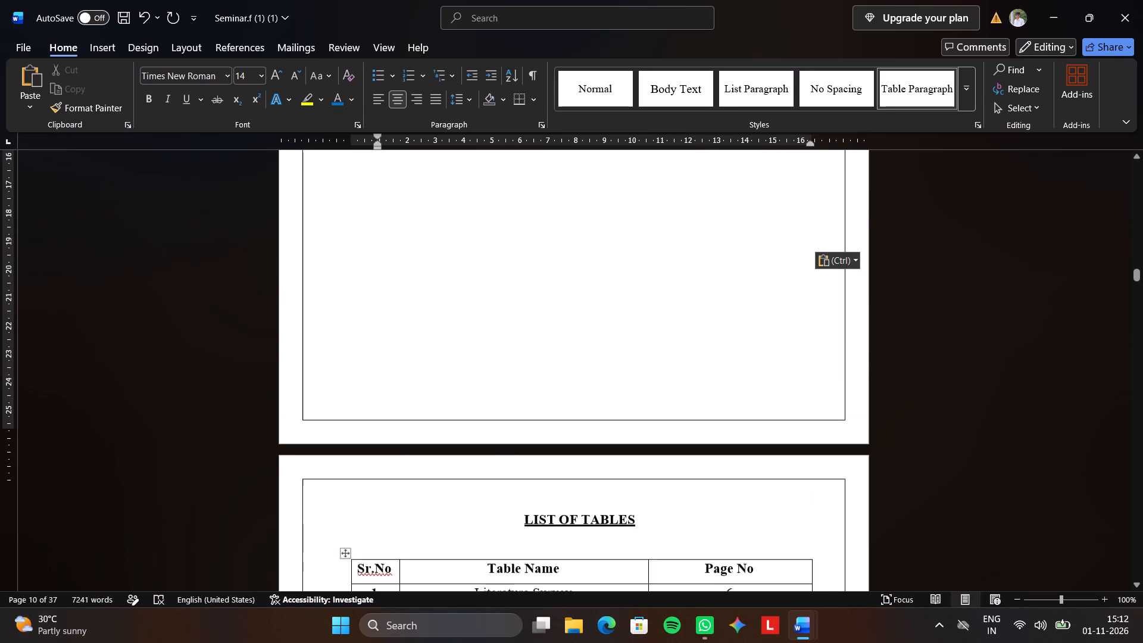
scroll(438, 565, "up", 8)
scroll(438, 327, "up", 19)
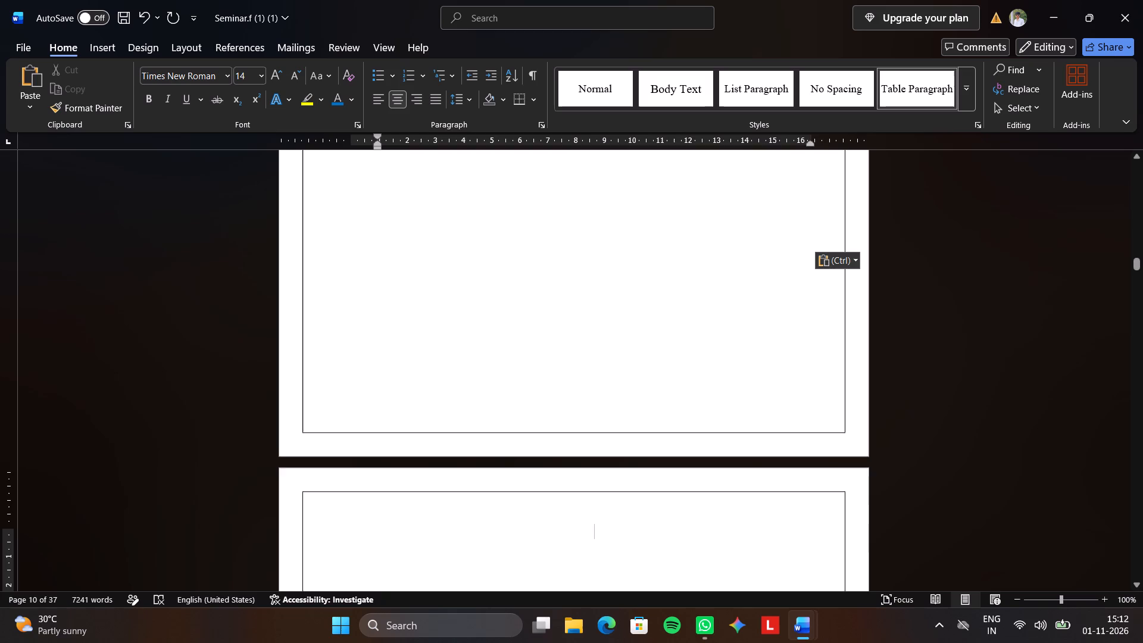
scroll(456, 387, "up", 4)
scroll(456, 388, "up", 20)
scroll(456, 388, "up", 6)
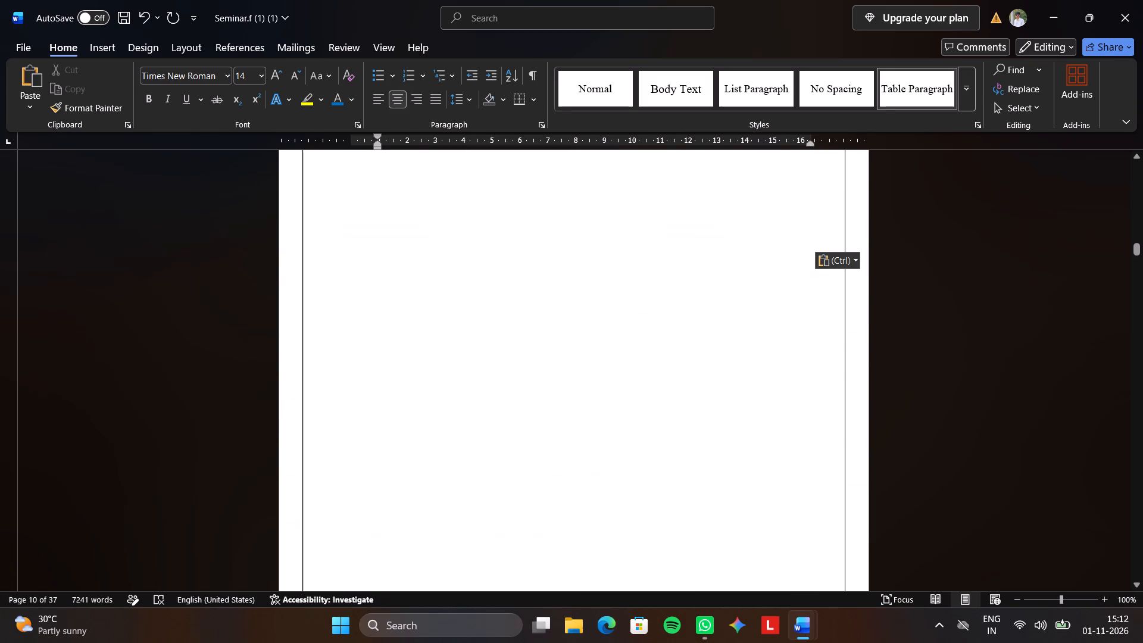
scroll(463, 399, "up", 6)
scroll(463, 399, "down", 1)
scroll(463, 399, "up", 20)
scroll(463, 399, "up", 1)
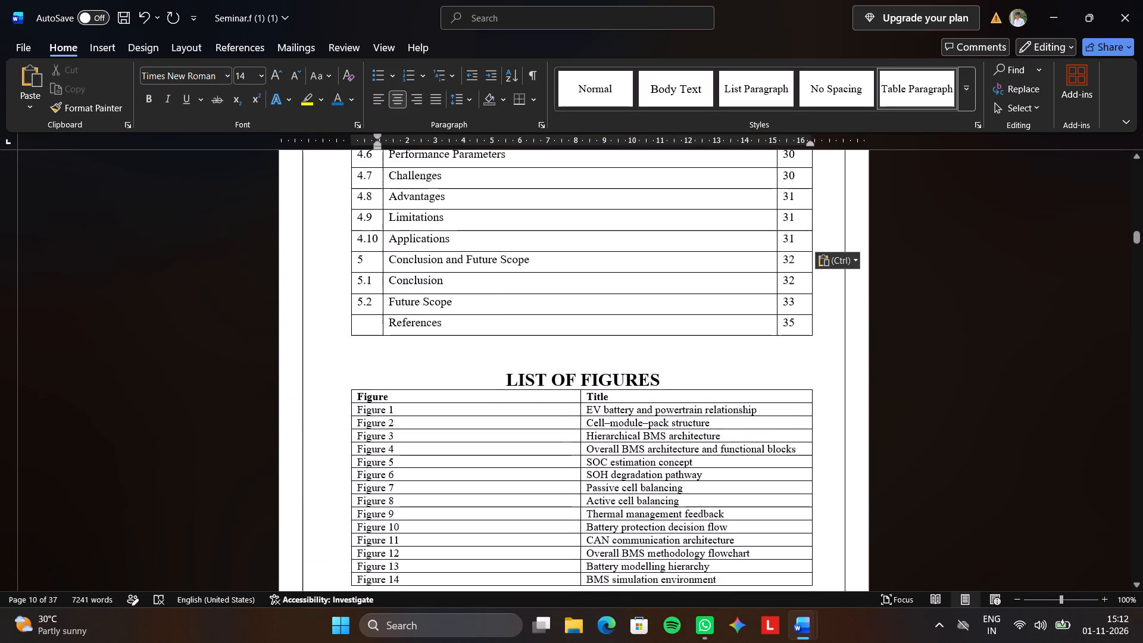
scroll(463, 400, "up", 1)
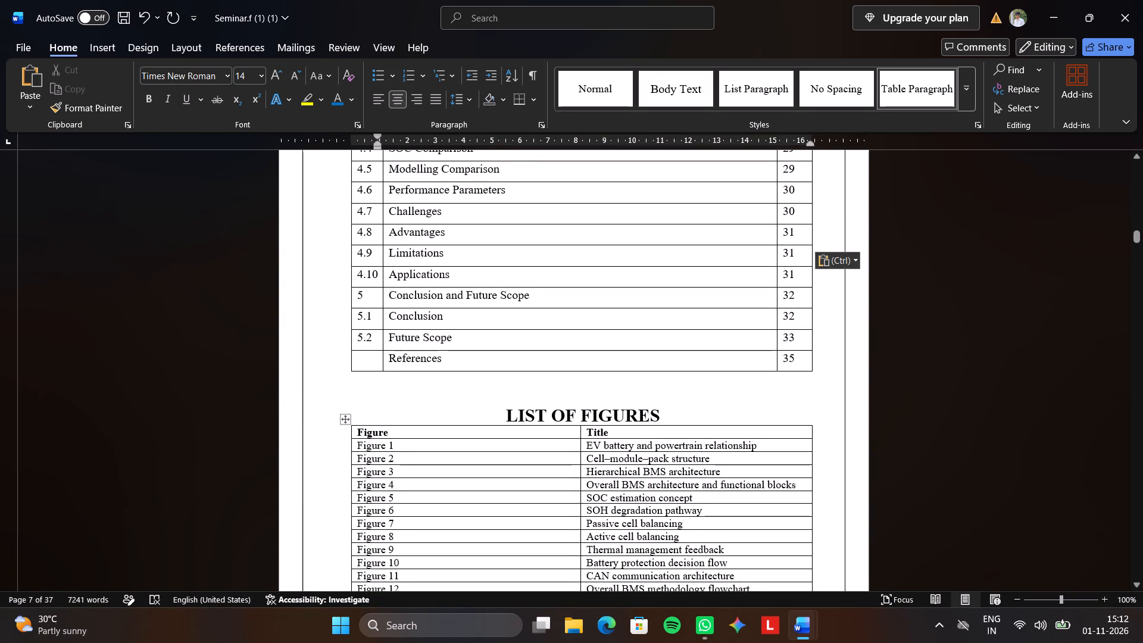
Set the font size of the whole table under LIST OF FIGURES to 12.
left_click(341, 419)
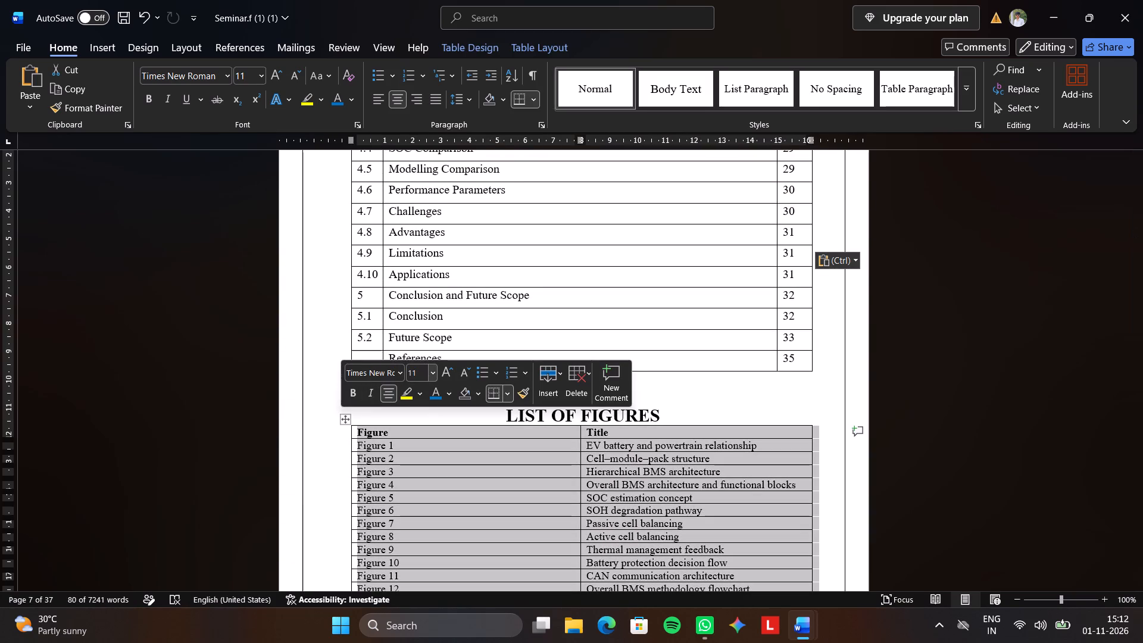
left_click(432, 376)
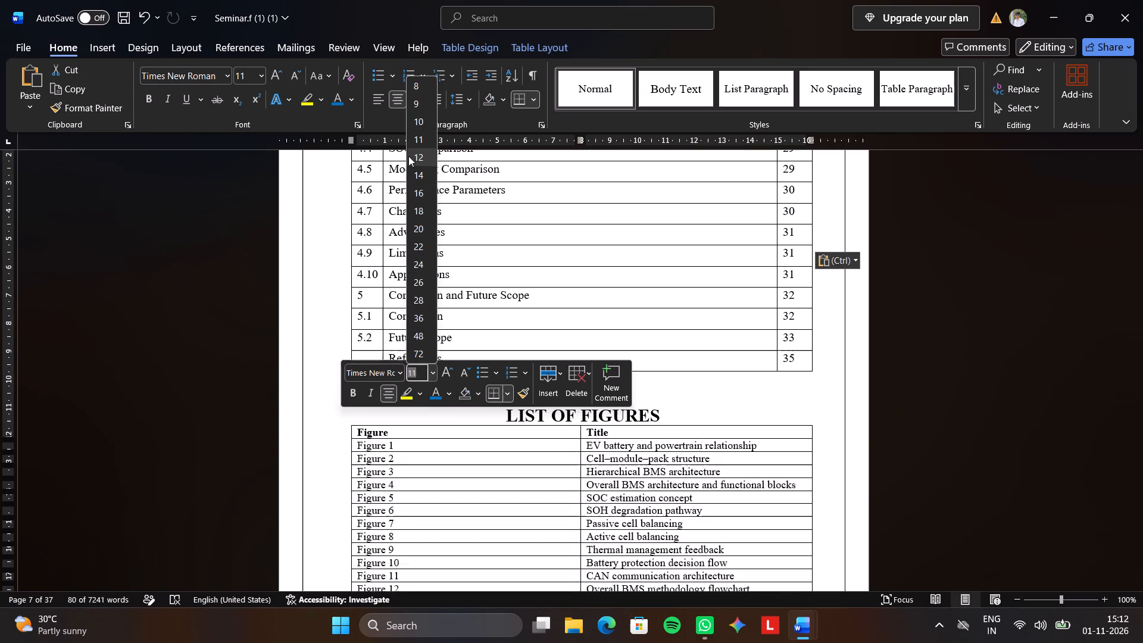
left_click(409, 156)
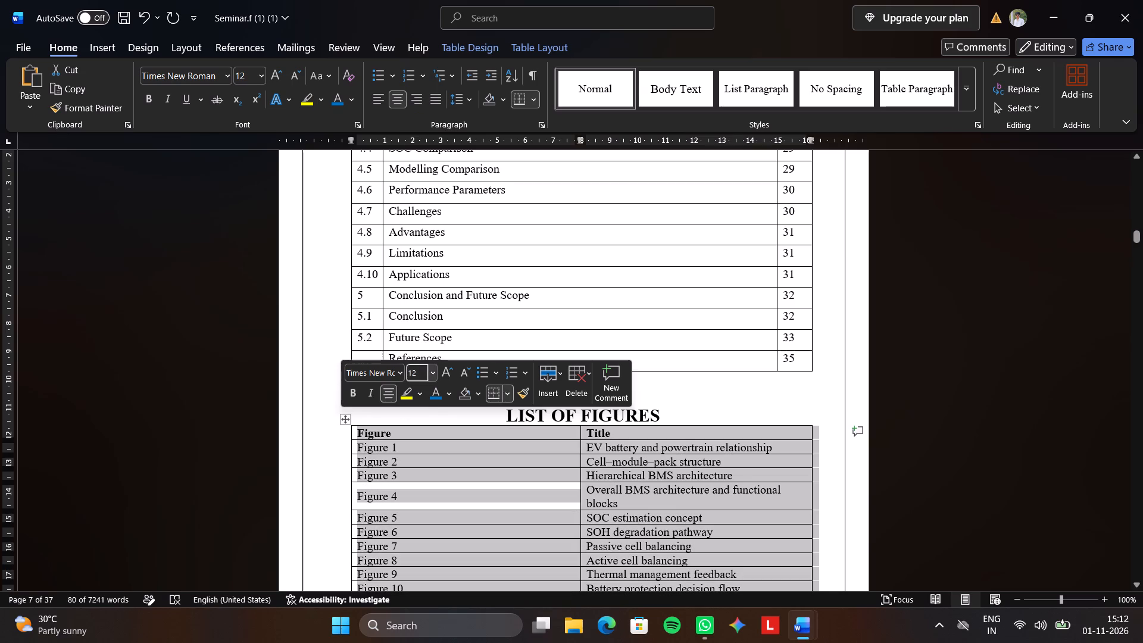
Change the font colour of the LIST OF FIGURES heading to blue.
triple_click(529, 411)
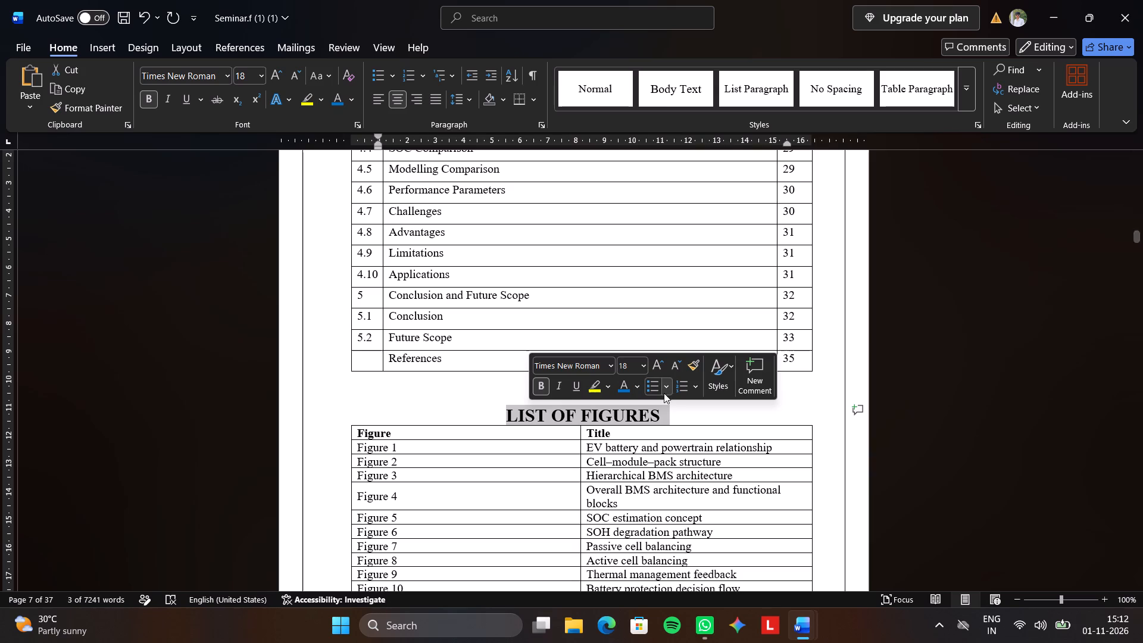
left_click(628, 389)
Set the line spacing of the whole table under LIST OF FIGURES to 1.5.
scroll(563, 471, "down", 1)
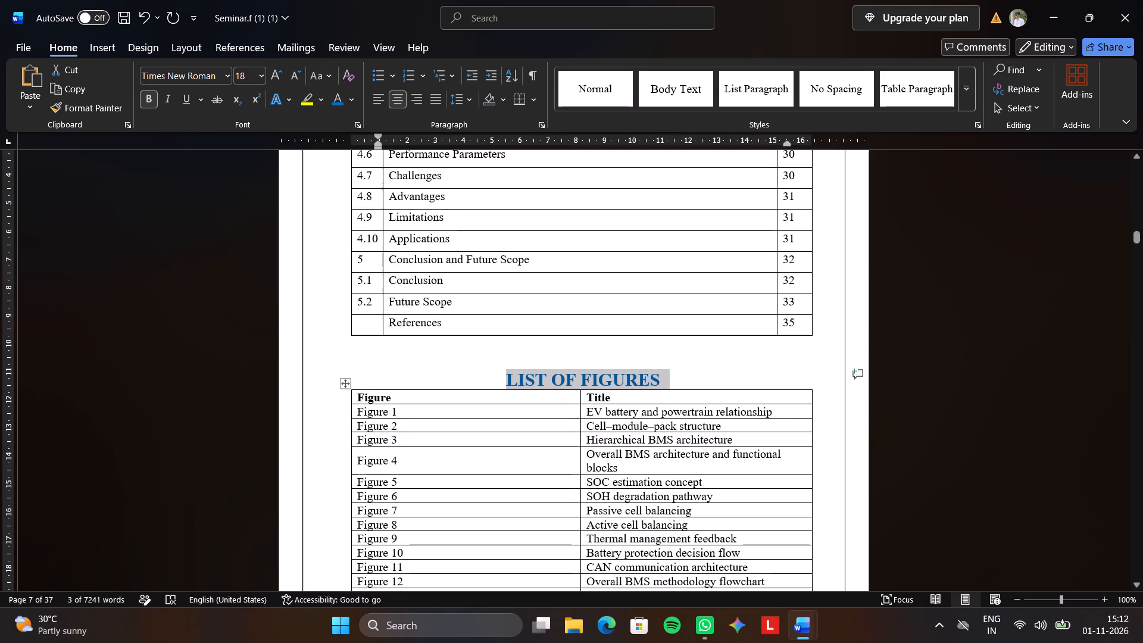
left_click(343, 380)
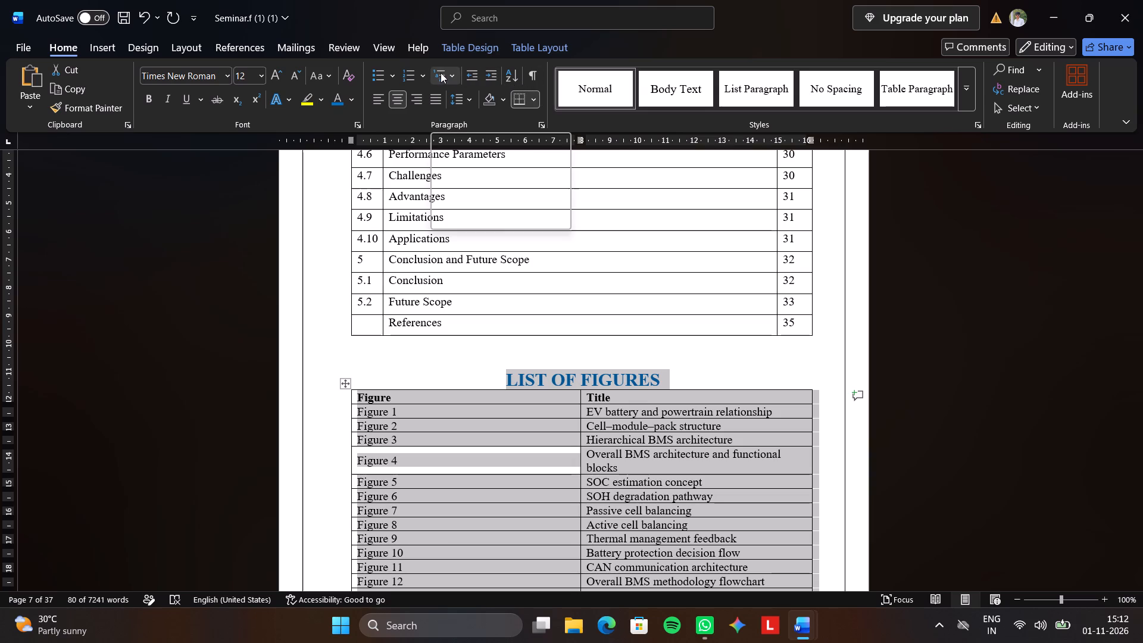
left_click(423, 74)
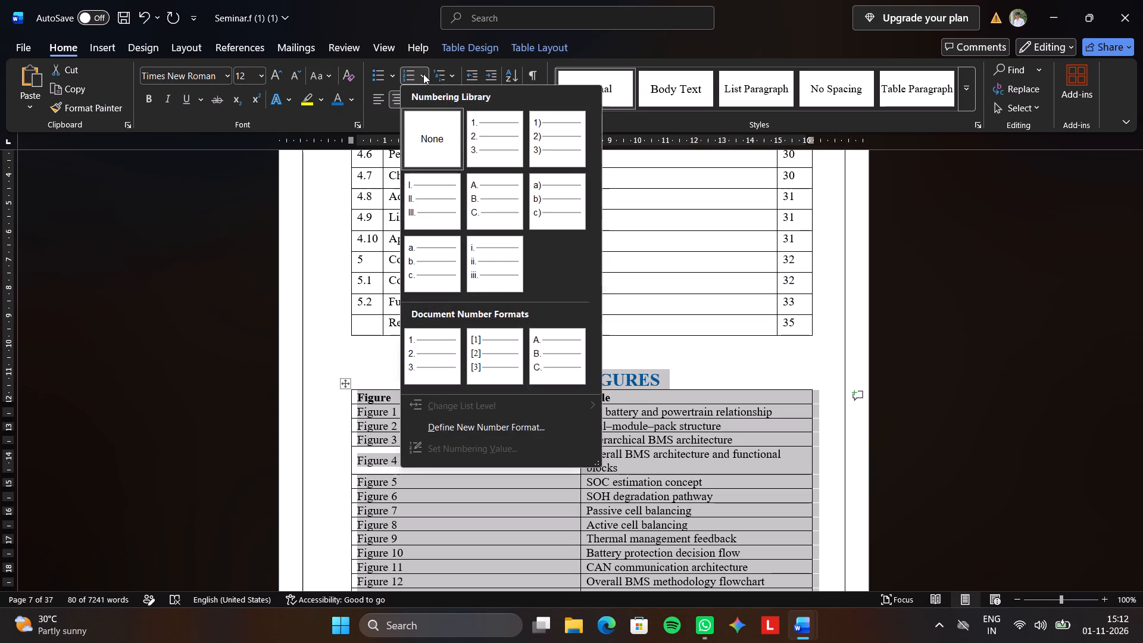
left_click(423, 74)
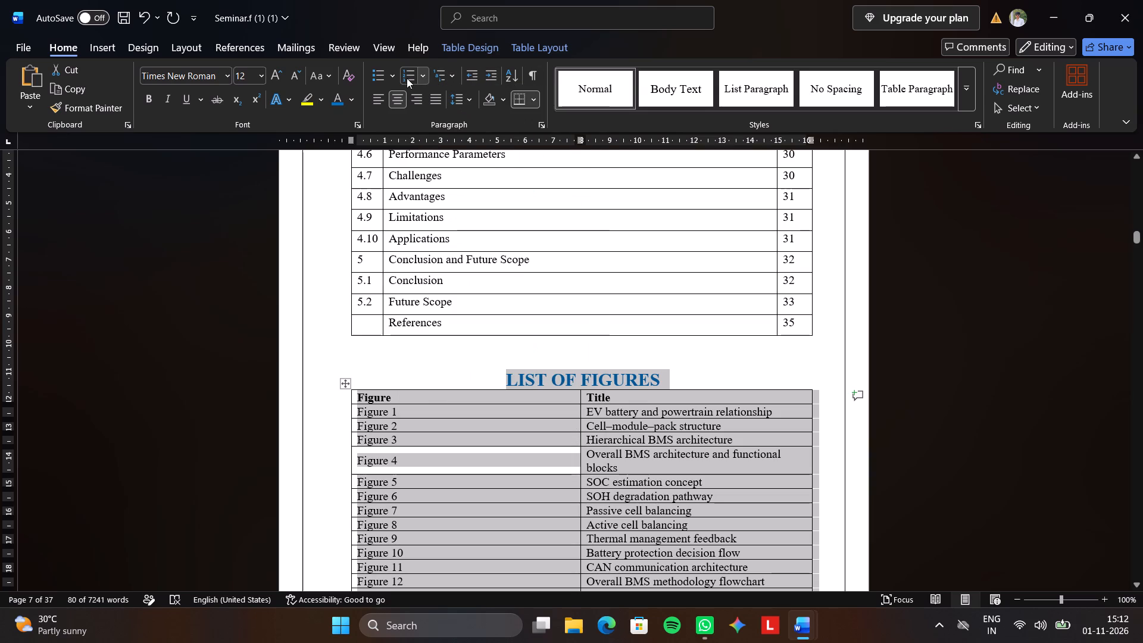
left_click(451, 78)
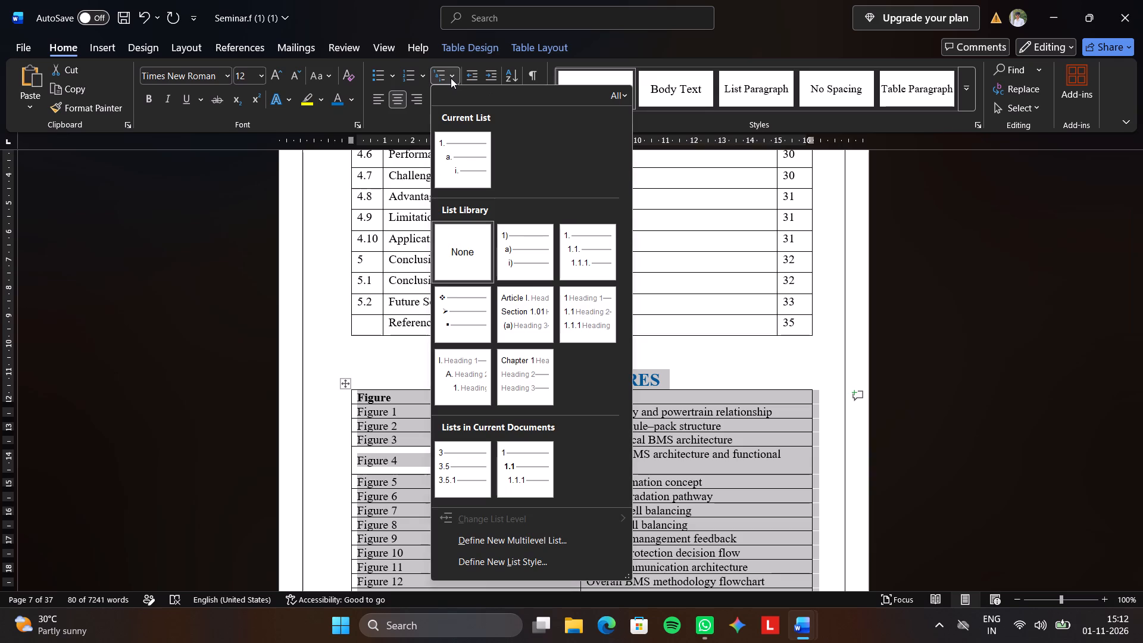
left_click(451, 78)
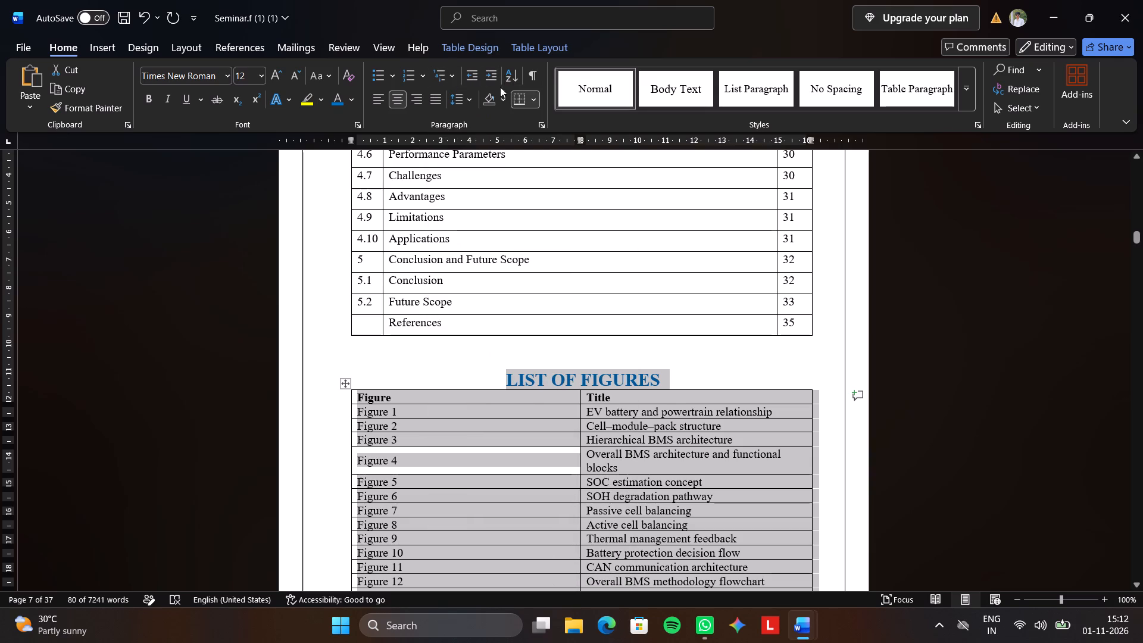
left_click(473, 95)
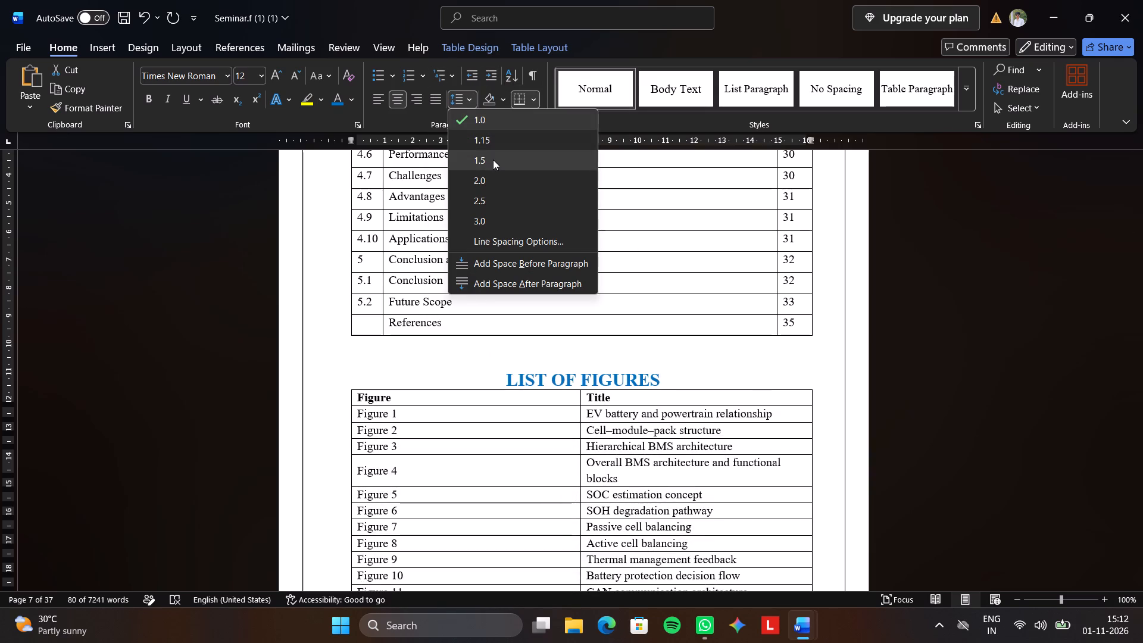
left_click(493, 160)
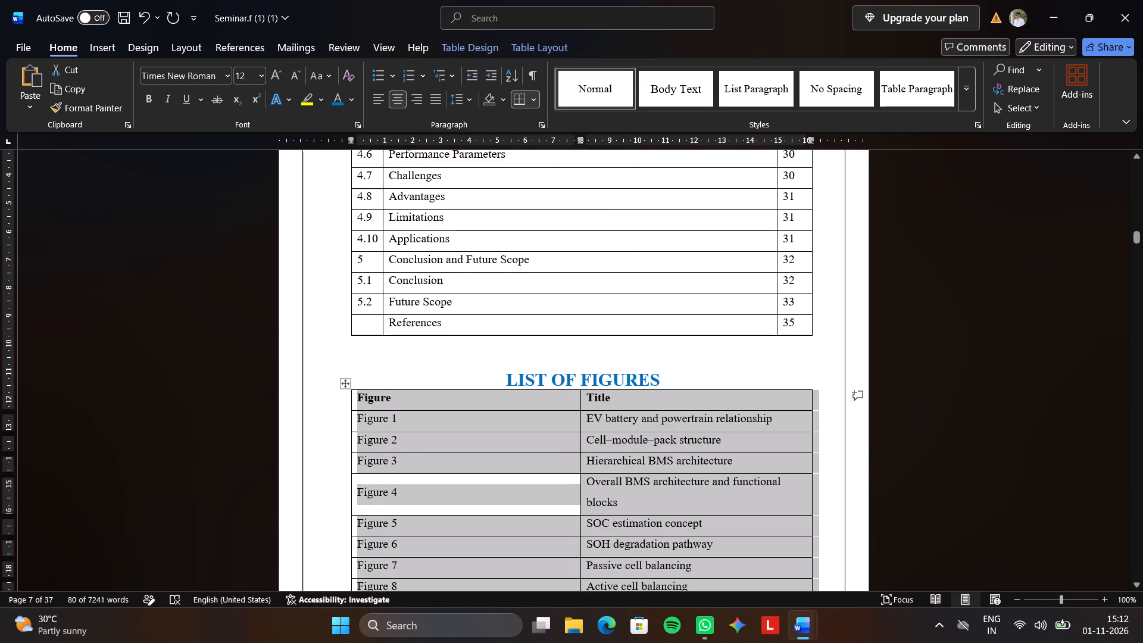
left_click(403, 363)
Copy the LIST OF TABLES heading below the figures table and delete it from that spot.
scroll(402, 362, "down", 14)
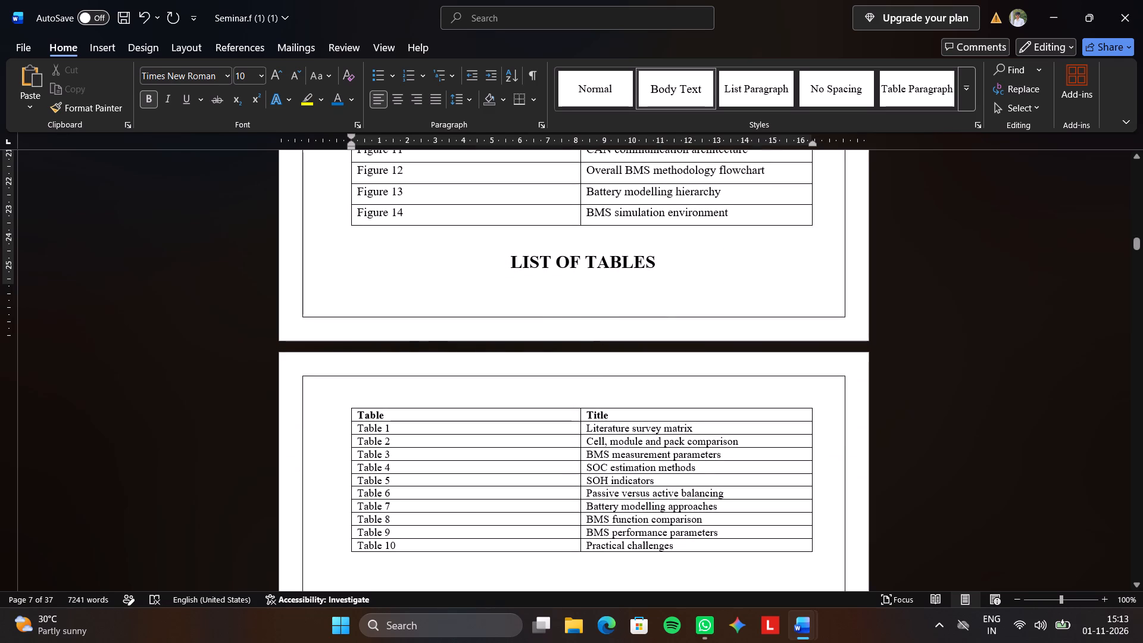
triple_click(548, 257)
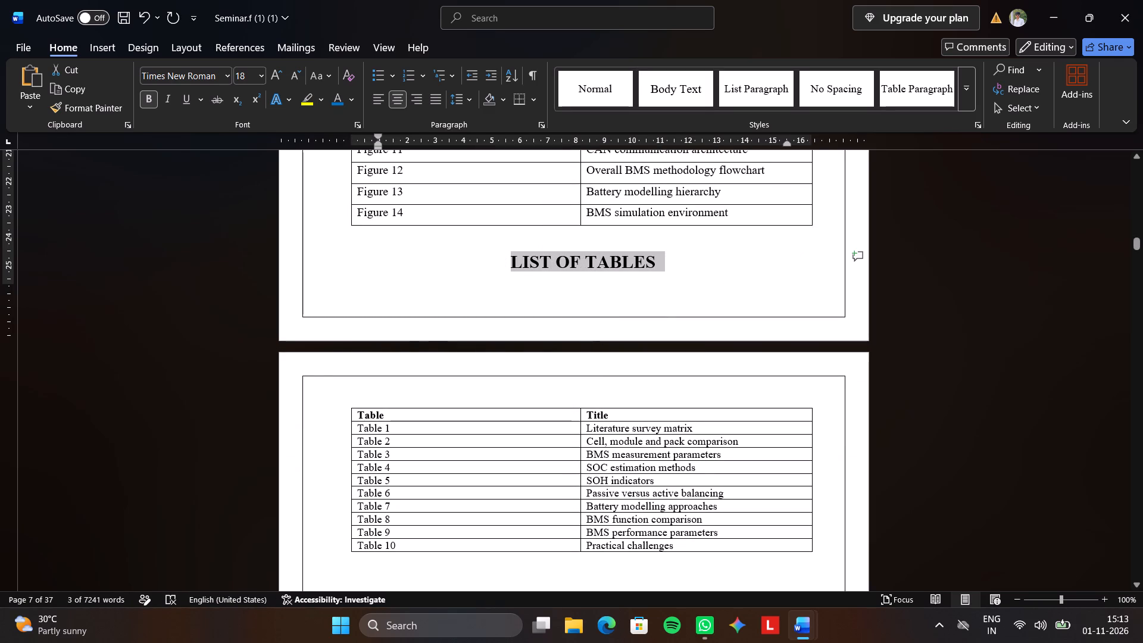
key("ctrl+c")
key("BackSpace")
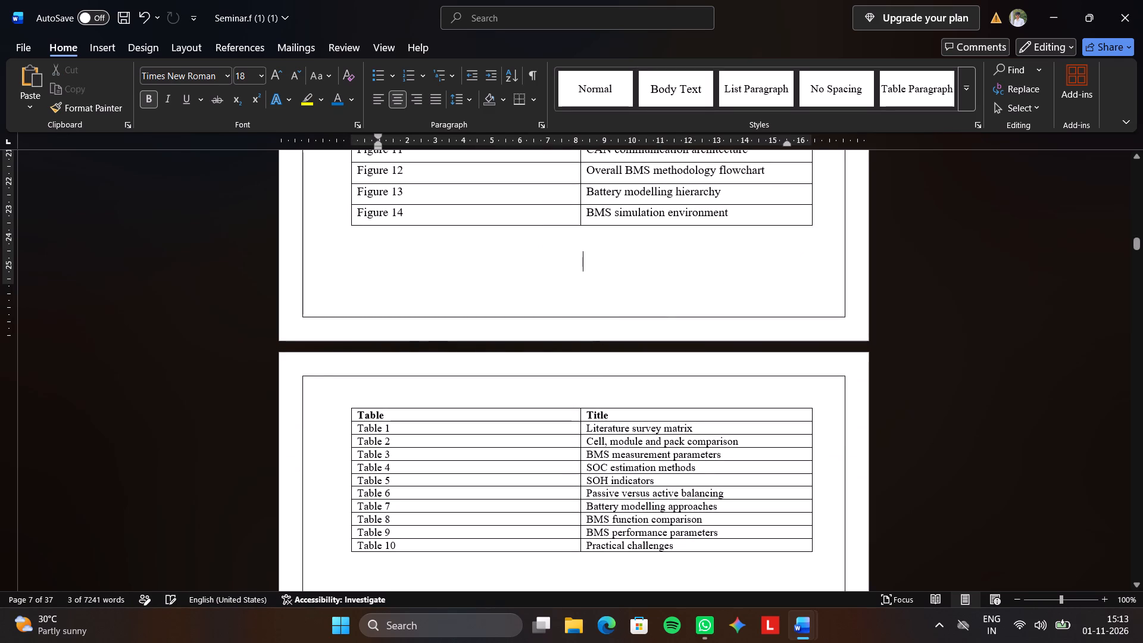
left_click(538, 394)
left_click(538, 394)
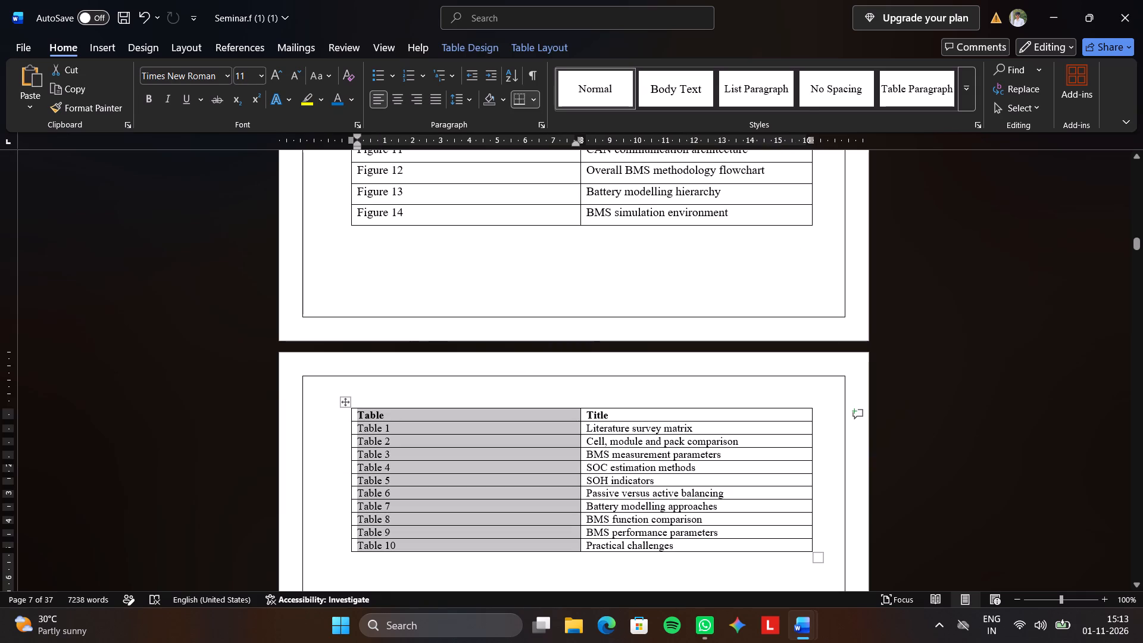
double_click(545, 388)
Format the whole table listing Table 1 to Table 10 with font size 12 and 1.5 line spacing.
left_click(340, 398)
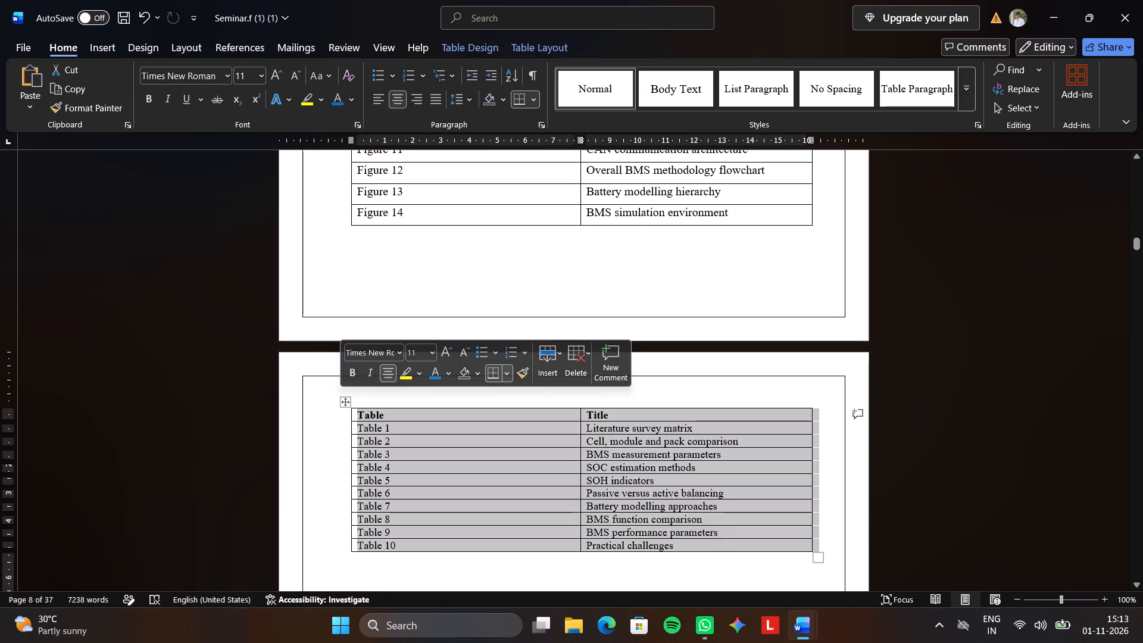
left_click(345, 407)
left_click(343, 403)
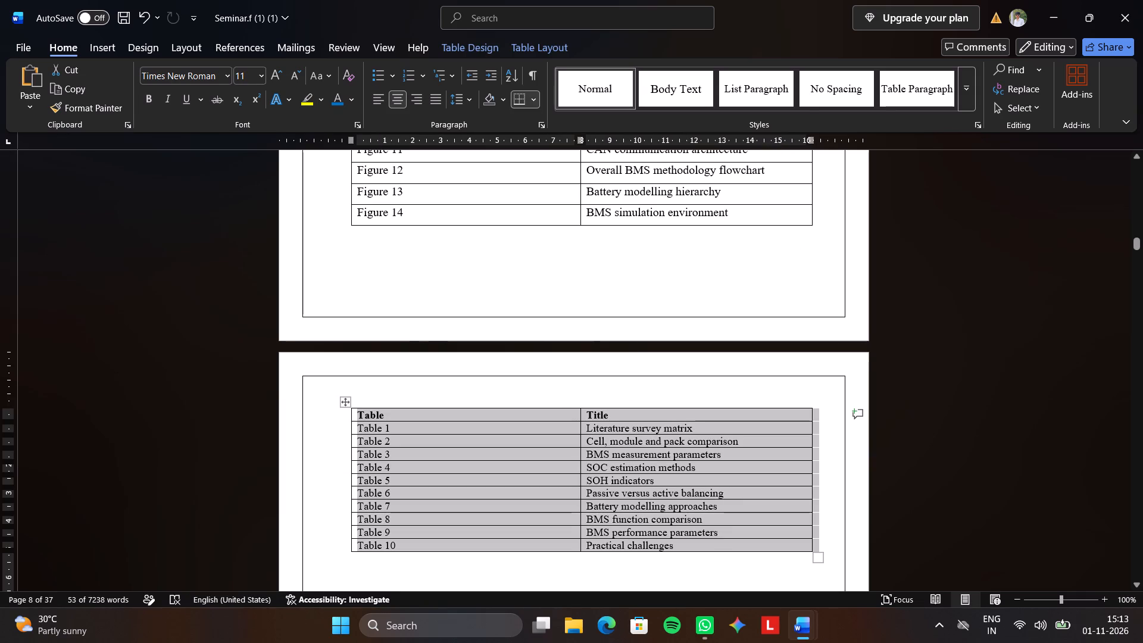
left_click(262, 78)
left_click(252, 165)
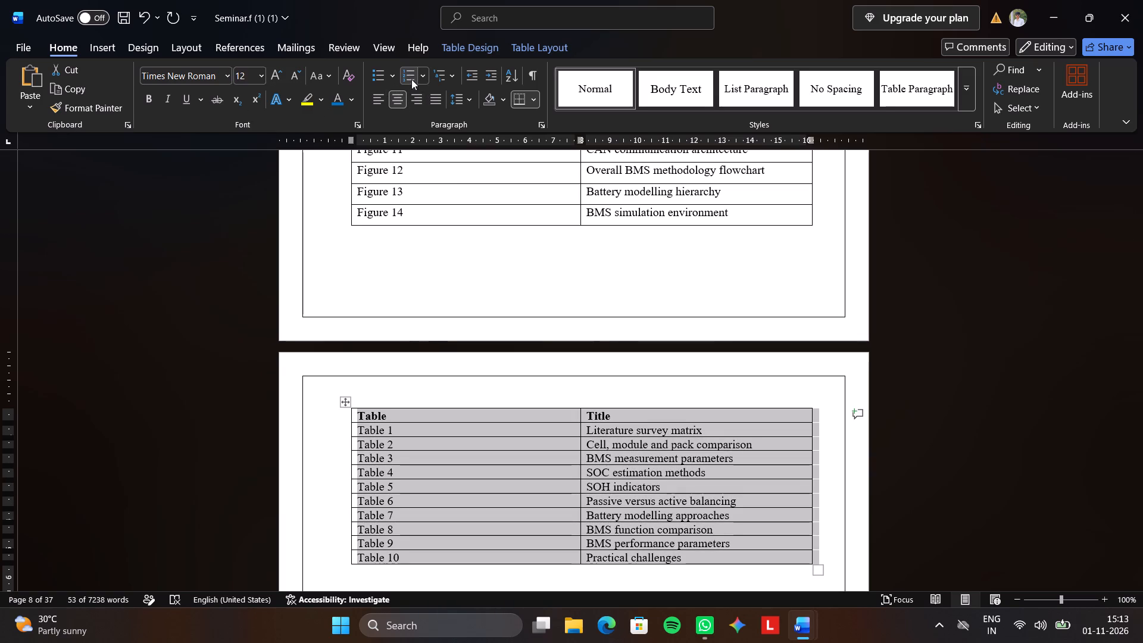
left_click(463, 100)
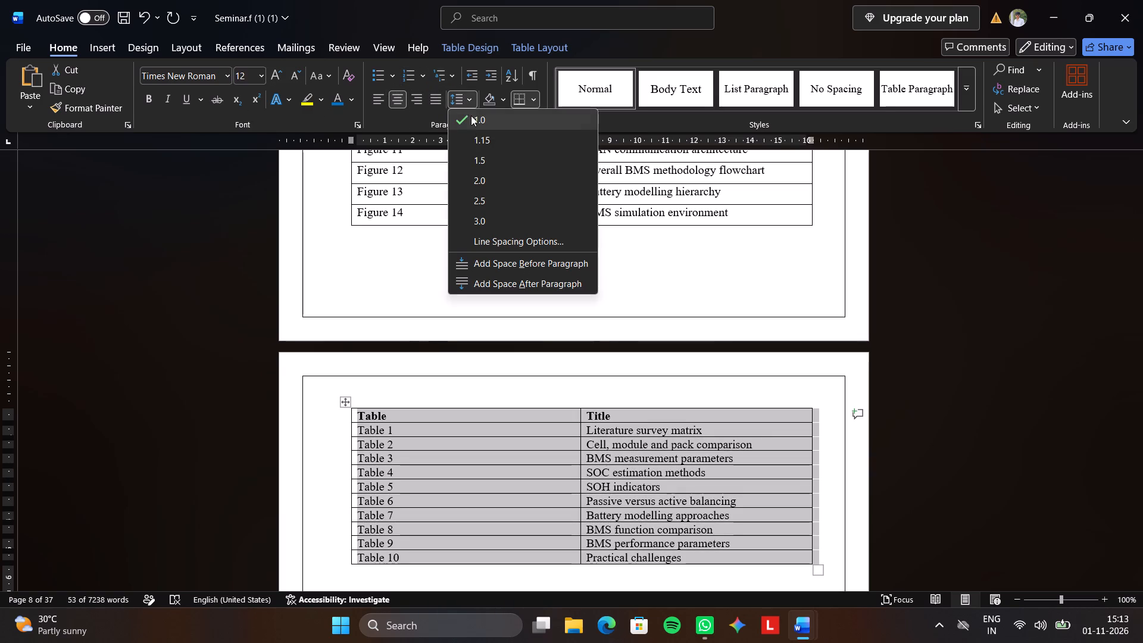
left_click(488, 158)
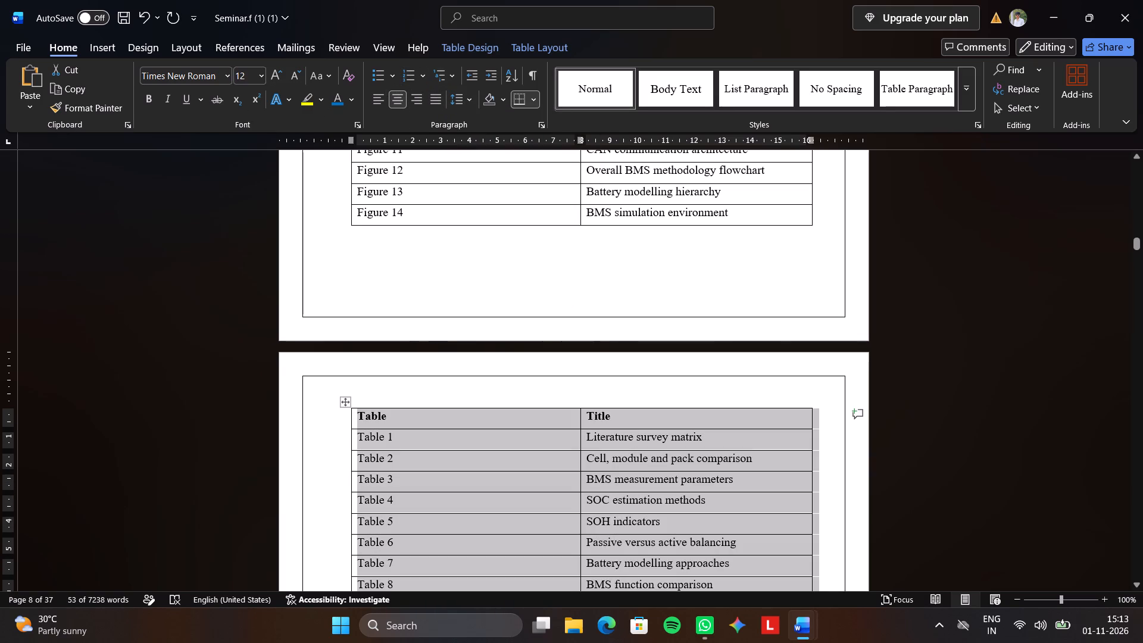
Open the page header above the table listing Table 1 to Table 10 and add a space to its empty line.
left_click(488, 387)
double_click(474, 391)
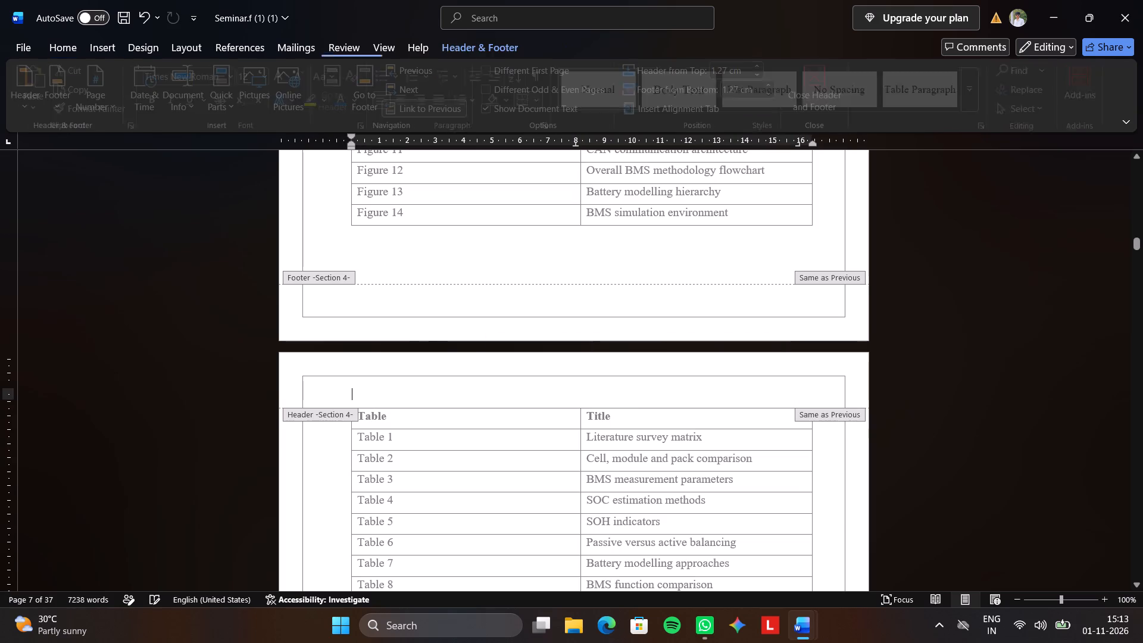
left_click(418, 398)
left_click(417, 398)
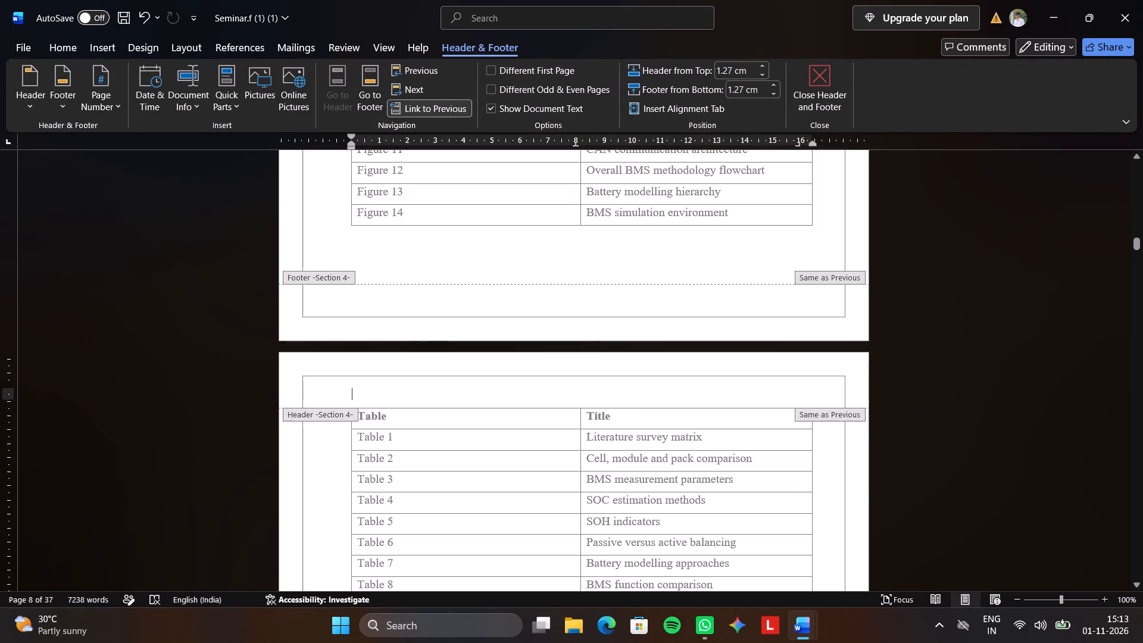
key("ctrl+c")
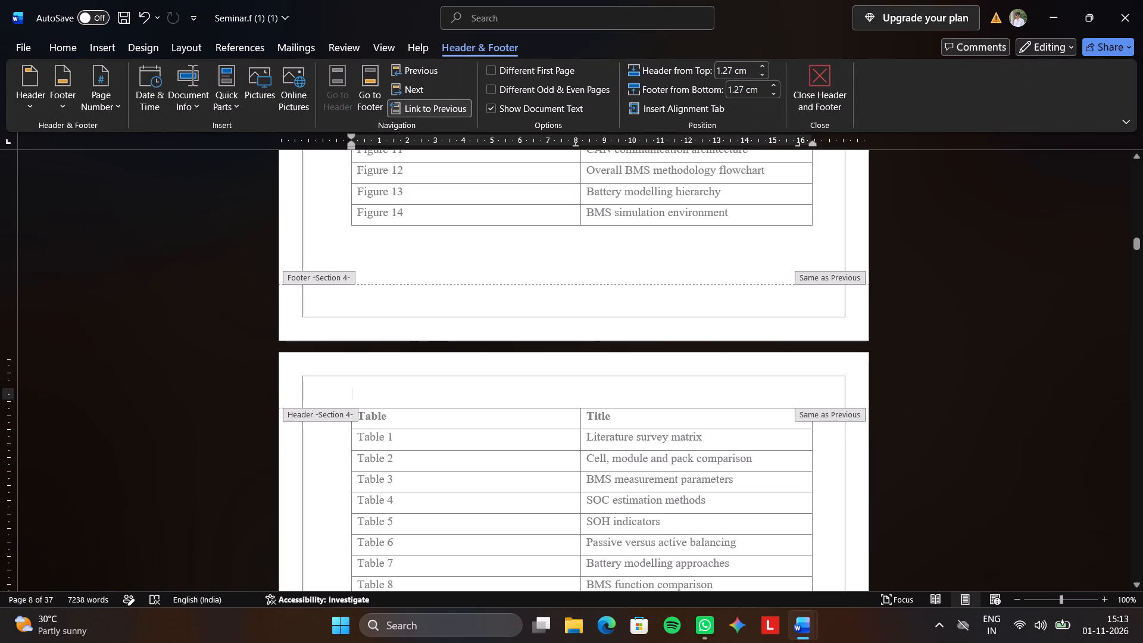
left_click(418, 385)
left_click(228, 356)
double_click(442, 386)
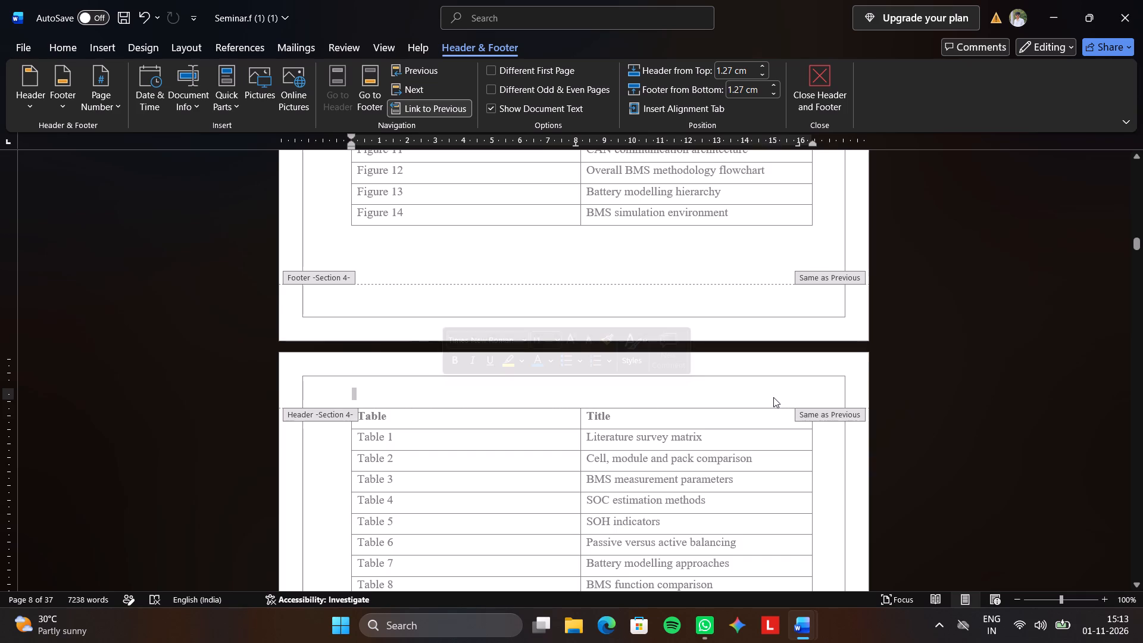
scroll(774, 397, "down", 4)
left_click(798, 555)
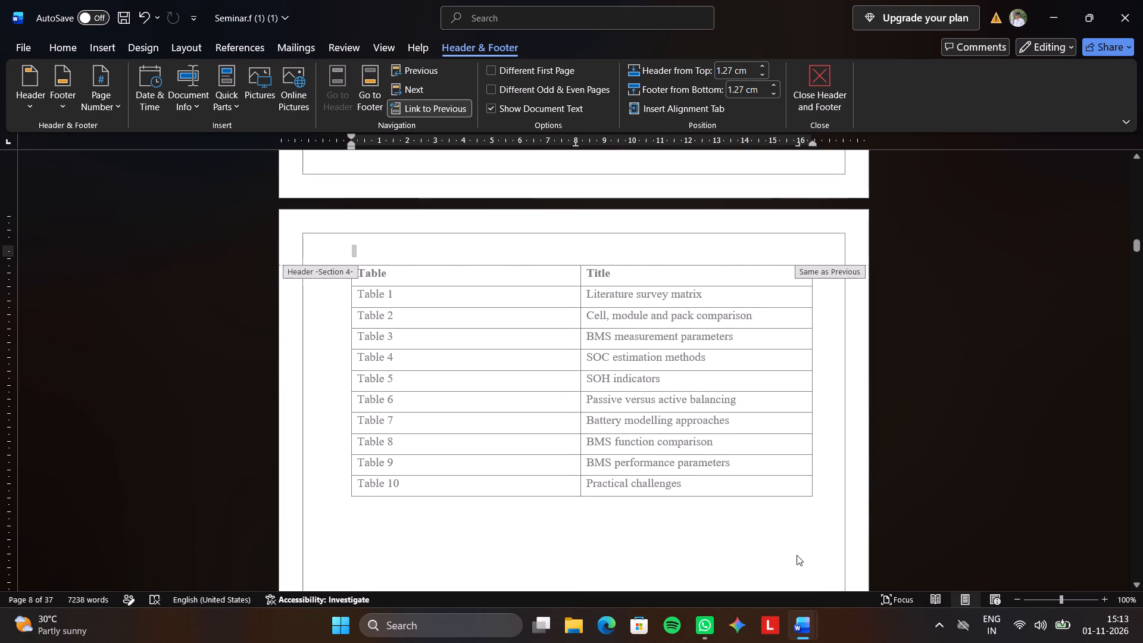
left_click(908, 366)
double_click(384, 227)
double_click(384, 227)
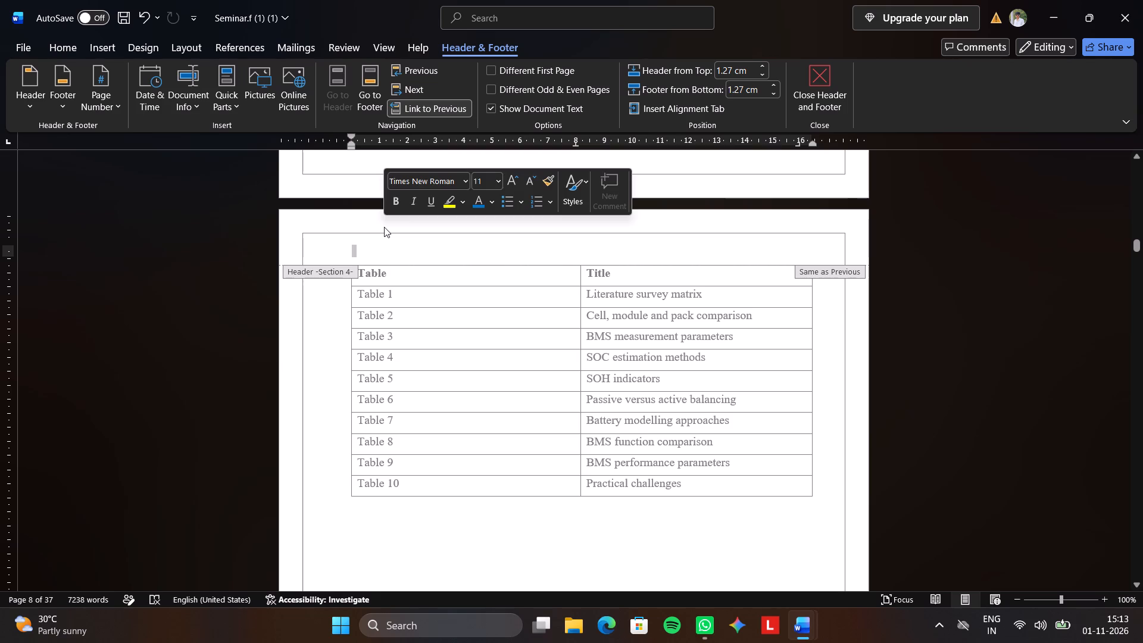
key("space")
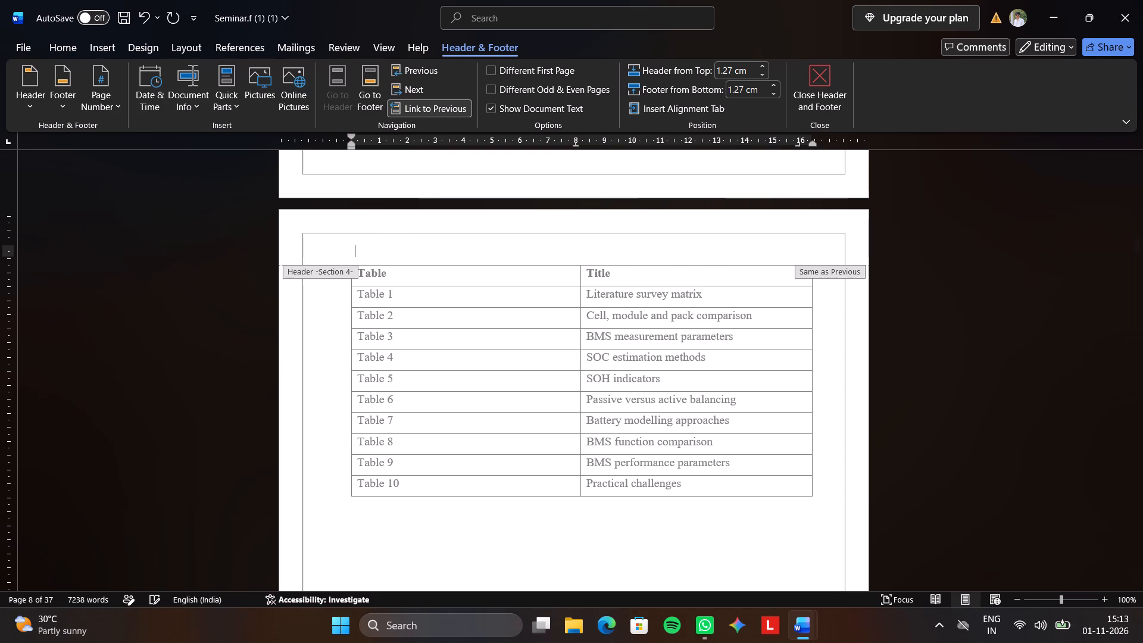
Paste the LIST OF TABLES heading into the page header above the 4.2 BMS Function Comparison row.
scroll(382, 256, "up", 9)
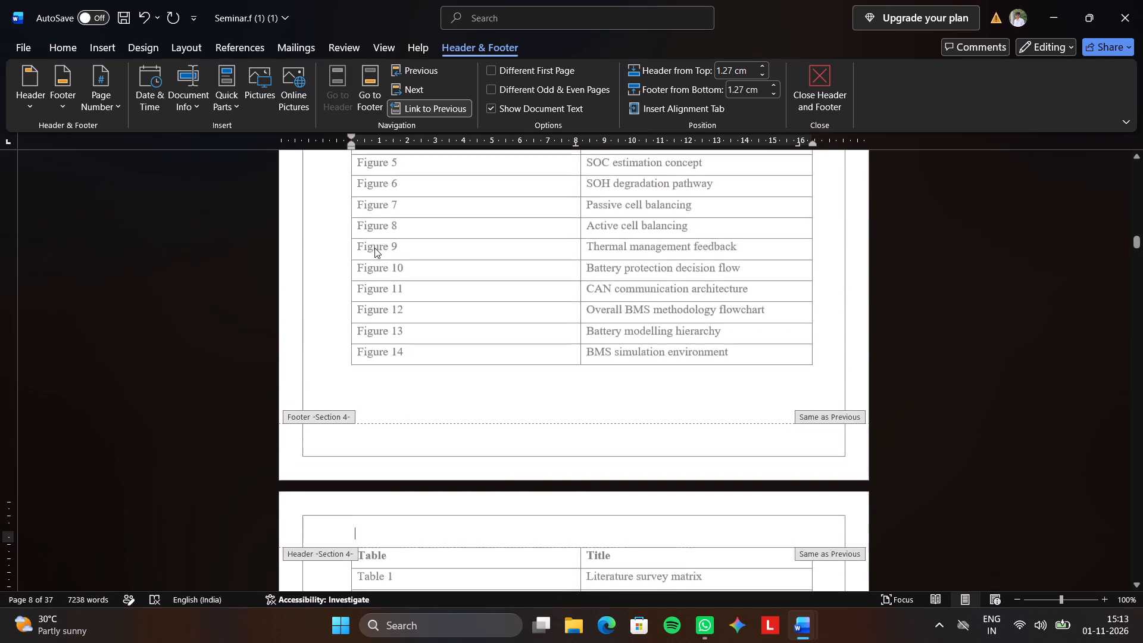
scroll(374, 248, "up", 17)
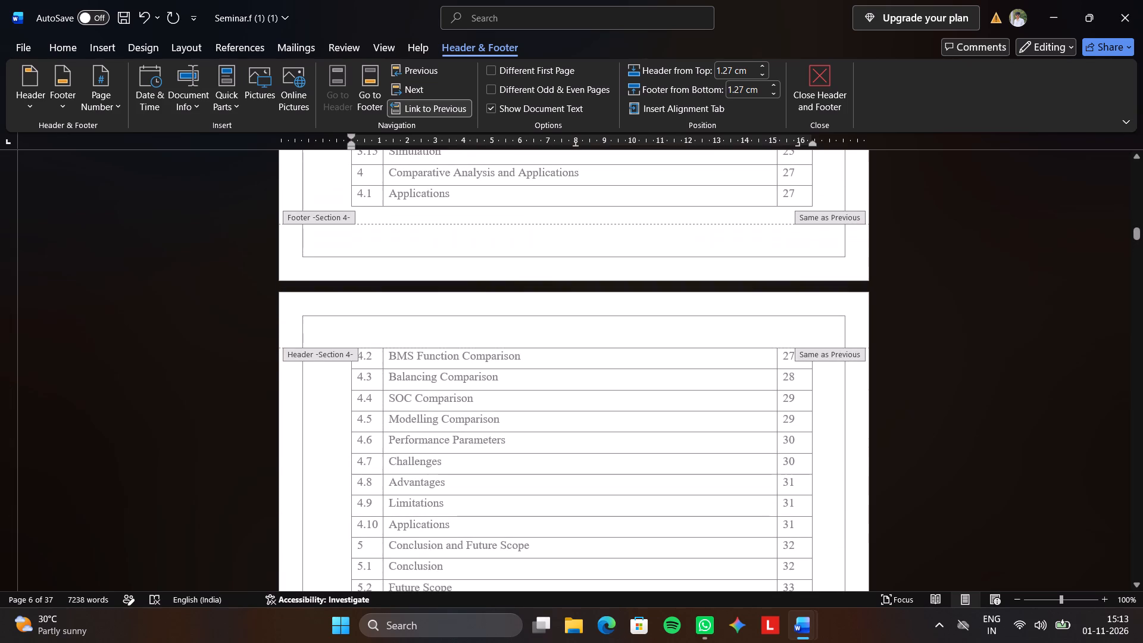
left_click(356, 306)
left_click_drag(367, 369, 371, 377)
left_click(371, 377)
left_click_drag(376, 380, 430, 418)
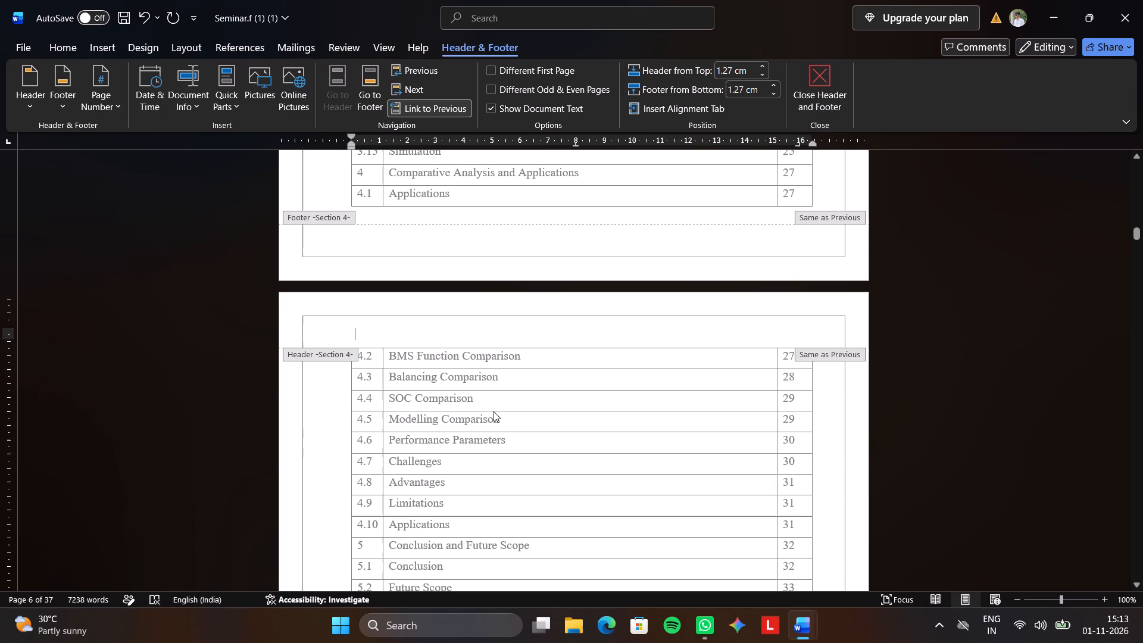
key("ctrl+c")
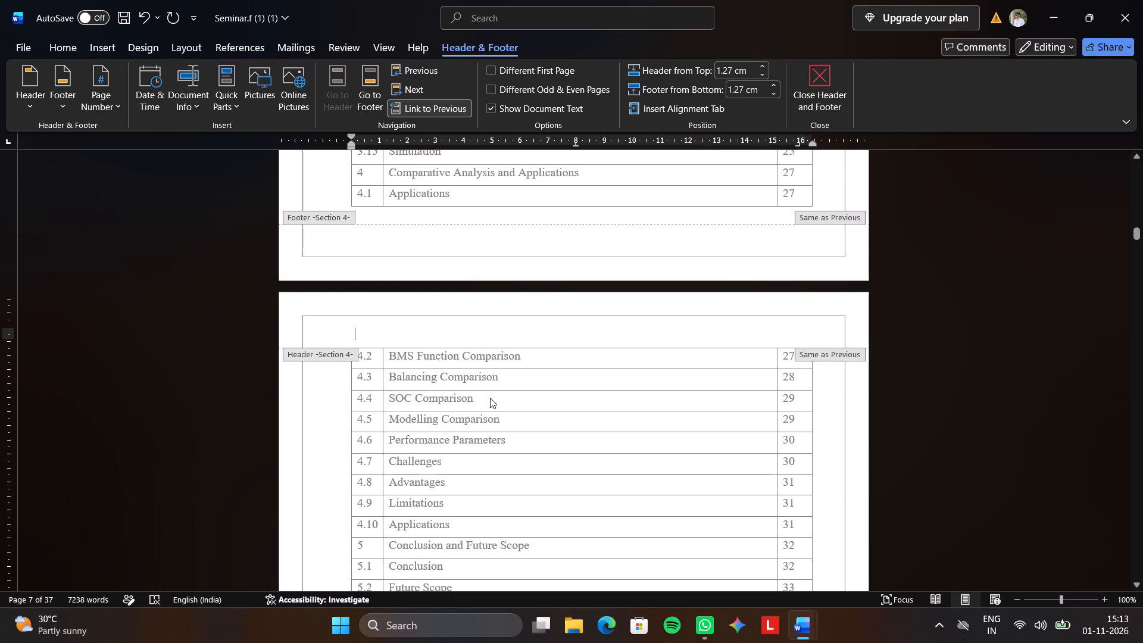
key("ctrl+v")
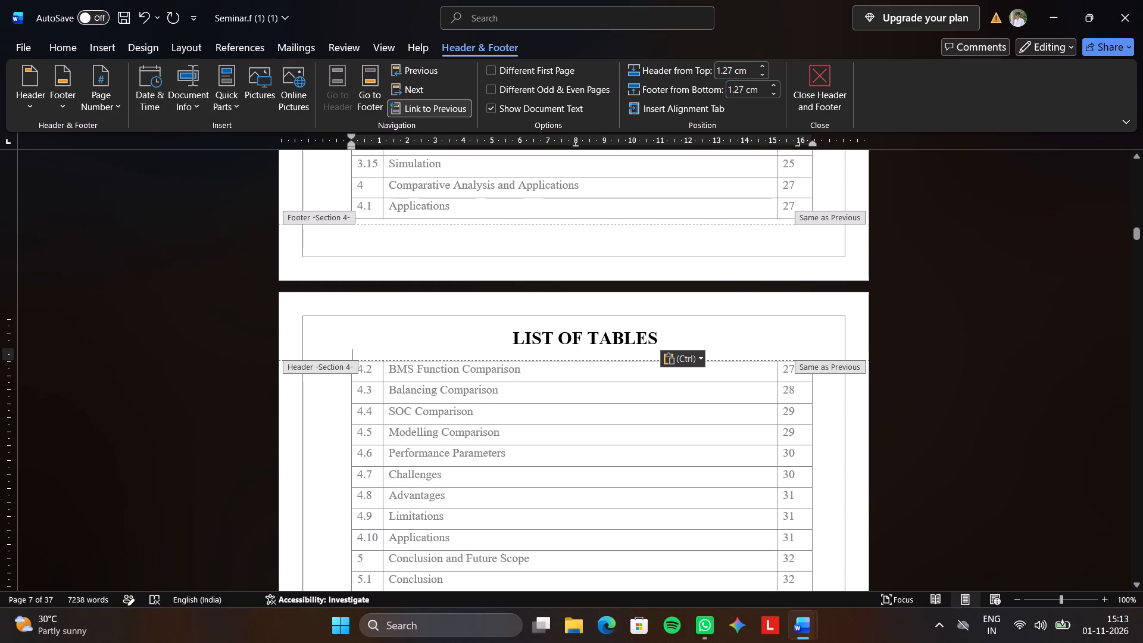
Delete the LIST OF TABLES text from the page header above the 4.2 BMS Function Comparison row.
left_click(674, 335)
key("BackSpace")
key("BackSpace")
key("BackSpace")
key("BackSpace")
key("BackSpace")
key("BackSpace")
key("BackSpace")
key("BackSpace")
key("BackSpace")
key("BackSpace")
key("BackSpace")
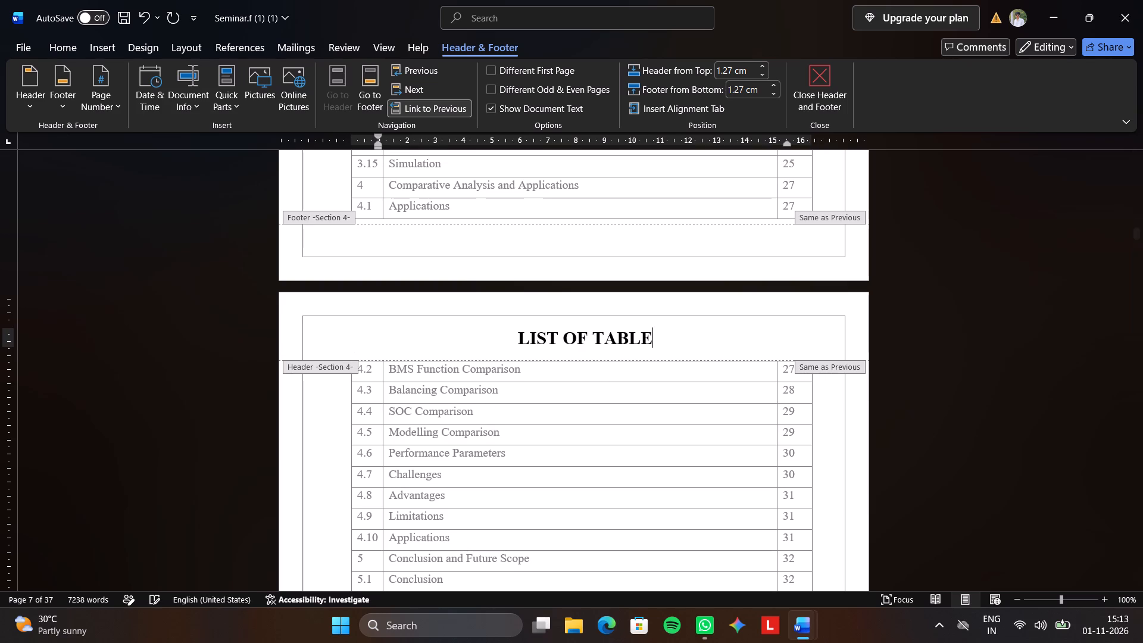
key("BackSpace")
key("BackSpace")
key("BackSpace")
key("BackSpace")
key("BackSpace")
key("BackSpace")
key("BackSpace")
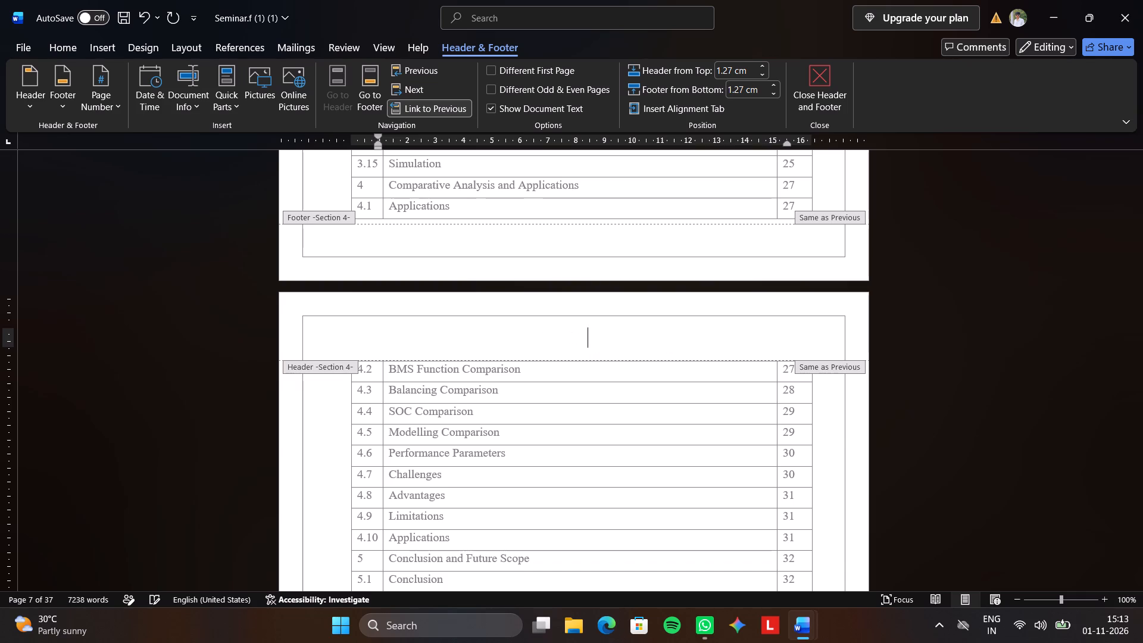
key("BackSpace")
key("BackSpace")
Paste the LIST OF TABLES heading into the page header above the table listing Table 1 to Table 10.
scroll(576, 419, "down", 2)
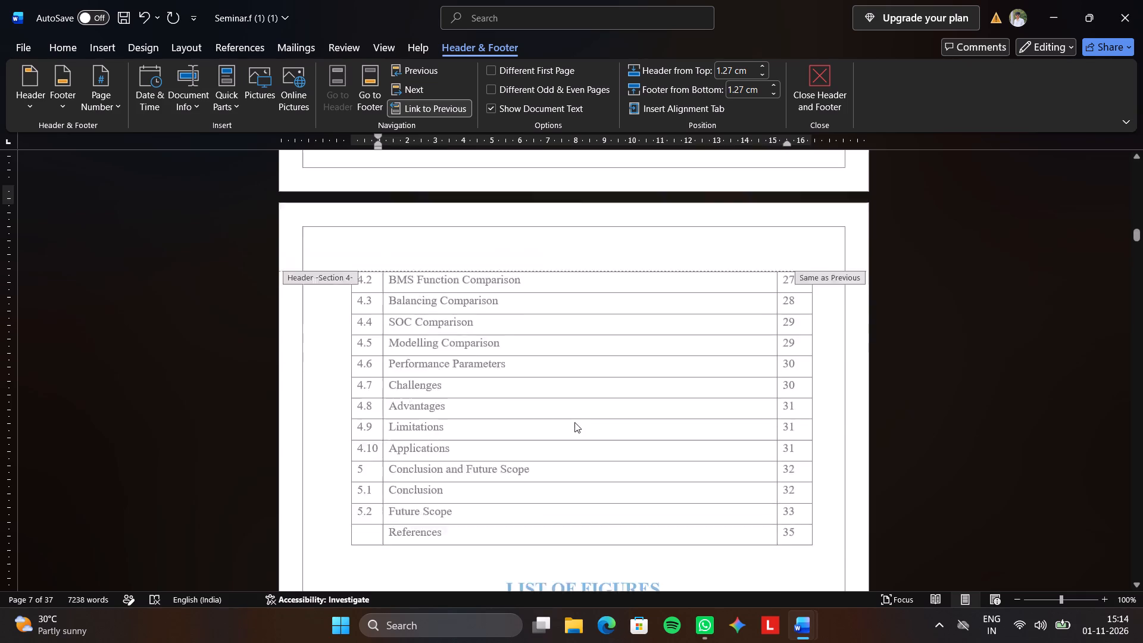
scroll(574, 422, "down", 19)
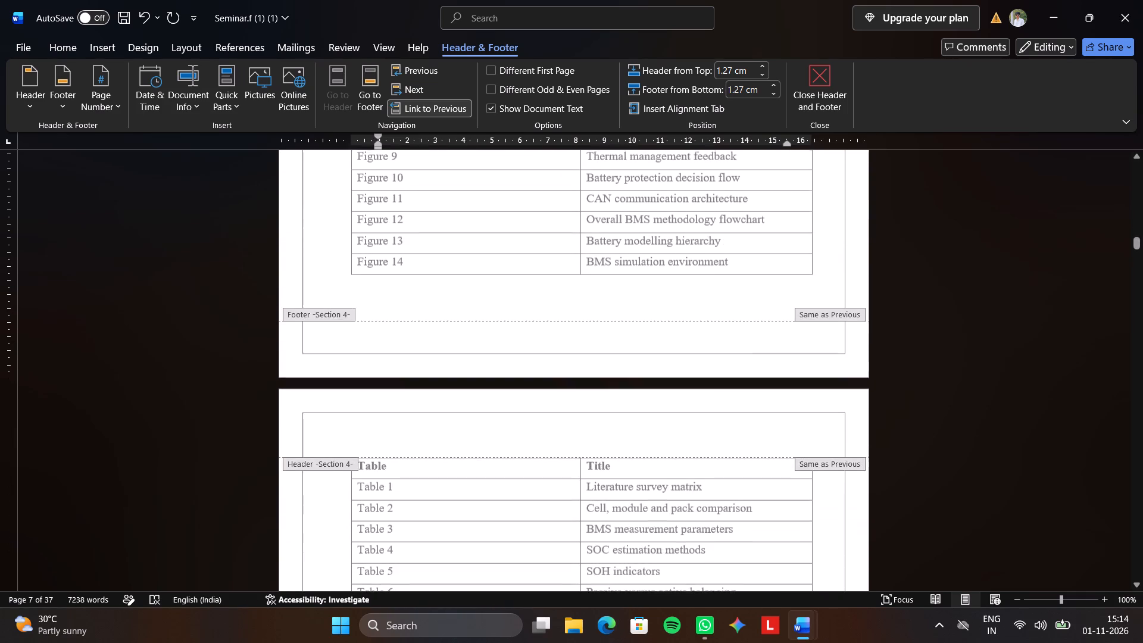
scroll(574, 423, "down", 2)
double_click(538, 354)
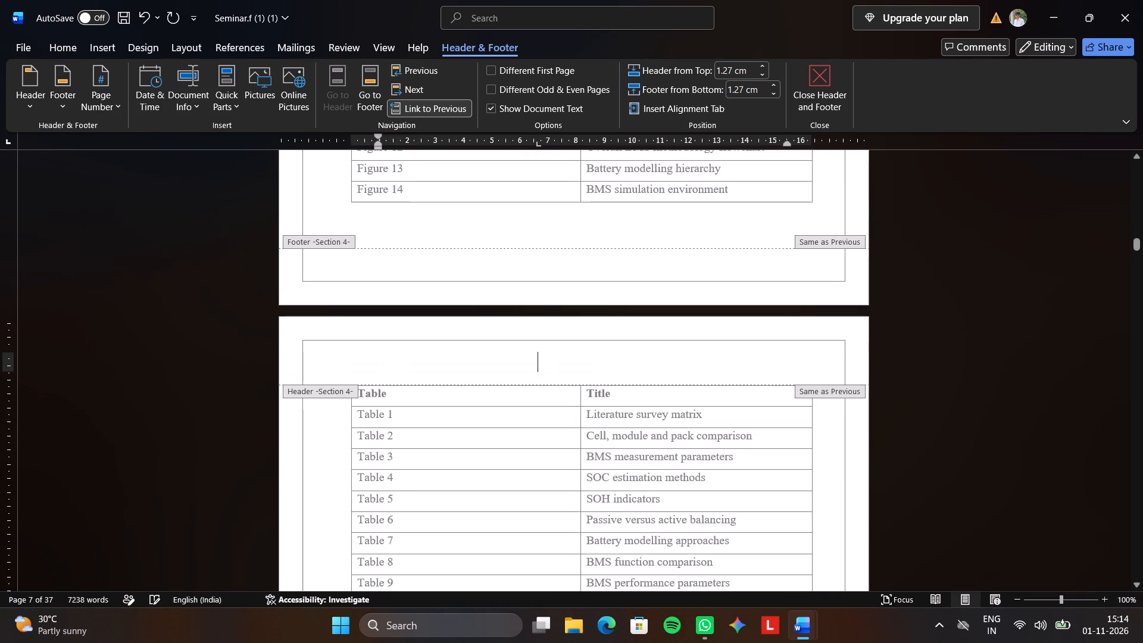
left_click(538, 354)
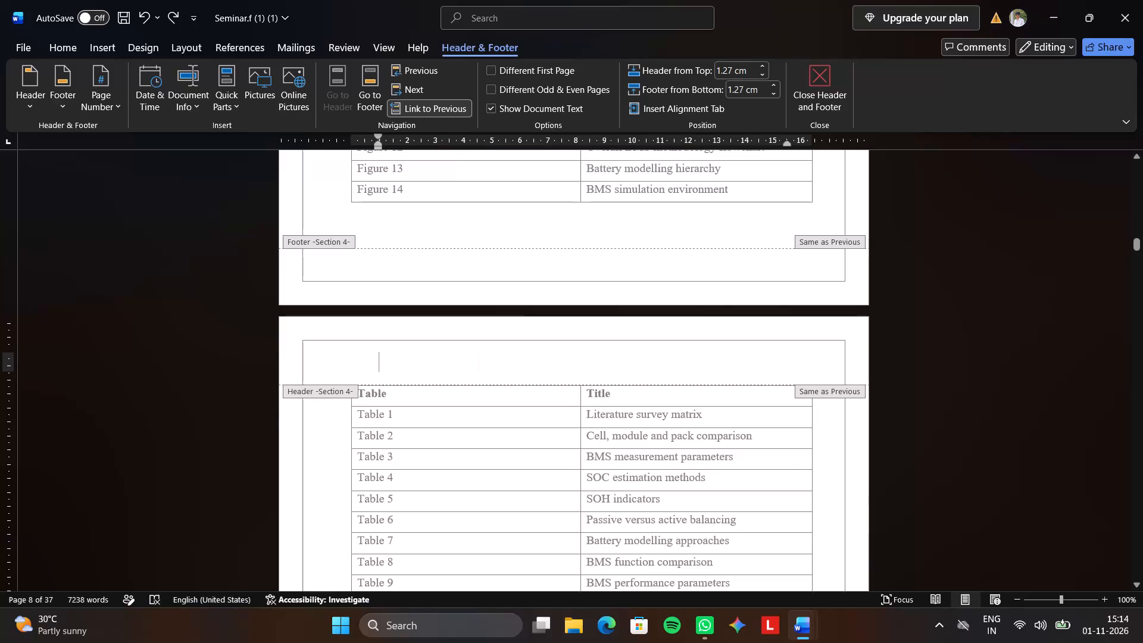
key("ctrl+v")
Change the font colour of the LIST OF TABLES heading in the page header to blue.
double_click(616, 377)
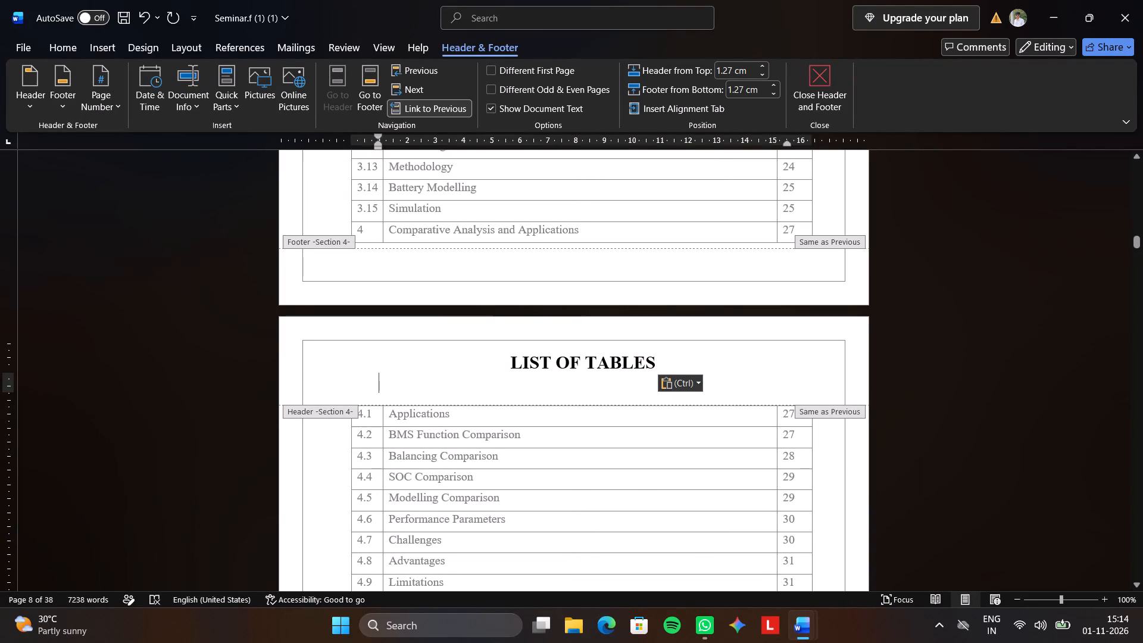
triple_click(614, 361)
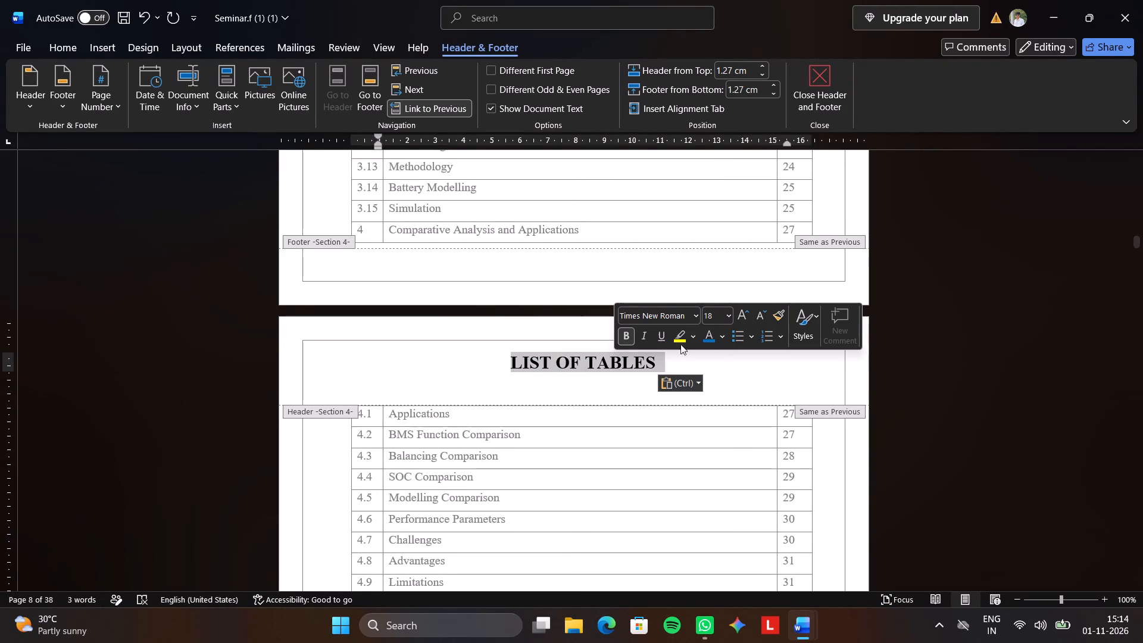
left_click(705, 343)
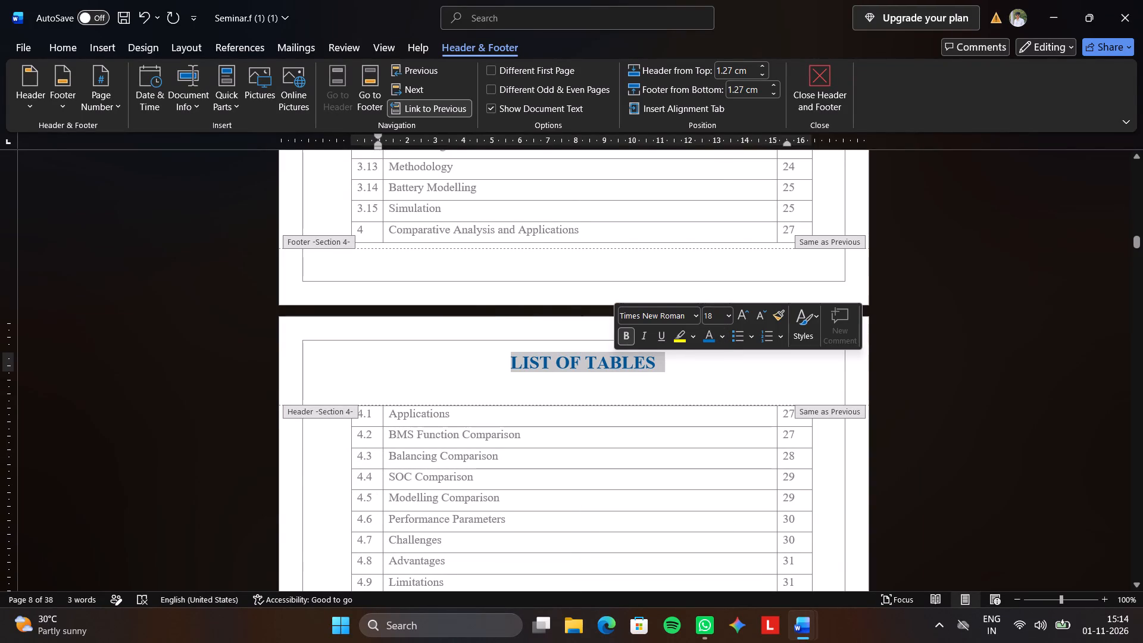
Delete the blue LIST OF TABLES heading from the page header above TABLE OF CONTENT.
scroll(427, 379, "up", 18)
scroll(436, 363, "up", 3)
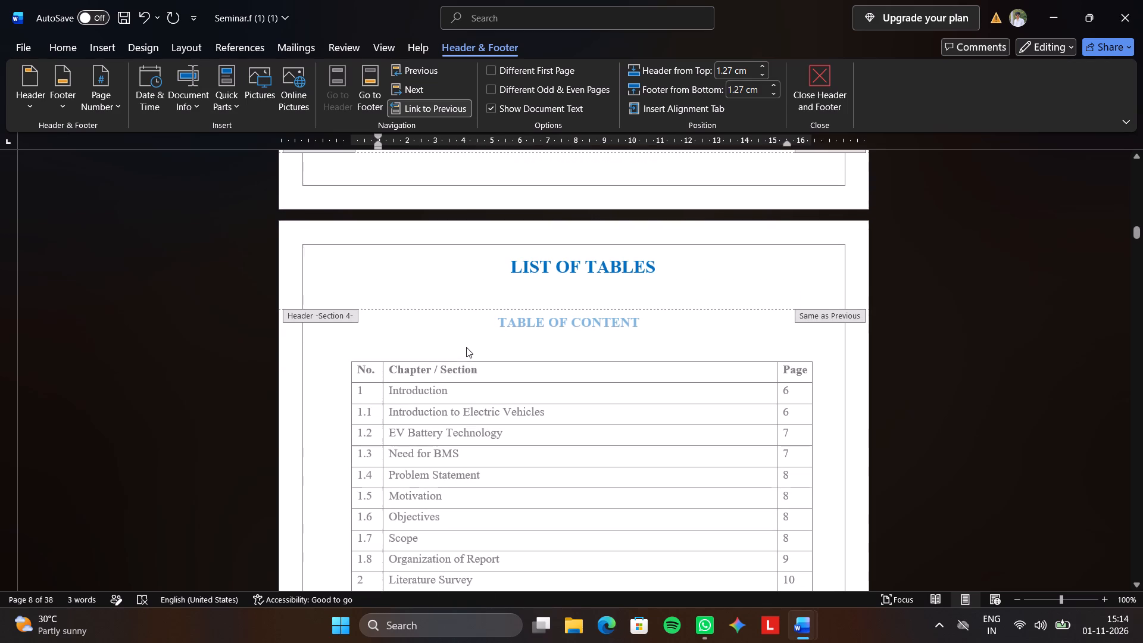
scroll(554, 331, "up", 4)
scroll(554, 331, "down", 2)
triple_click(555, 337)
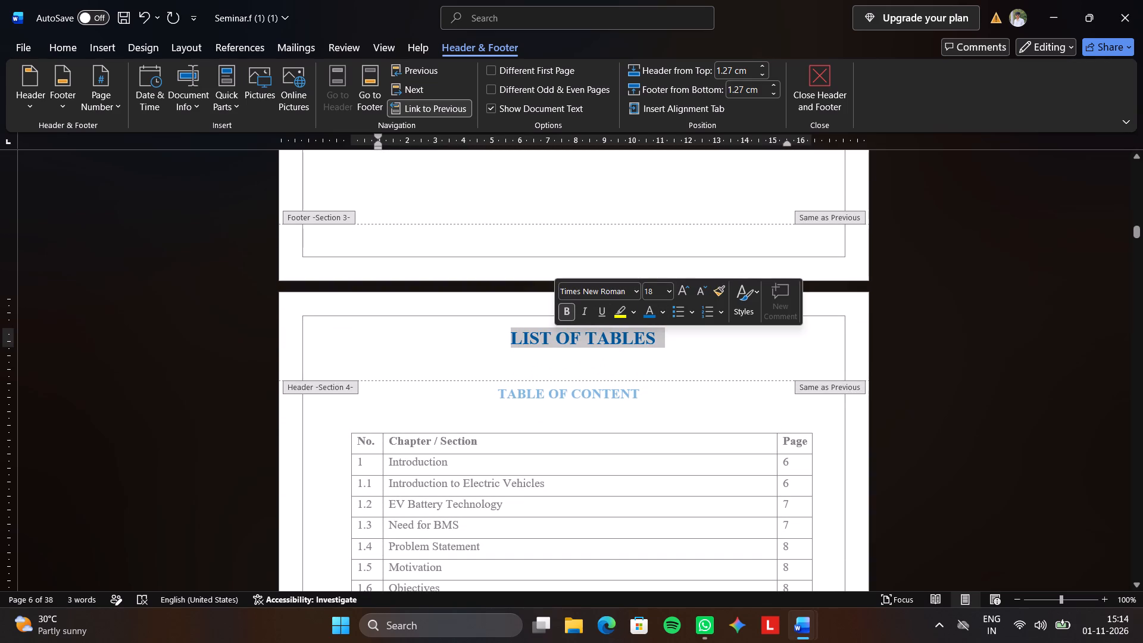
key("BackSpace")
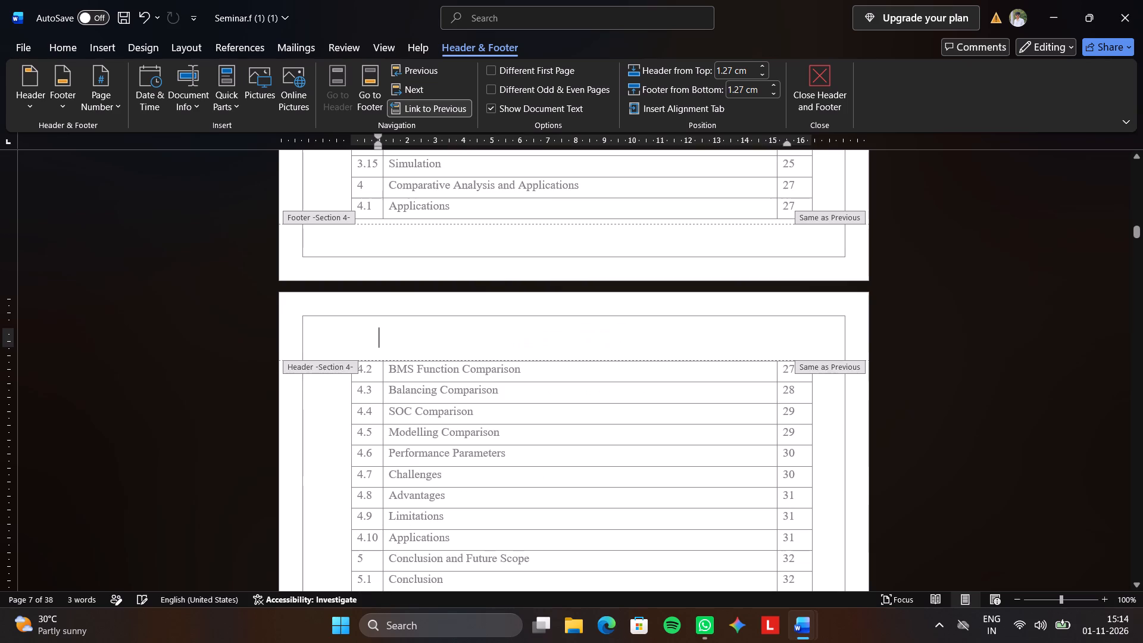
Paste the LIST OF TABLES heading again into the page header above the table listing Table 1 to Table 10.
scroll(591, 351, "down", 2)
scroll(591, 348, "up", 5)
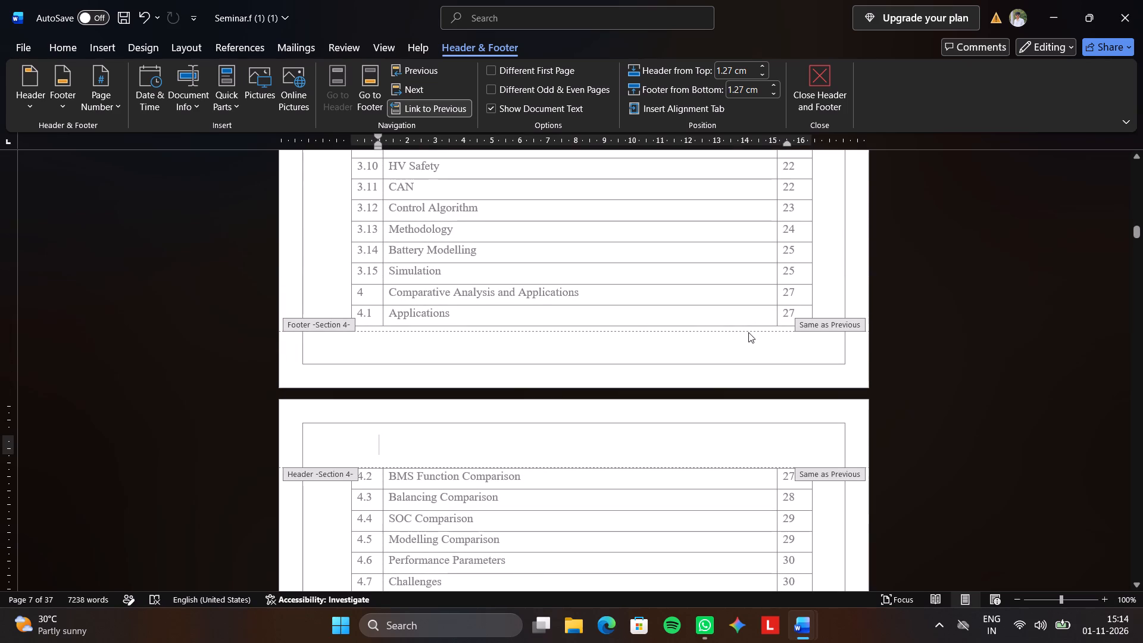
scroll(748, 333, "down", 4)
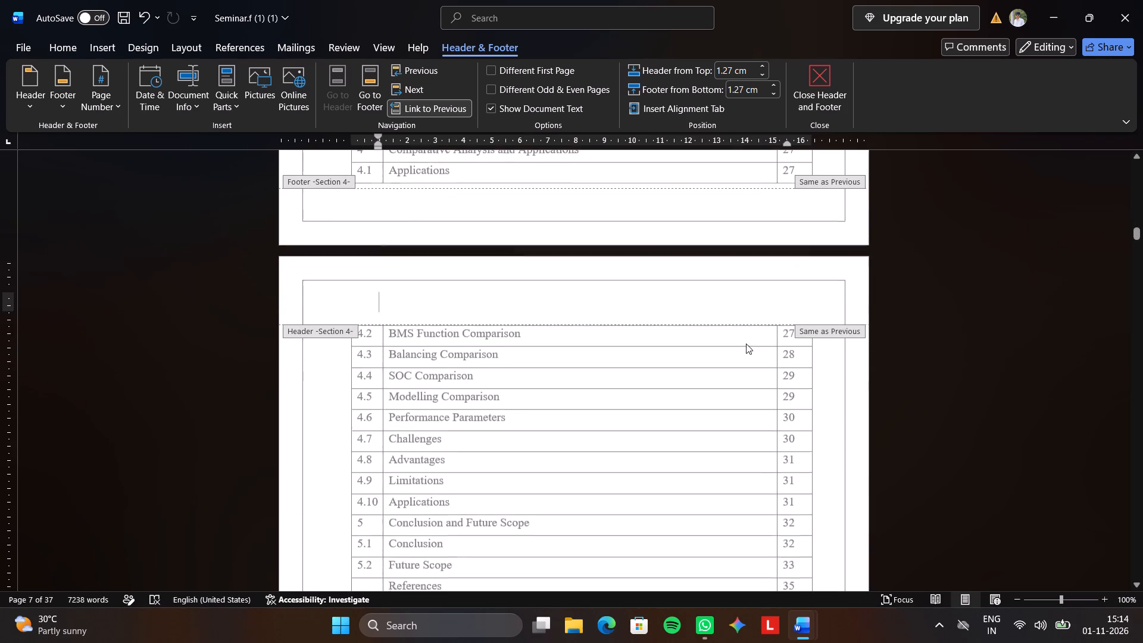
scroll(746, 344, "down", 17)
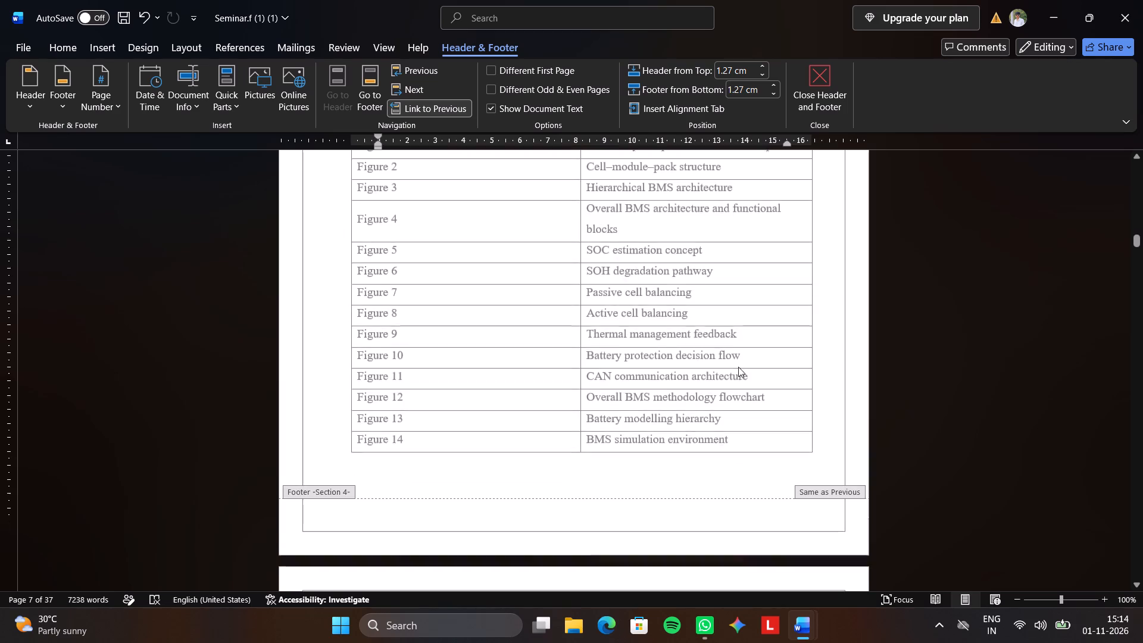
scroll(738, 367, "down", 13)
scroll(738, 364, "up", 7)
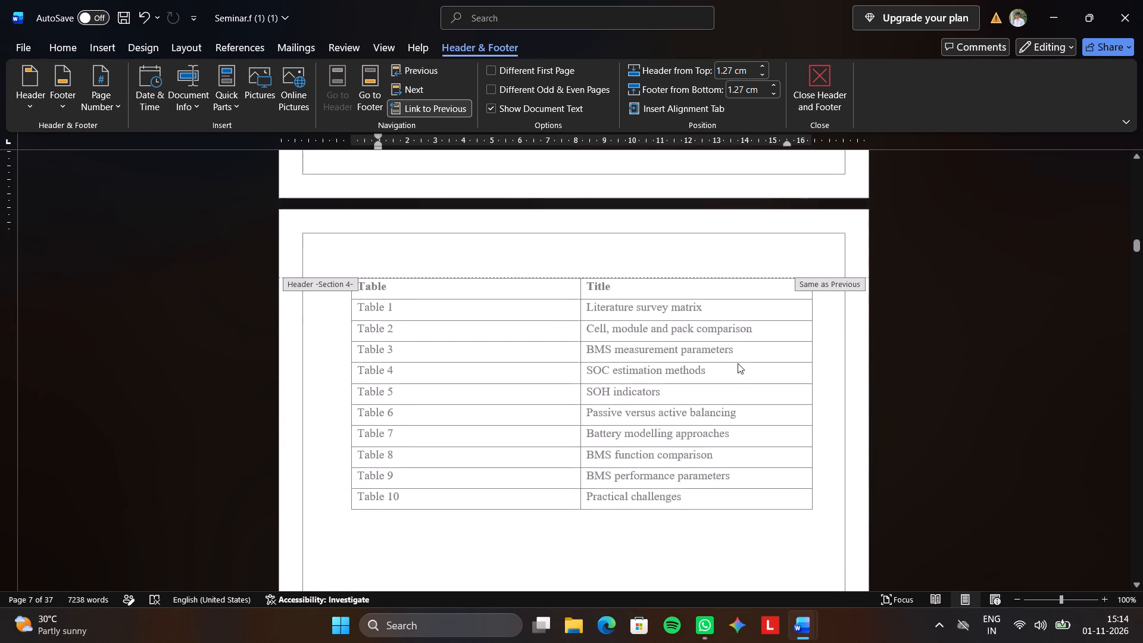
scroll(738, 363, "up", 2)
left_click(554, 404)
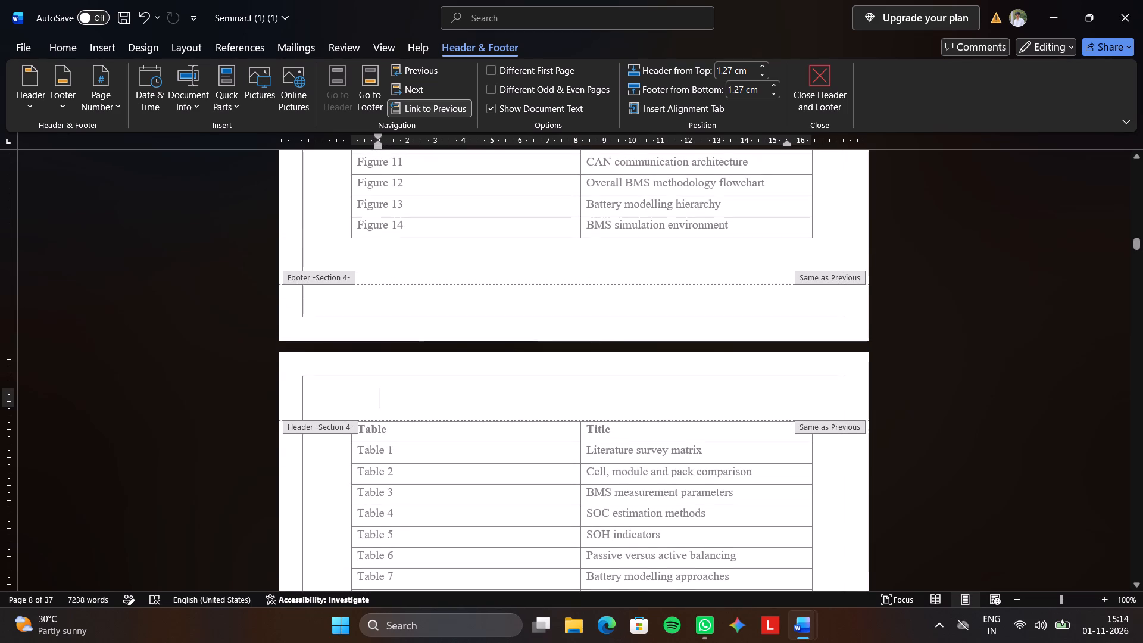
key("ctrl+v")
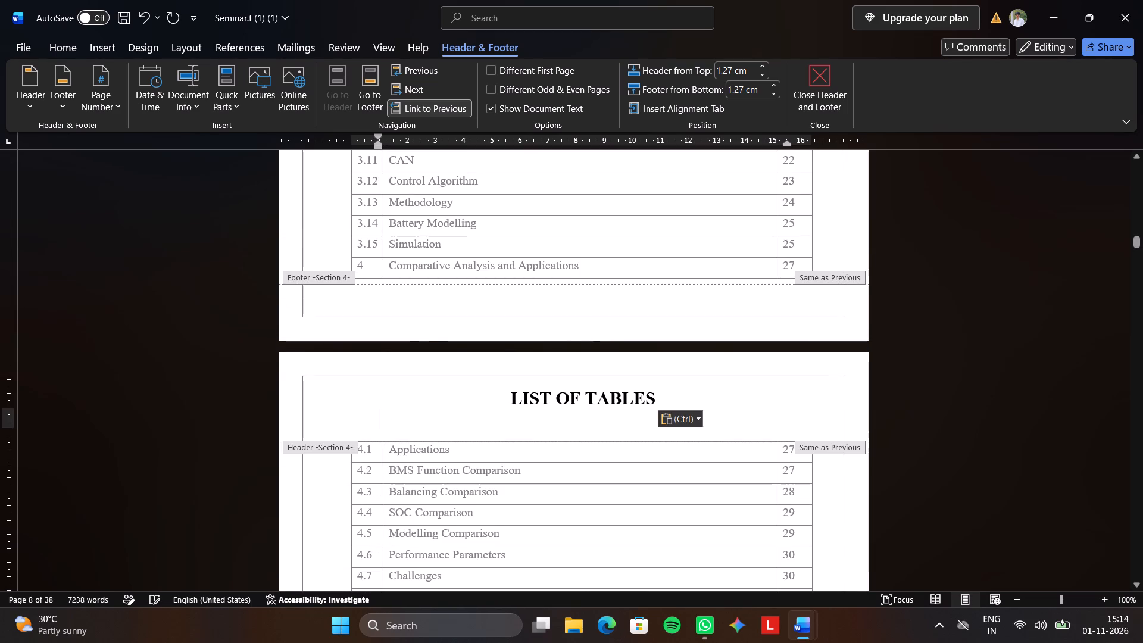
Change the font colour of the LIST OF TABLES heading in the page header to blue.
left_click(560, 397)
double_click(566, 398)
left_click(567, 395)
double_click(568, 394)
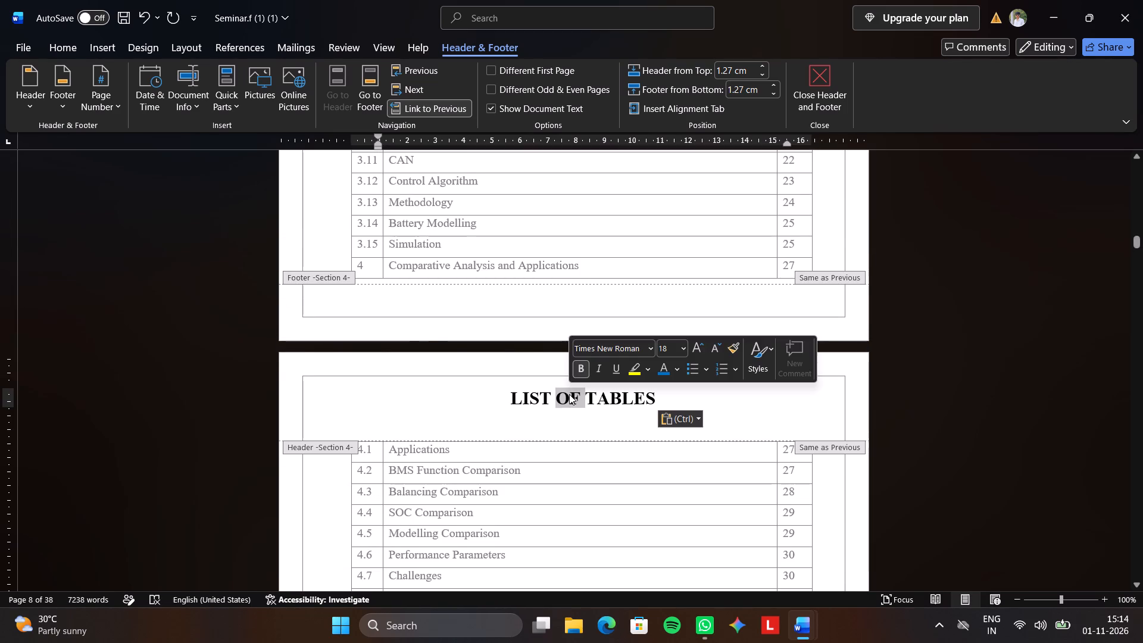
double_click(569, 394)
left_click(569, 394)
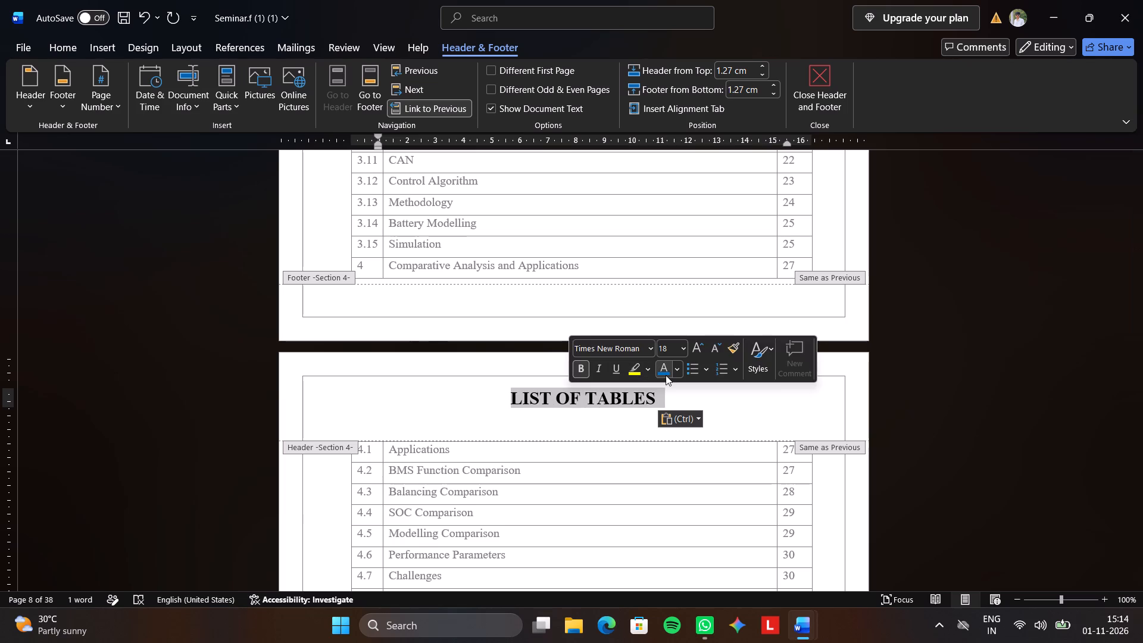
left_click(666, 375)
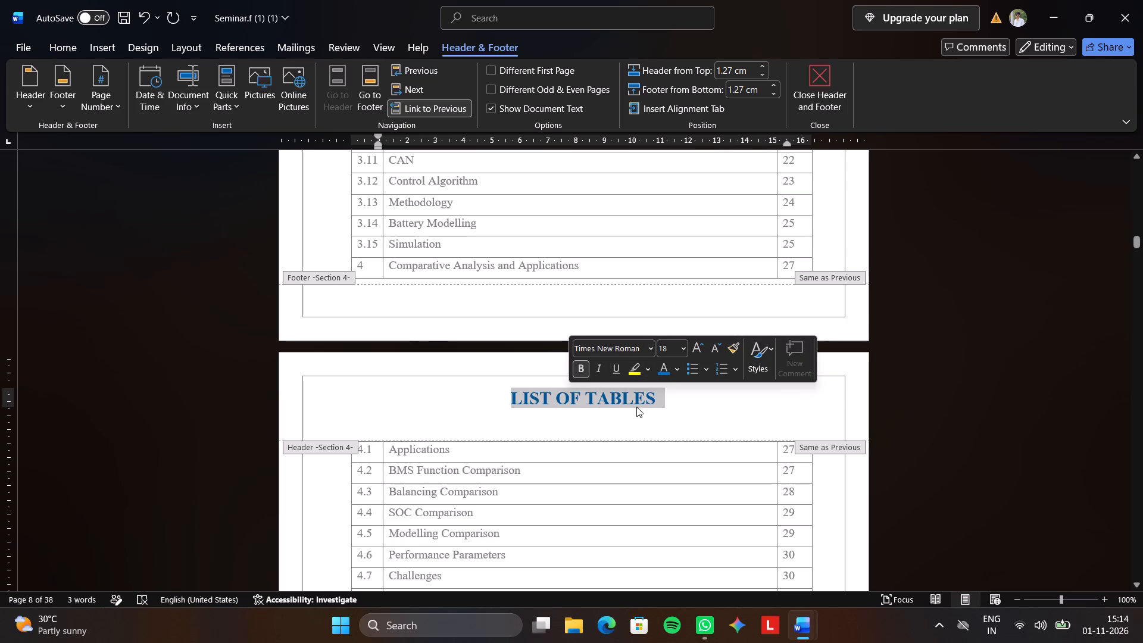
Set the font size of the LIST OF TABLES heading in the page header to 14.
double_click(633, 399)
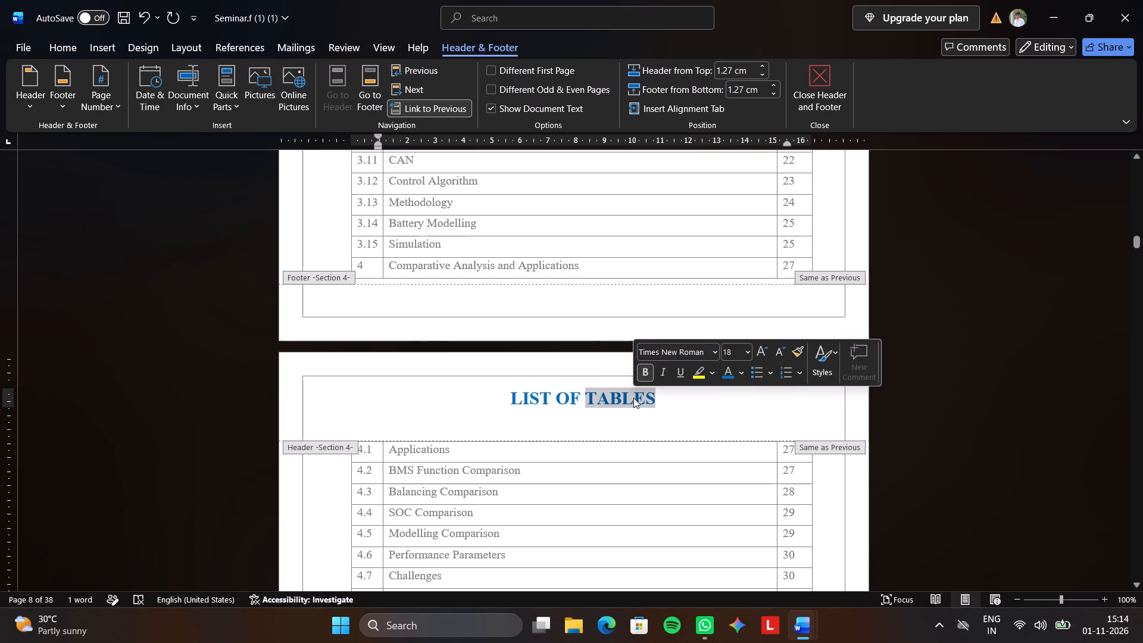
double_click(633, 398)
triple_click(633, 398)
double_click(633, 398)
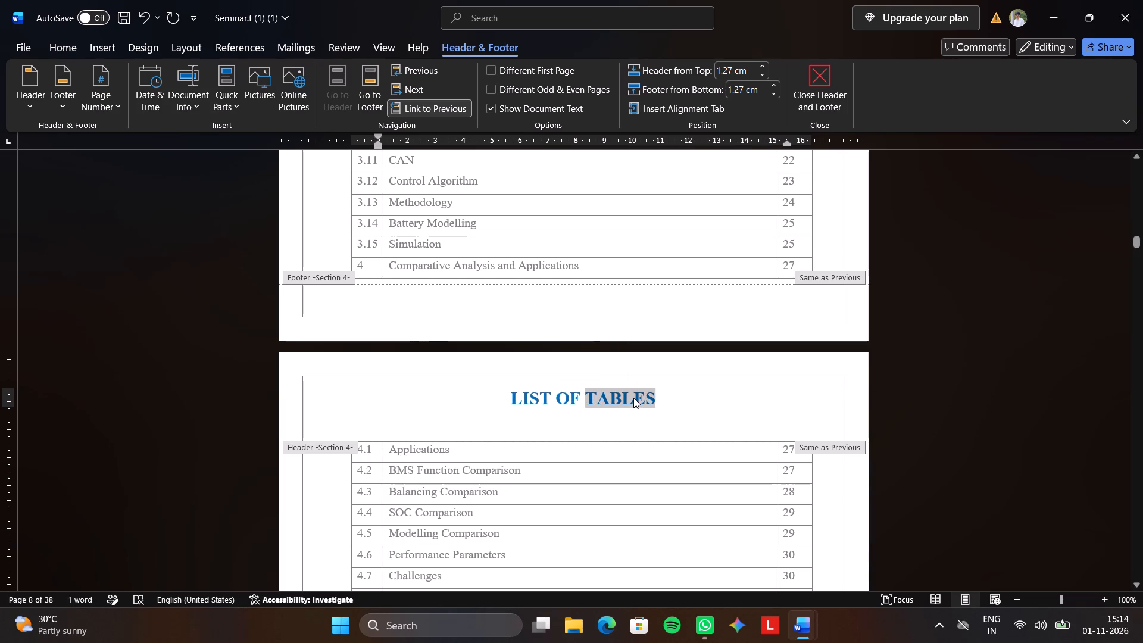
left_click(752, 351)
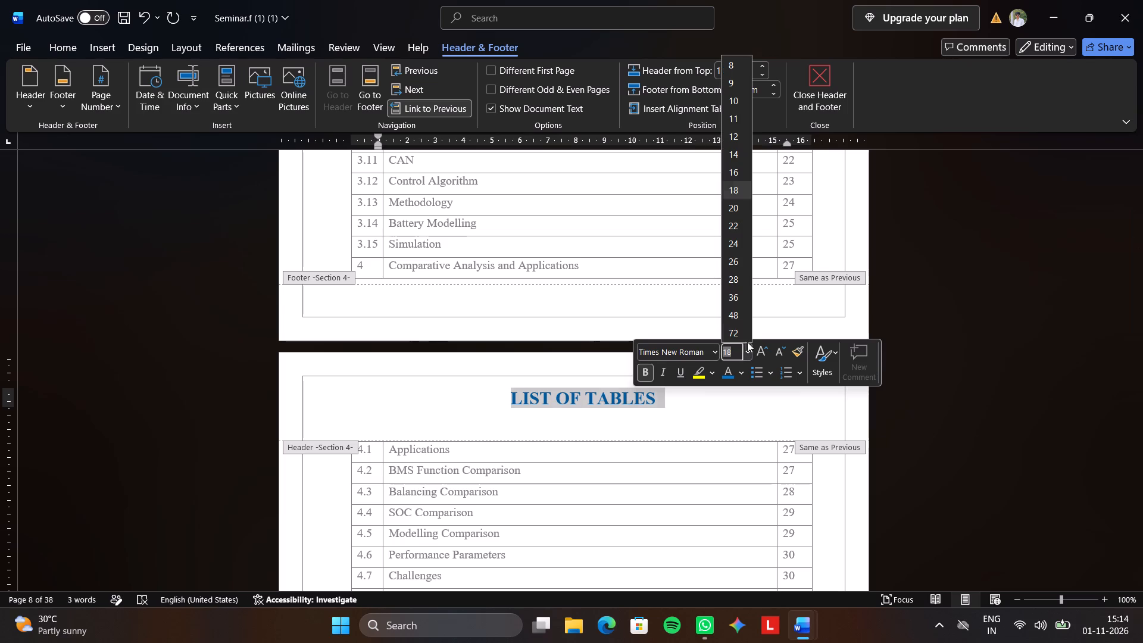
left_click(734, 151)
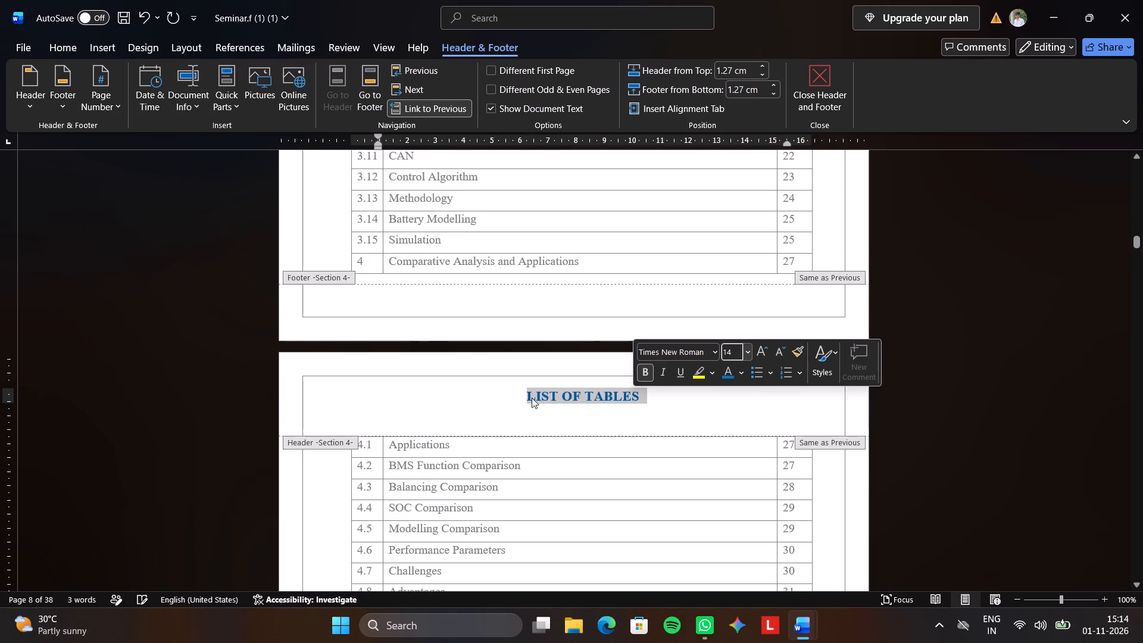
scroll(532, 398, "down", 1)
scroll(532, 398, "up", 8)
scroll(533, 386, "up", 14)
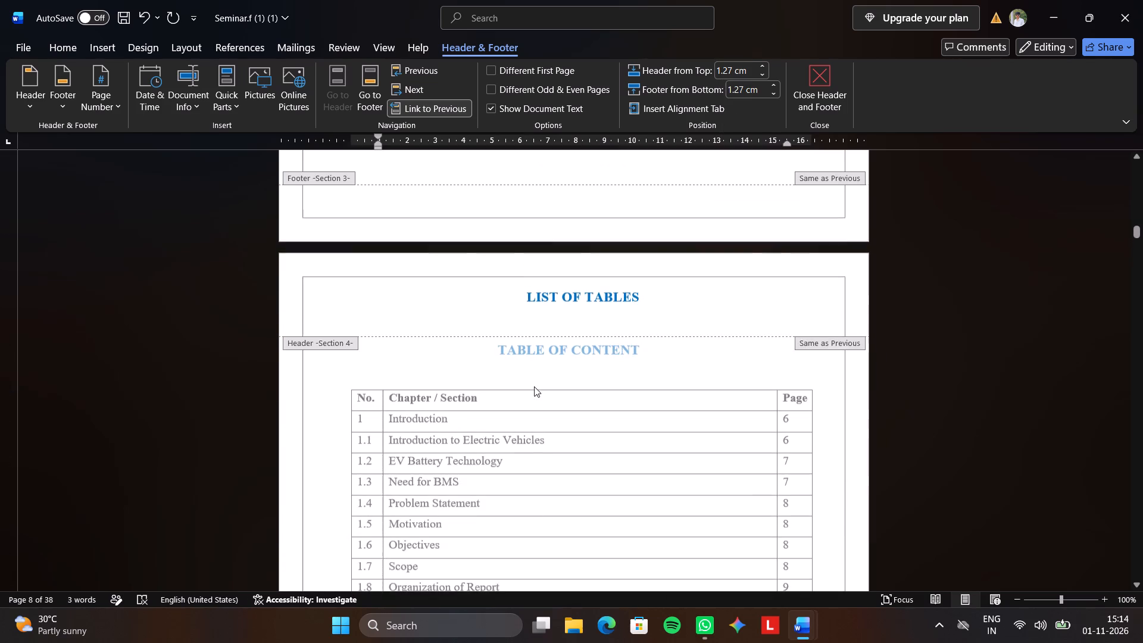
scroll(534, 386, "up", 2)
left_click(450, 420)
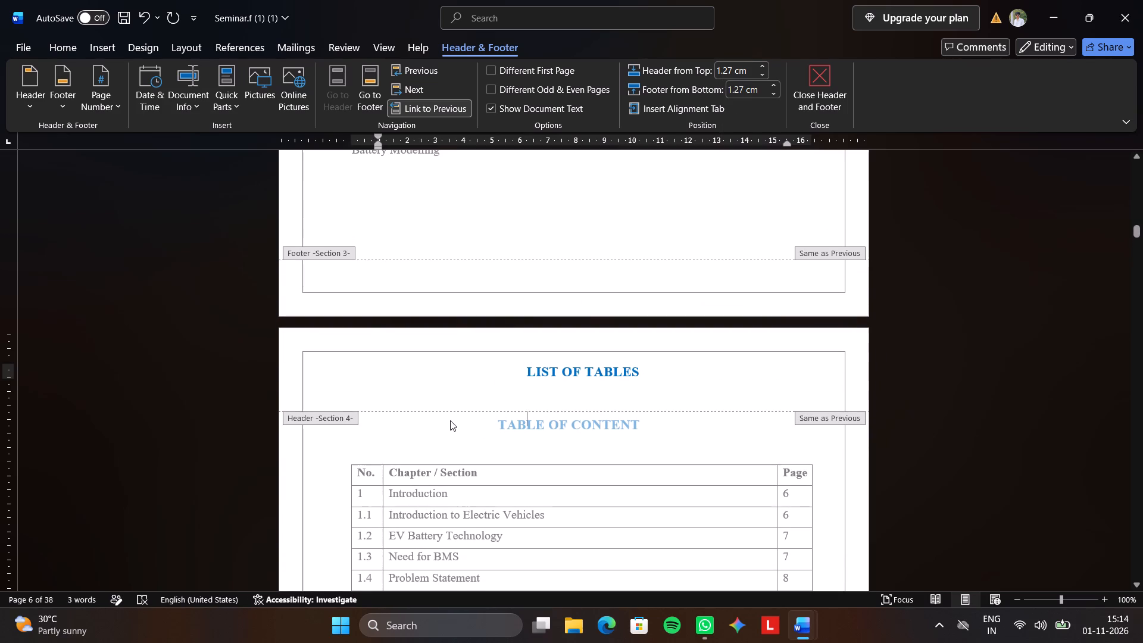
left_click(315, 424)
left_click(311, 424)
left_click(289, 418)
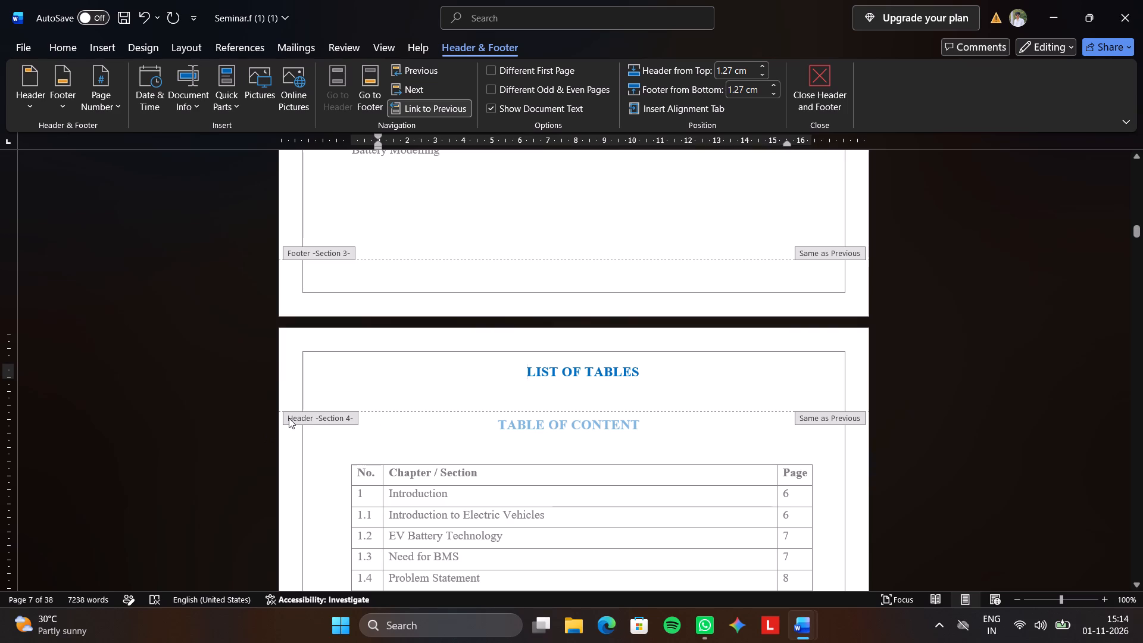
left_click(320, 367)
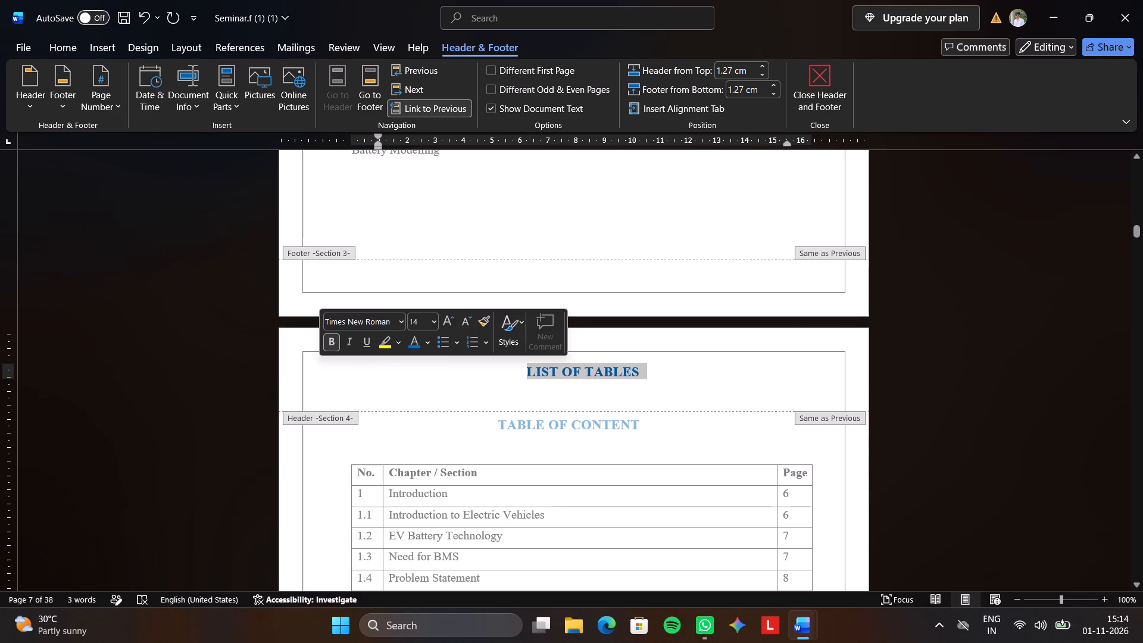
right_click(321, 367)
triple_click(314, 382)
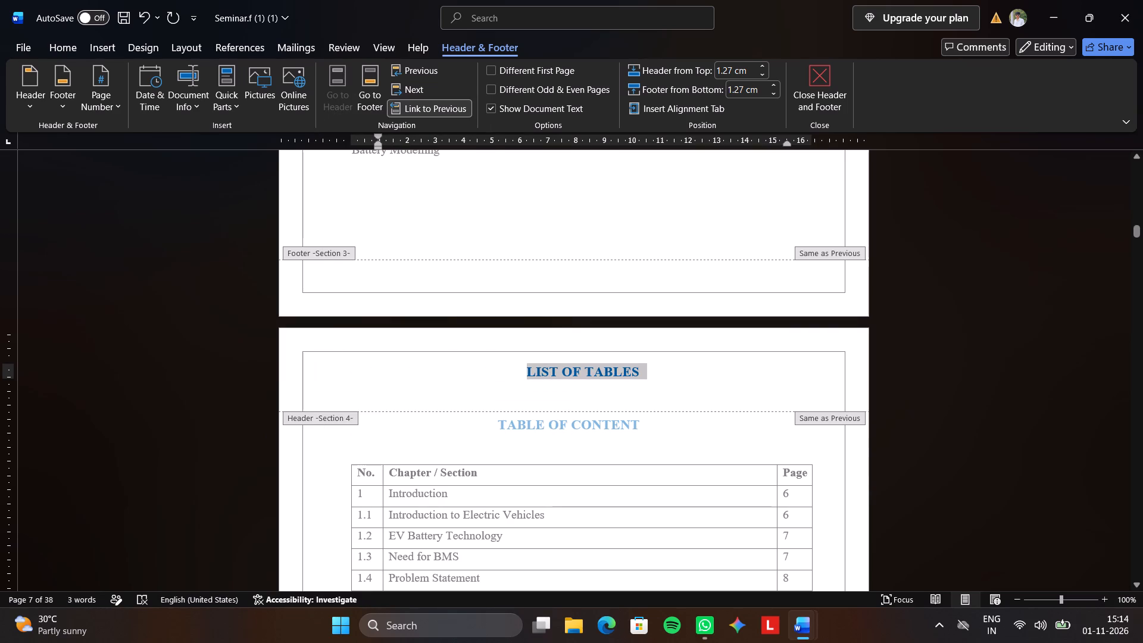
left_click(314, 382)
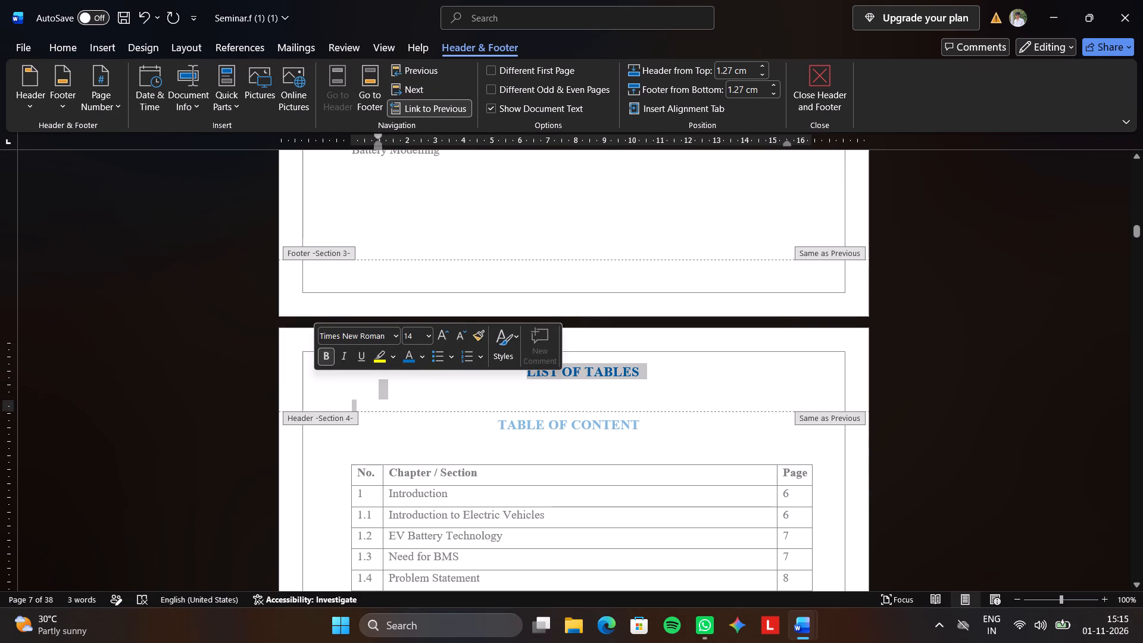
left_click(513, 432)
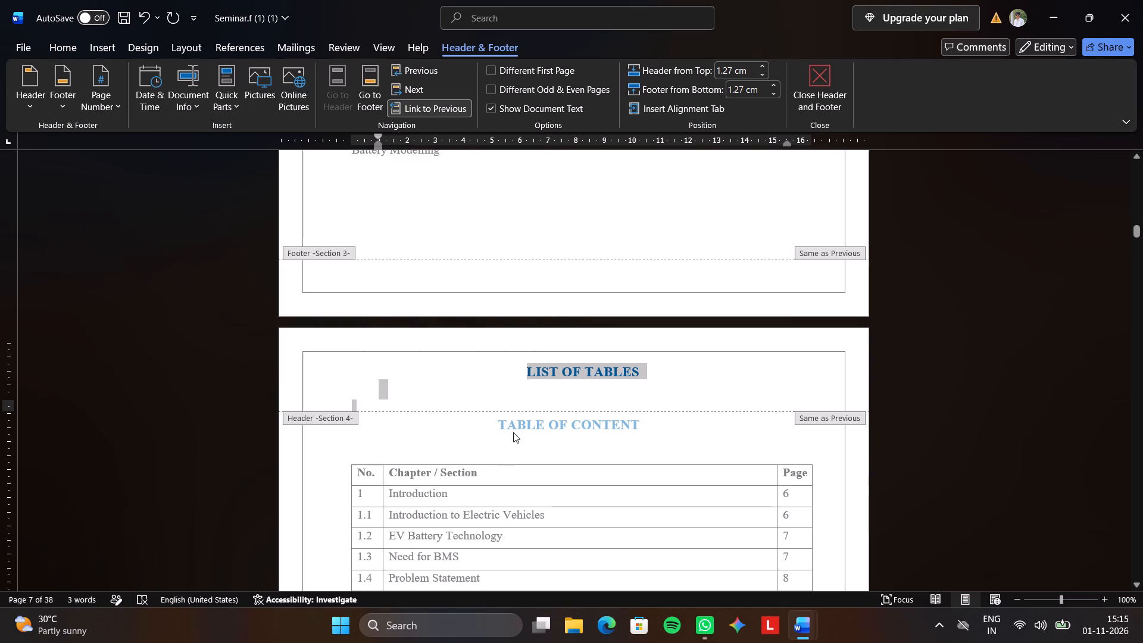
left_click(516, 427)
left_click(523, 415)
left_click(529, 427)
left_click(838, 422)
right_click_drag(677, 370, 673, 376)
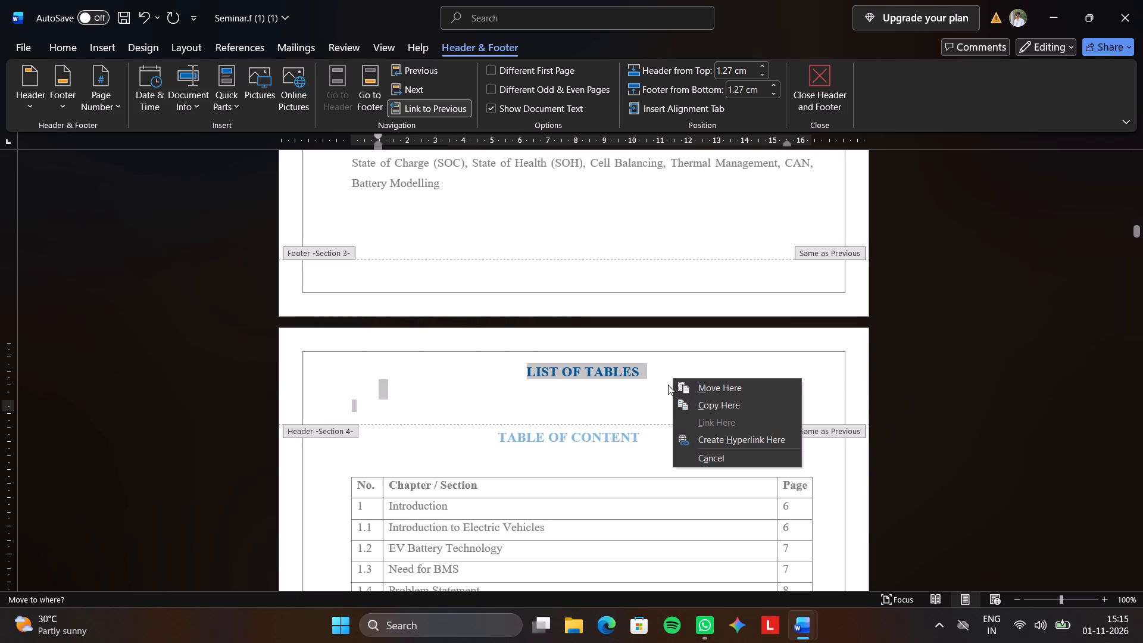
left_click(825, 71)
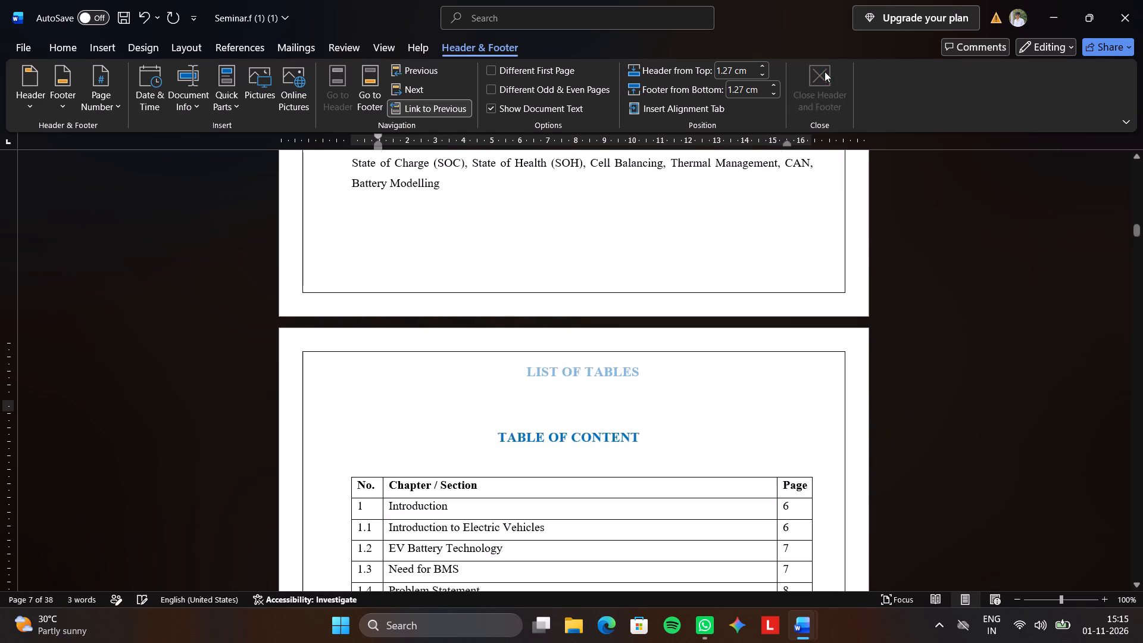
Check the page headers from the list of tables back through the contents and abstract to the certificate page for the LIST OF TABLES heading.
scroll(489, 368, "up", 1)
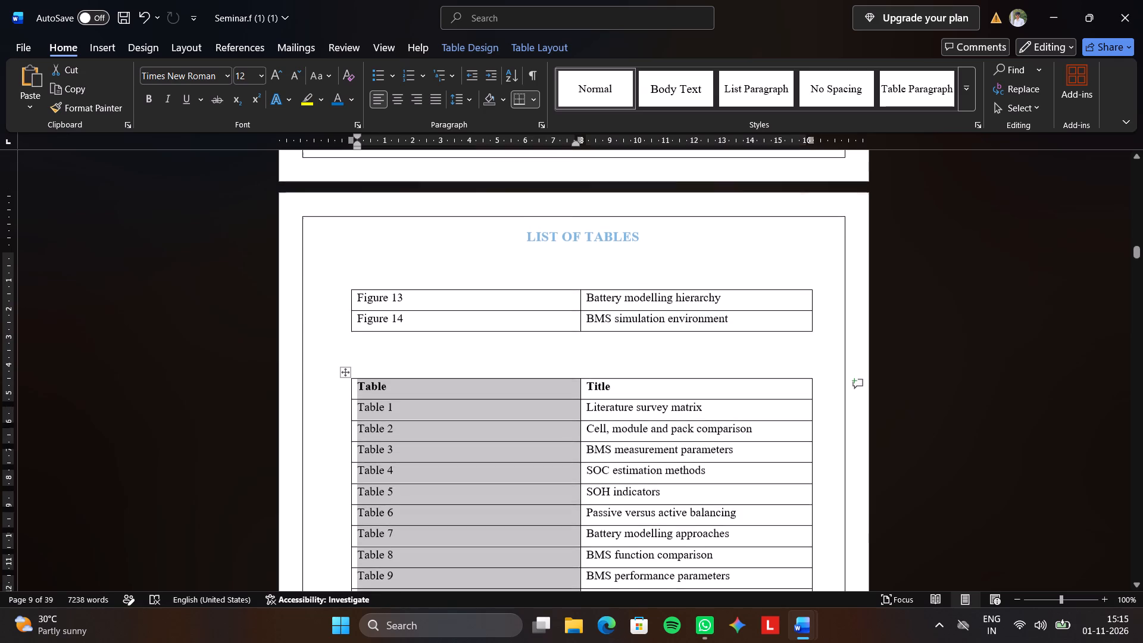
scroll(489, 368, "up", 2)
left_click(532, 311)
left_click(544, 307)
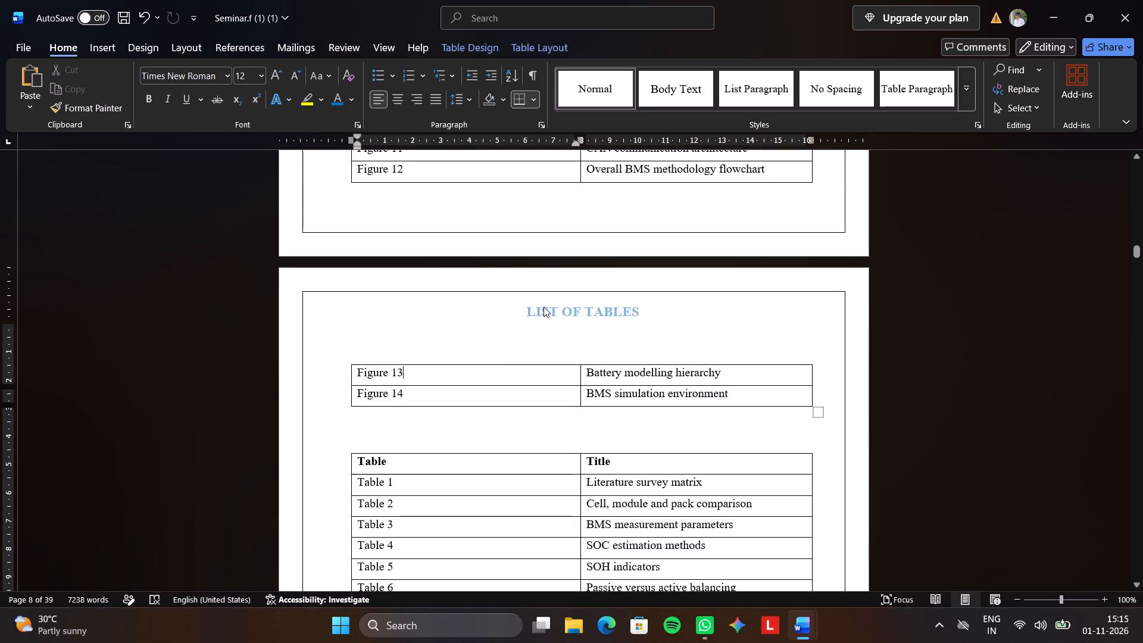
left_click(549, 308)
triple_click(551, 309)
scroll(554, 310, "up", 13)
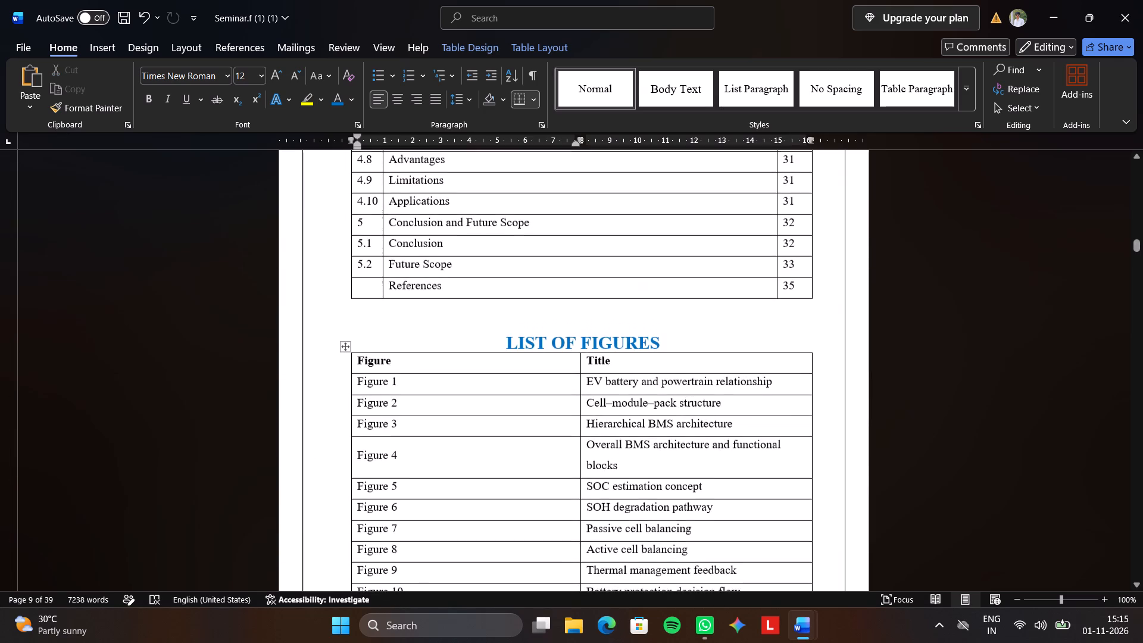
scroll(554, 310, "down", 1)
scroll(554, 310, "up", 14)
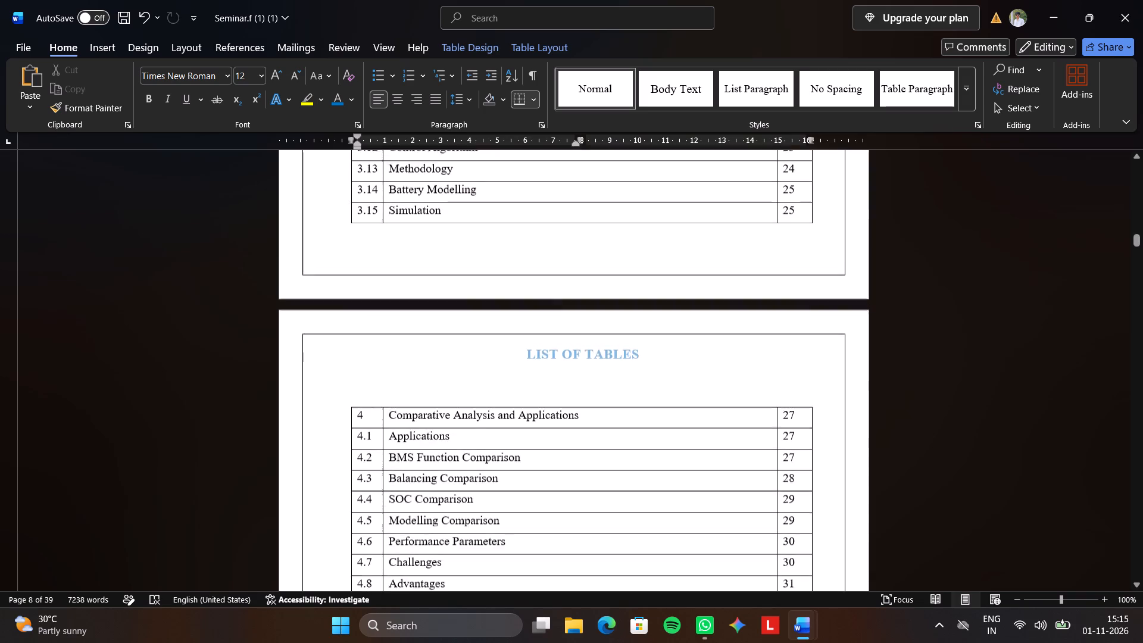
scroll(554, 310, "up", 20)
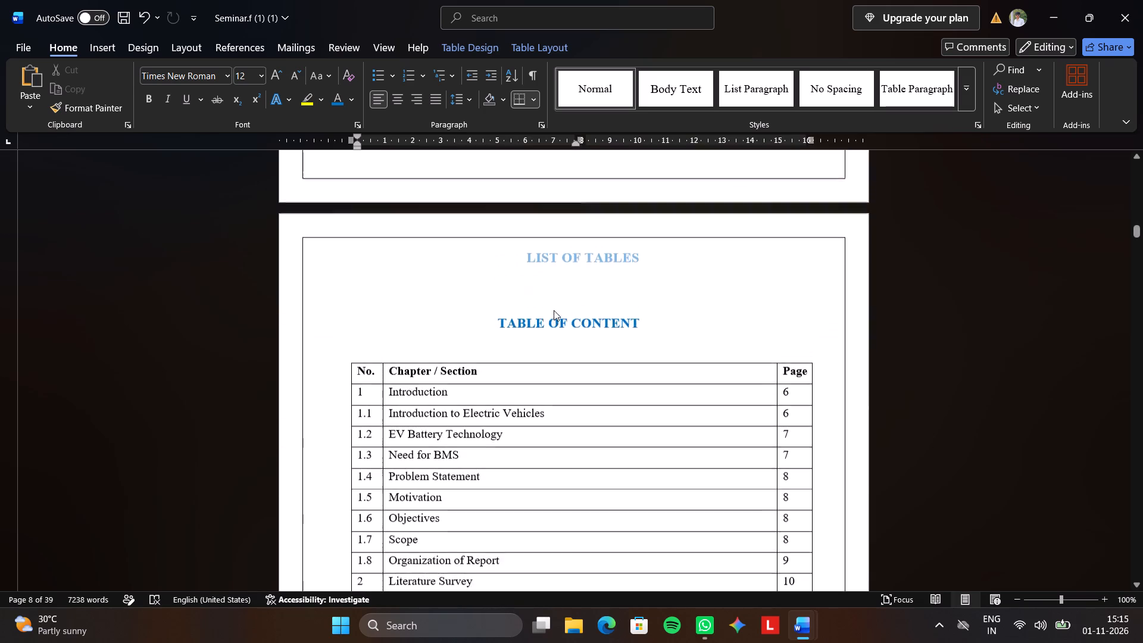
scroll(554, 310, "up", 2)
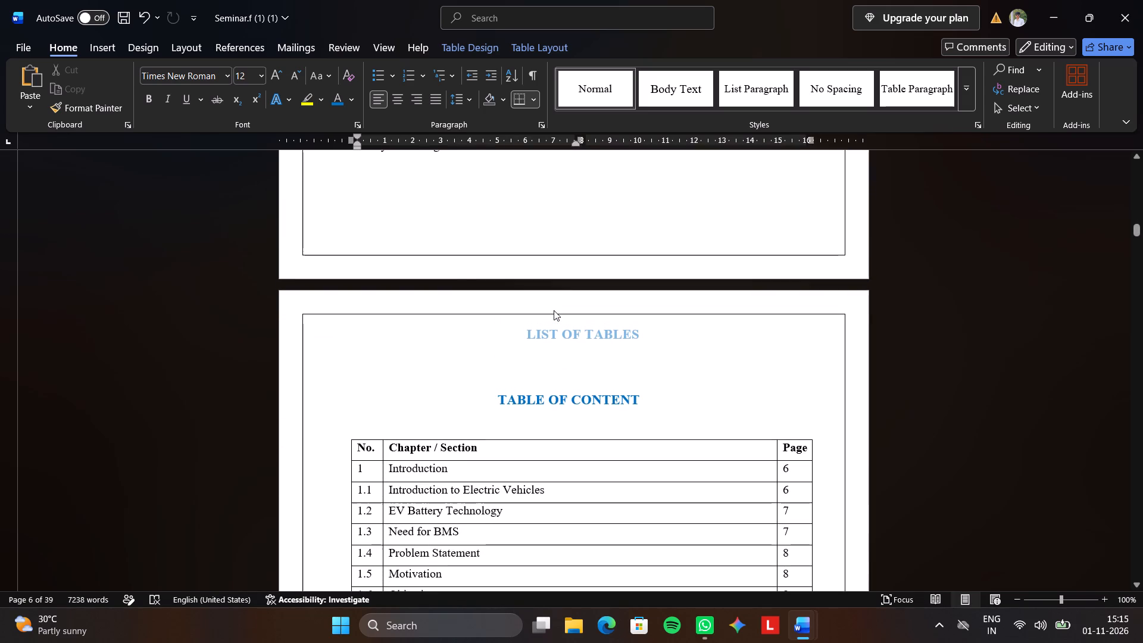
scroll(555, 316, "up", 2)
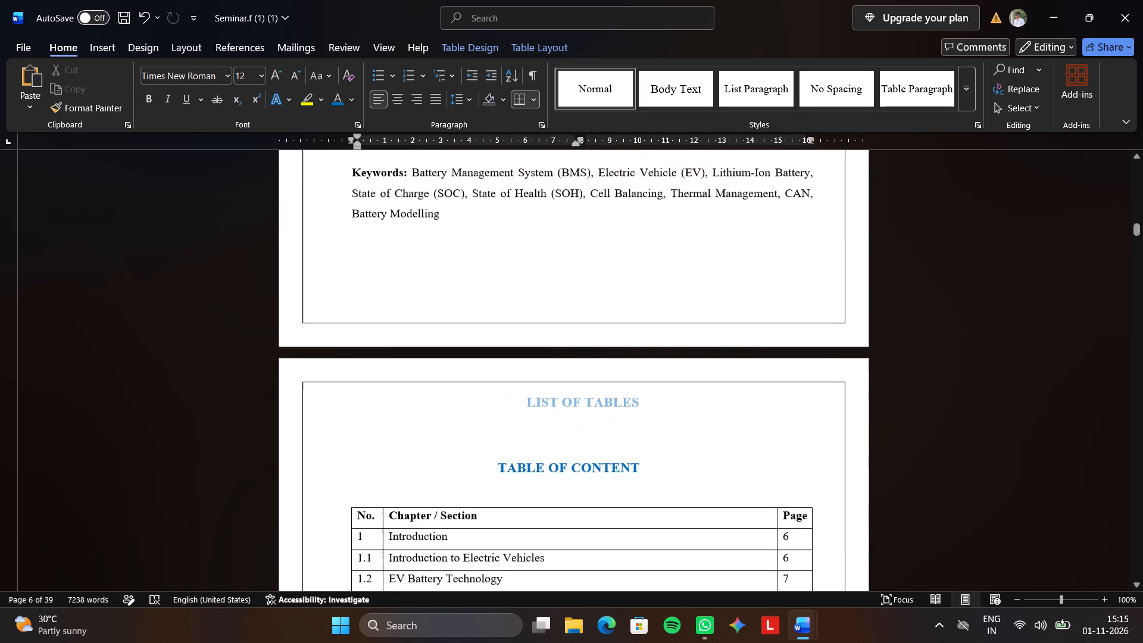
scroll(555, 316, "down", 2)
scroll(554, 326, "up", 15)
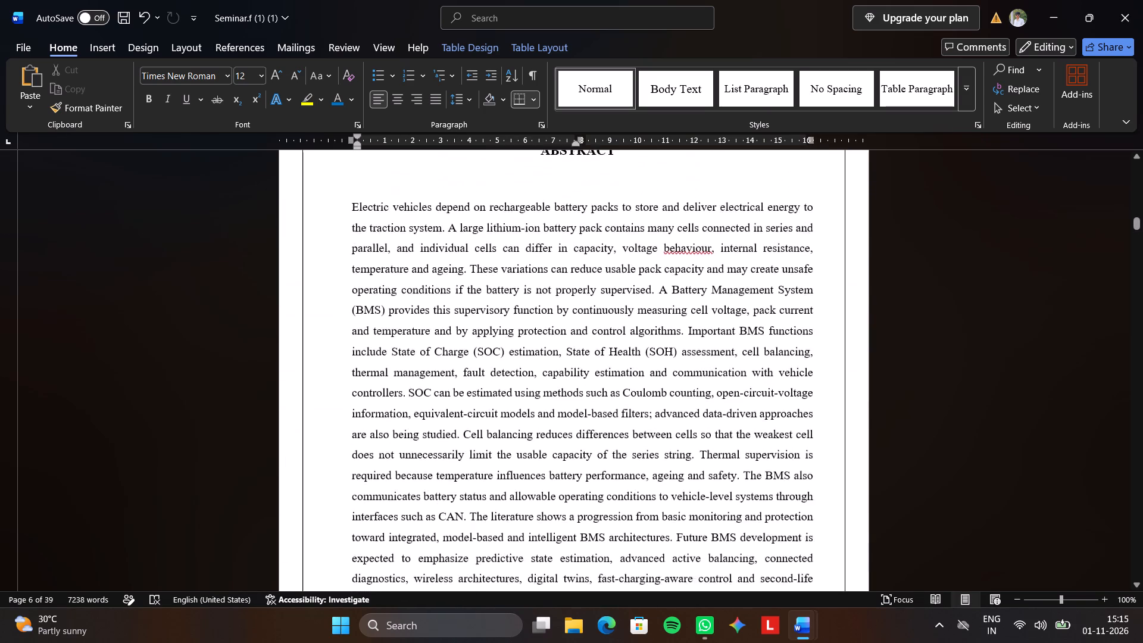
scroll(554, 319, "up", 9)
scroll(554, 319, "up", 14)
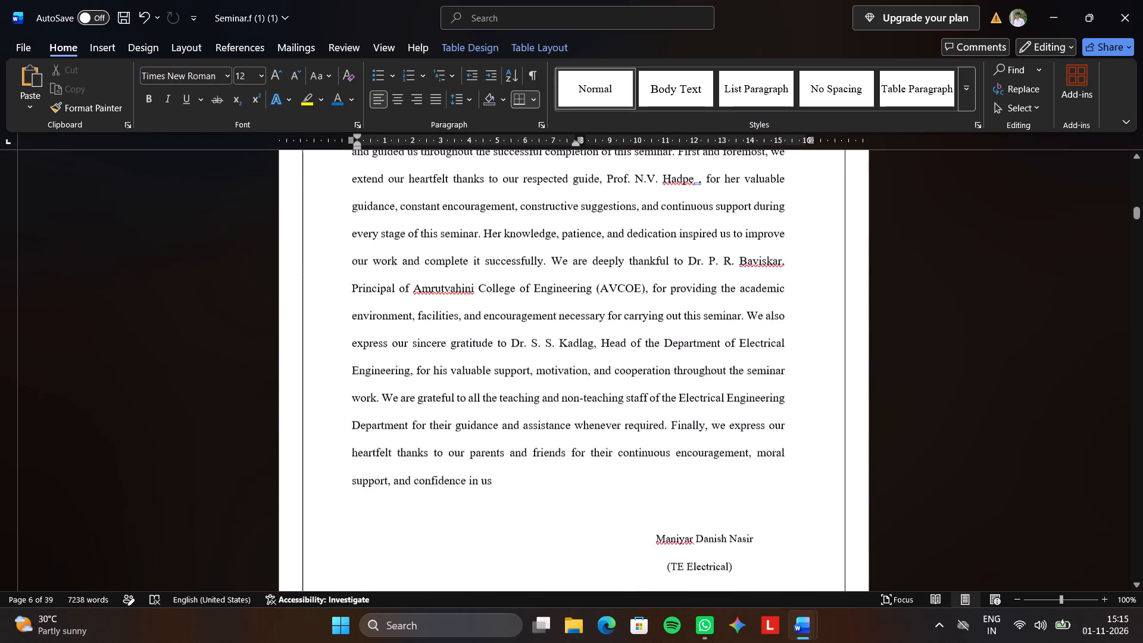
scroll(557, 296, "up", 20)
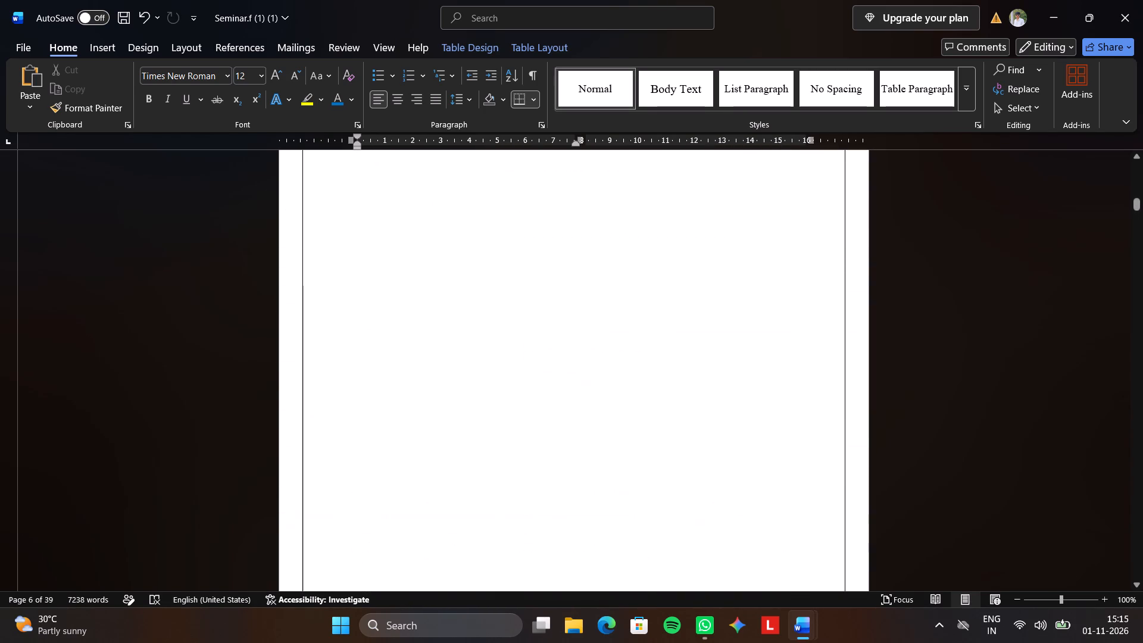
scroll(557, 296, "up", 18)
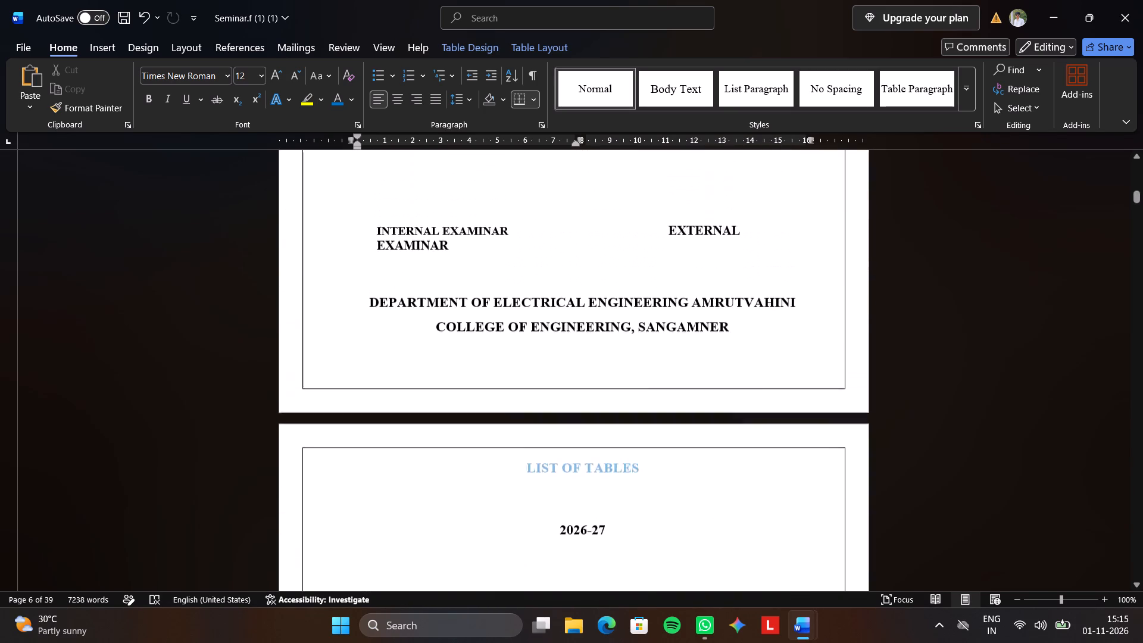
scroll(557, 296, "up", 19)
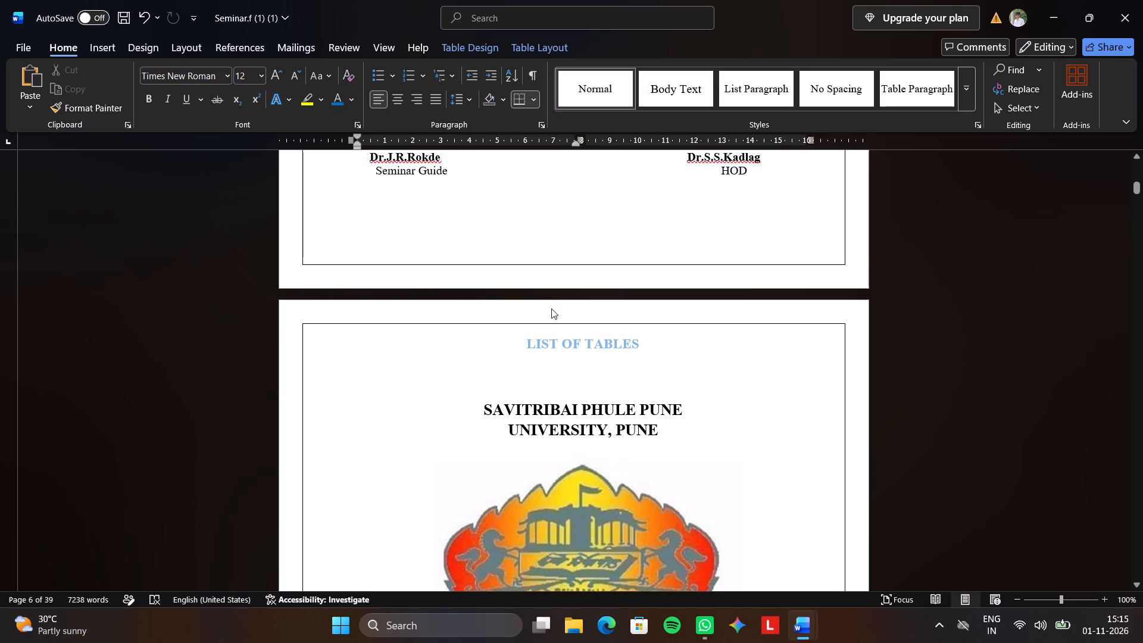
scroll(551, 309, "down", 1)
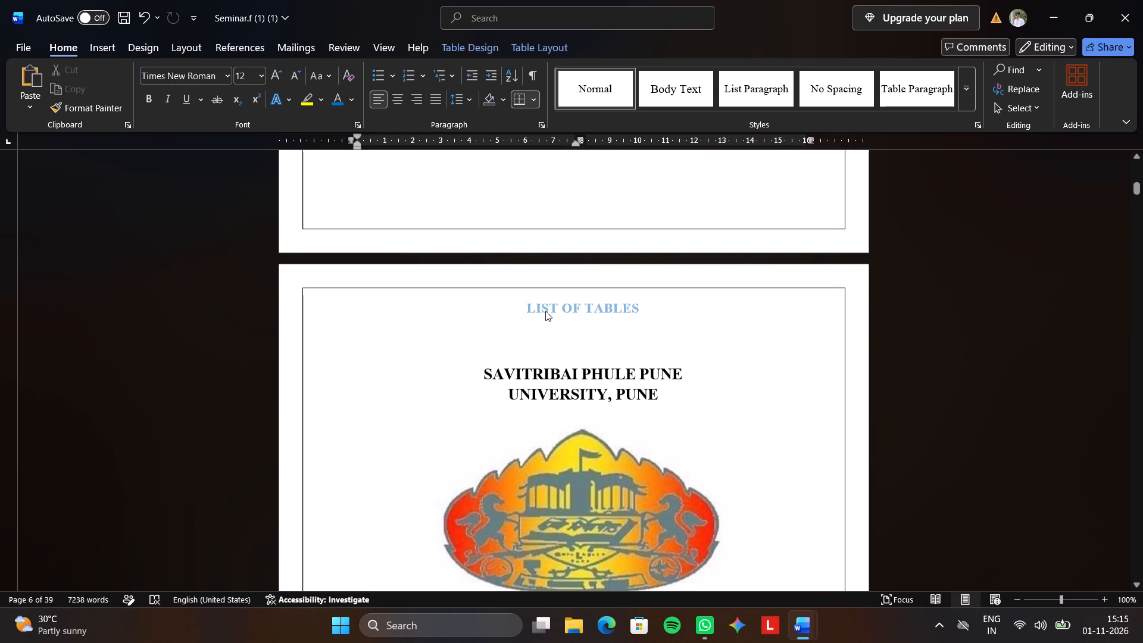
scroll(545, 311, "up", 20)
scroll(545, 304, "down", 1)
scroll(545, 304, "up", 3)
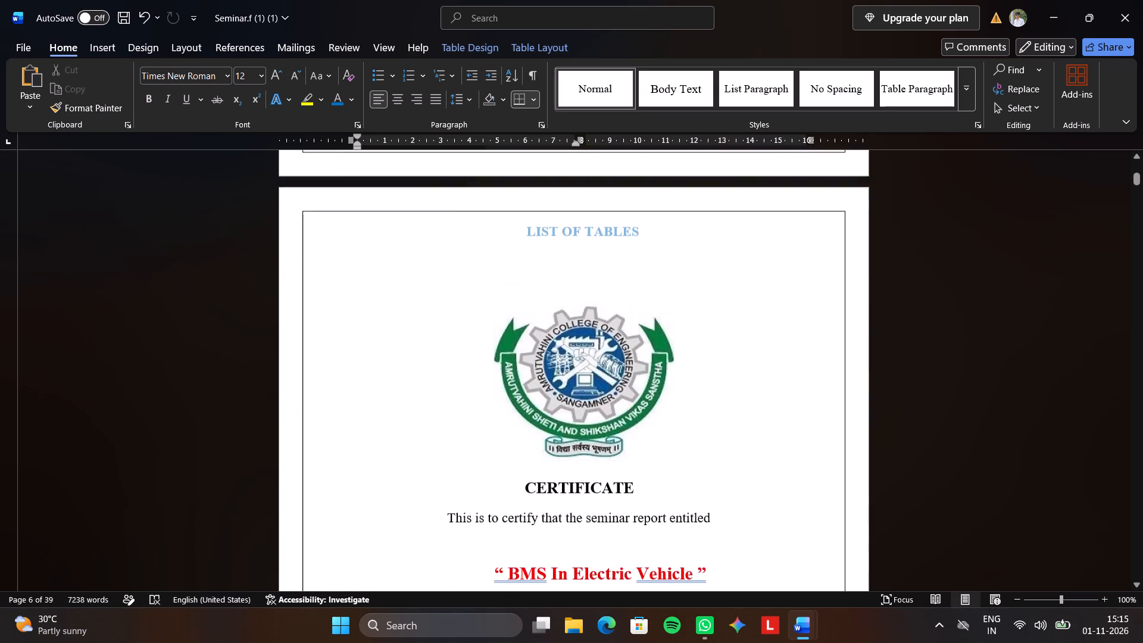
scroll(545, 304, "up", 2)
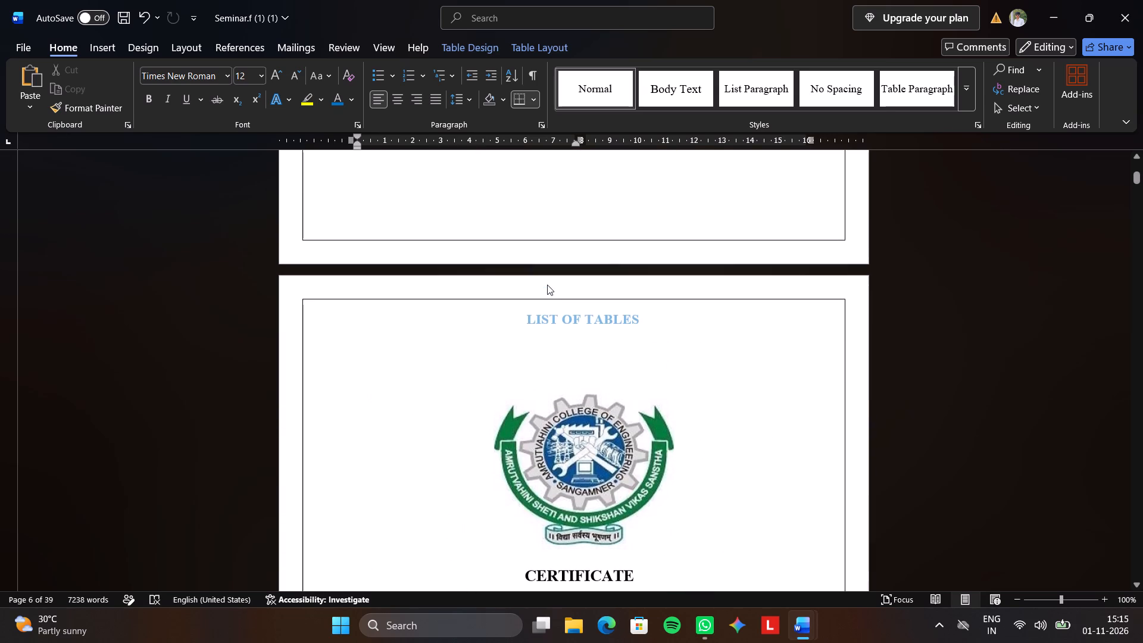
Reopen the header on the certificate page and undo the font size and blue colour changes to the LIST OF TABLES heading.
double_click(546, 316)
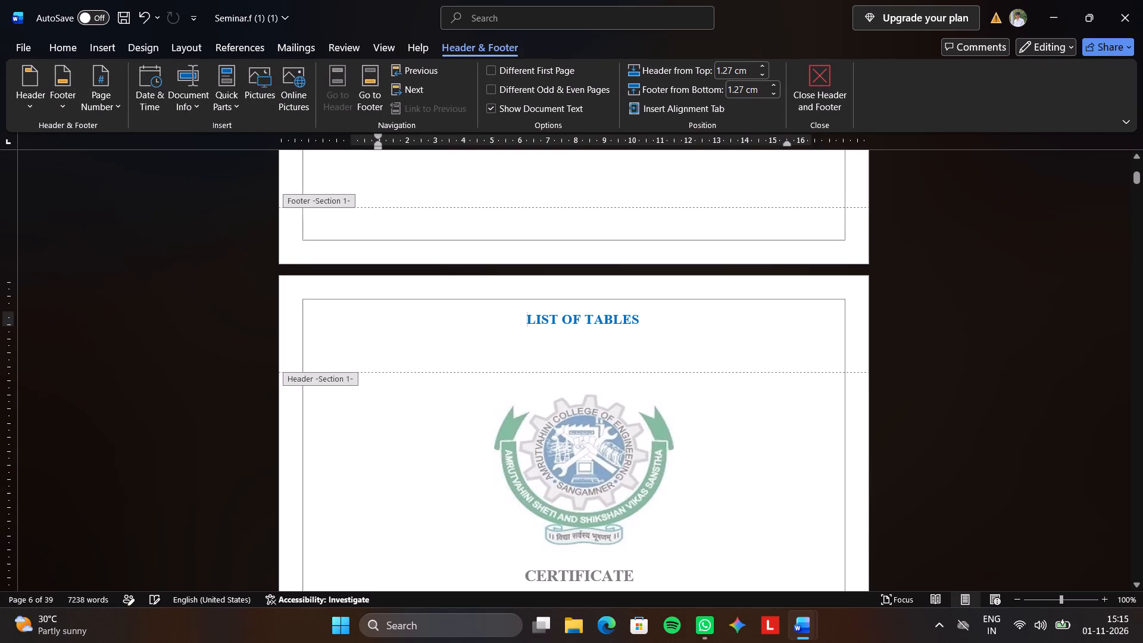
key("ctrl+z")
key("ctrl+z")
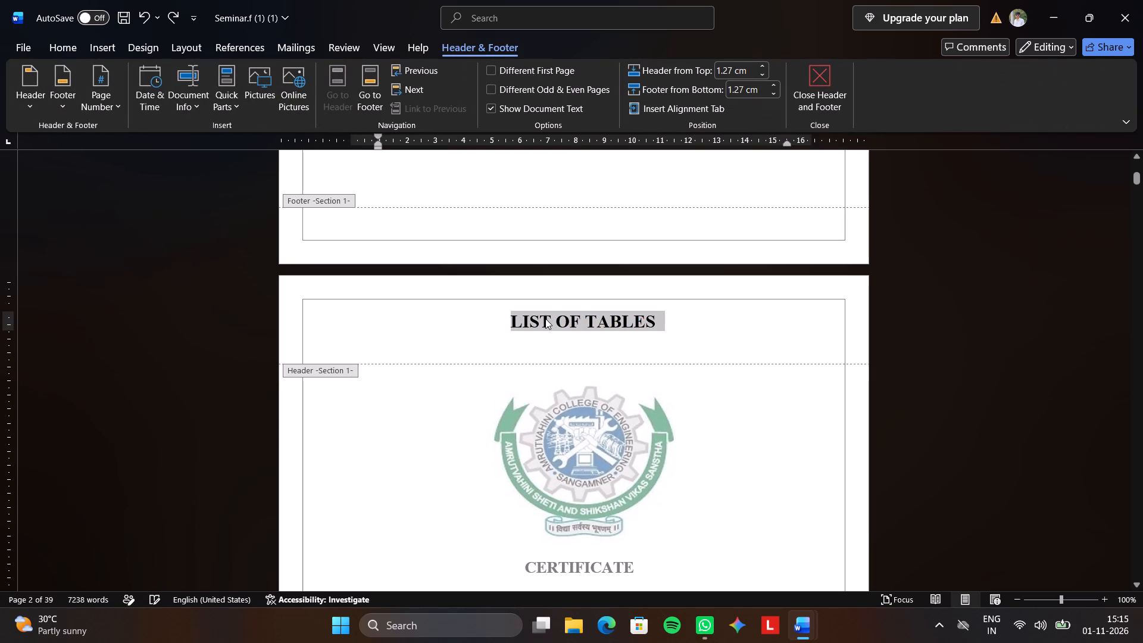
Undo the insertion of the LIST OF TABLES heading in the page header and return to the document body.
key("ctrl+z")
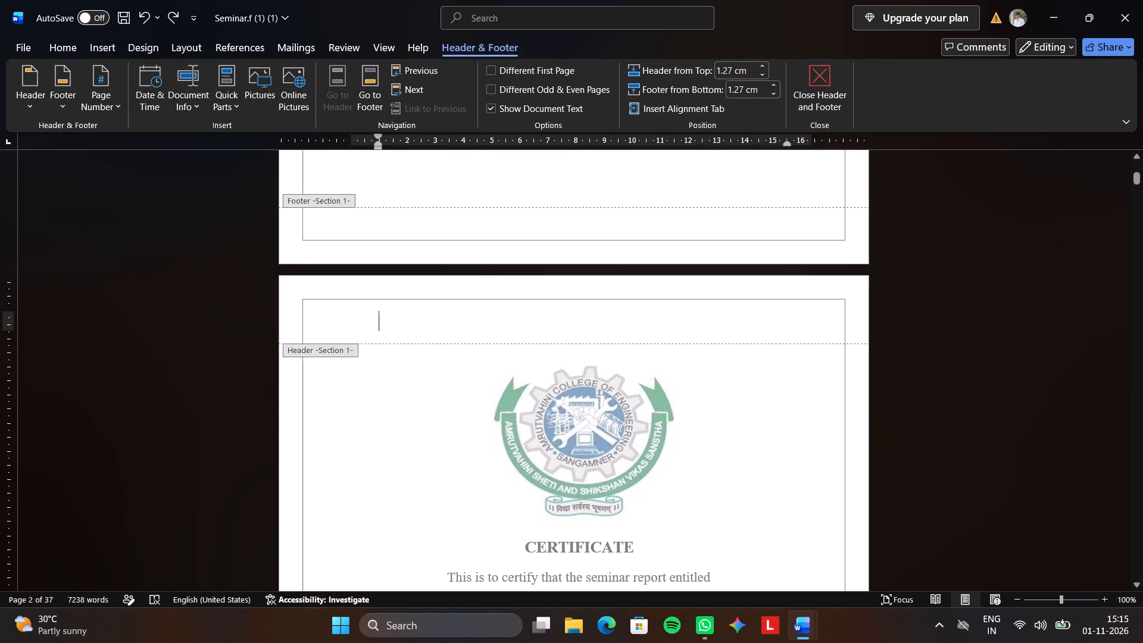
left_click(829, 76)
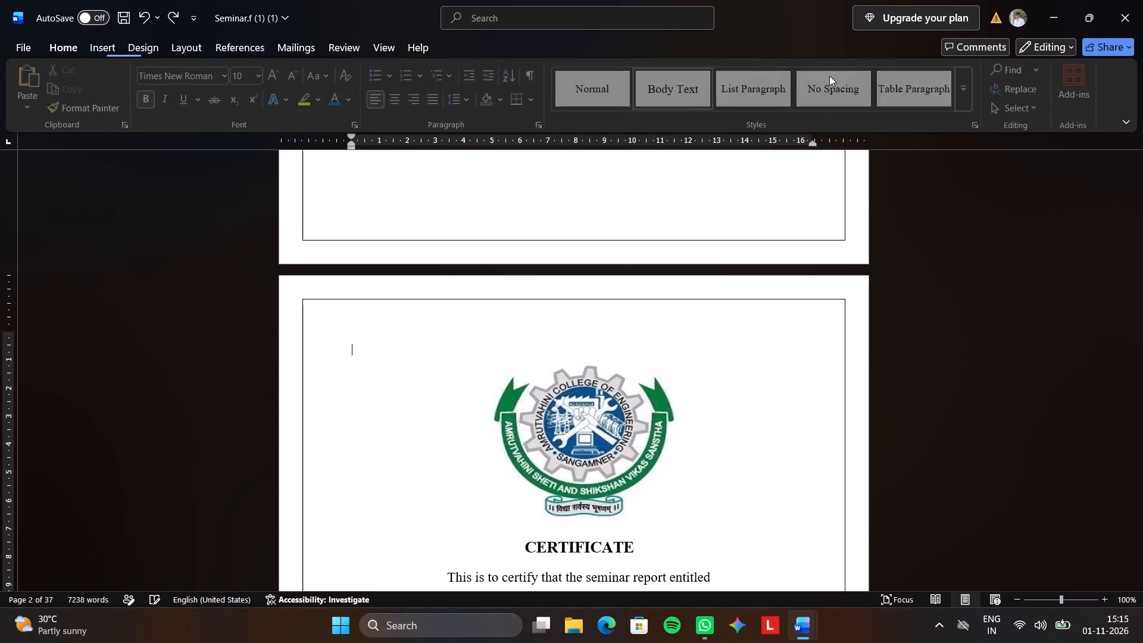
Insert blank lines between the contents table and the LIST OF FIGURES heading so the heading and its table start on a new page.
scroll(639, 381, "down", 10)
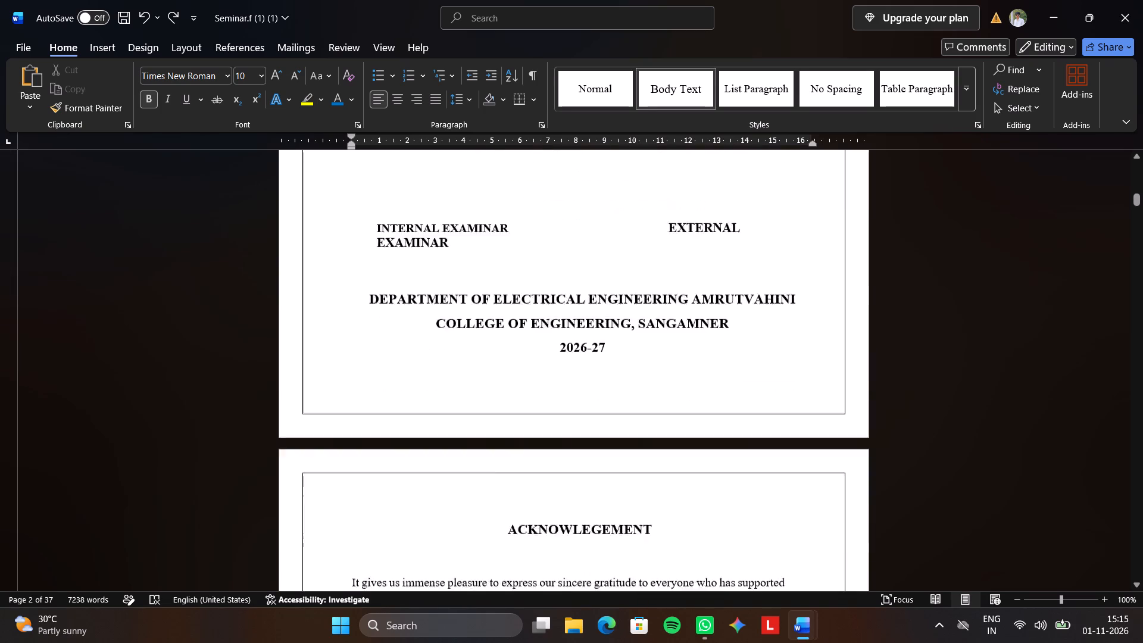
scroll(639, 381, "down", 10)
scroll(639, 381, "up", 1)
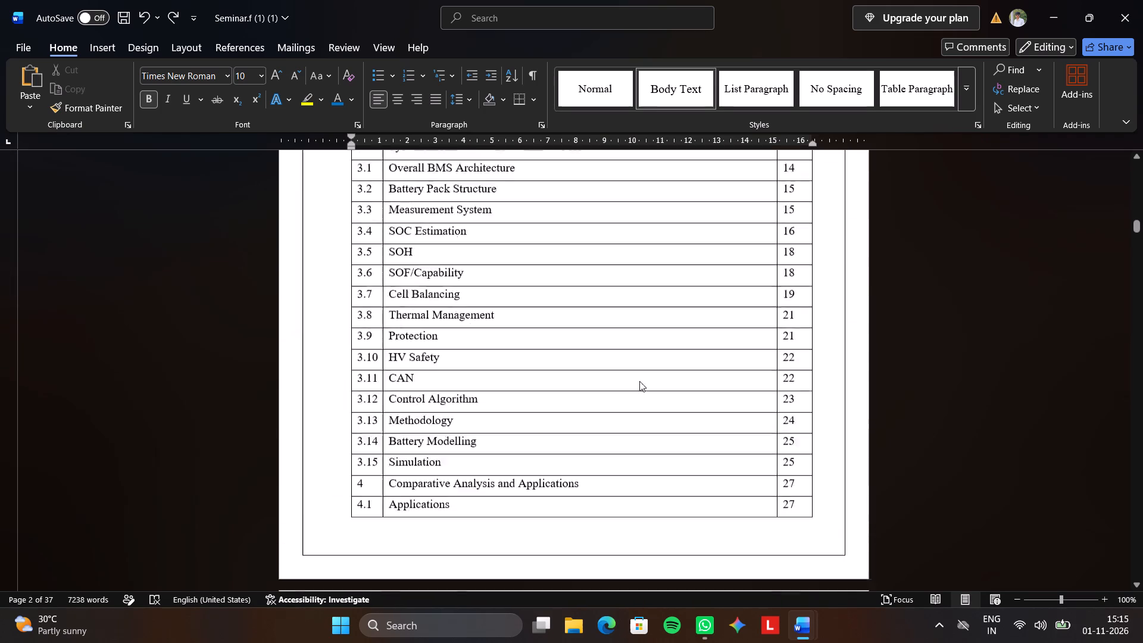
scroll(639, 381, "up", 1)
scroll(639, 381, "down", 6)
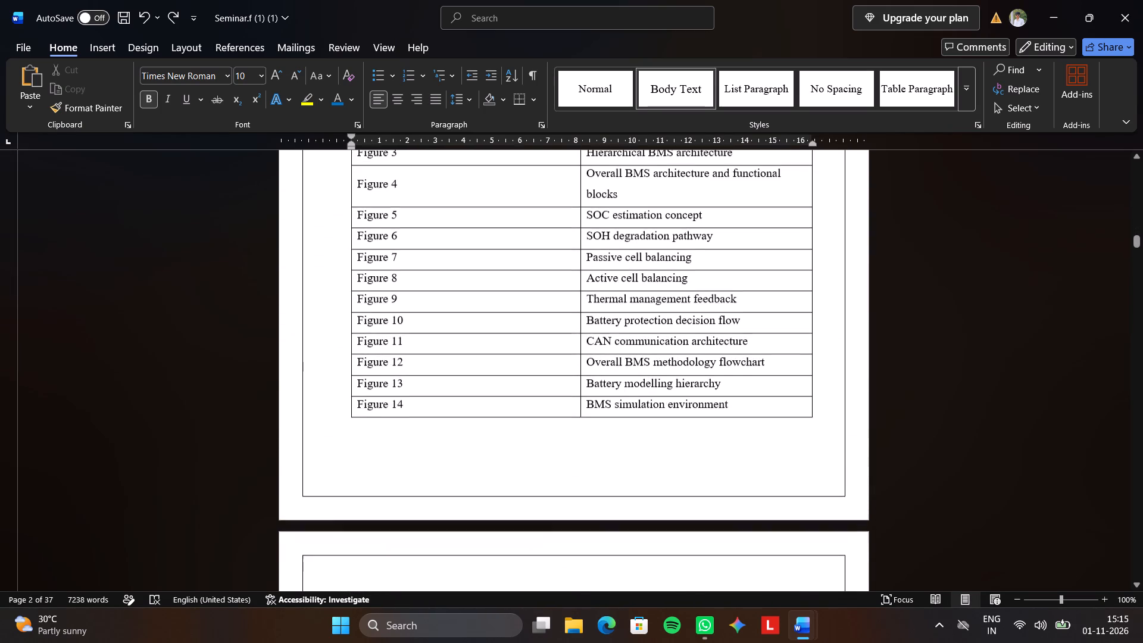
scroll(639, 381, "up", 2)
scroll(639, 381, "down", 1)
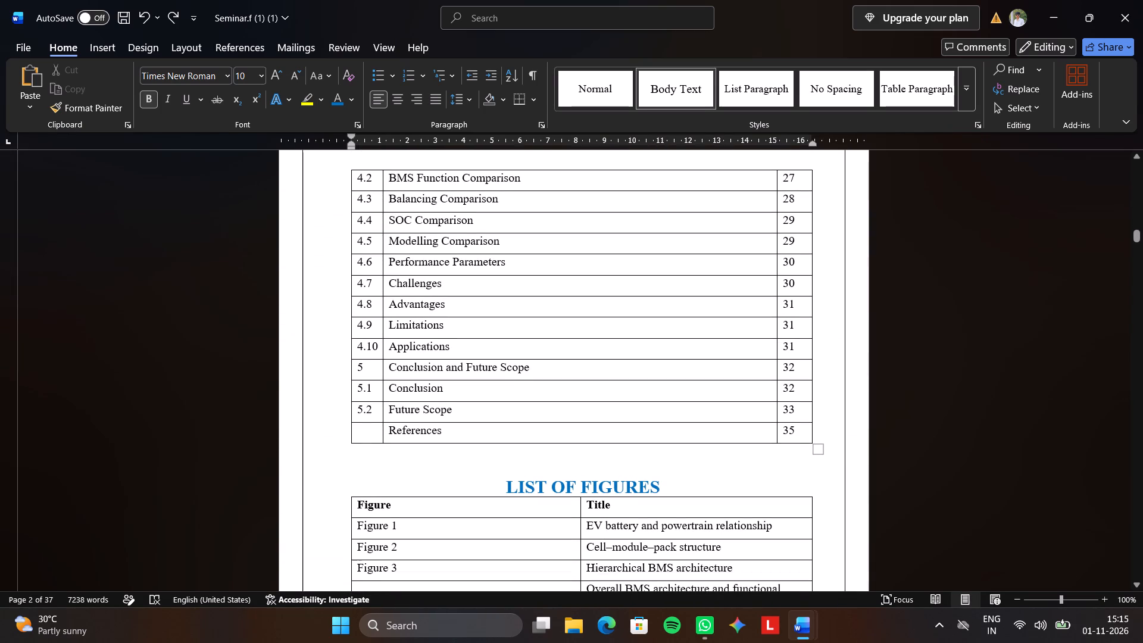
left_click(546, 470)
key("Return")
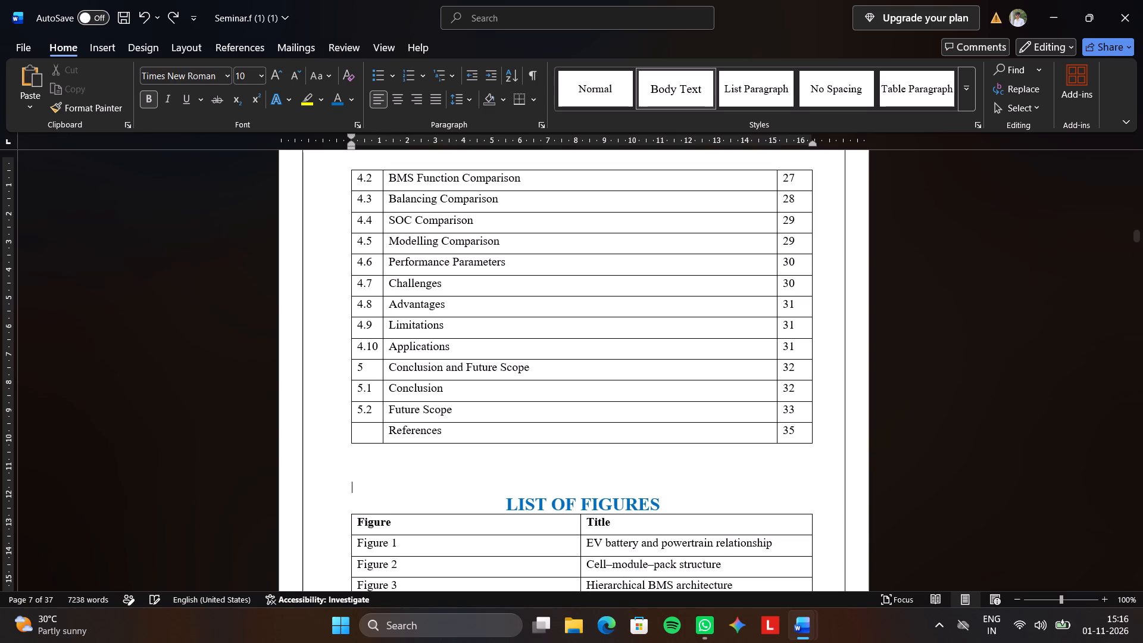
key("Return")
key("Return")
key("Return")
key("Return")
key("Return")
key("Return")
key("Return")
key("Return")
key("Return")
key("Return")
key("Return")
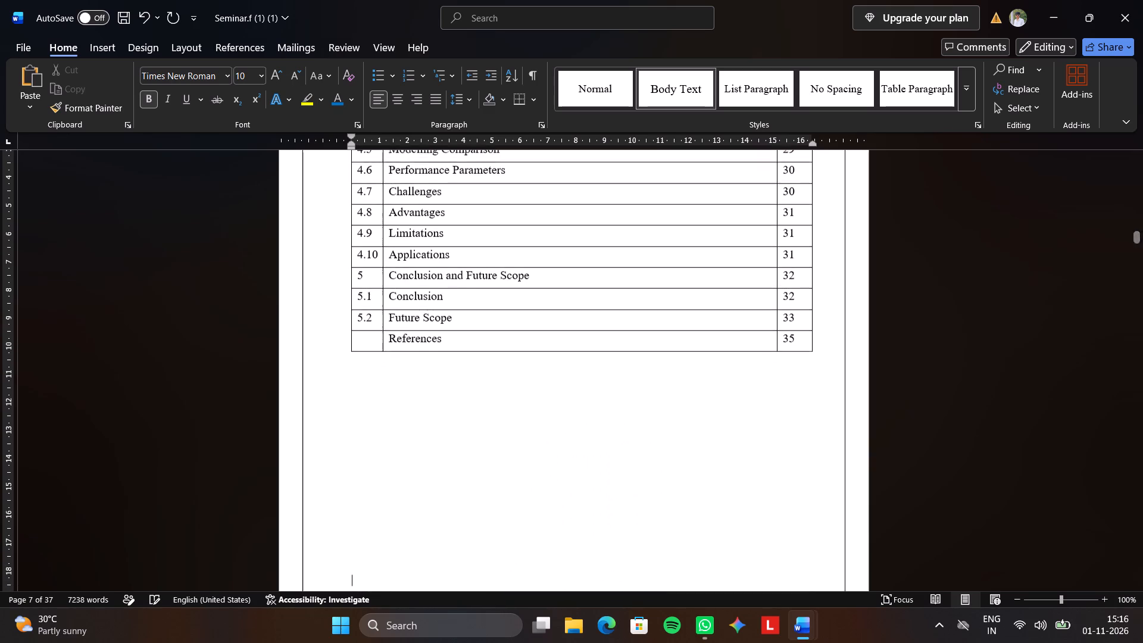
key("Return")
key("Return")
key("Return")
key("Return")
key("Return")
key("Return")
scroll(523, 473, "down", 1)
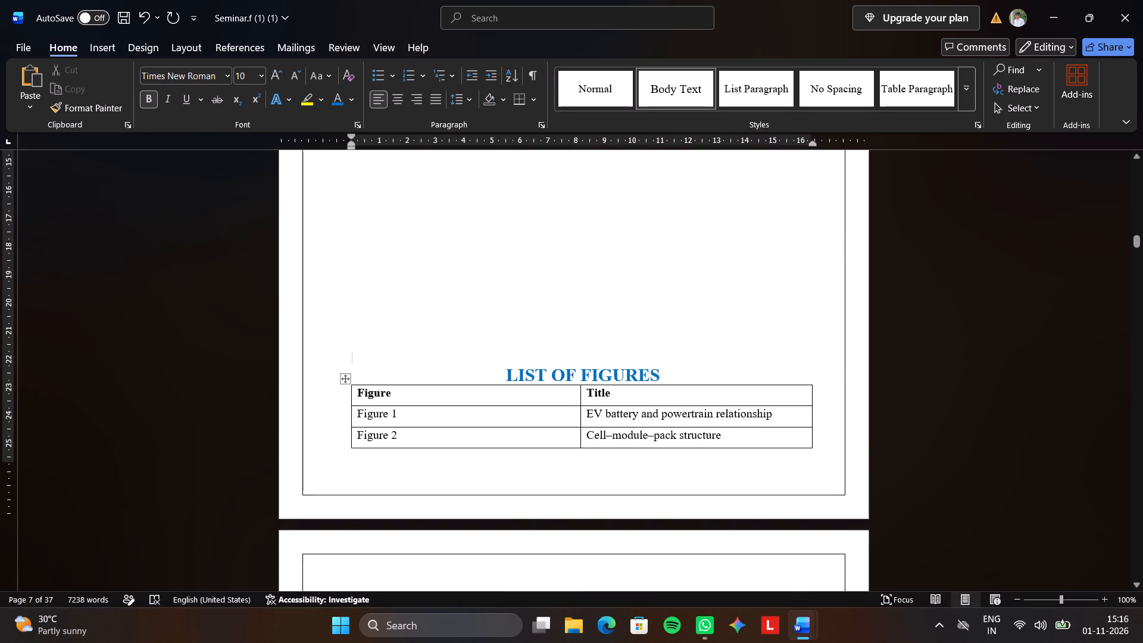
key("Return")
key("Return")
key("Return")
key("Return")
key("Return")
key("Return")
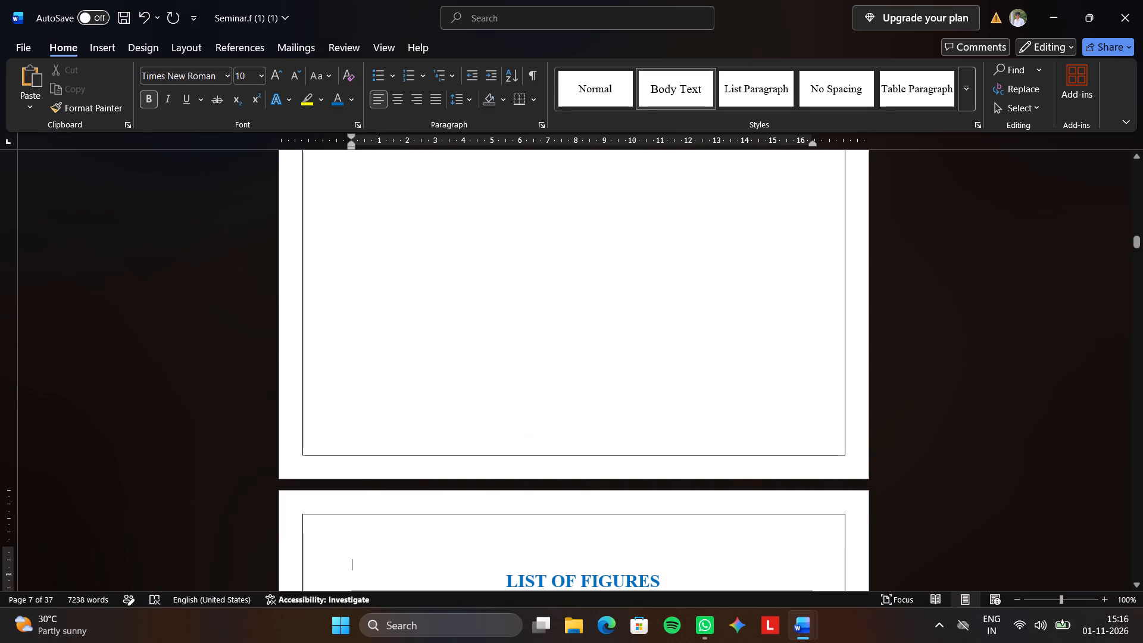
key("BackSpace")
Paste the LIST OF TABLES heading into the body between the figures table and the list of tables.
scroll(505, 491, "down", 3)
scroll(504, 489, "up", 1)
scroll(489, 463, "down", 2)
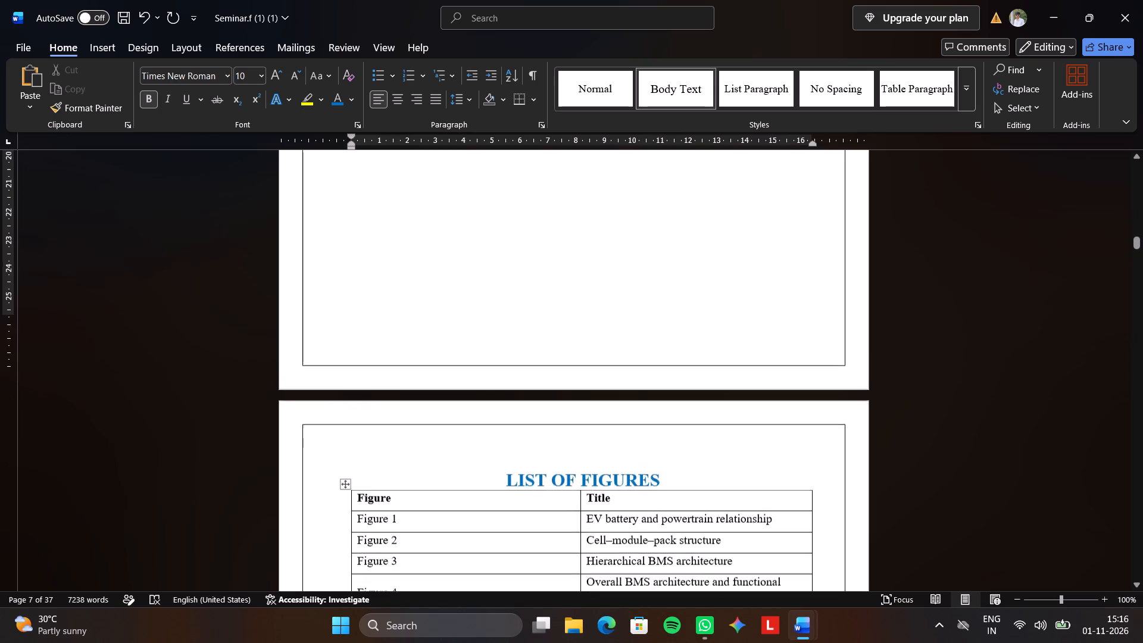
scroll(489, 463, "down", 13)
scroll(489, 464, "up", 1)
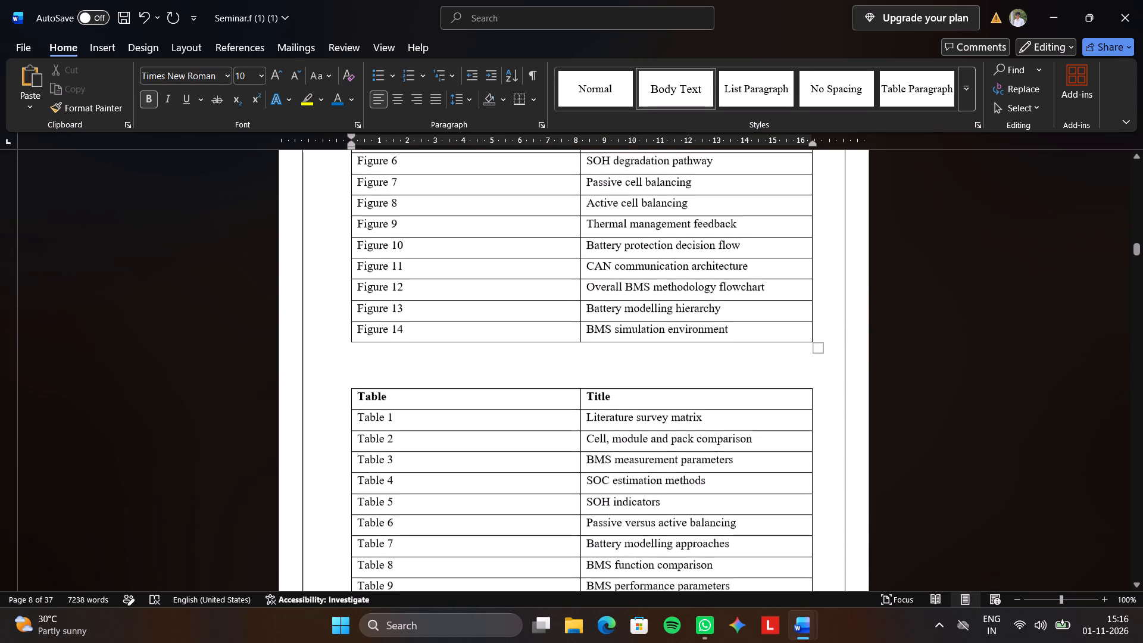
scroll(489, 464, "down", 1)
scroll(499, 340, "down", 4)
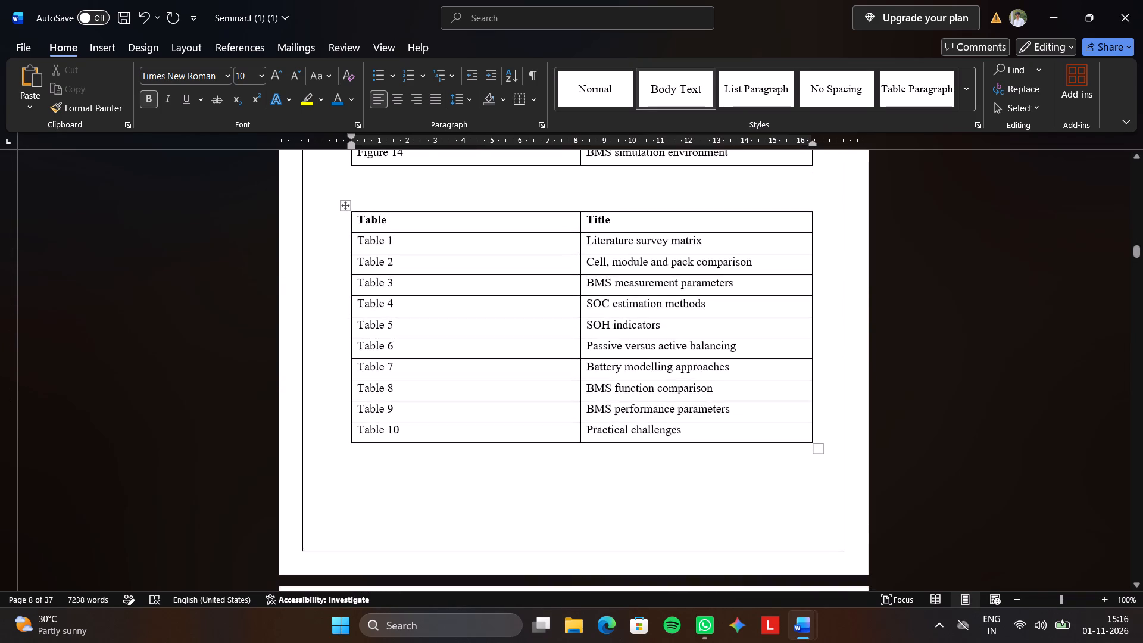
scroll(500, 339, "up", 4)
left_click(500, 339)
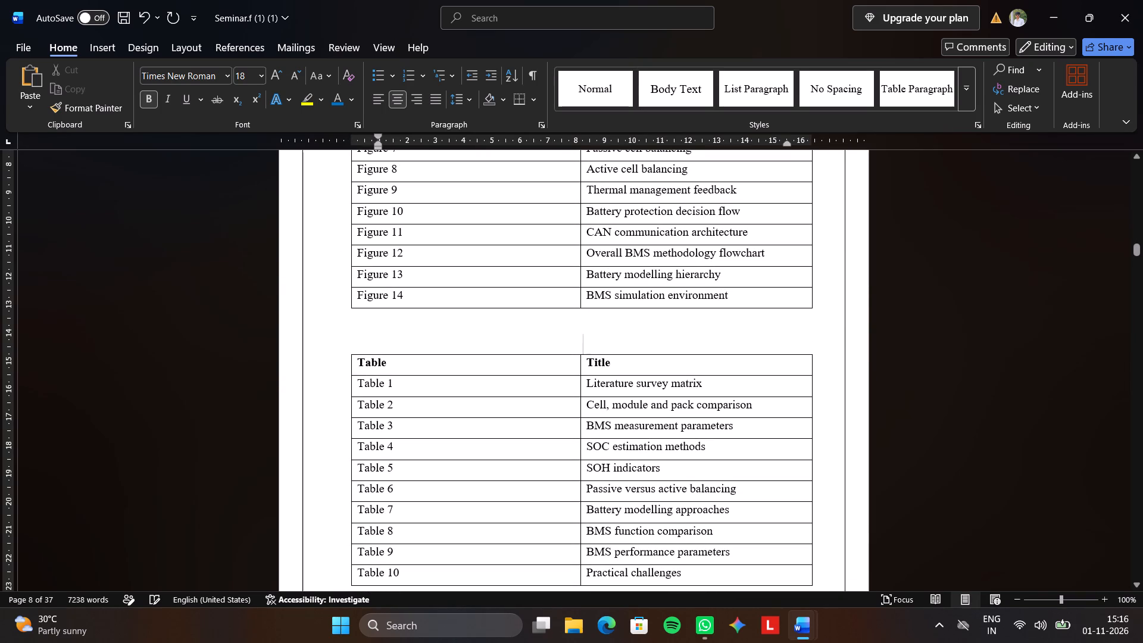
left_click(507, 332)
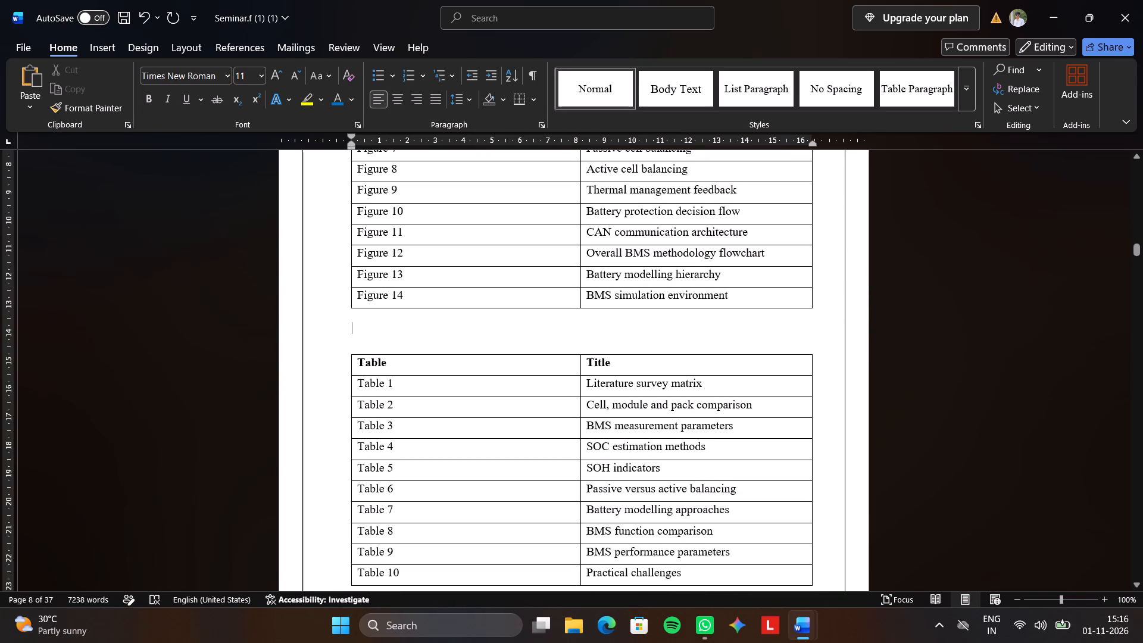
key("ctrl+v")
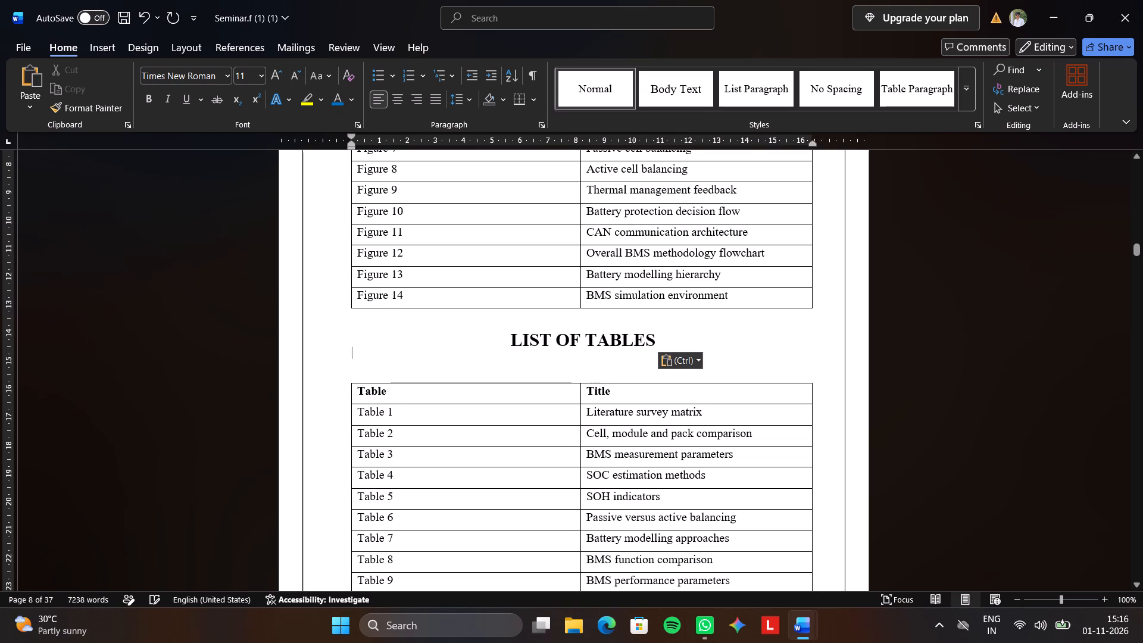
Format the LIST OF TABLES heading above the list of tables with font size 14 and blue font colour.
double_click(518, 345)
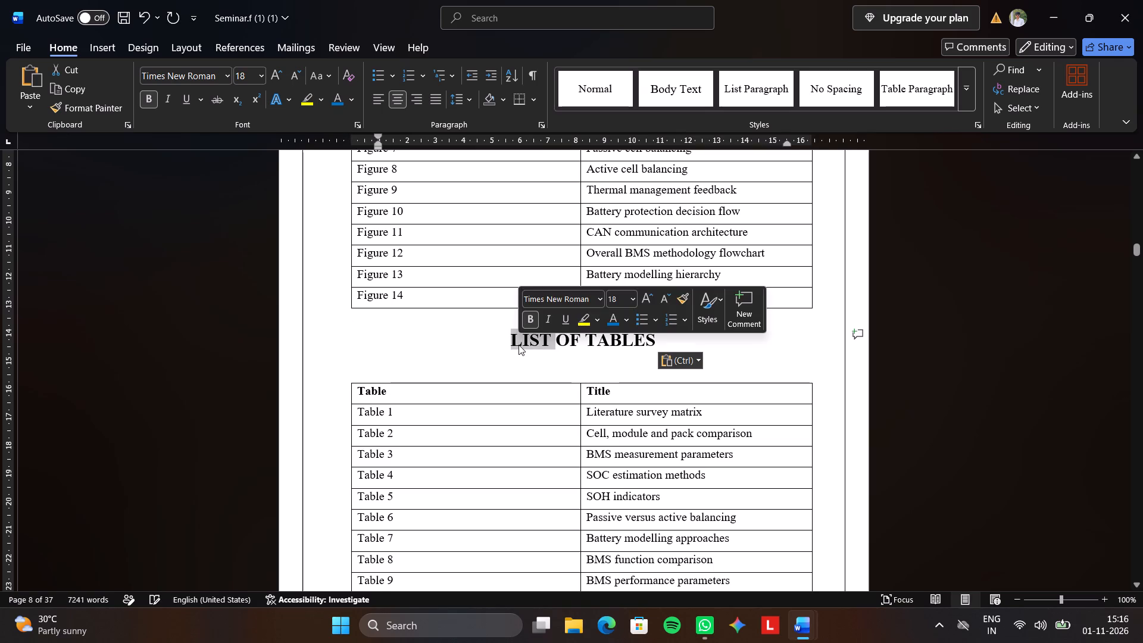
double_click(519, 345)
double_click(519, 345)
double_click(519, 345)
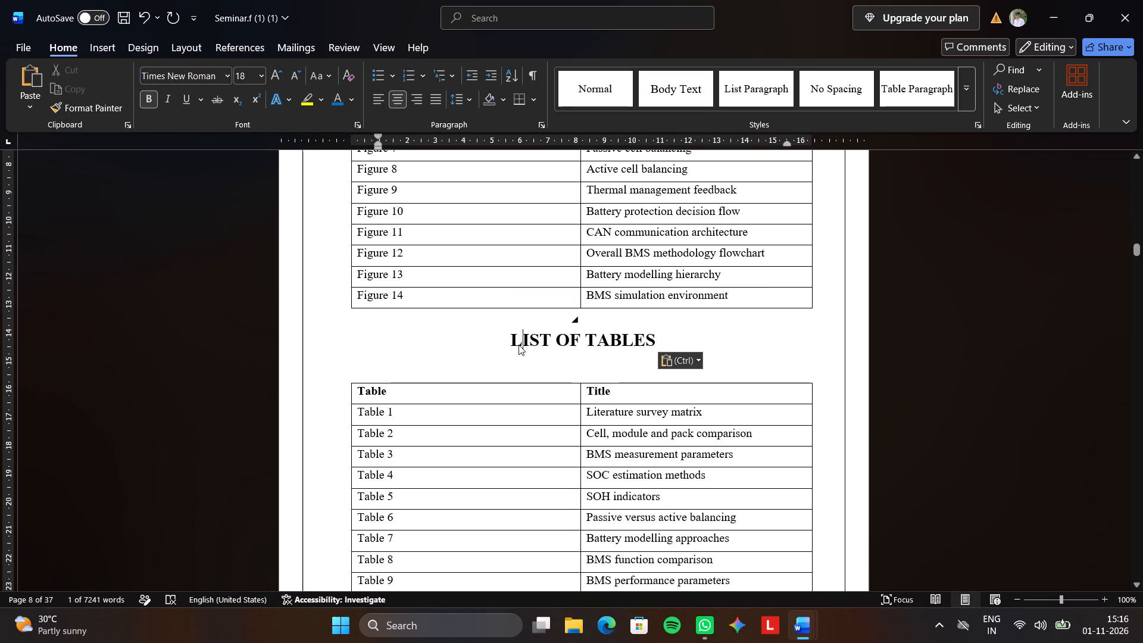
double_click(519, 345)
left_click(519, 345)
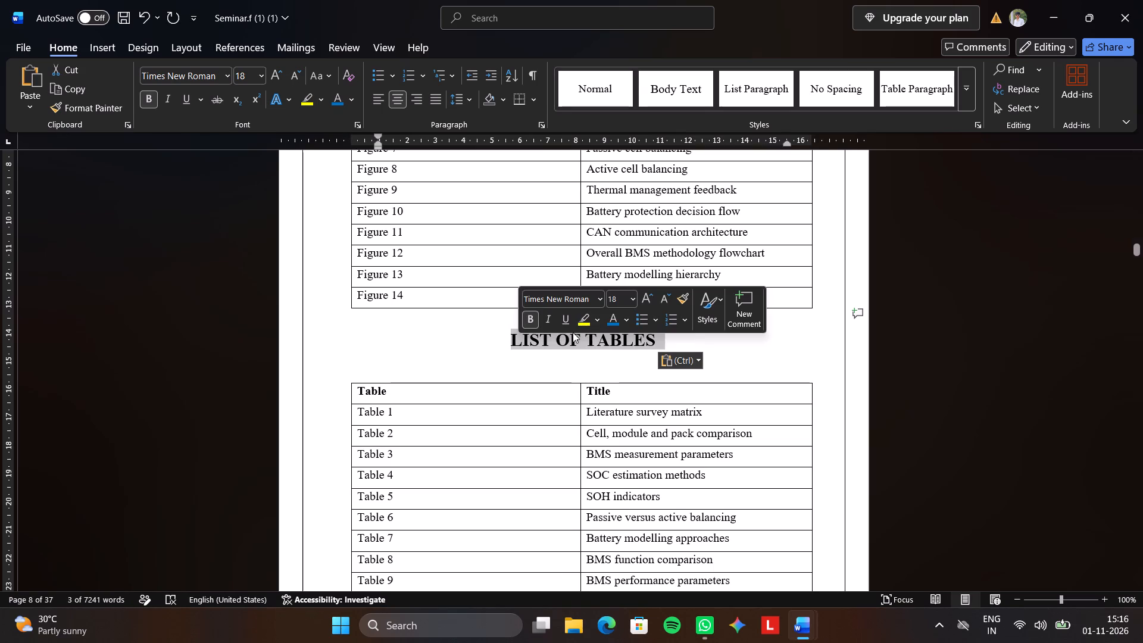
left_click(635, 301)
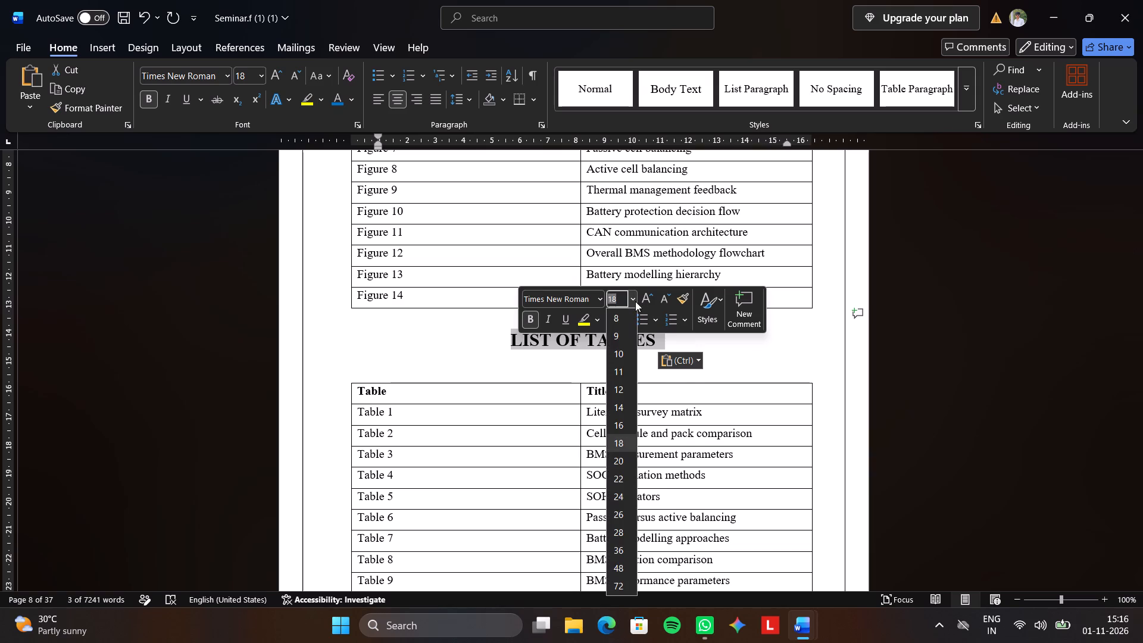
left_click(628, 404)
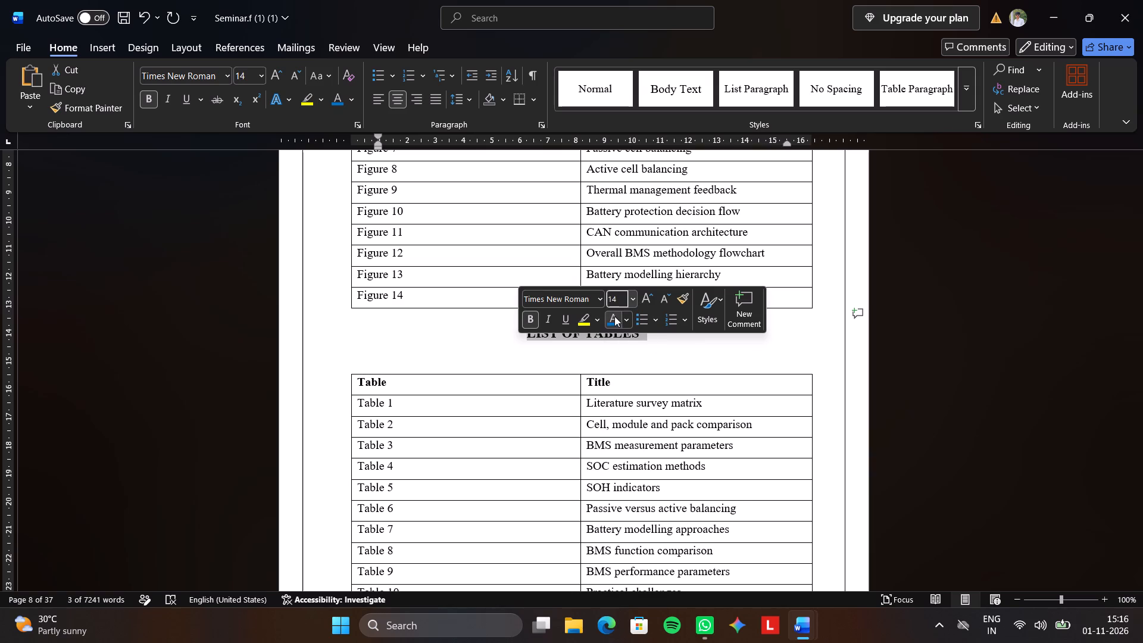
left_click(614, 316)
left_click(630, 356)
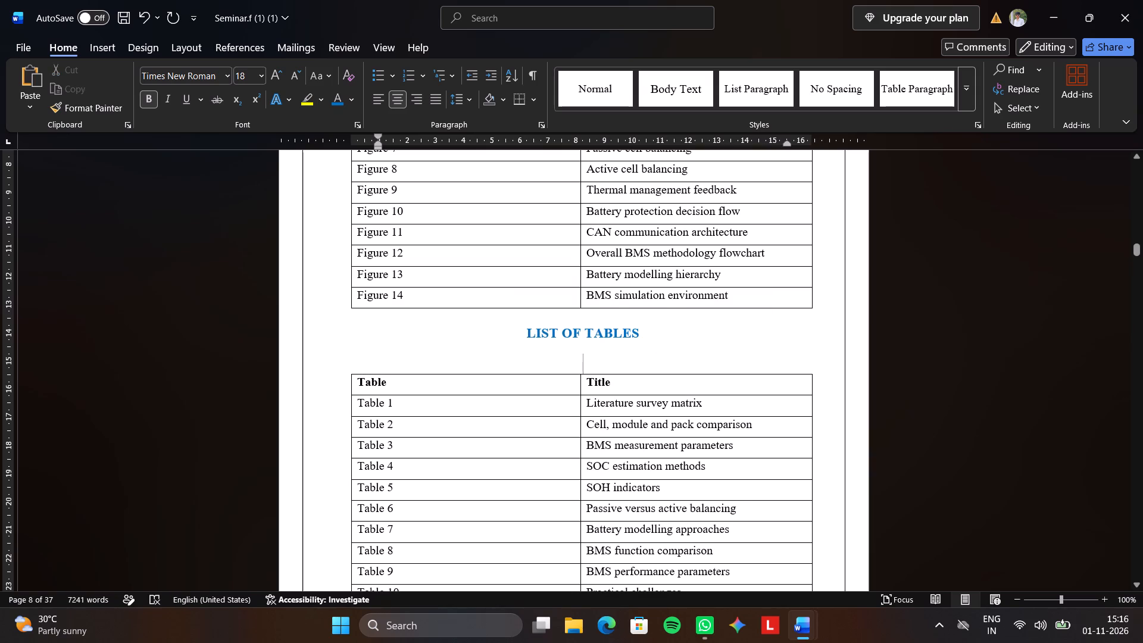
Set the font size of the LIST OF FIGURES heading to 14.
scroll(632, 347, "up", 11)
scroll(630, 335, "down", 2)
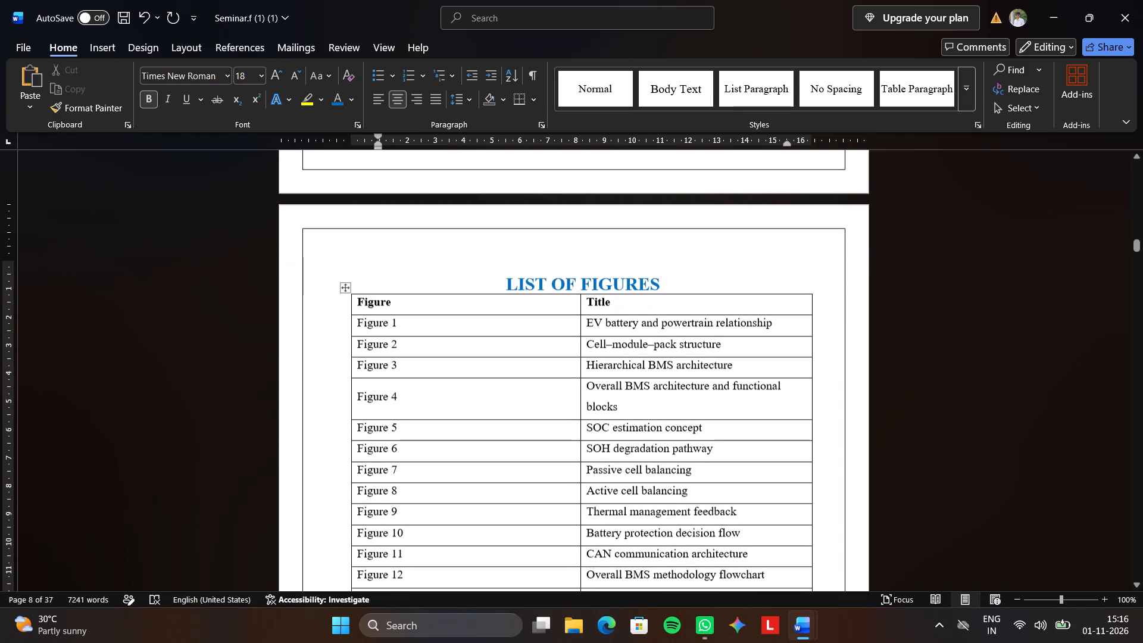
double_click(622, 285)
double_click(622, 285)
double_click(622, 285)
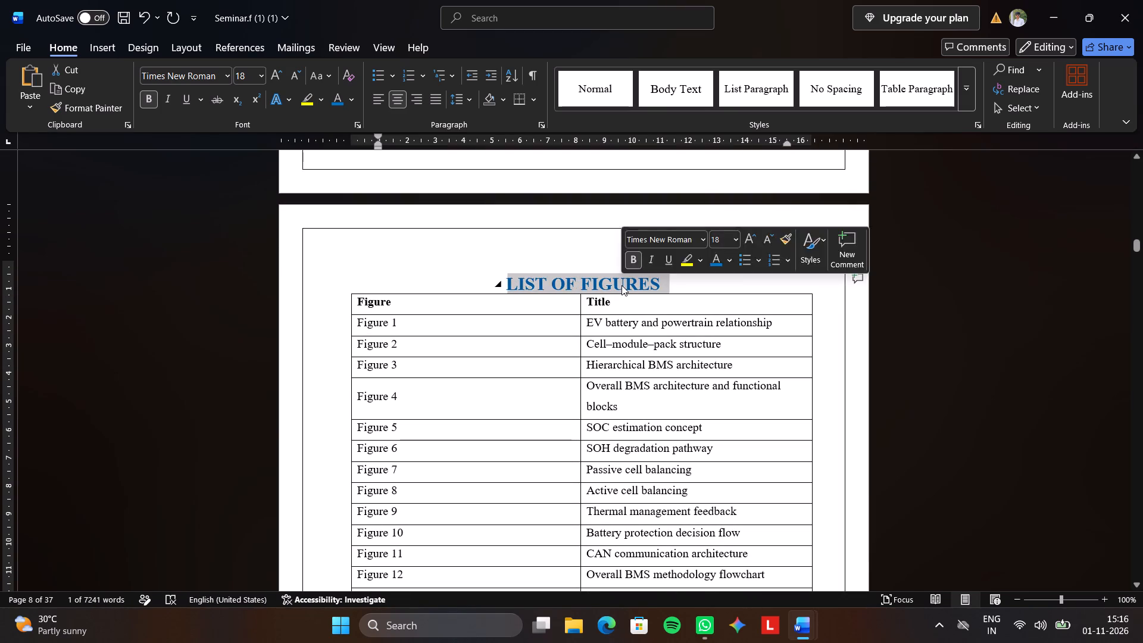
double_click(622, 285)
left_click(622, 285)
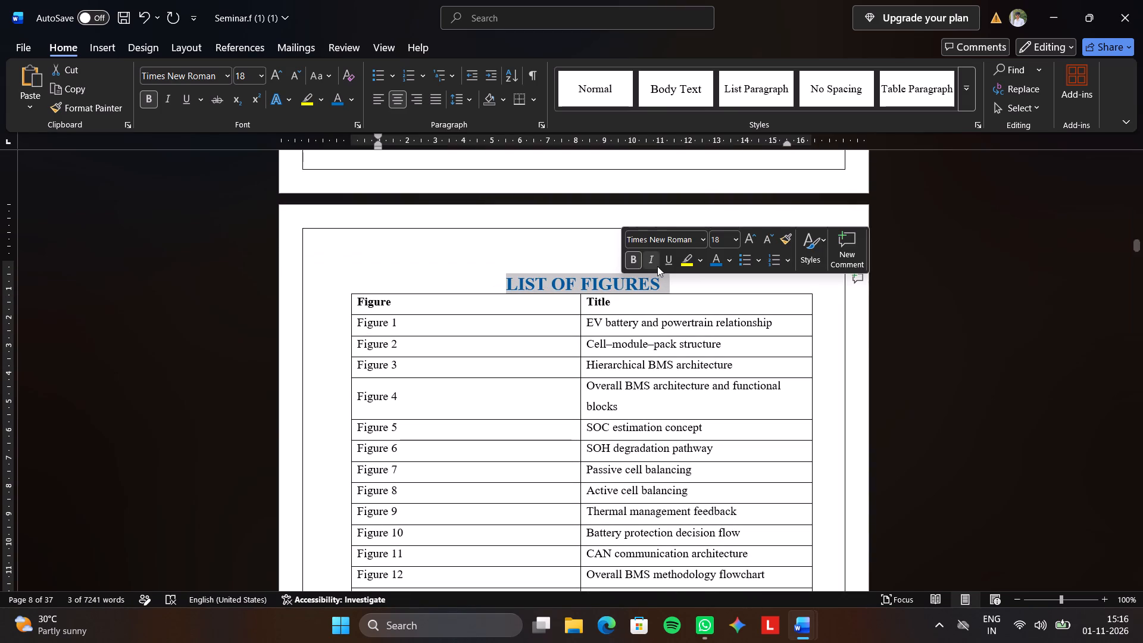
left_click(735, 239)
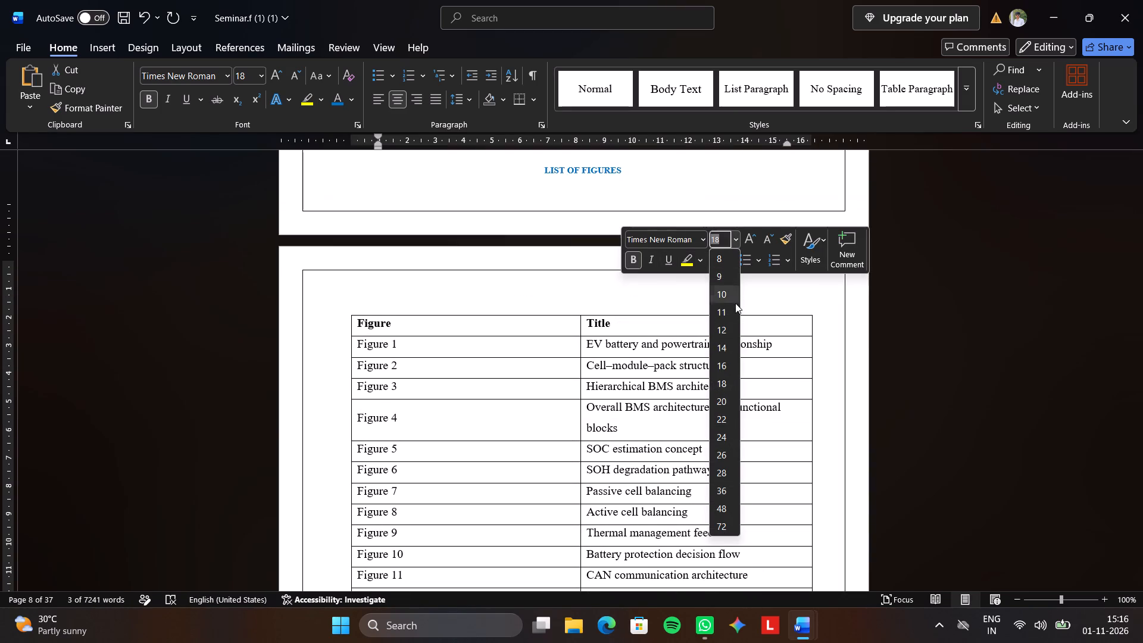
left_click(735, 346)
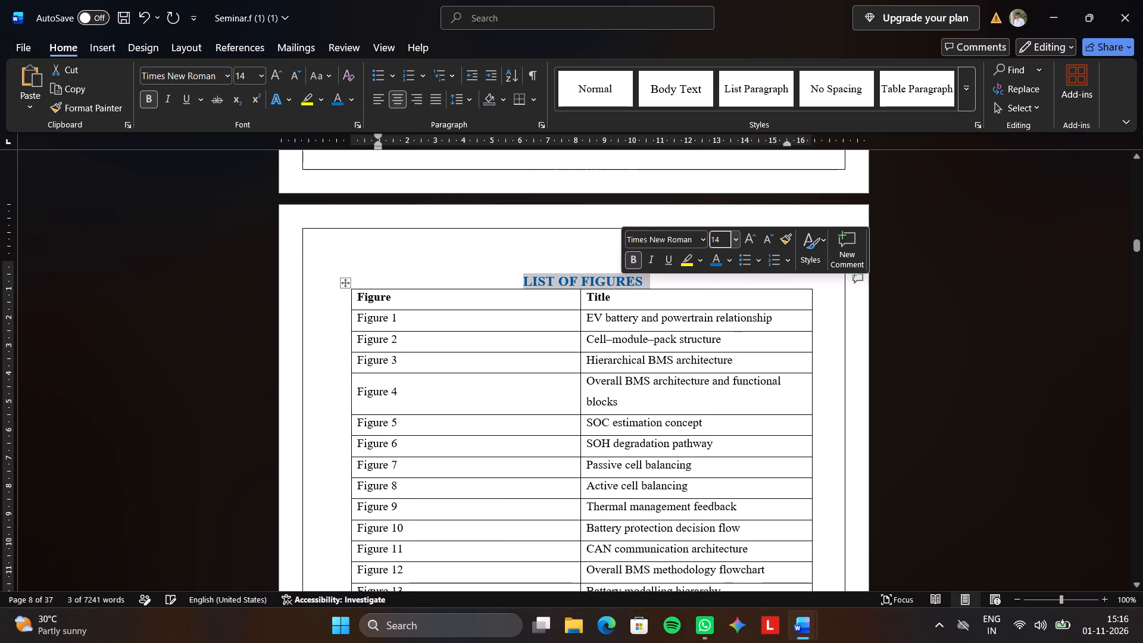
Insert a blank line between the LIST OF FIGURES heading and its table.
left_click(667, 288)
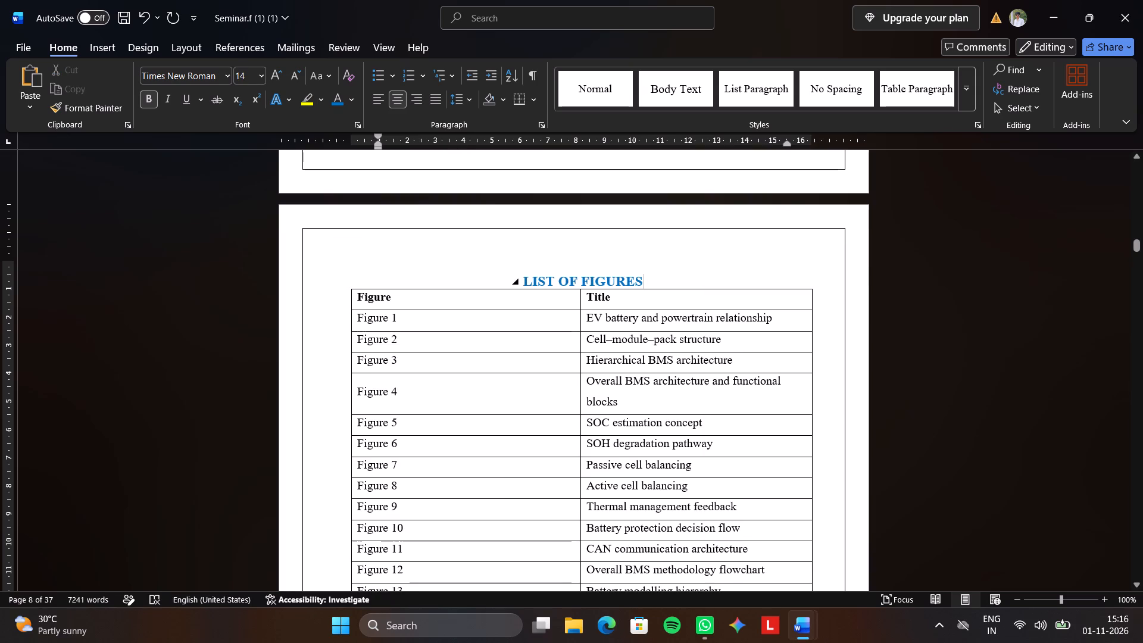
key("Return")
Review the heading formatting and page layout from the table of contents through the lists of figures and tables.
scroll(658, 277, "up", 3)
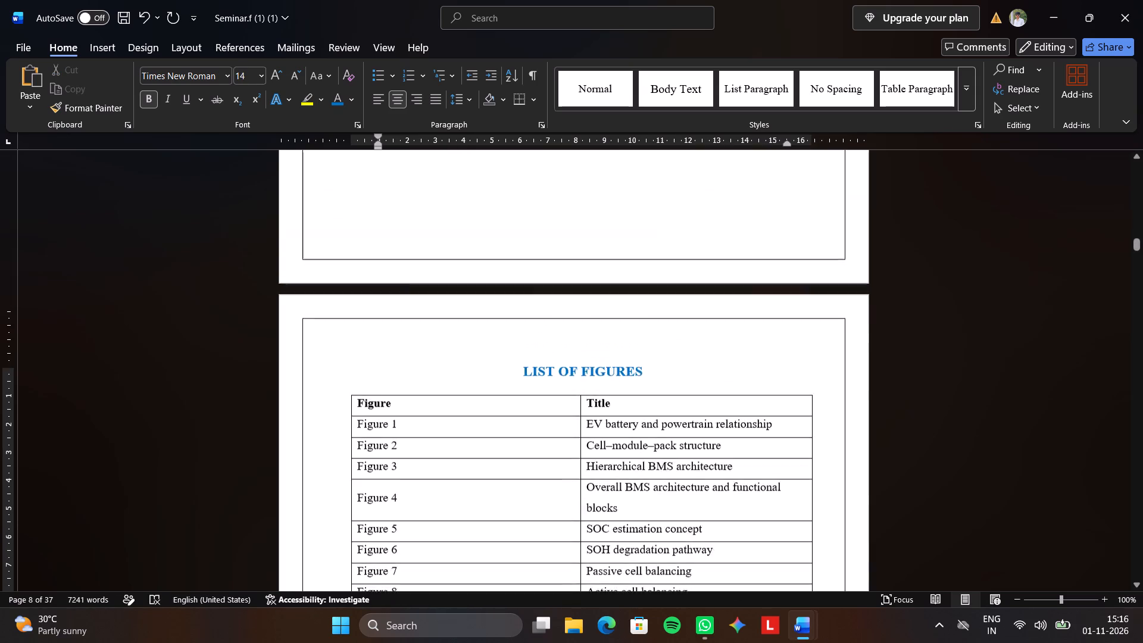
scroll(657, 276, "up", 9)
scroll(651, 278, "up", 14)
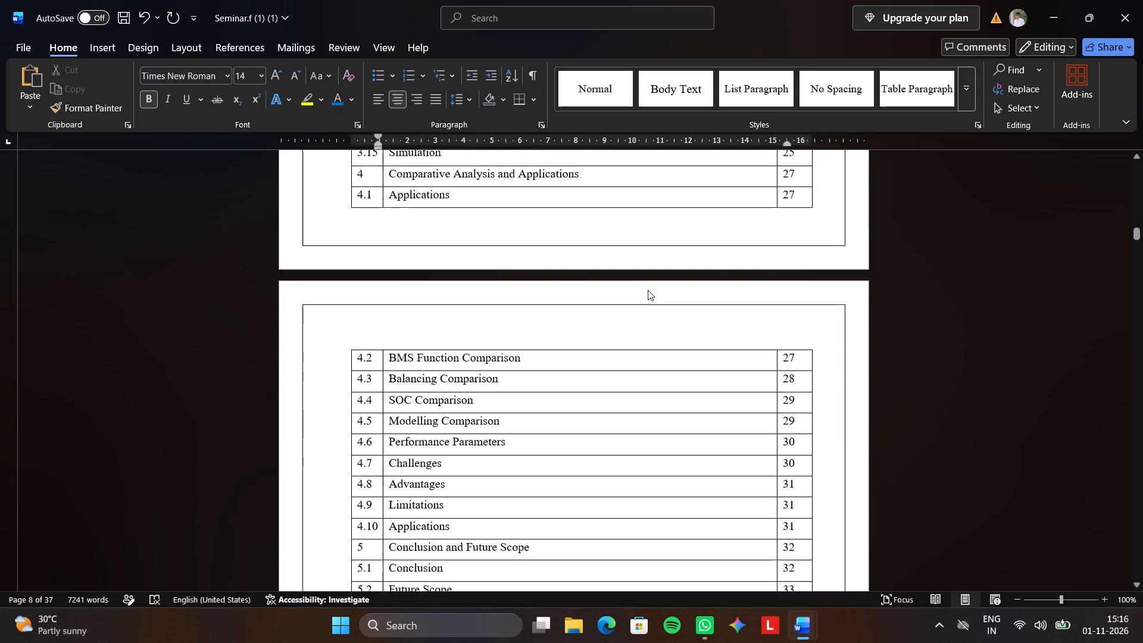
scroll(644, 291, "up", 17)
scroll(617, 283, "up", 5)
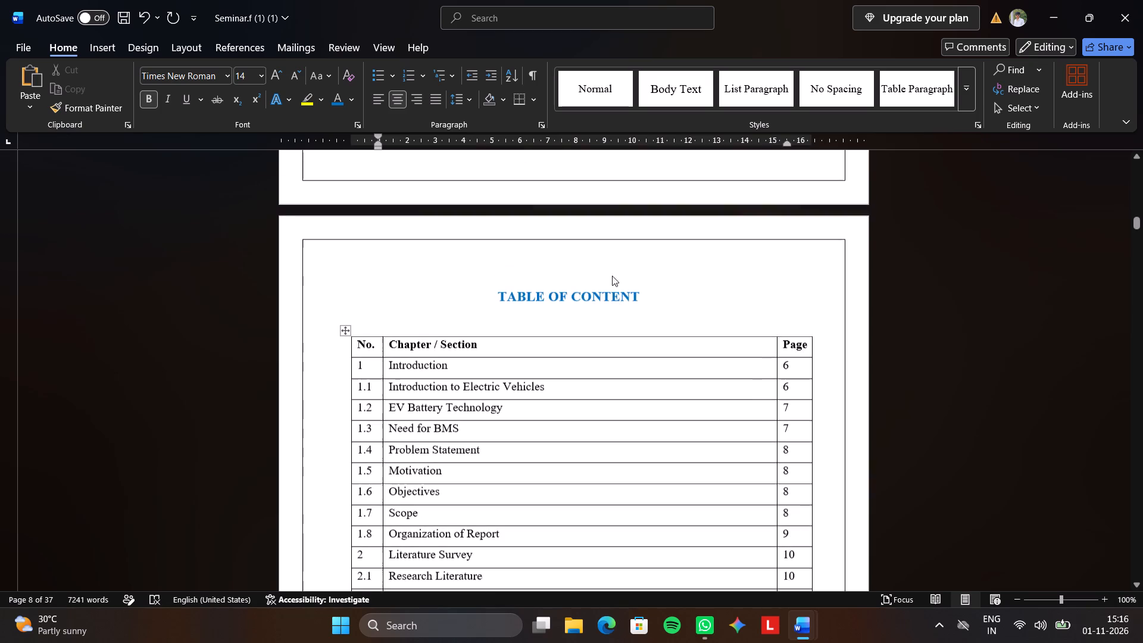
scroll(611, 279, "down", 20)
scroll(611, 279, "down", 3)
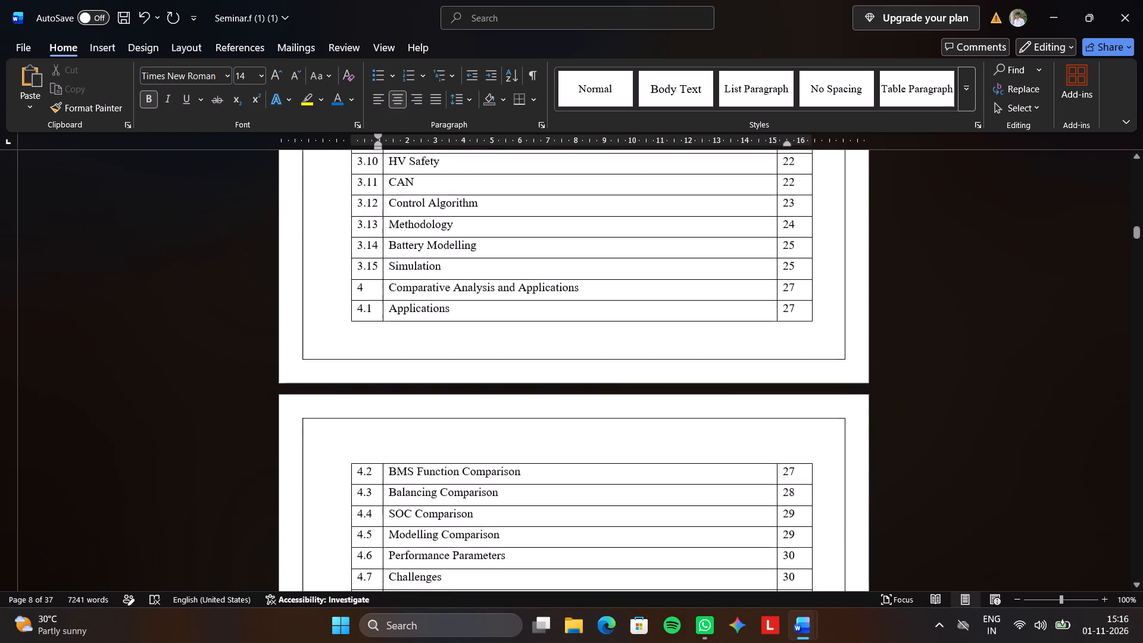
scroll(548, 457, "down", 20)
scroll(548, 457, "down", 15)
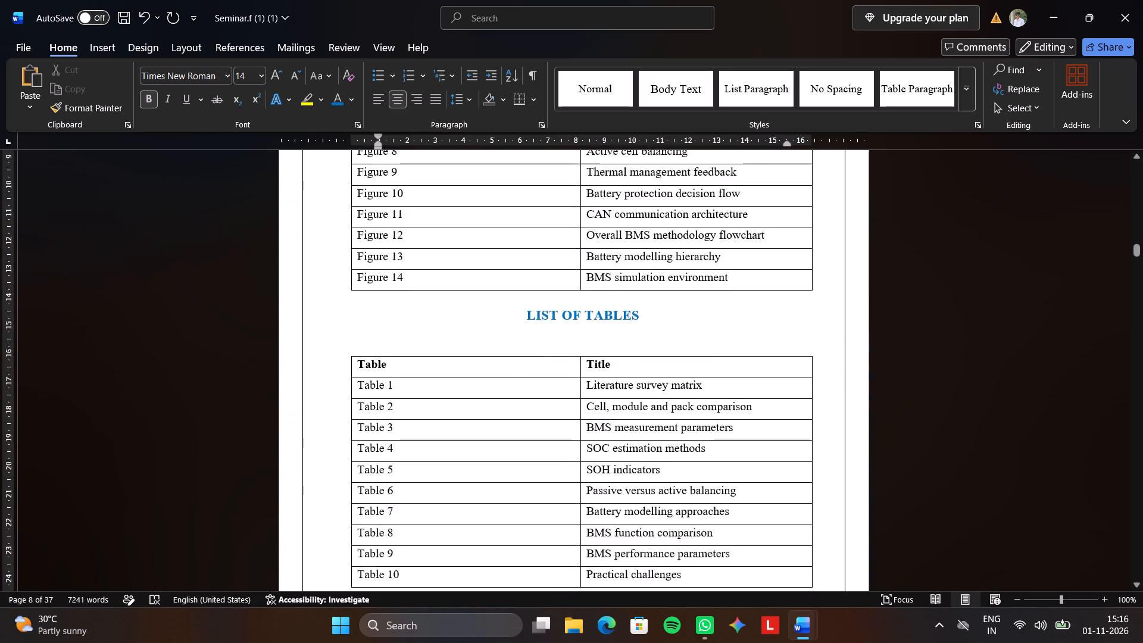
Insert a blank line between the LIST OF ABBREVIATIONS heading and its table.
scroll(543, 458, "down", 16)
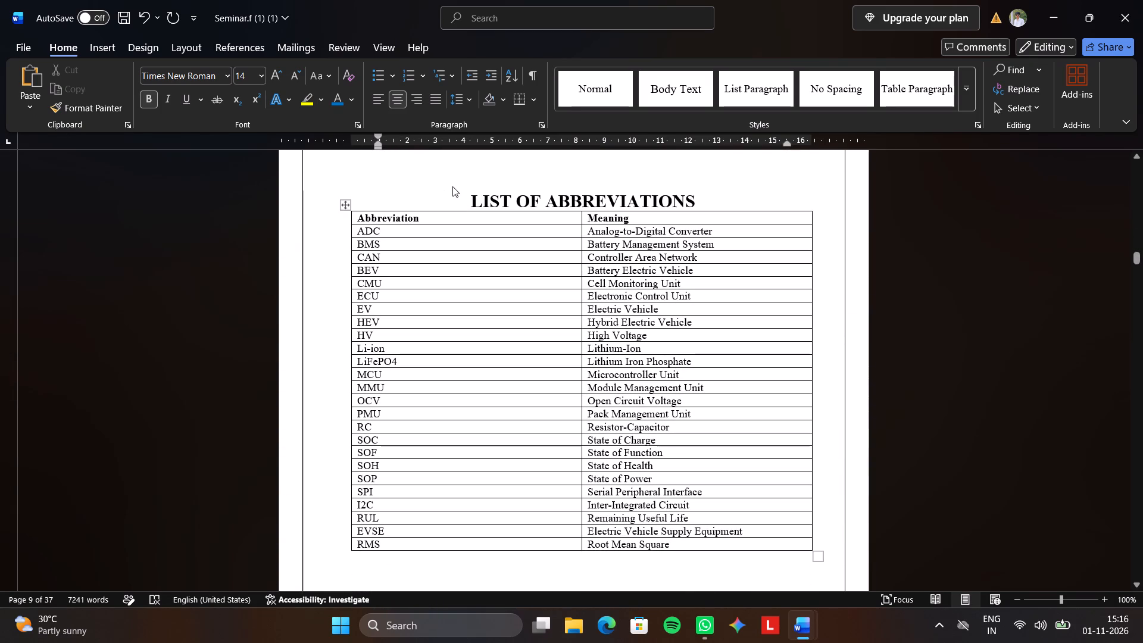
left_click(717, 205)
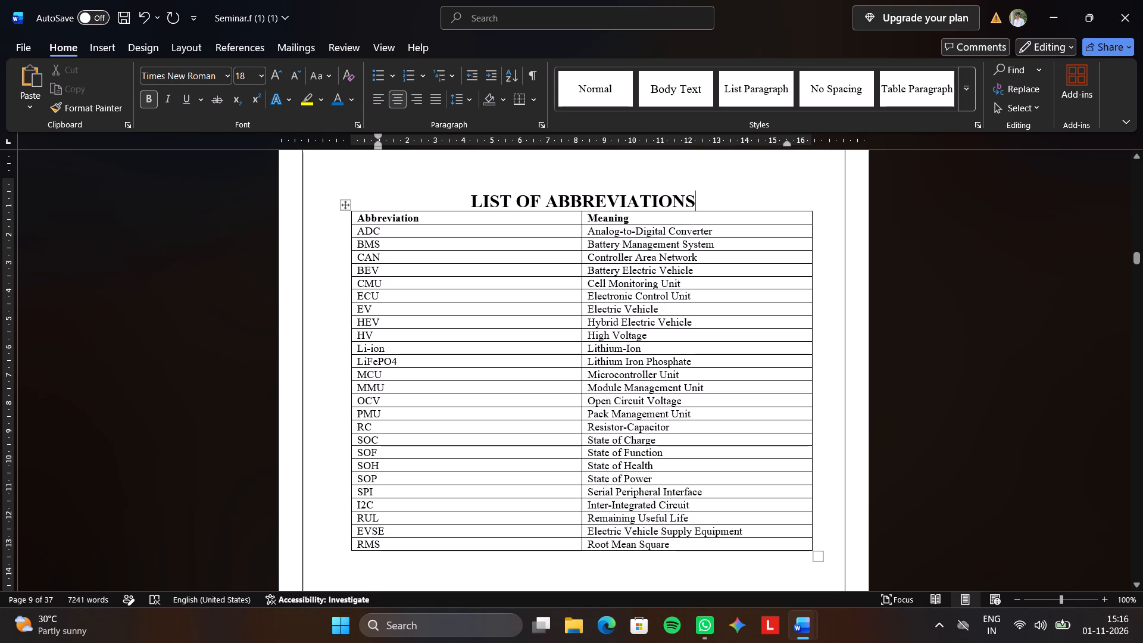
key("space")
key("Return")
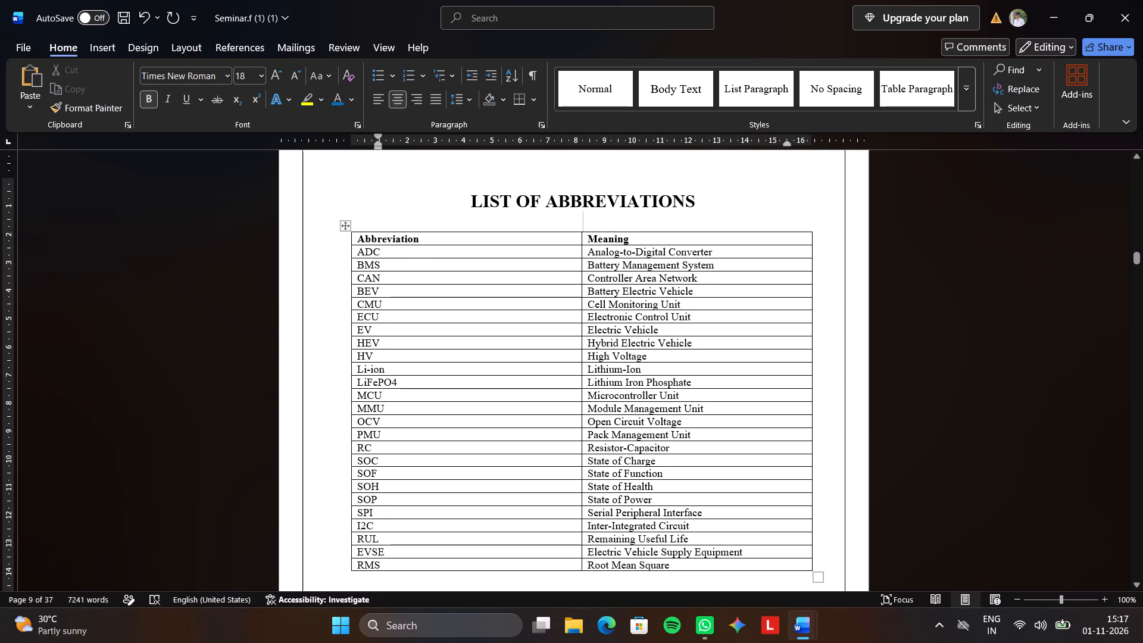
Format the LIST OF ABBREVIATIONS heading with font size 14 and blue font colour.
triple_click(519, 199)
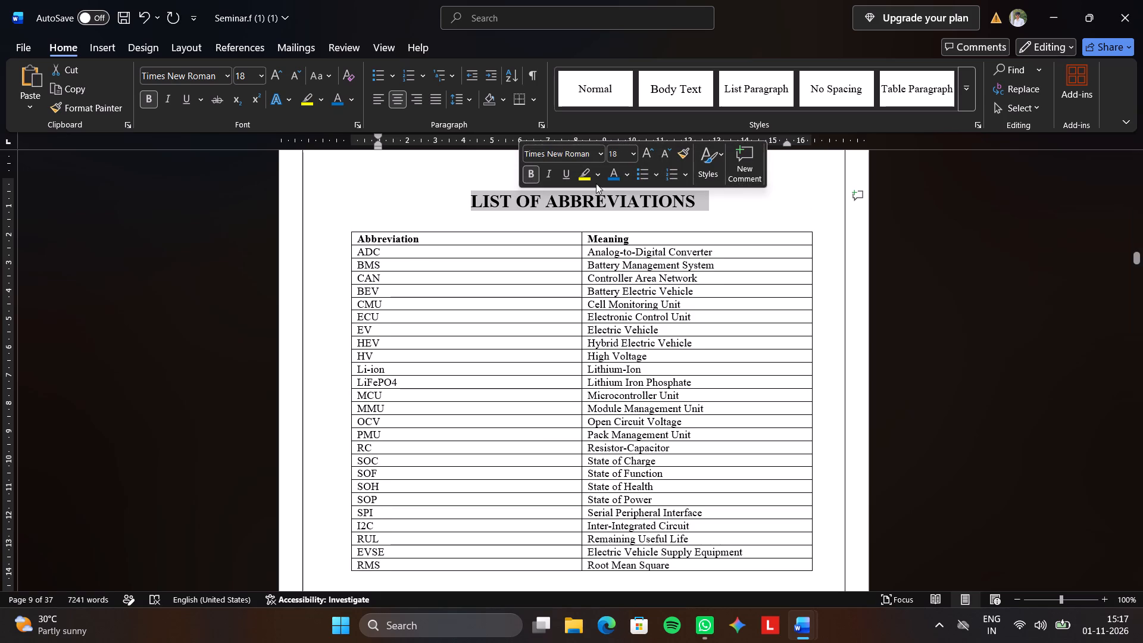
left_click(636, 151)
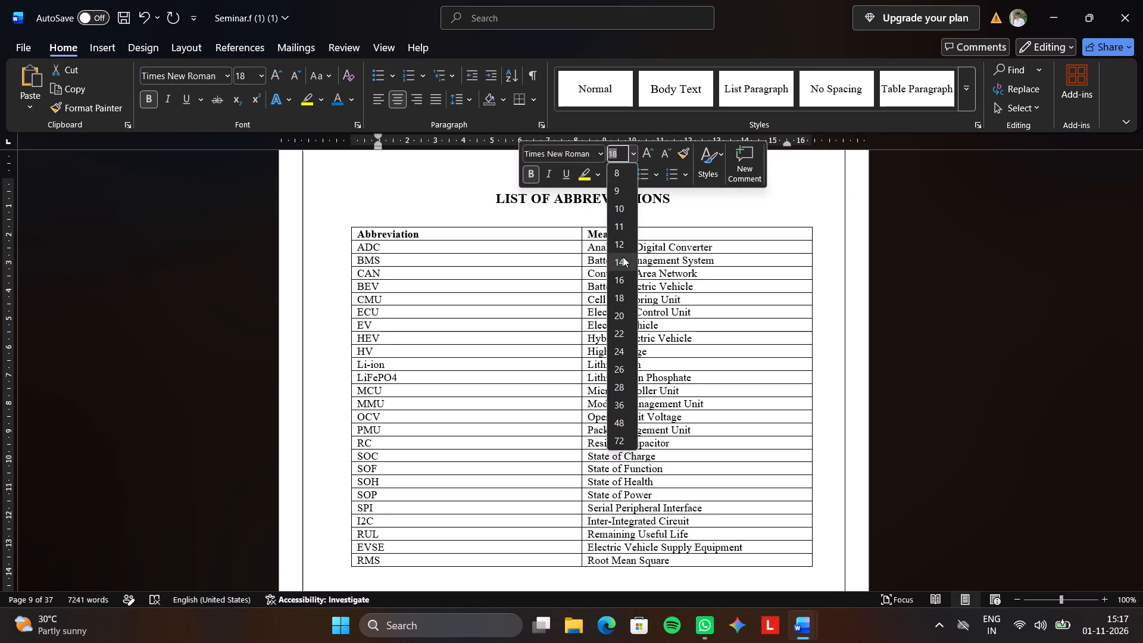
left_click(623, 257)
left_click(615, 174)
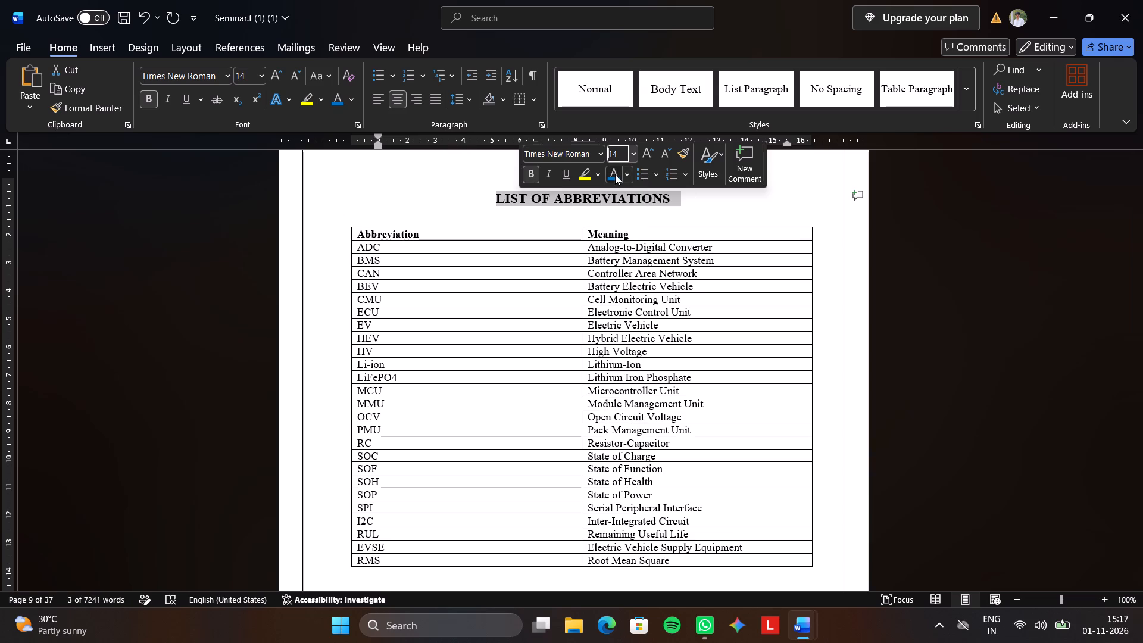
Set the whole abbreviations table to font size 12 with 1.5 line spacing.
left_click(342, 226)
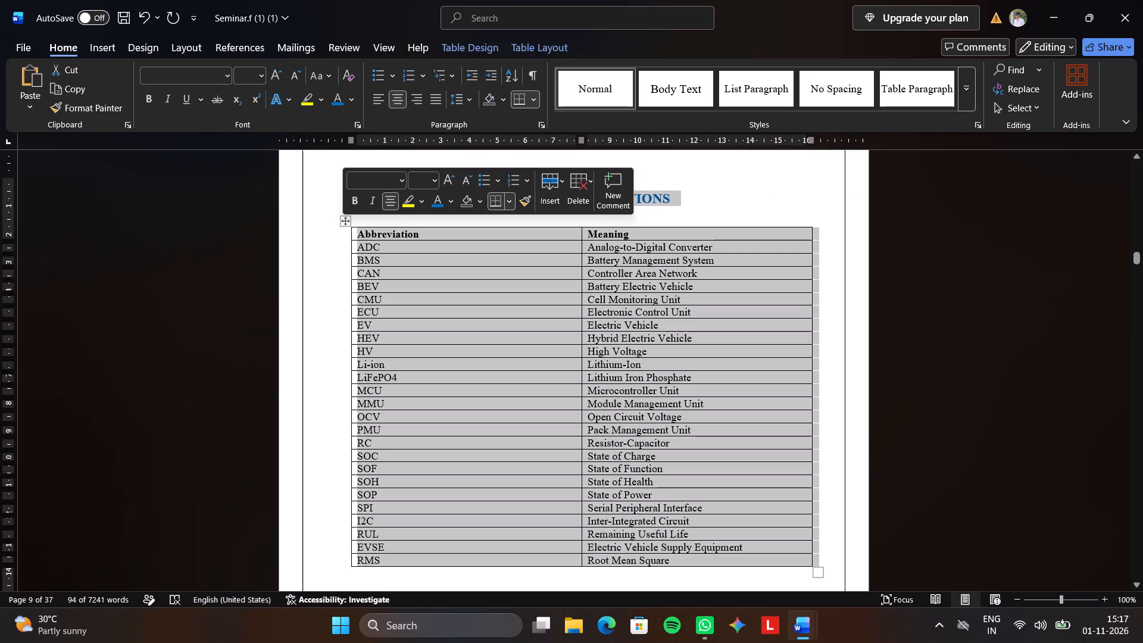
left_click(256, 76)
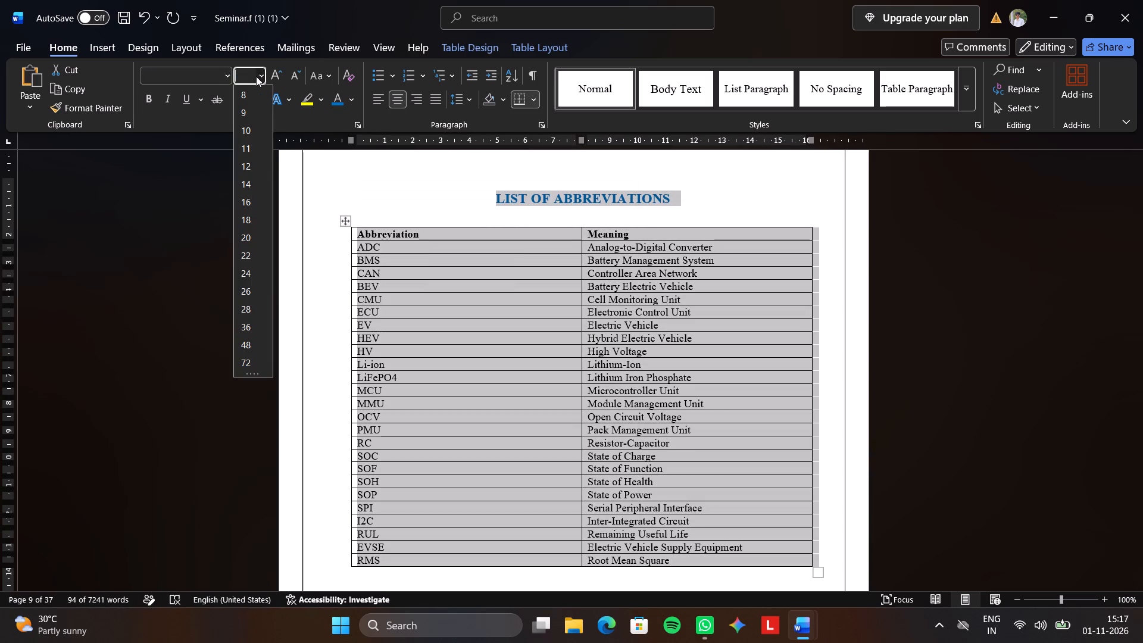
left_click(255, 168)
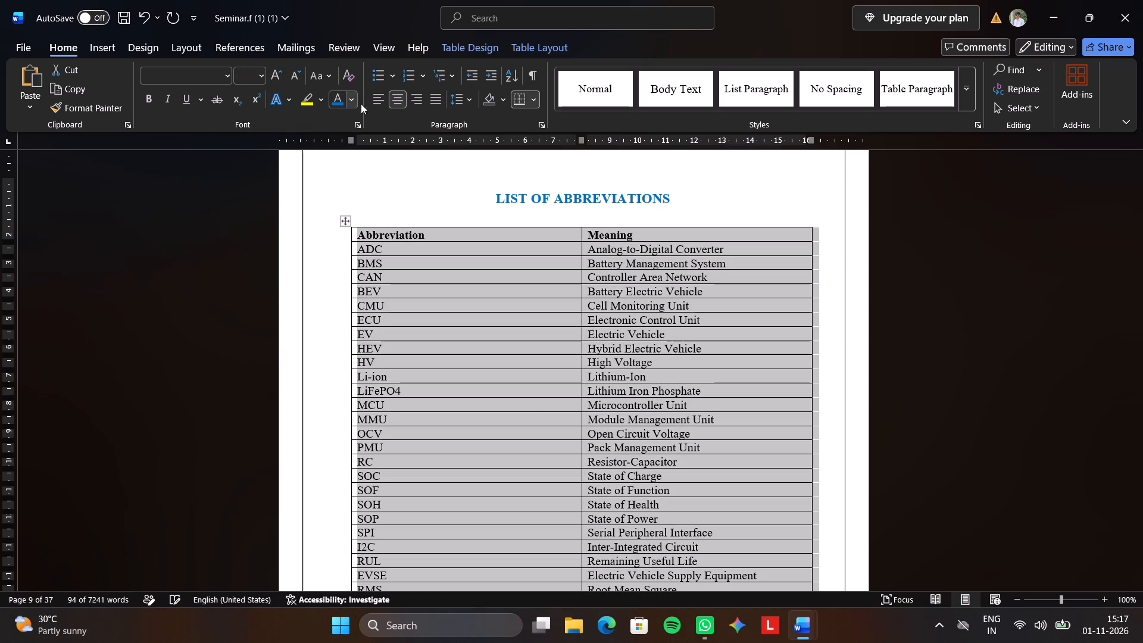
left_click(461, 101)
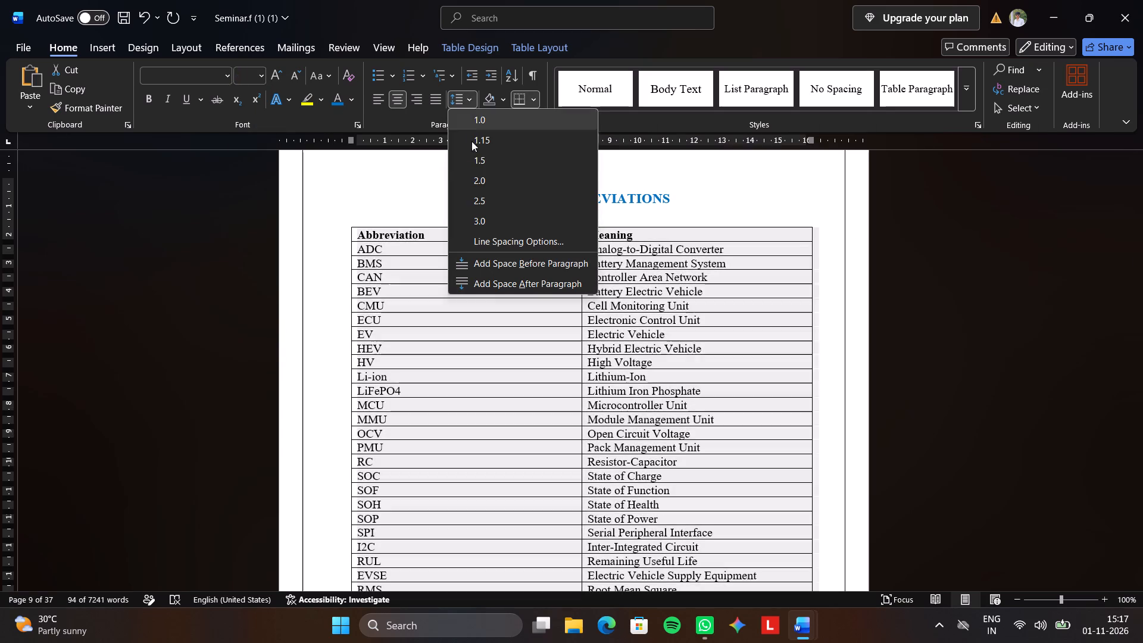
left_click(479, 161)
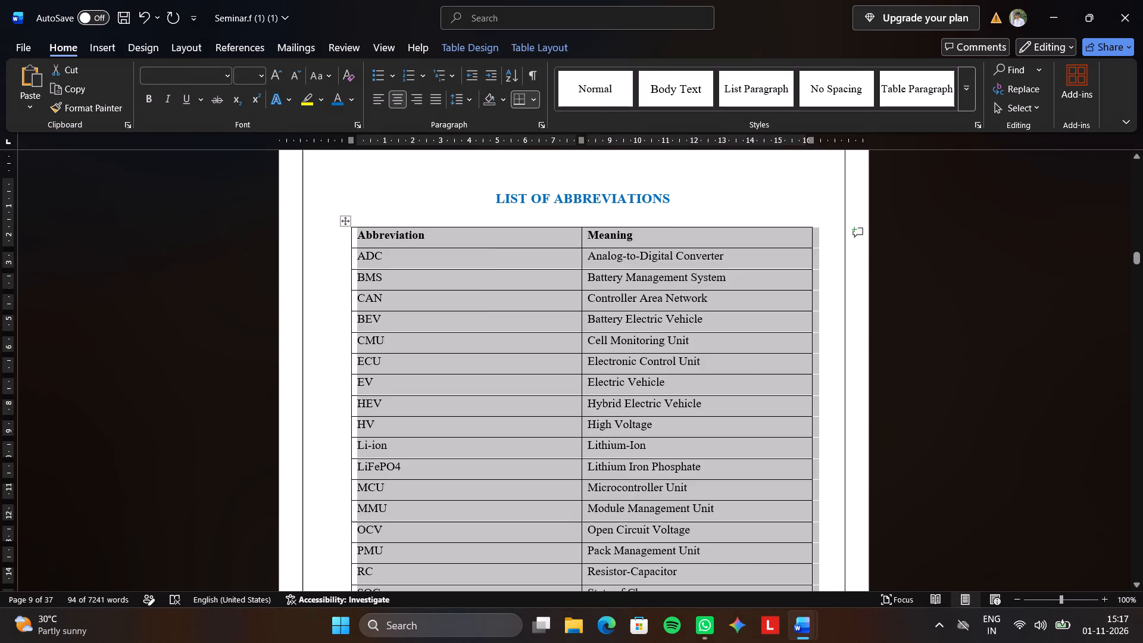
left_click(470, 204)
Review the formatting and page layout from the abstract through the table of contents and the lists of figures, tables and abbreviations.
scroll(470, 204, "down", 15)
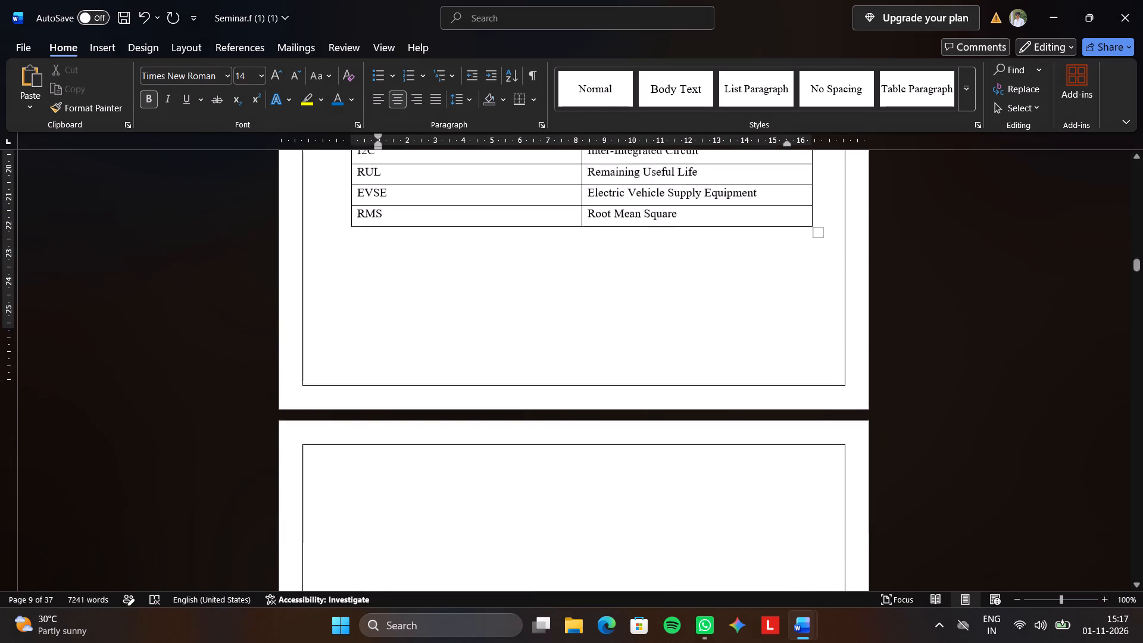
scroll(442, 377, "down", 7)
scroll(436, 406, "up", 3)
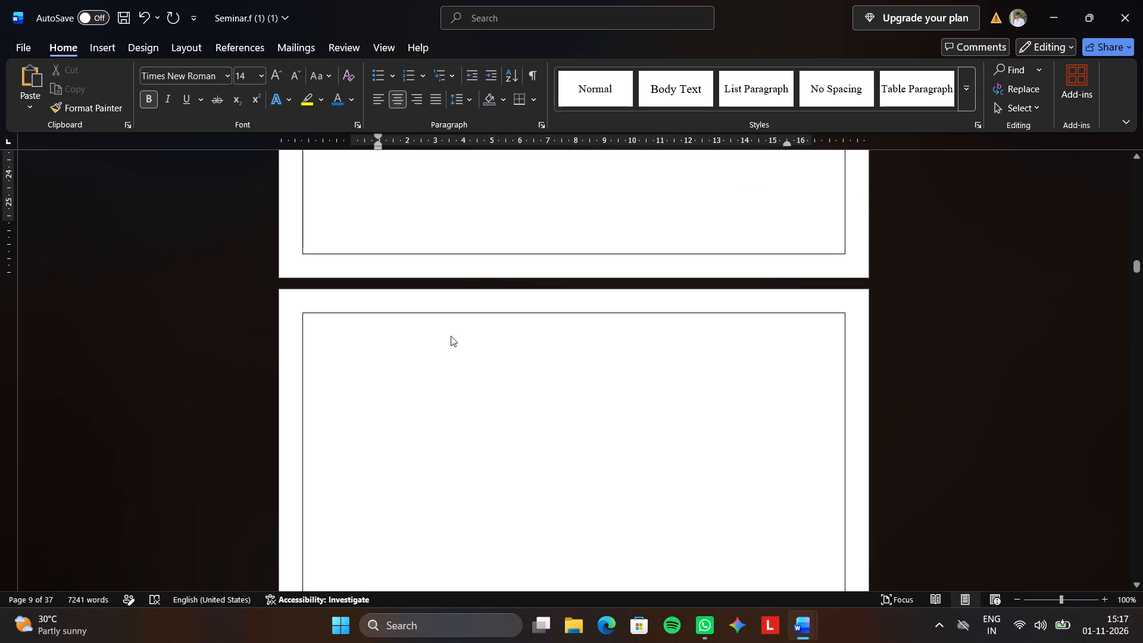
scroll(521, 372, "up", 20)
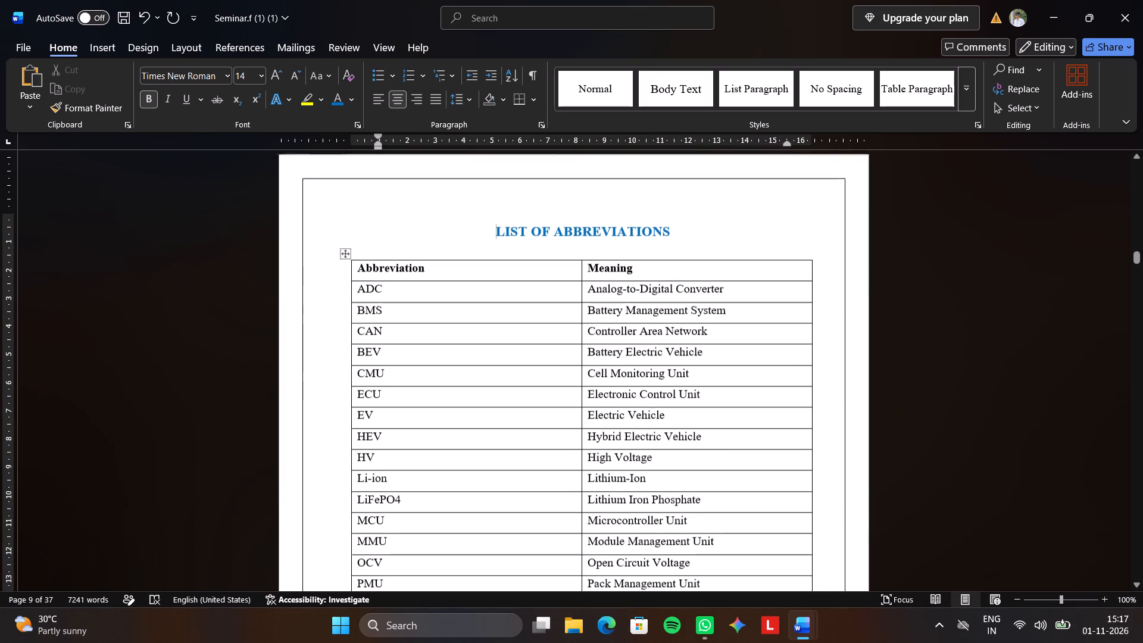
scroll(289, 642, "up", 6)
scroll(420, 511, "up", 18)
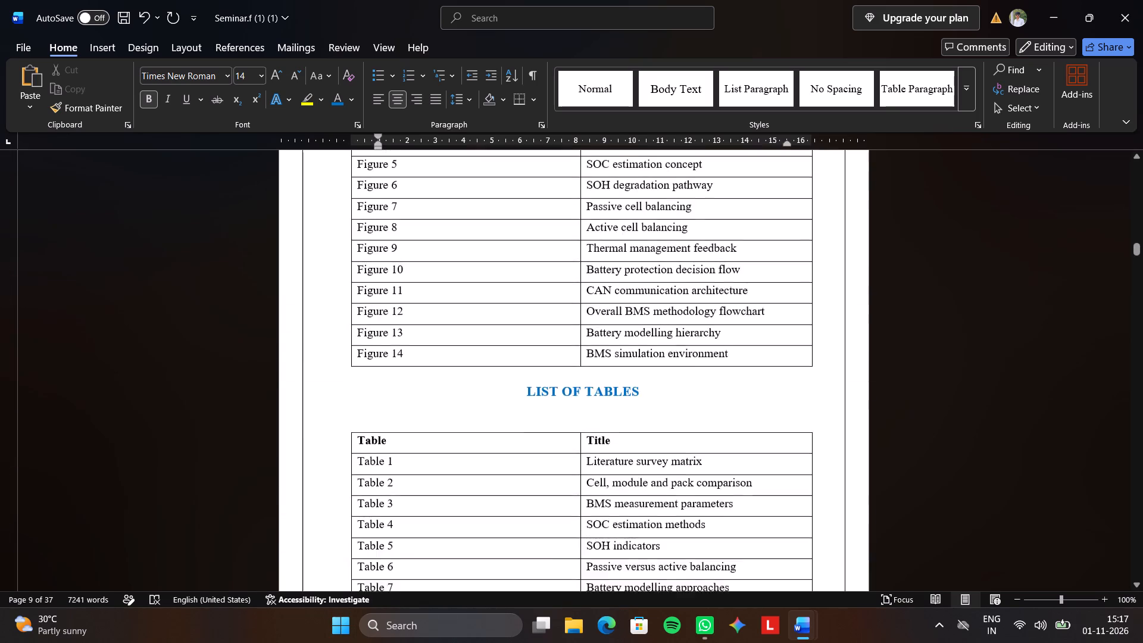
scroll(417, 527, "up", 20)
scroll(417, 527, "up", 15)
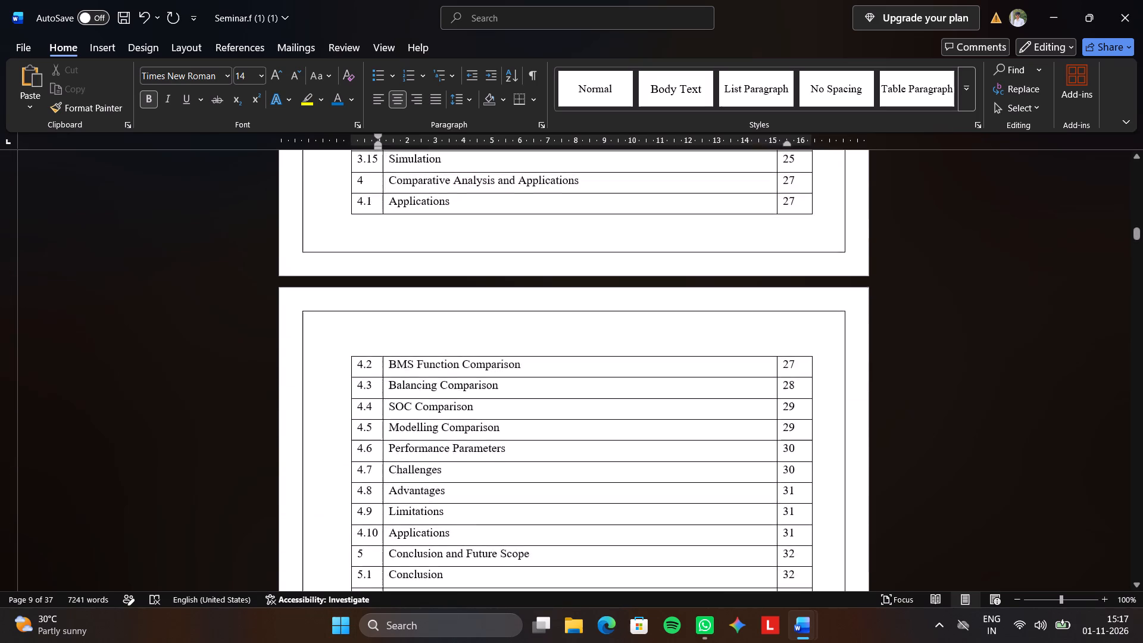
scroll(400, 502, "up", 20)
scroll(400, 502, "up", 17)
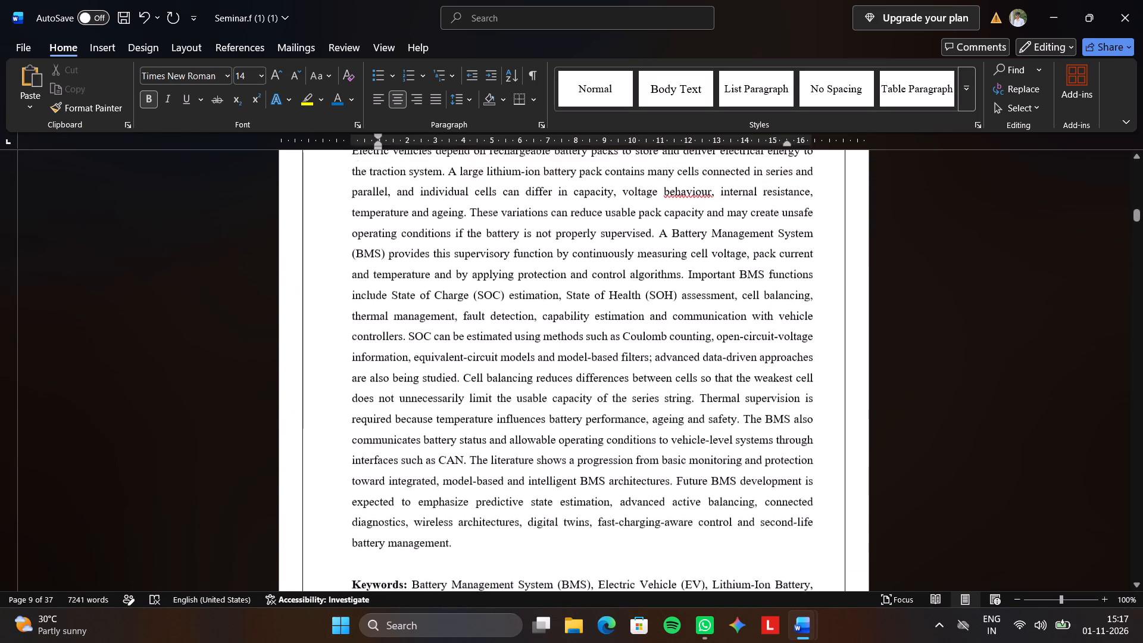
scroll(376, 475, "up", 11)
scroll(376, 475, "down", 19)
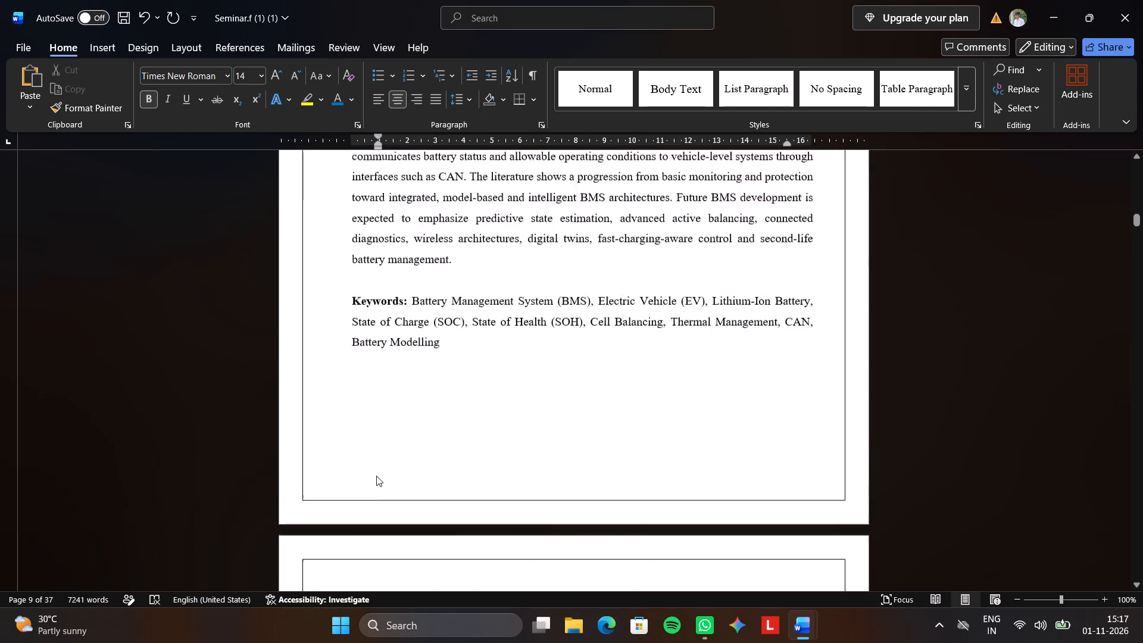
scroll(376, 476, "down", 11)
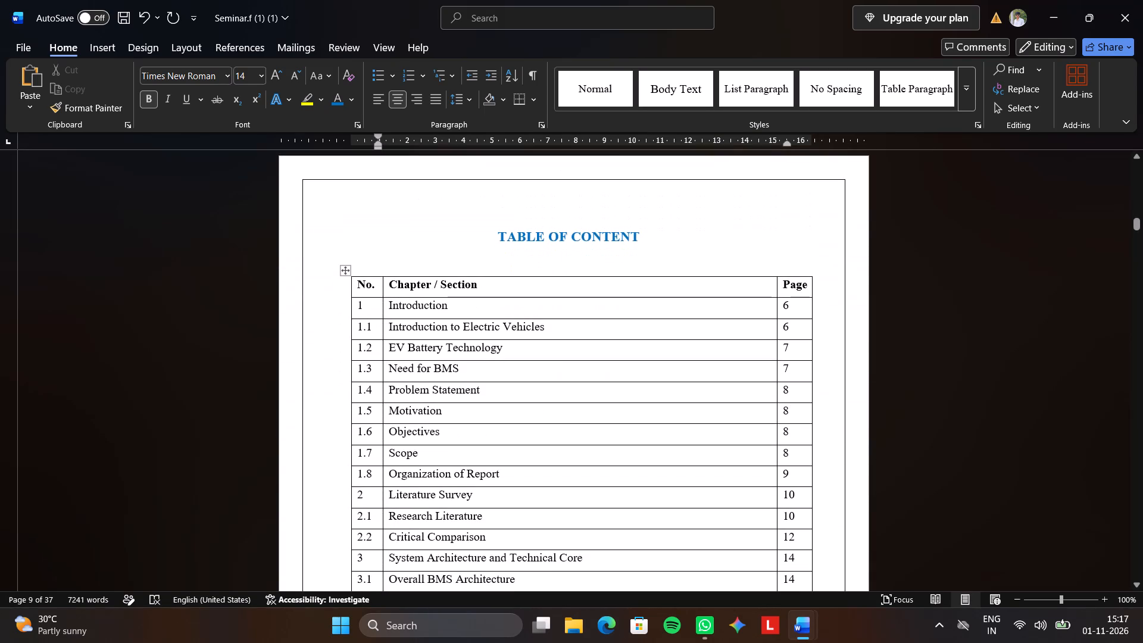
scroll(376, 476, "down", 2)
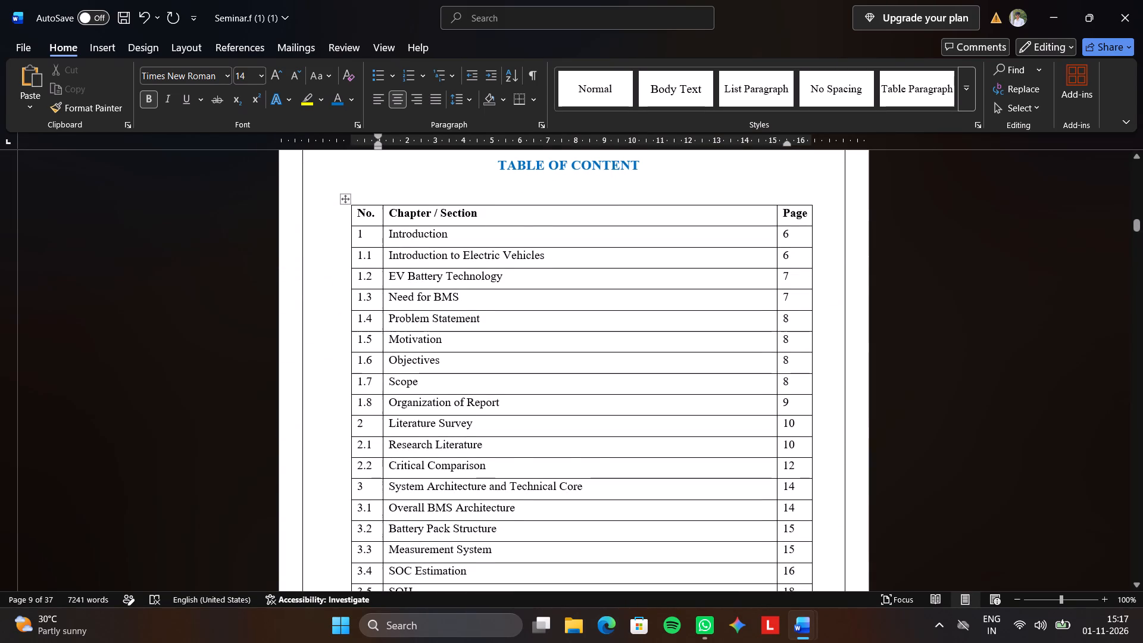
scroll(379, 479, "down", 16)
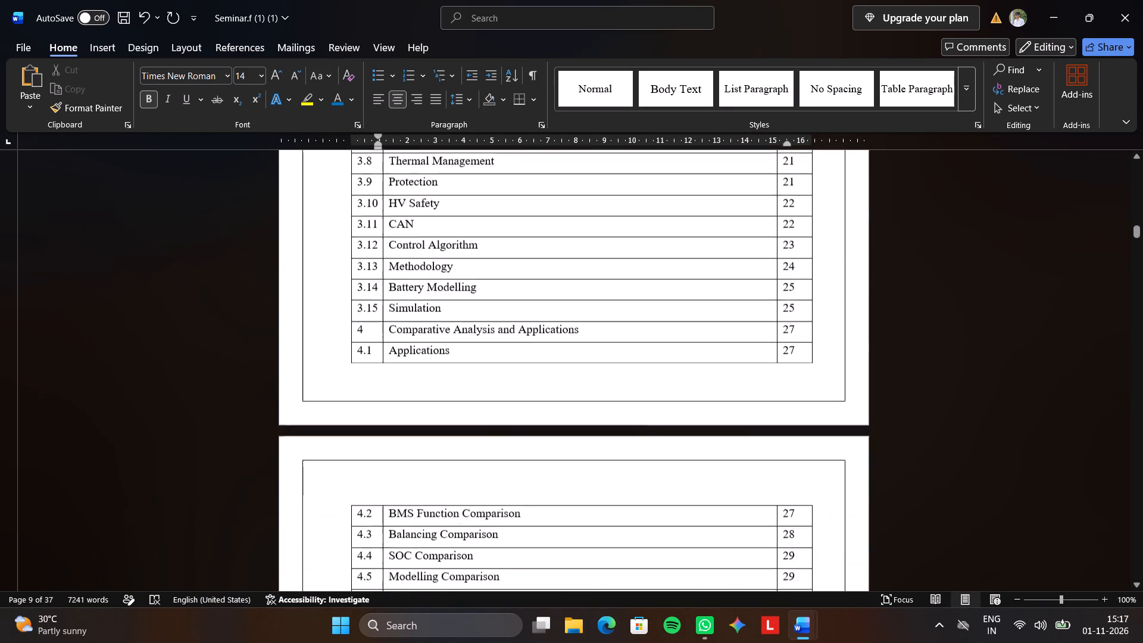
scroll(380, 491, "down", 20)
scroll(380, 491, "down", 4)
scroll(382, 501, "up", 1)
scroll(382, 502, "down", 9)
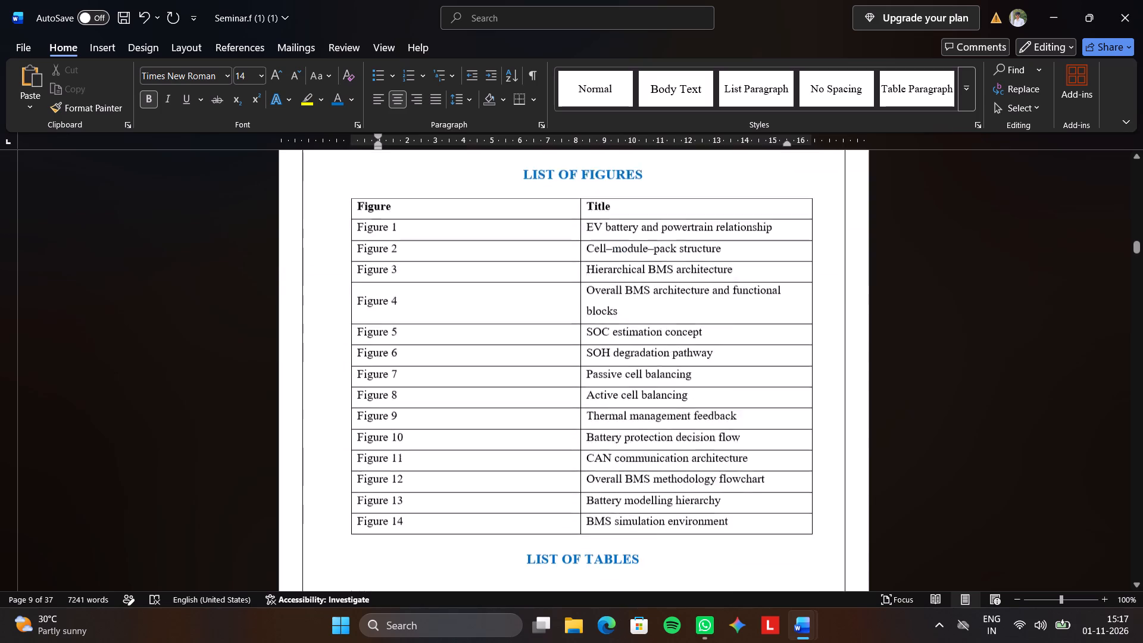
scroll(386, 502, "down", 20)
scroll(386, 502, "down", 16)
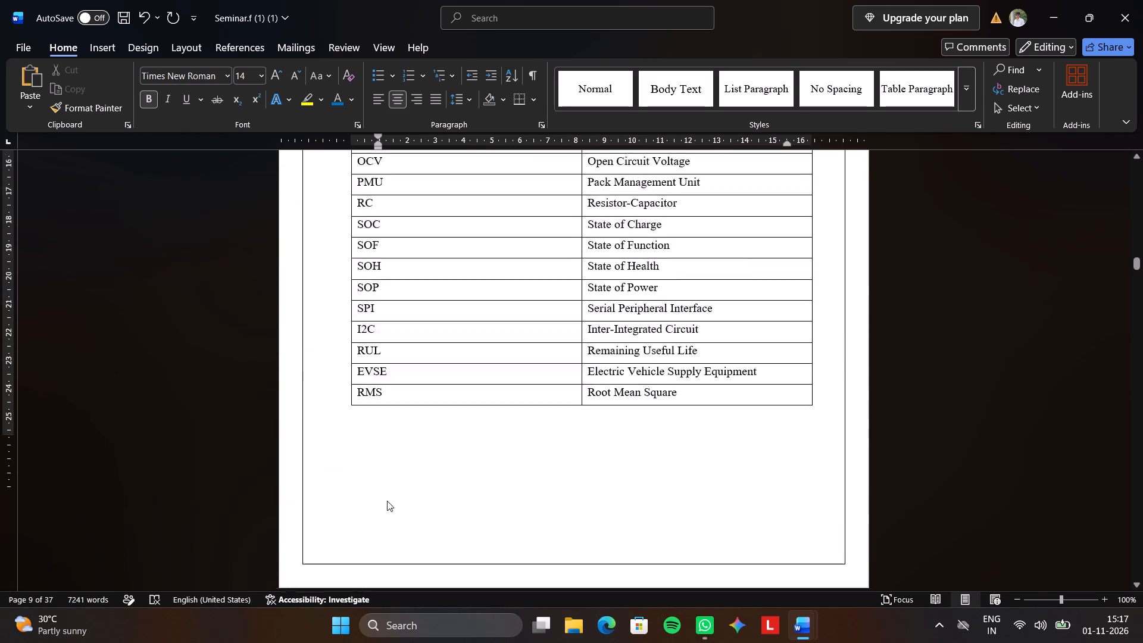
Delete the empty paragraphs after the abbreviations table to remove the blank page before the old LIST OF TABLES page.
scroll(387, 501, "down", 2)
left_click(392, 452)
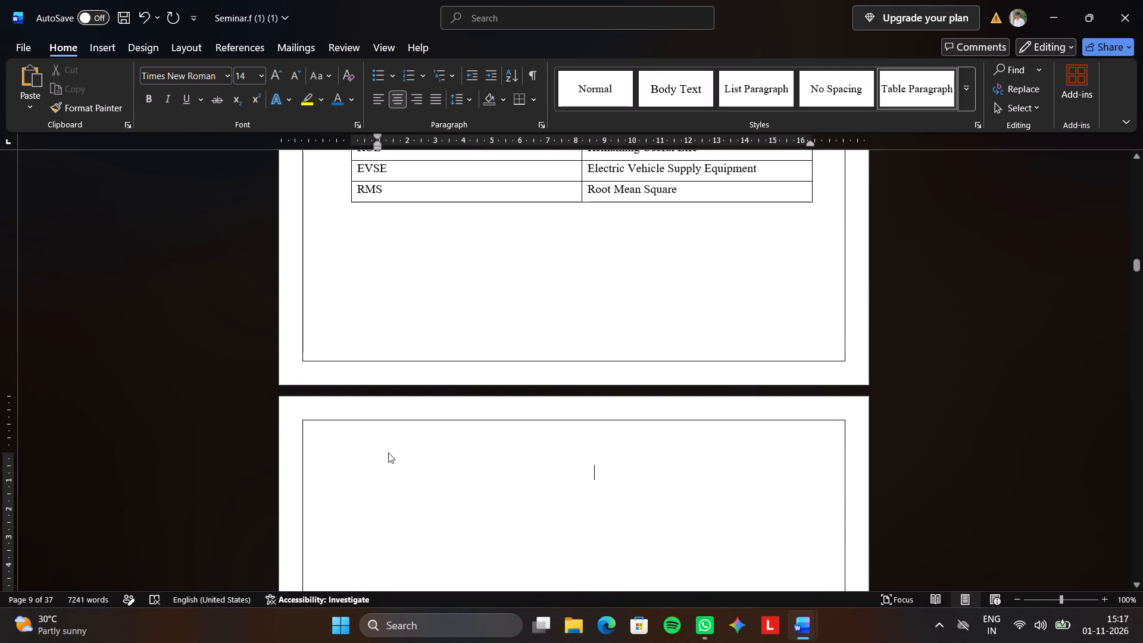
left_click(406, 430)
left_click(330, 441)
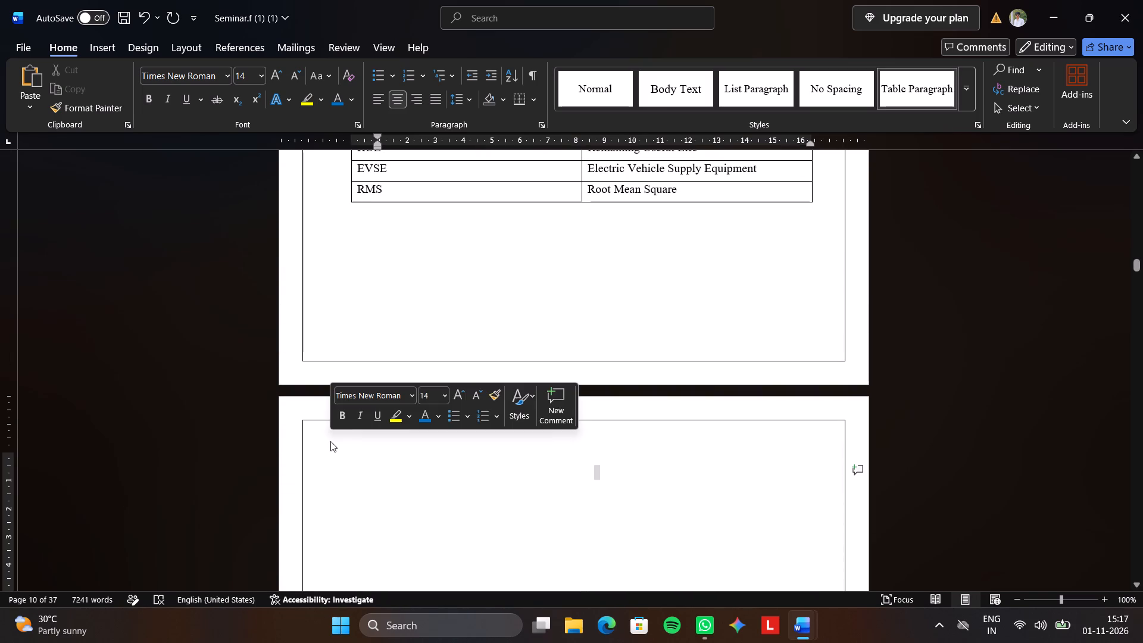
left_click(441, 460)
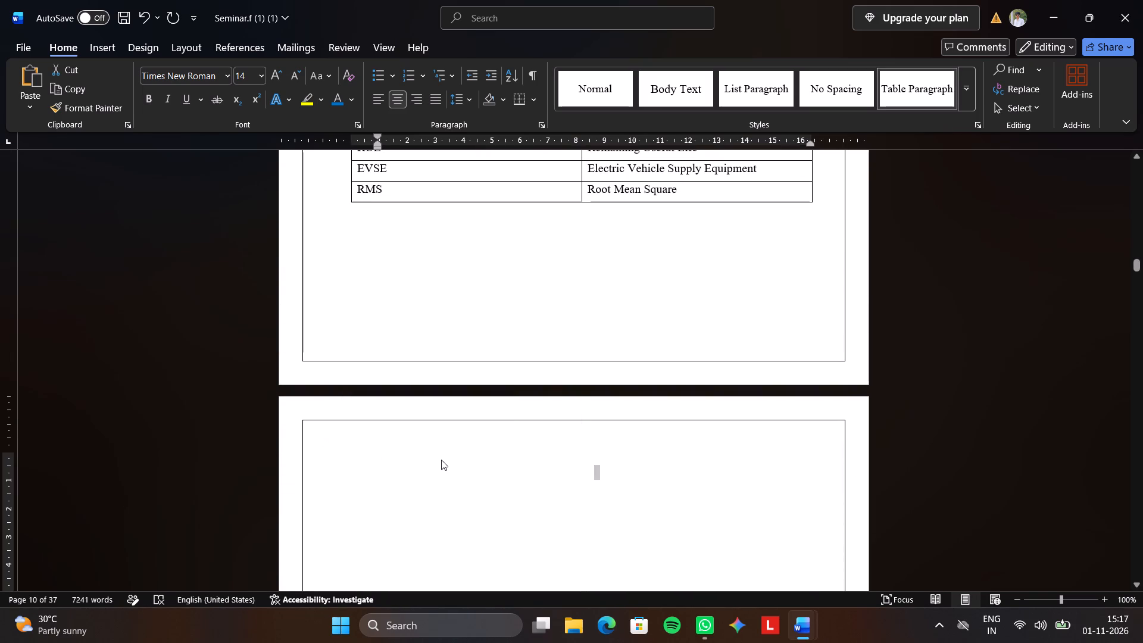
key("BackSpace")
key("BackSpace")
key("BackSpace")
key("BackSpace")
key("BackSpace")
key("BackSpace")
key("BackSpace")
key("BackSpace")
key("BackSpace")
key("BackSpace")
key("BackSpace")
key("BackSpace")
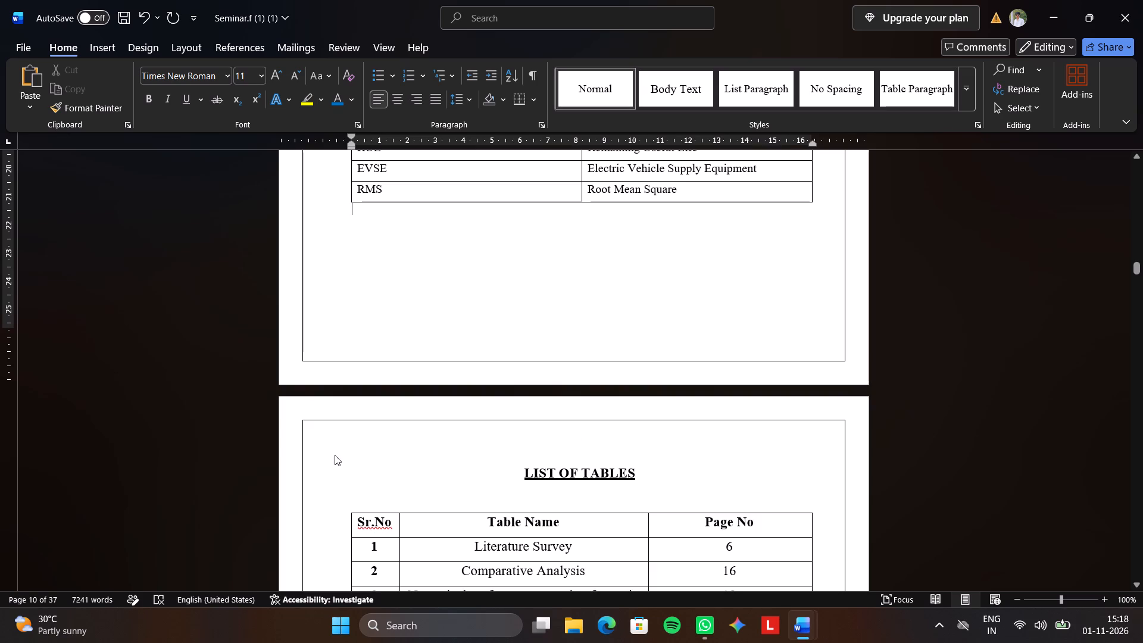
Move the old underlined LIST OF TABLES heading below its Sr.No, Table Name and Page No table.
scroll(335, 455, "down", 4)
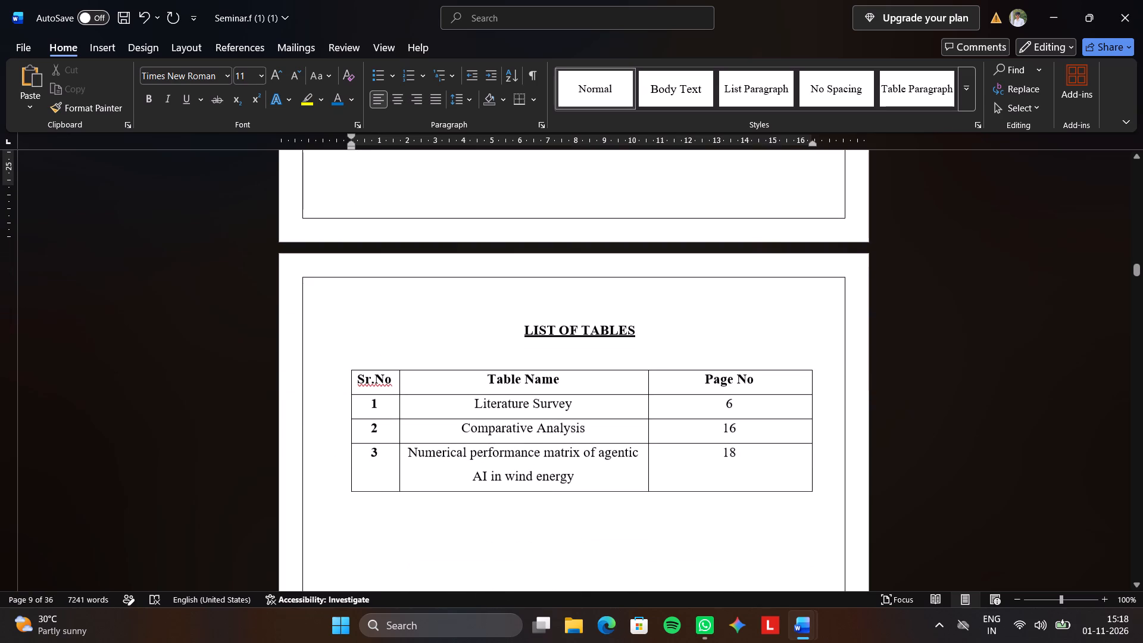
left_click(337, 294)
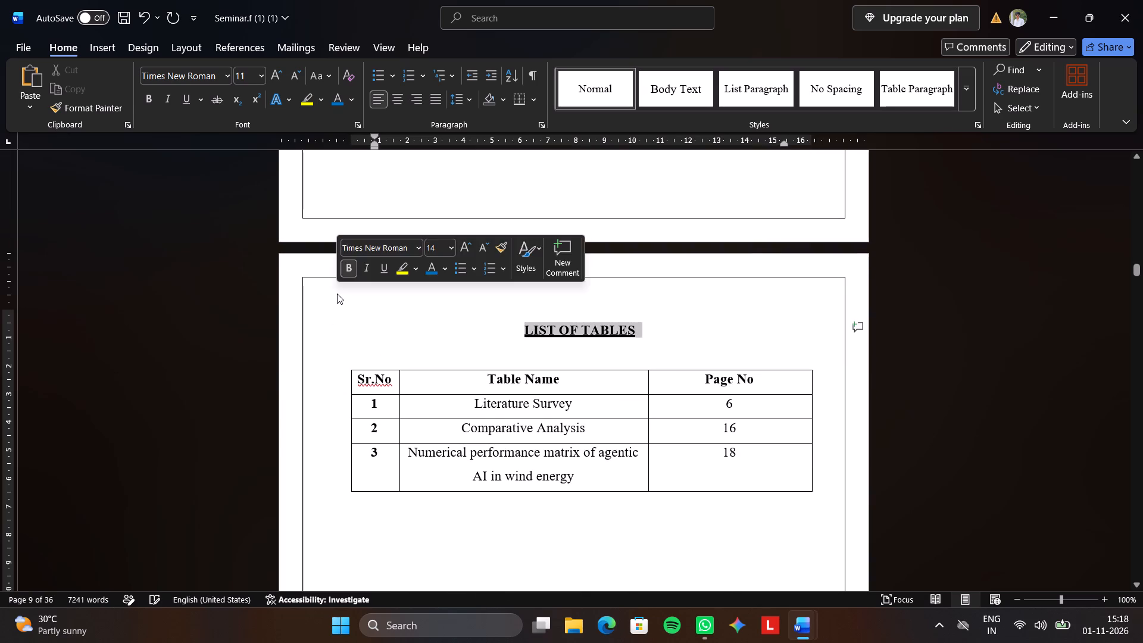
triple_click(517, 333)
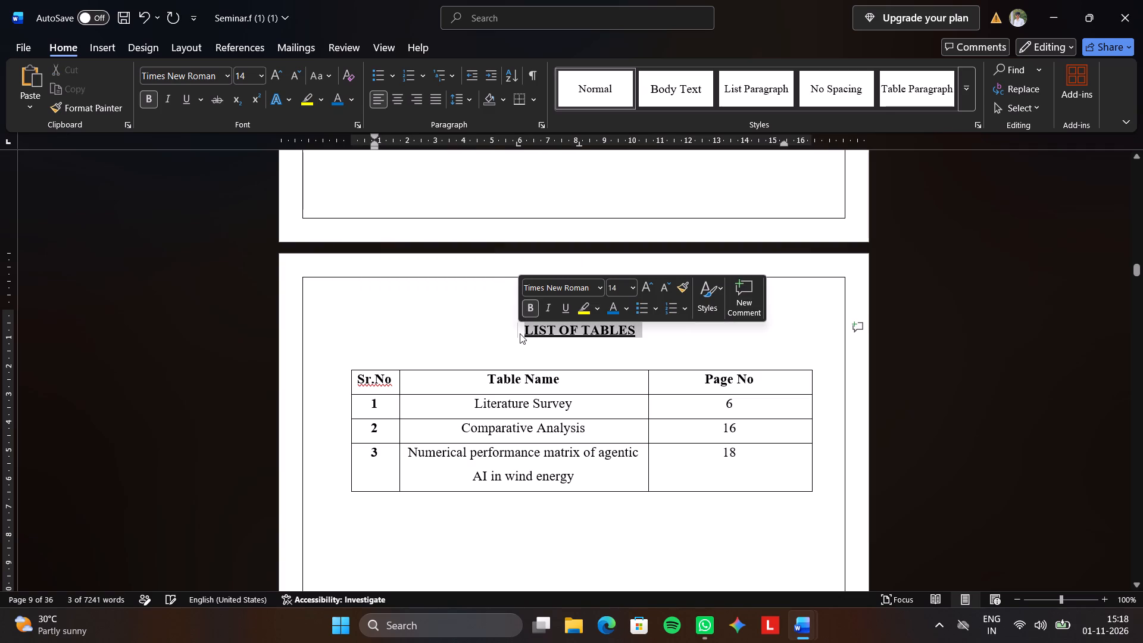
left_click_drag(520, 333, 647, 533)
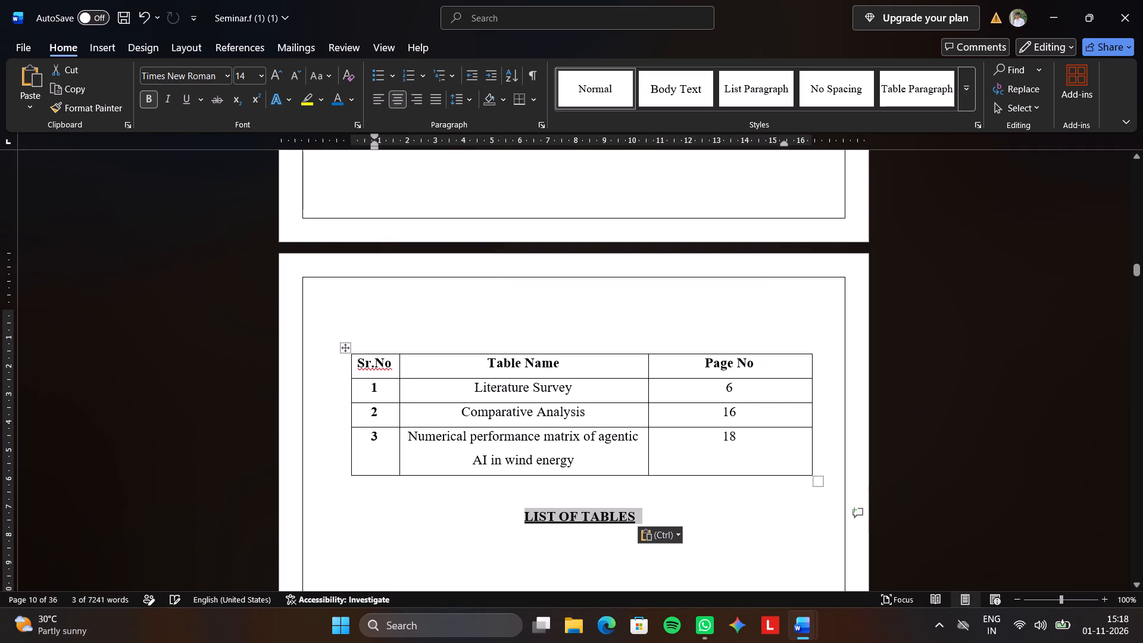
Delete the old list-of-tables table with Sr.No, Table Name and Page No columns on the page after the abbreviations.
scroll(343, 350, "up", 8)
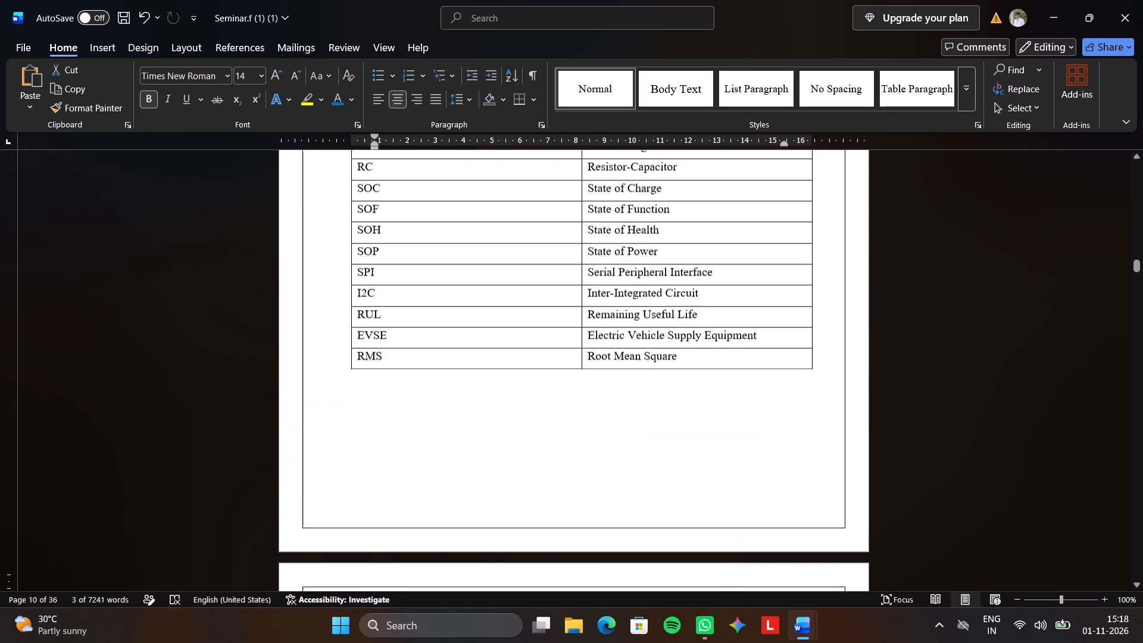
scroll(343, 350, "up", 2)
scroll(343, 350, "down", 4)
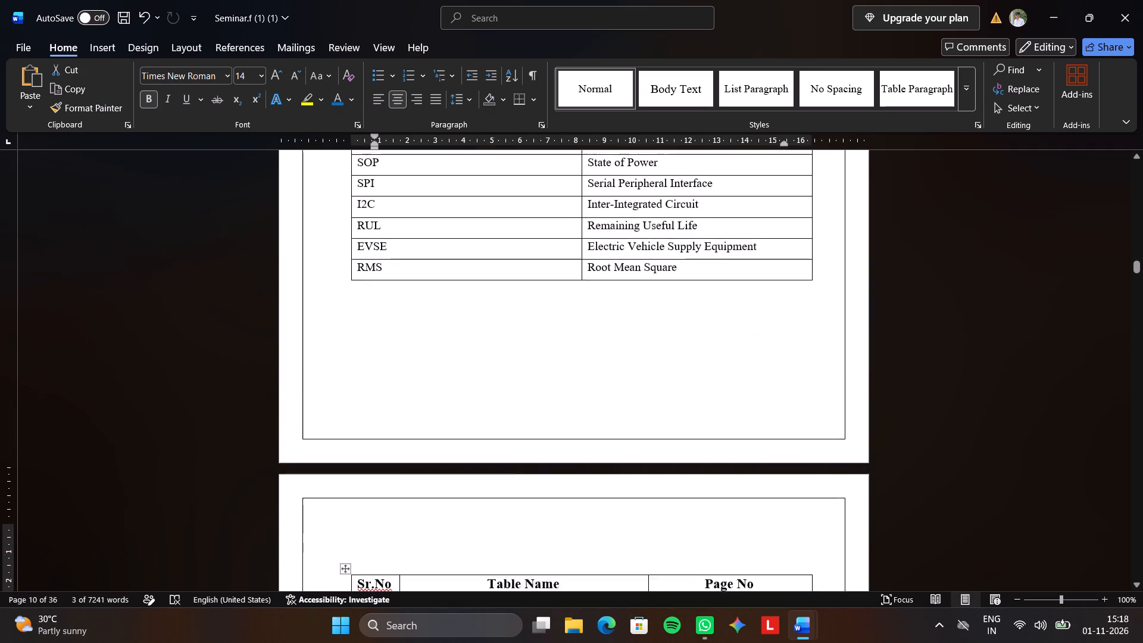
scroll(346, 353, "down", 5)
left_click(346, 385)
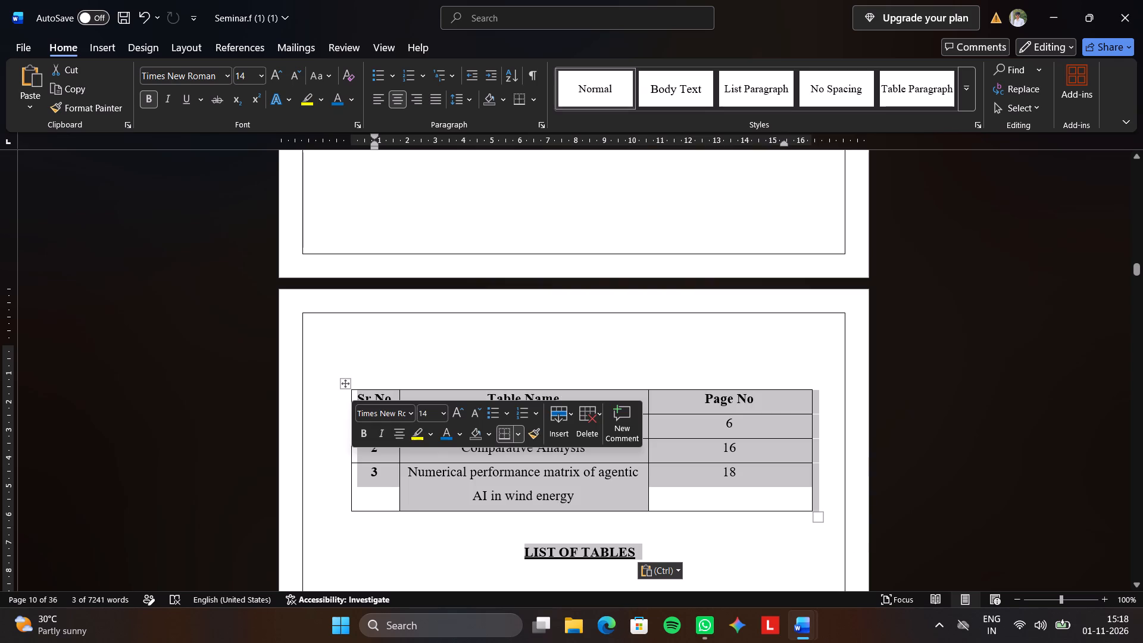
key("BackSpace")
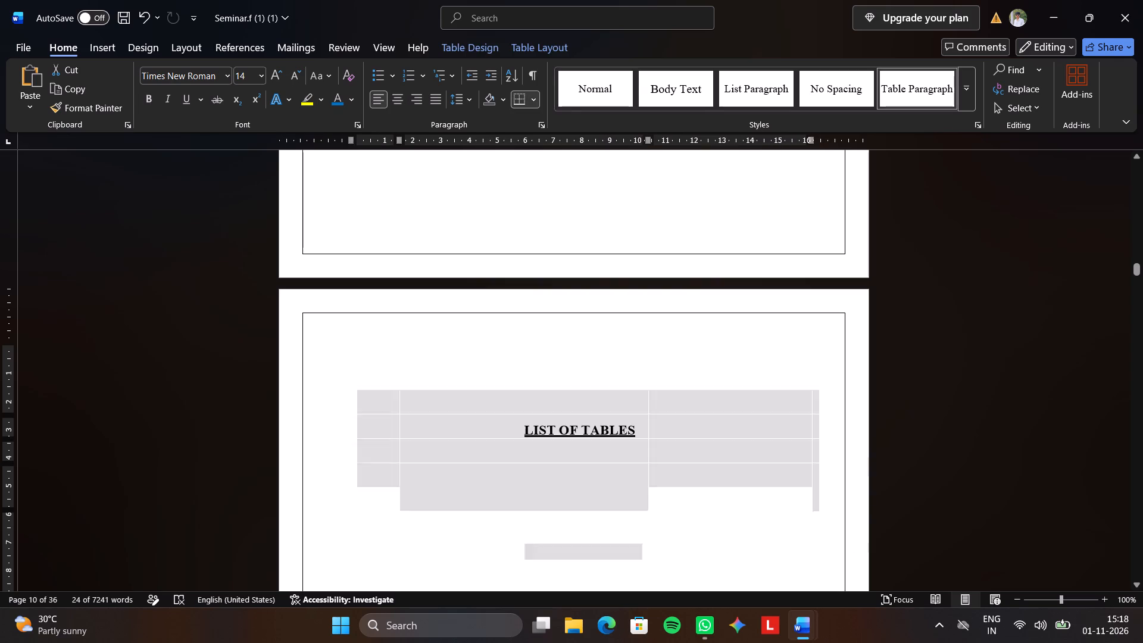
Delete the old underlined LIST OF TABLES heading on the page after the abbreviations.
double_click(577, 433)
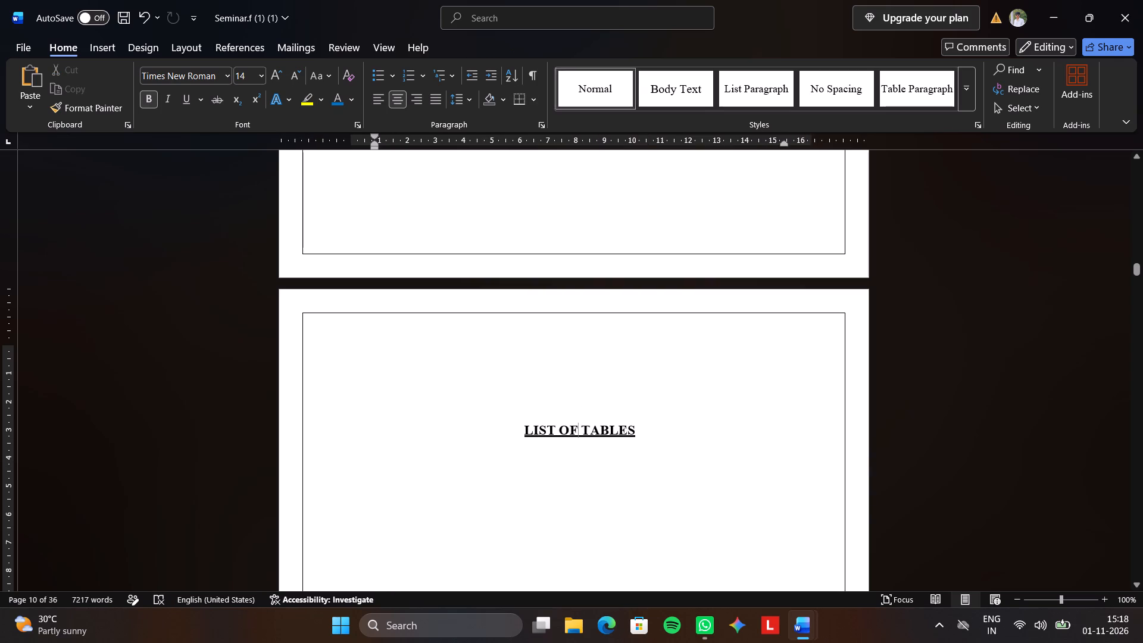
double_click(577, 433)
left_click(577, 433)
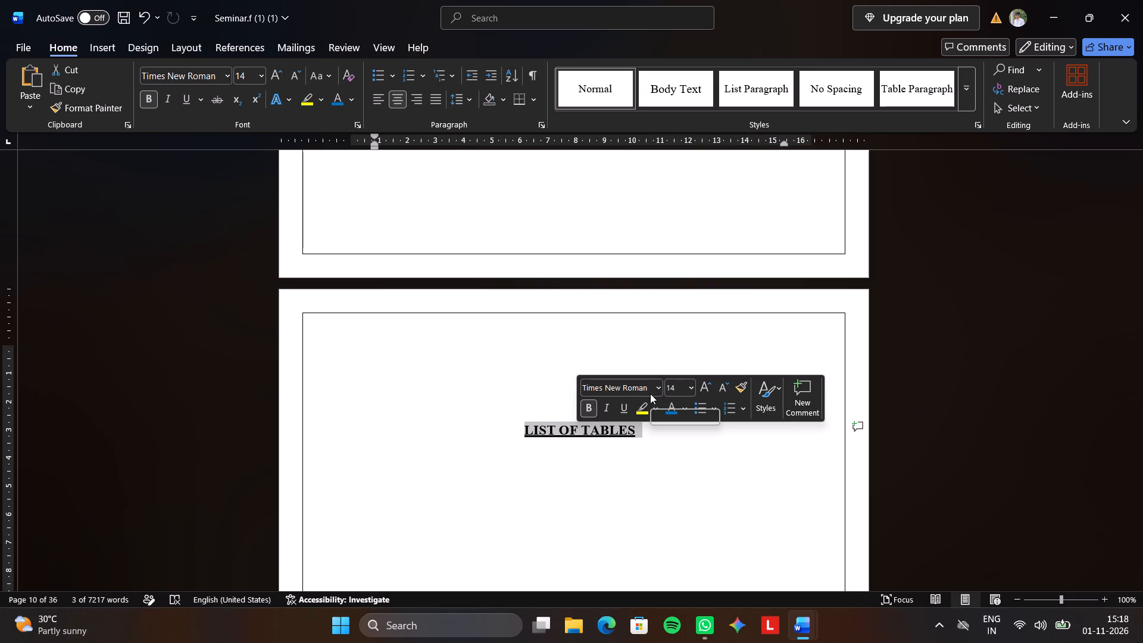
key("BackSpace")
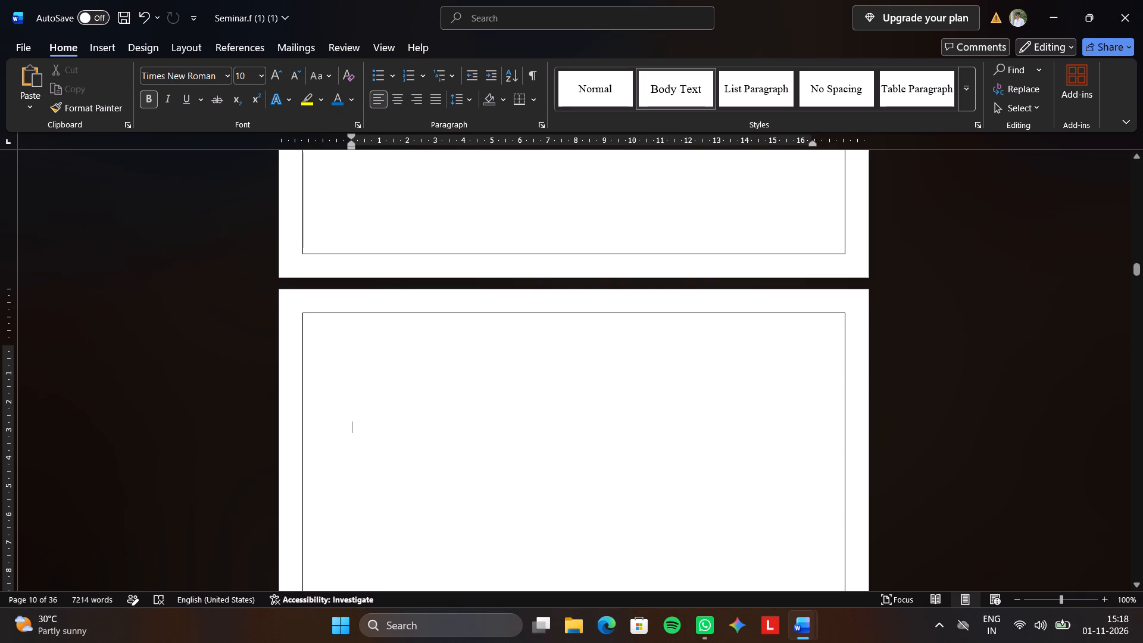
Delete the leftover empty paragraphs on the page after the abbreviations table, then start a fresh blank line at the top of that page.
left_click(434, 102)
left_click(337, 345)
left_click(318, 342)
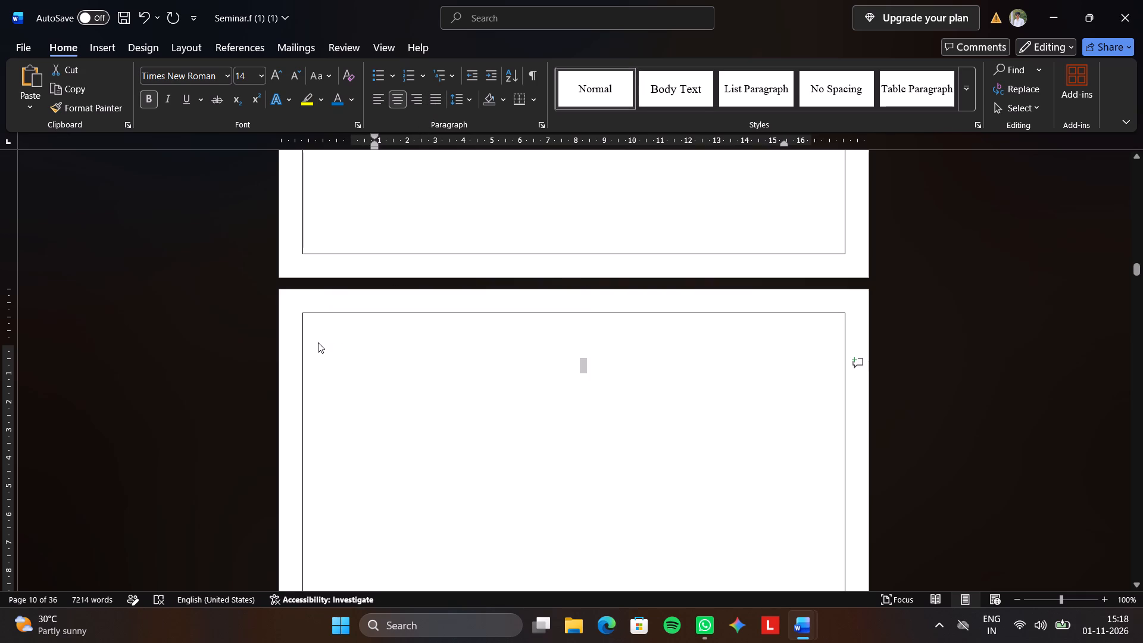
left_click(318, 353)
left_click_drag(521, 373, 523, 373)
left_click_drag(523, 373, 529, 373)
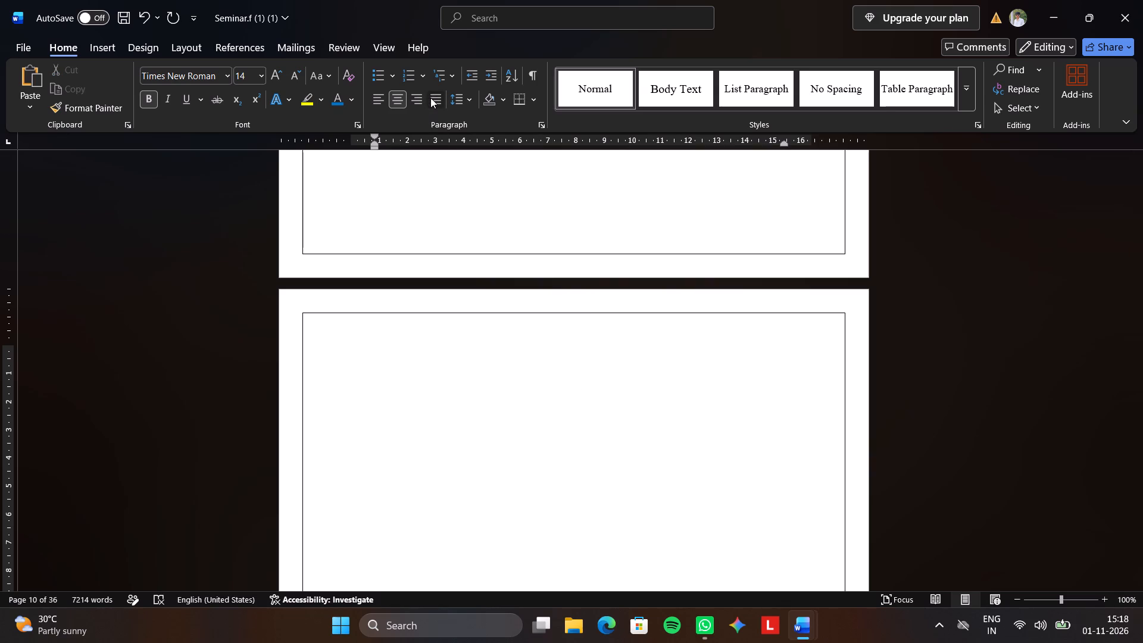
double_click(430, 98)
left_click(430, 98)
key("BackSpace")
key("BackSpace")
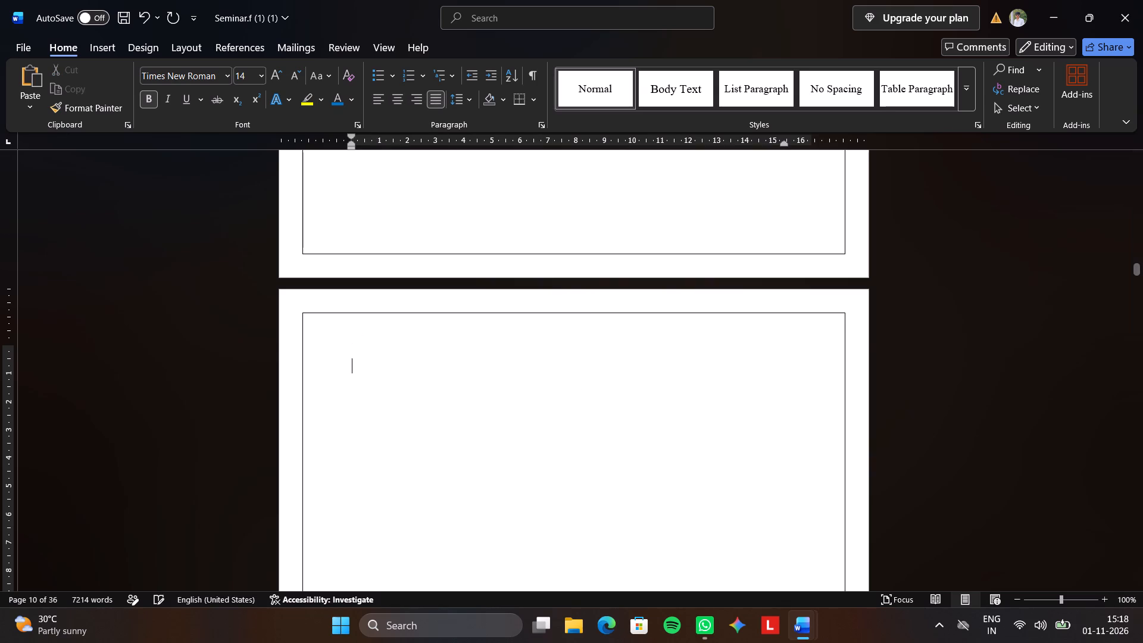
key("BackSpace")
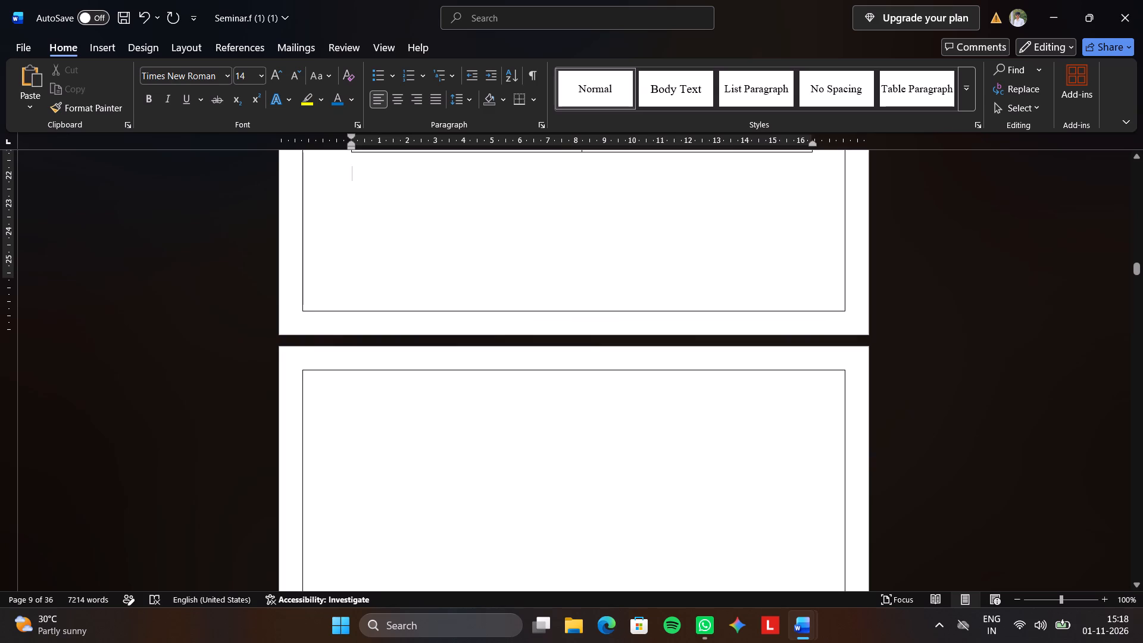
key("Return")
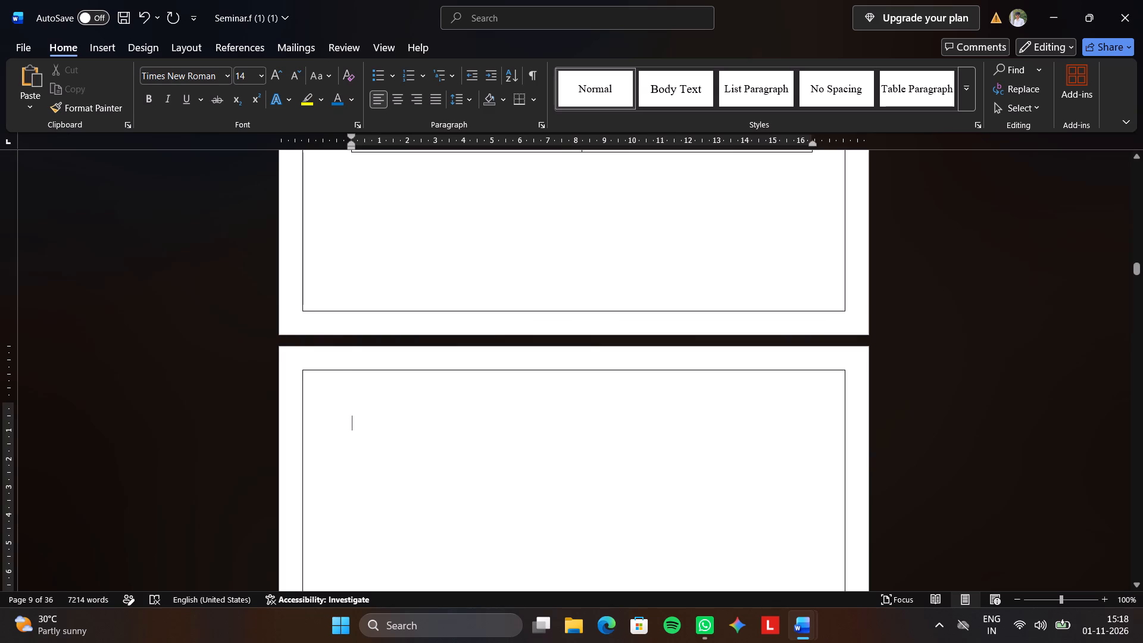
Switch to the BMS_in_Electric_Vehicles_T_E_Seminar_Report document and select the "CHAPTER 1 — INTRODUCTION" heading after its list of abbreviations.
scroll(566, 504, "down", 4)
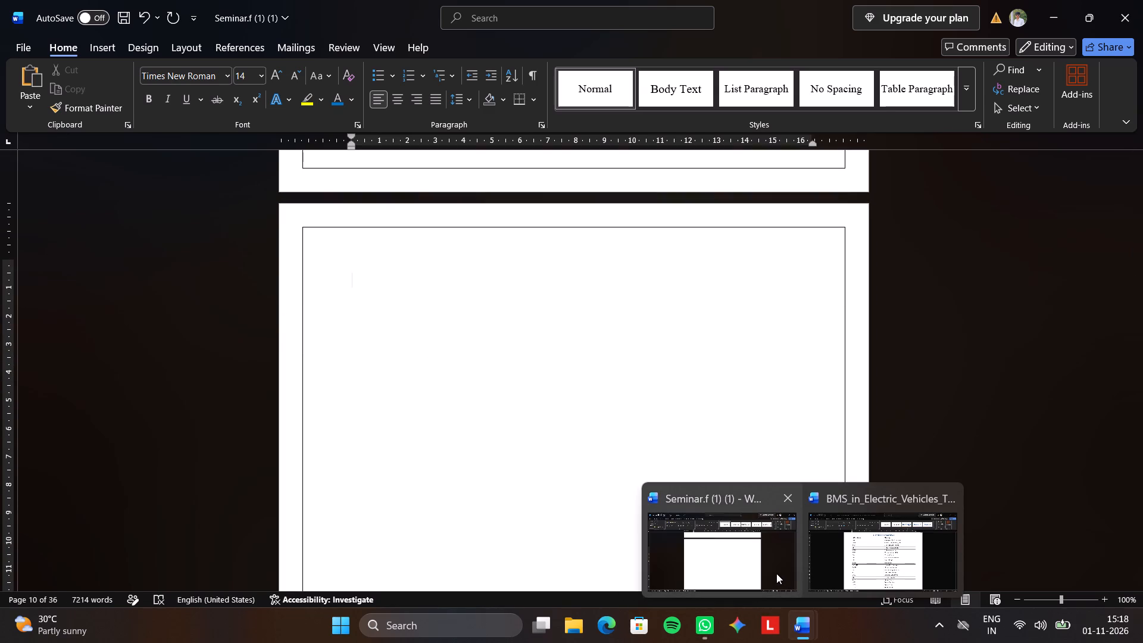
left_click(776, 573)
scroll(567, 500, "down", 3)
scroll(567, 500, "up", 4)
left_click(842, 556)
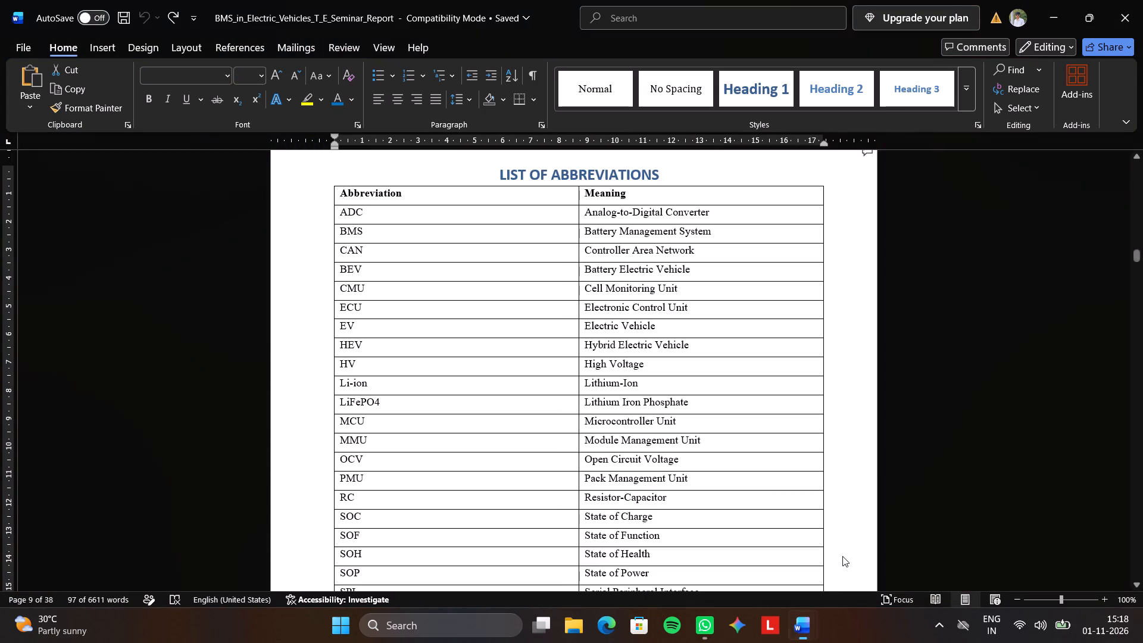
scroll(649, 526, "up", 6)
scroll(648, 526, "down", 8)
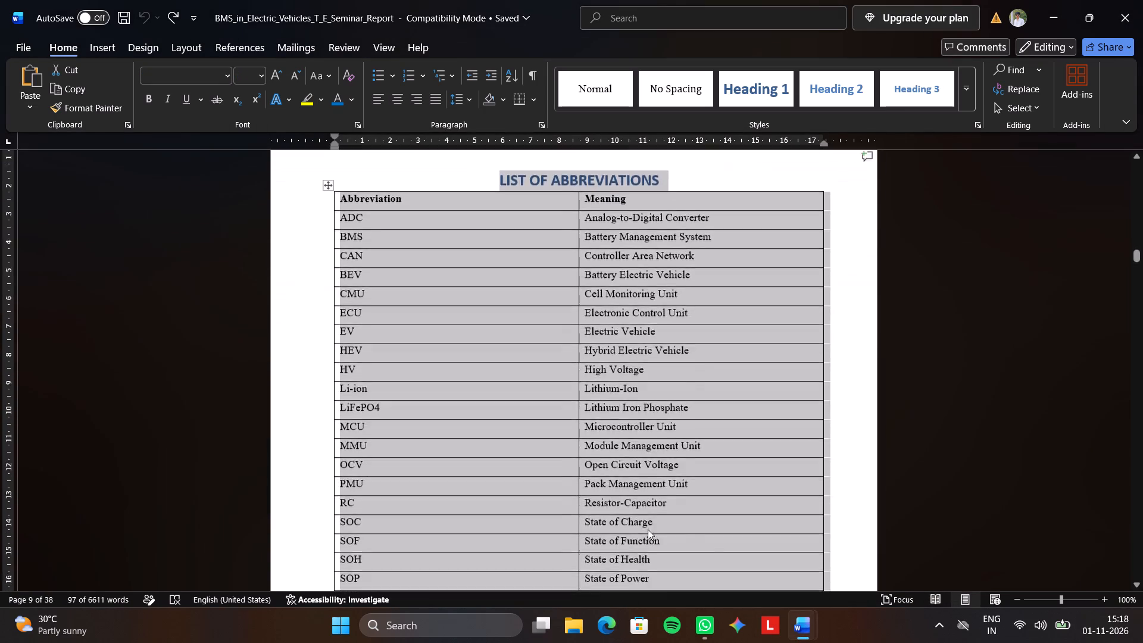
scroll(648, 529, "down", 18)
scroll(641, 547, "down", 3)
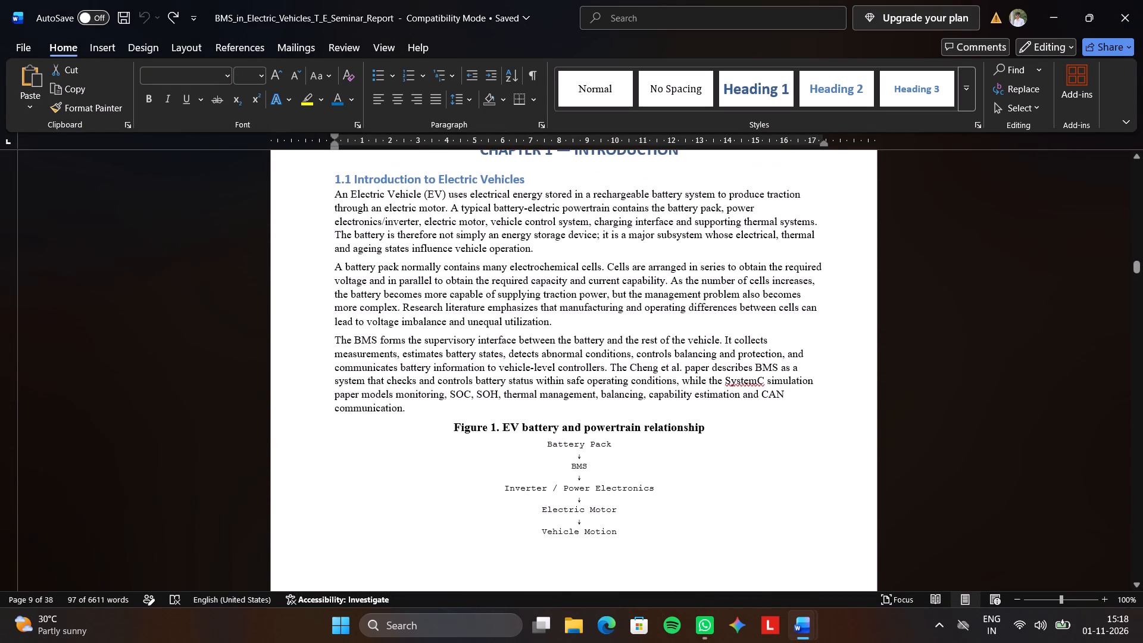
scroll(641, 547, "up", 1)
scroll(641, 547, "down", 2)
scroll(641, 547, "up", 5)
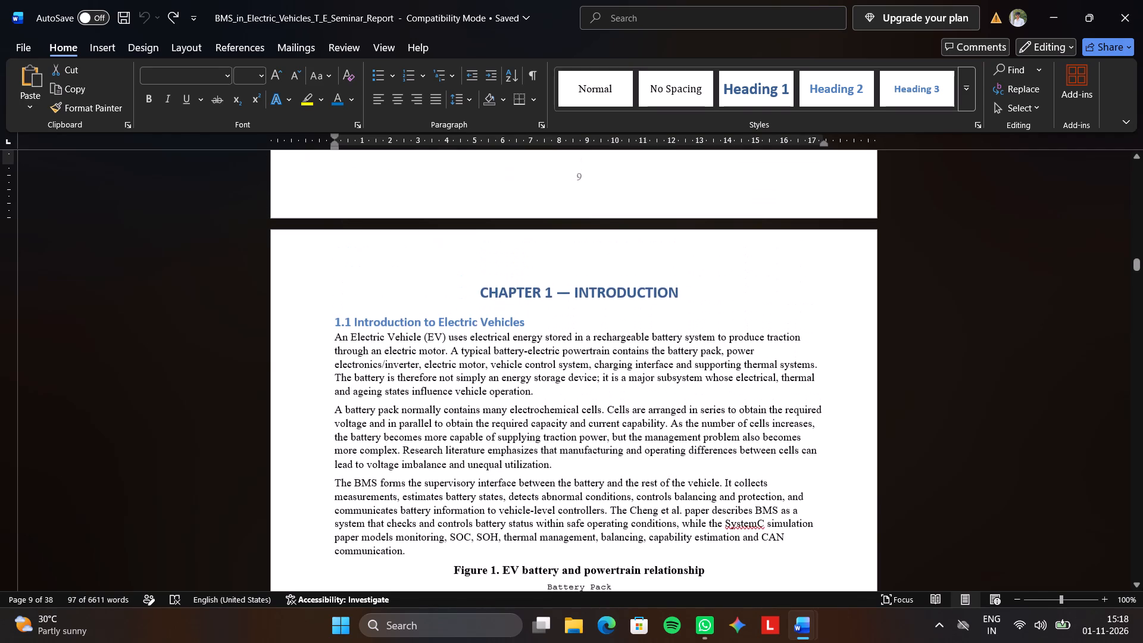
triple_click(478, 292)
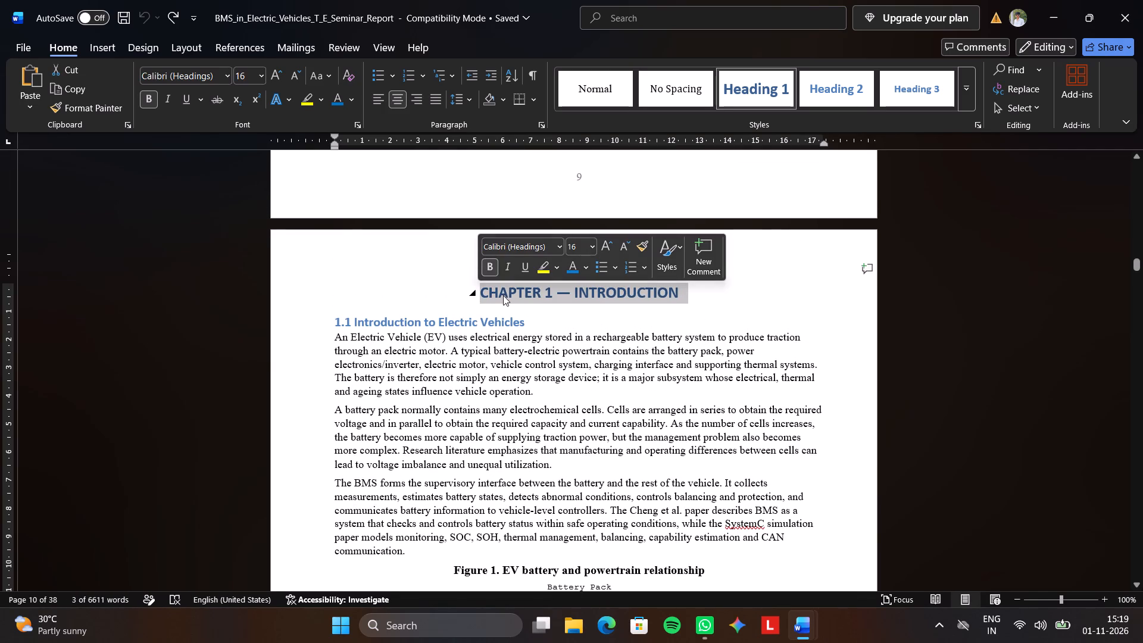
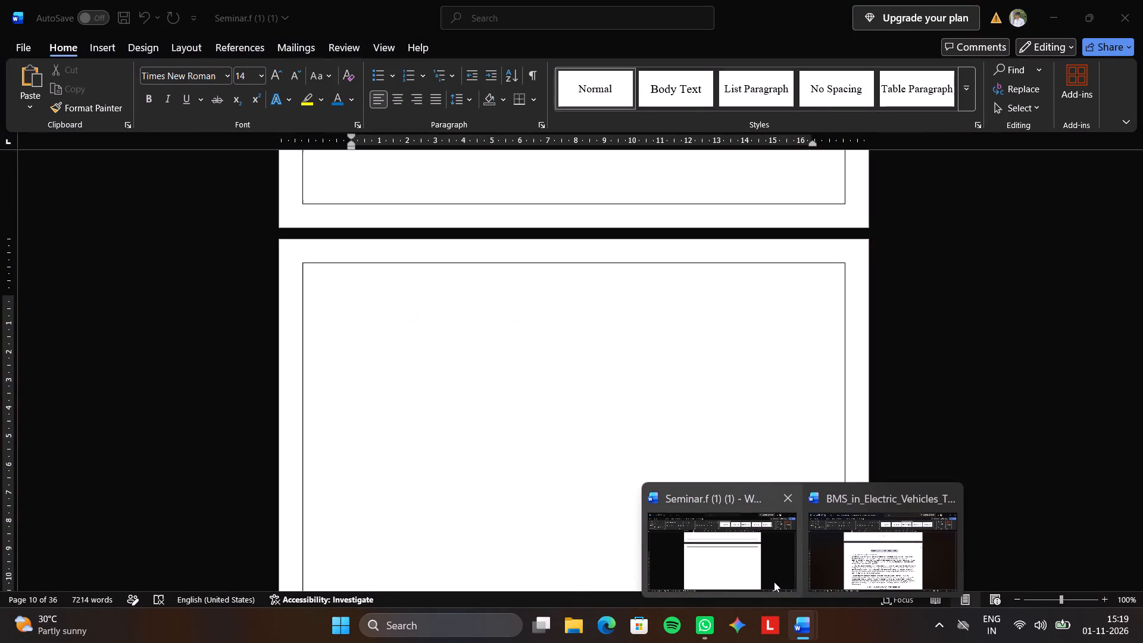
Switch to the Seminar.f document and paste the "CHAPTER 1 — INTRODUCTION" heading at the start of the blank page 10.
left_click(764, 576)
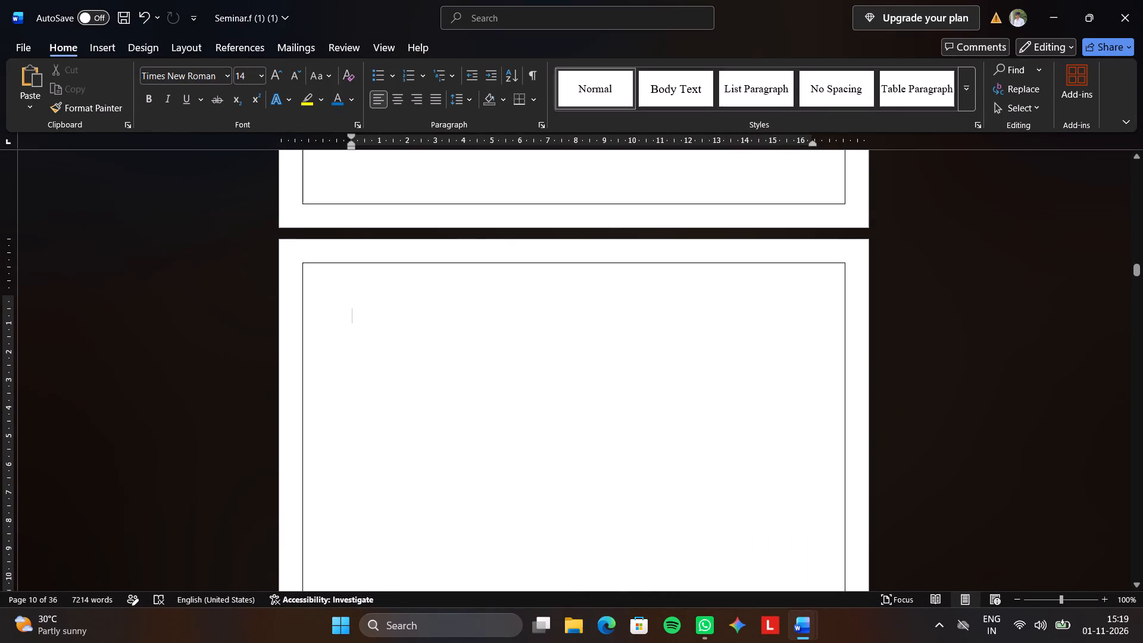
key("ctrl+c")
key("ctrl+c")
key("ctrl+v")
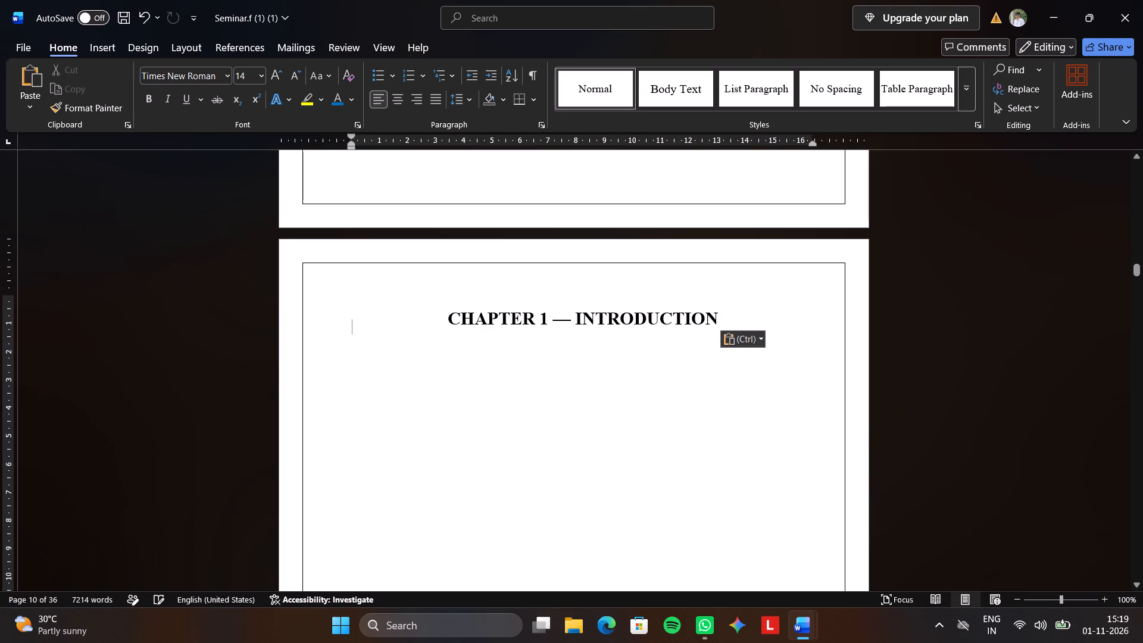
Set the font size of the pasted "CHAPTER 1 — INTRODUCTION" heading to 14.
triple_click(533, 325)
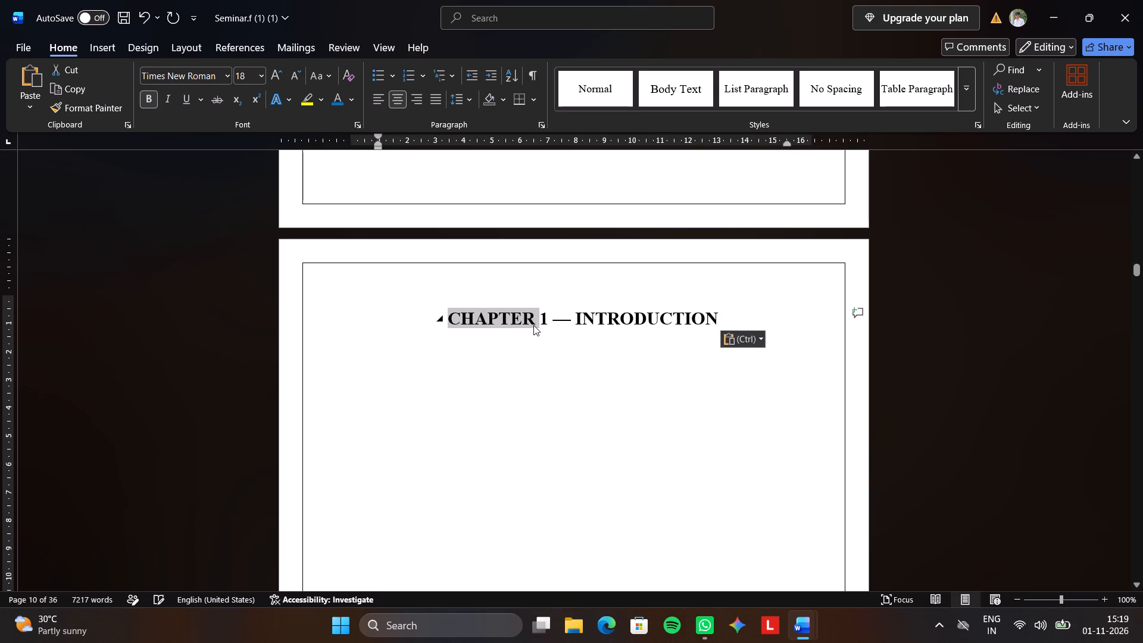
left_click(644, 278)
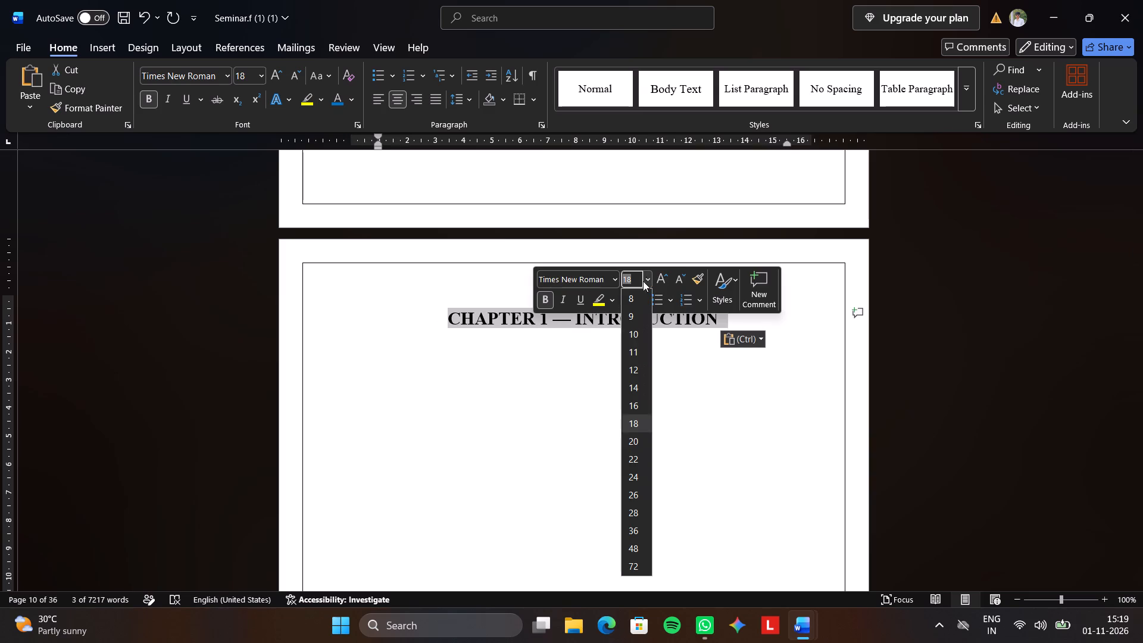
left_click(642, 386)
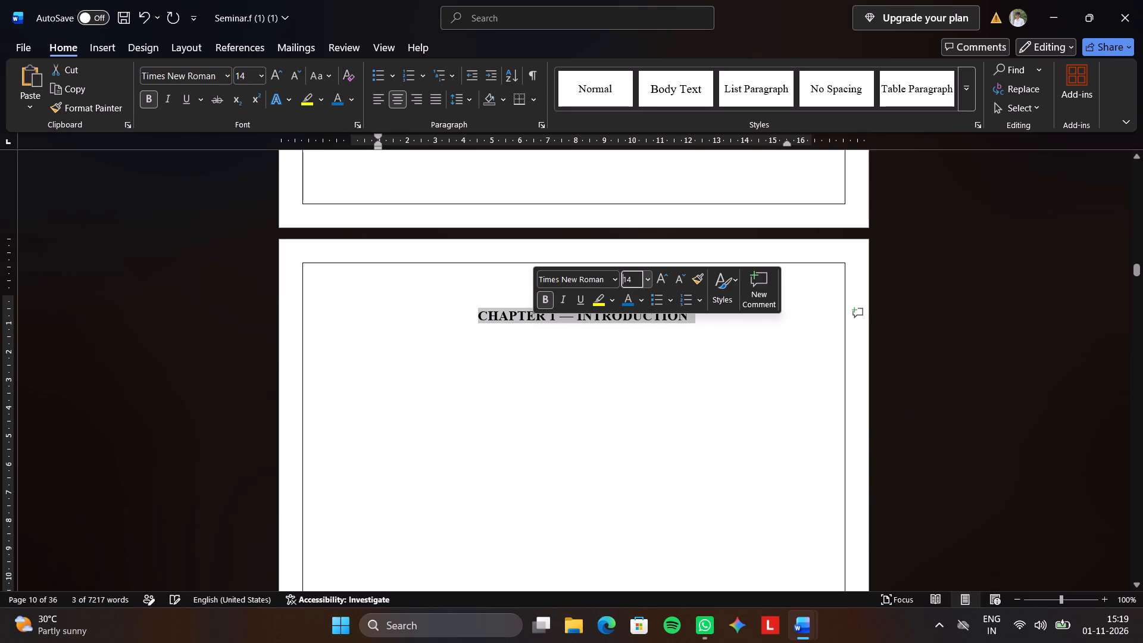
left_click(526, 397)
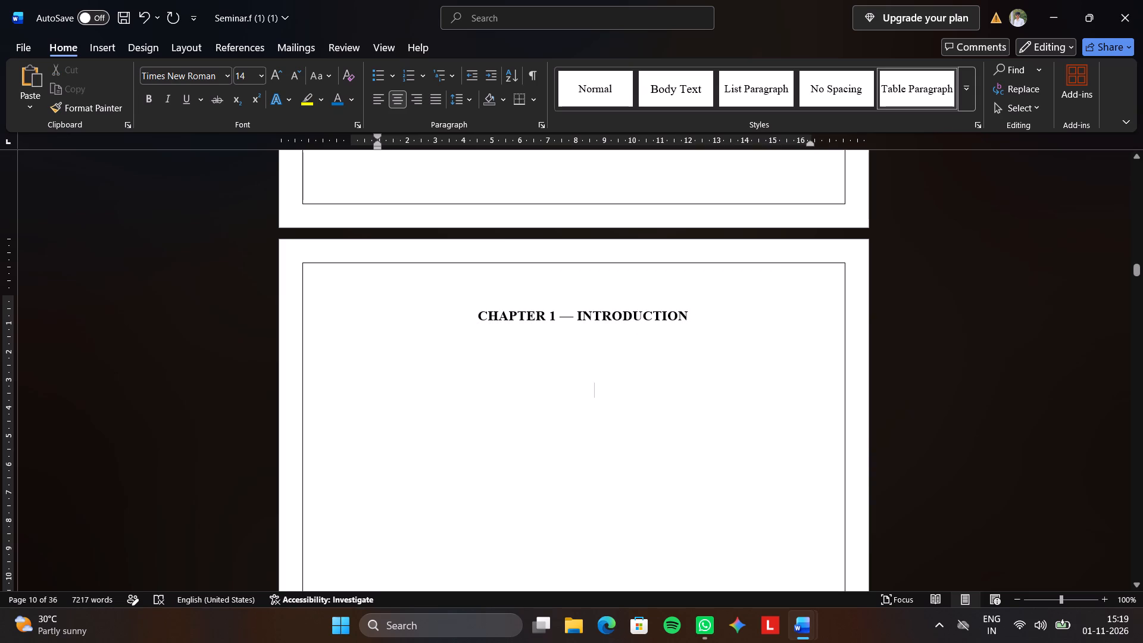
Copy section 1.1 Introduction to Electric Vehicles with its three paragraphs from the BMS report onto a justified line below the chapter heading.
left_click(324, 366)
double_click(345, 386)
left_click(435, 102)
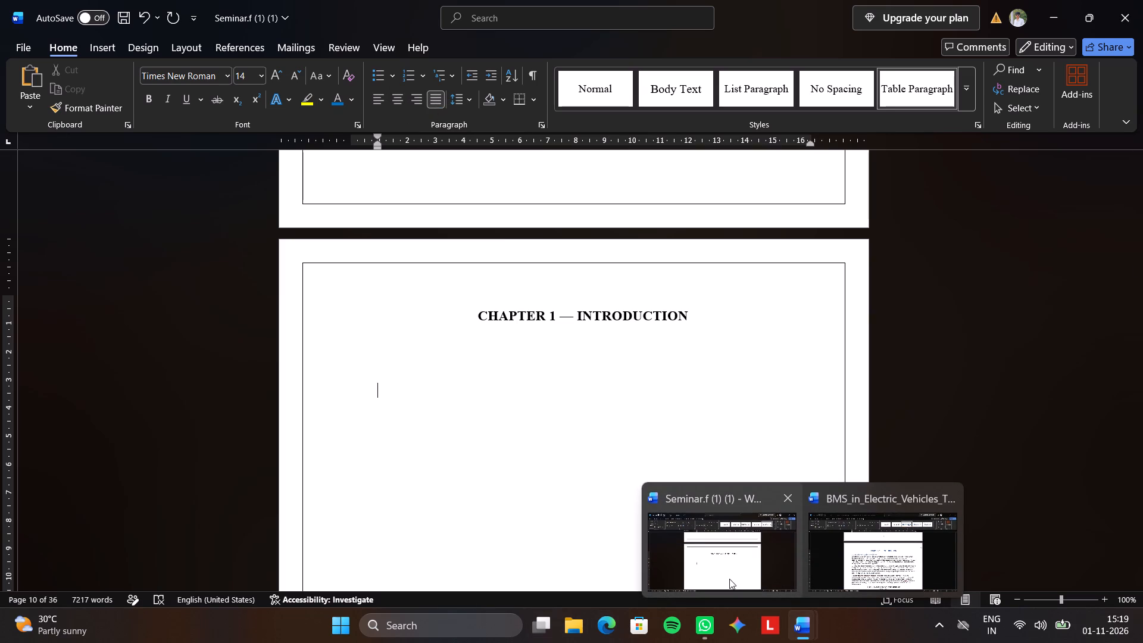
left_click(861, 547)
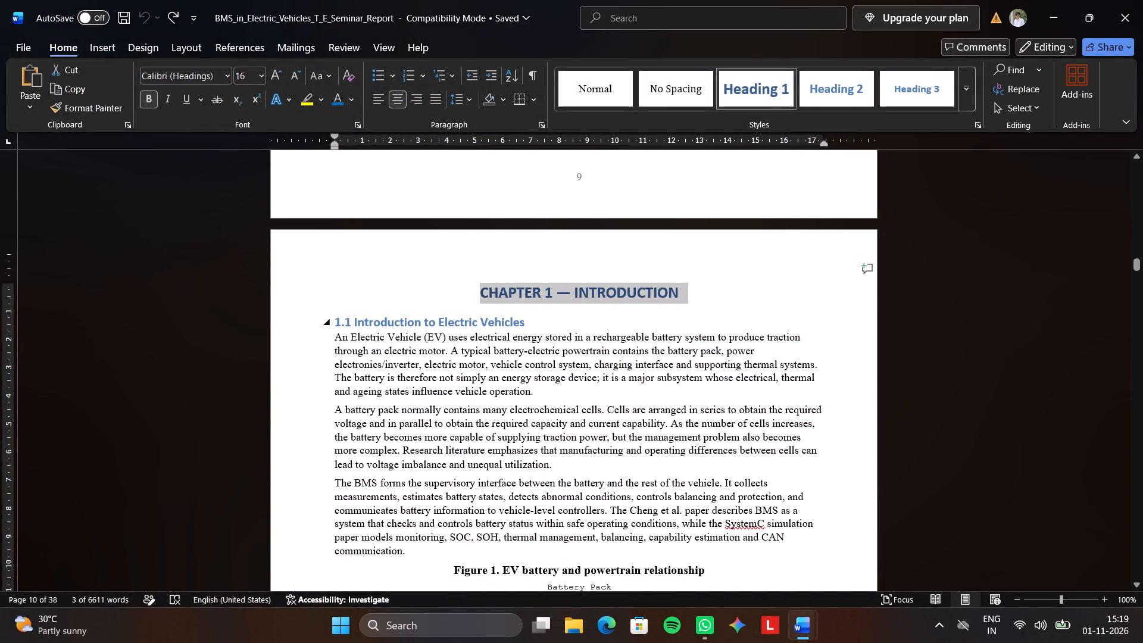
left_click_drag(335, 323, 611, 547)
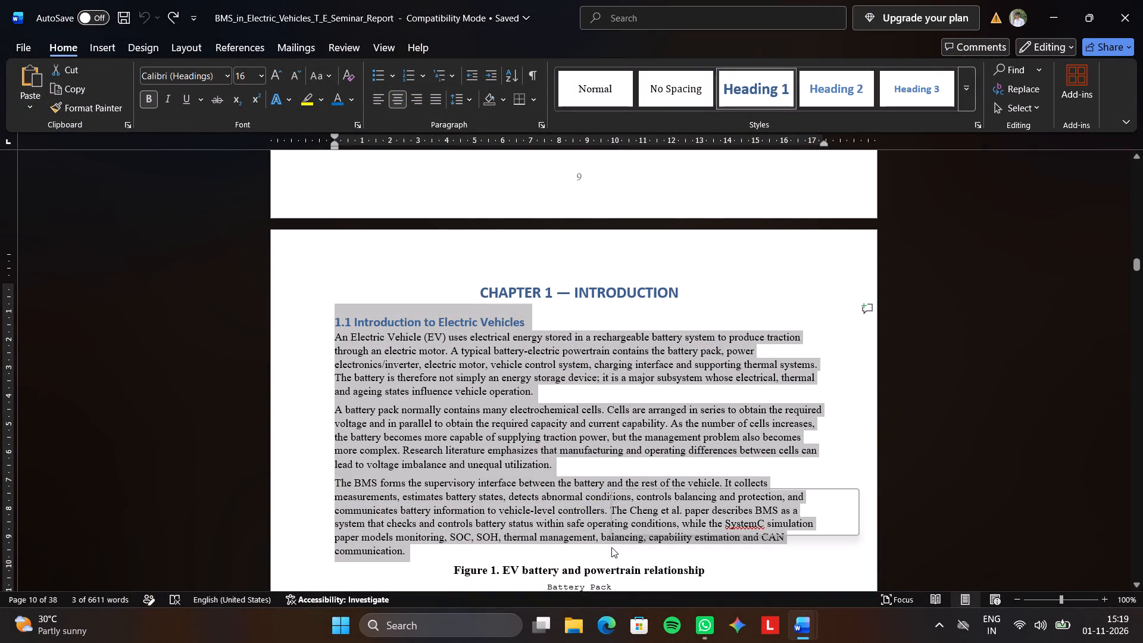
key("ctrl+c")
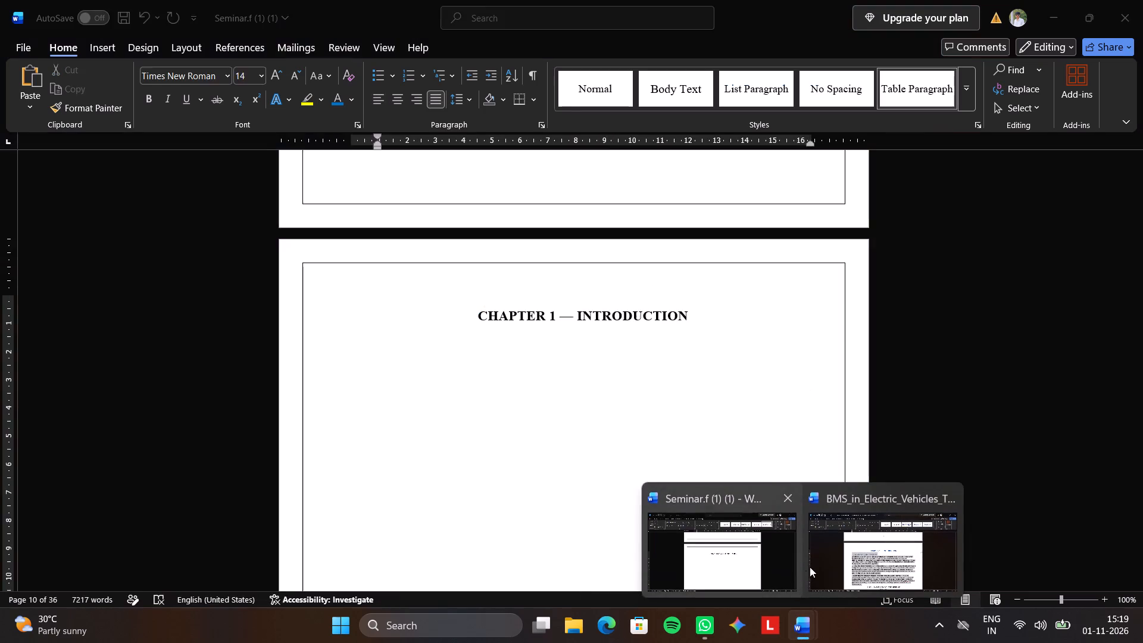
left_click(752, 561)
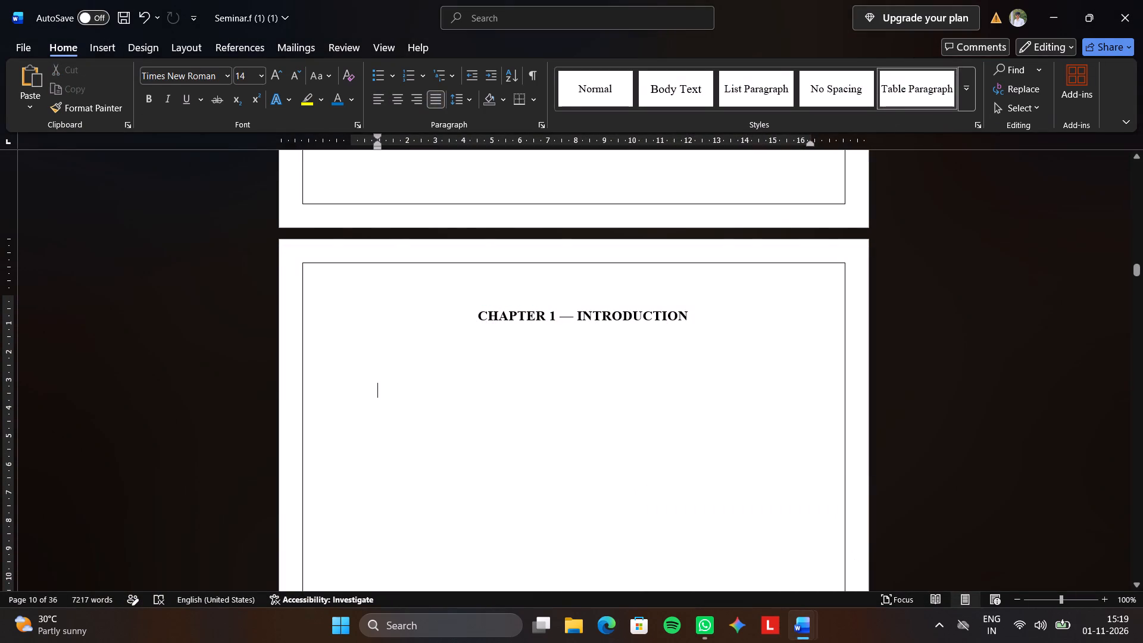
key("ctrl+v")
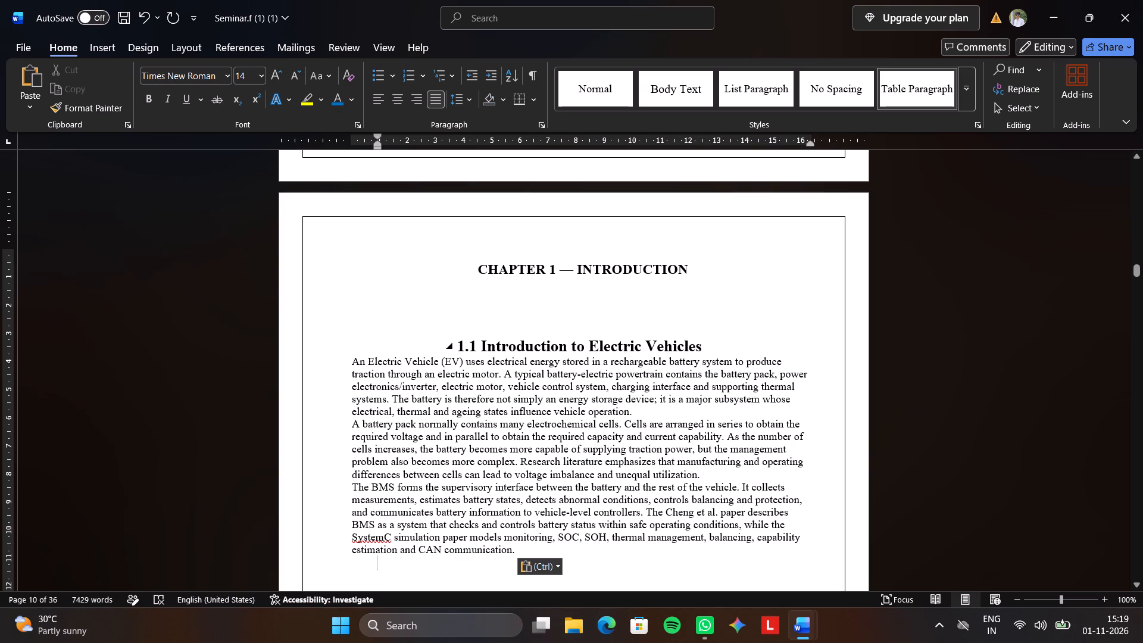
Justify the "1.1 Introduction to Electric Vehicles" heading and its three body paragraphs.
left_click_drag(457, 345, 690, 347)
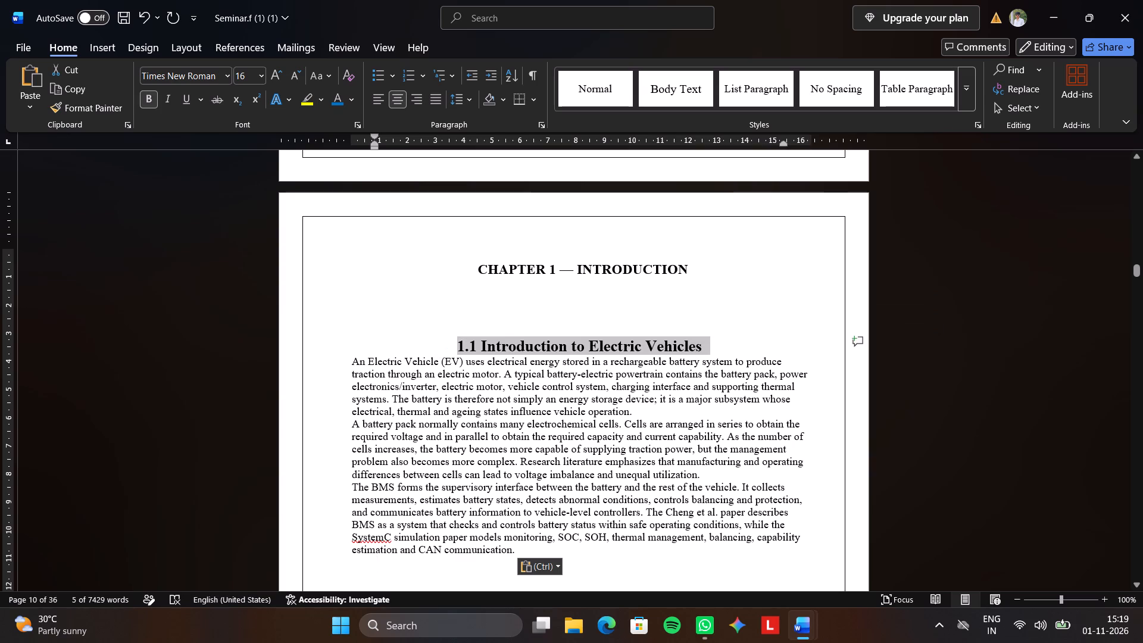
left_click(376, 102)
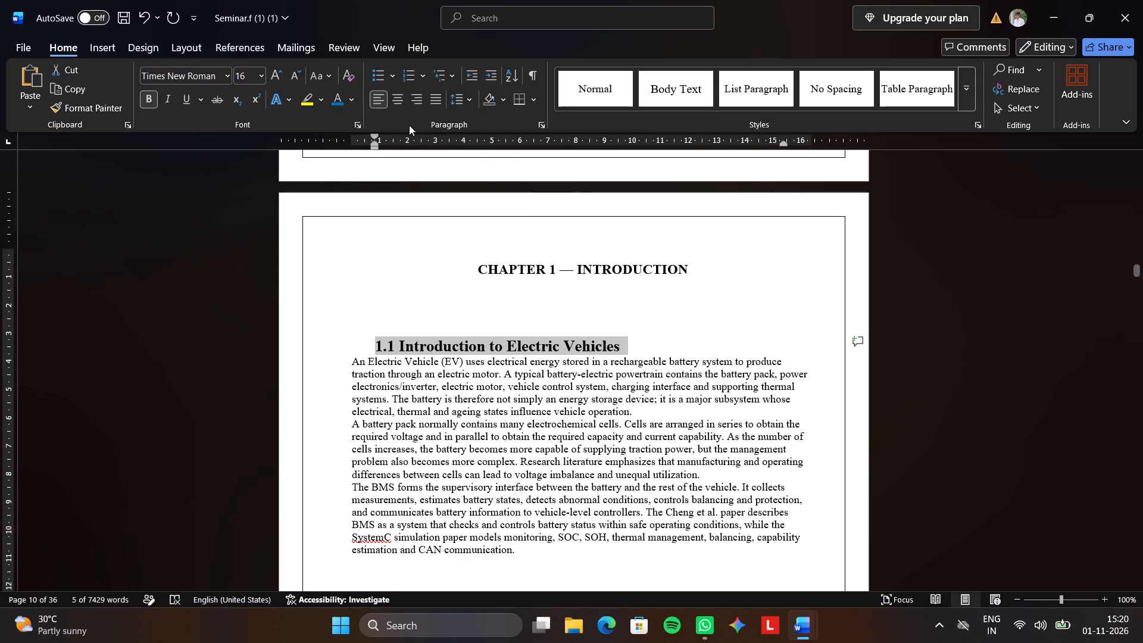
left_click(435, 104)
left_click(372, 346)
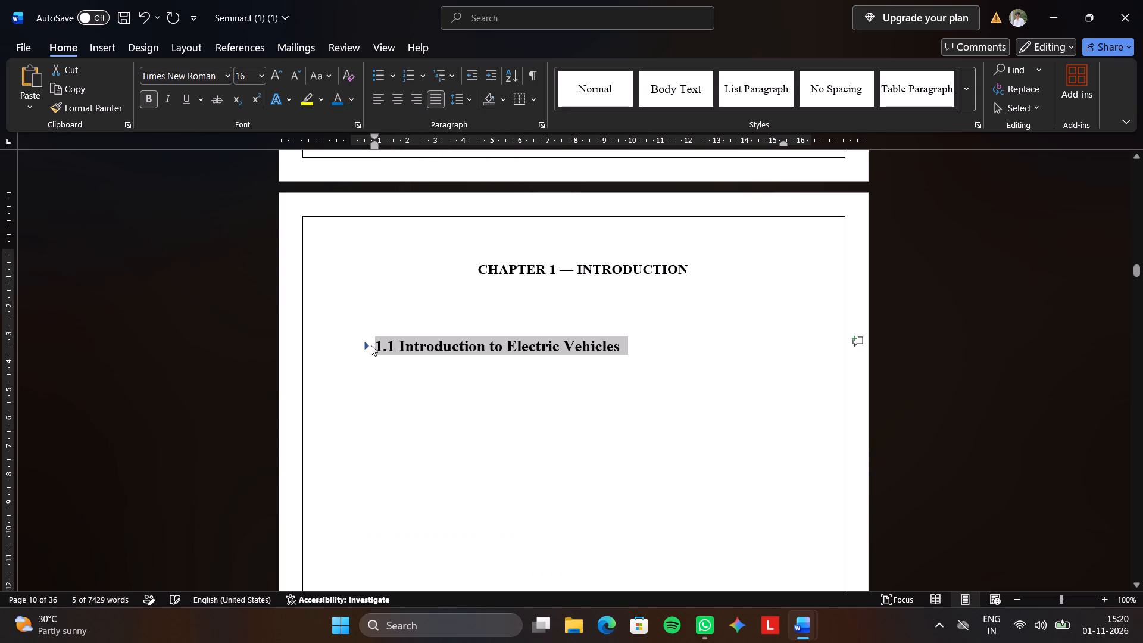
left_click(371, 345)
left_click(428, 307)
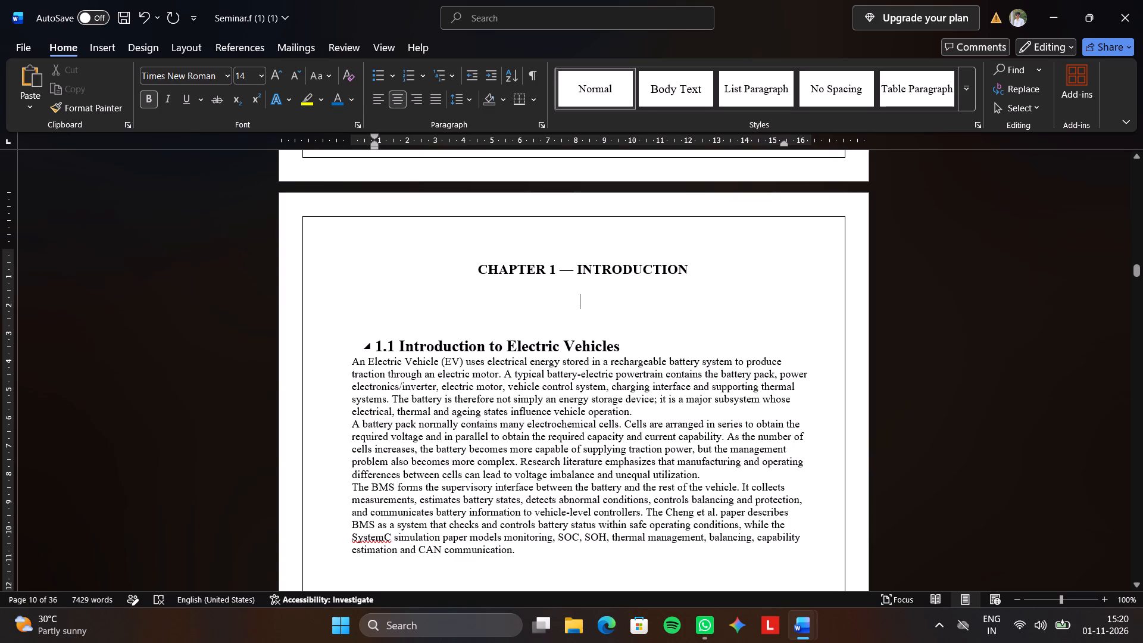
left_click_drag(376, 346, 541, 487)
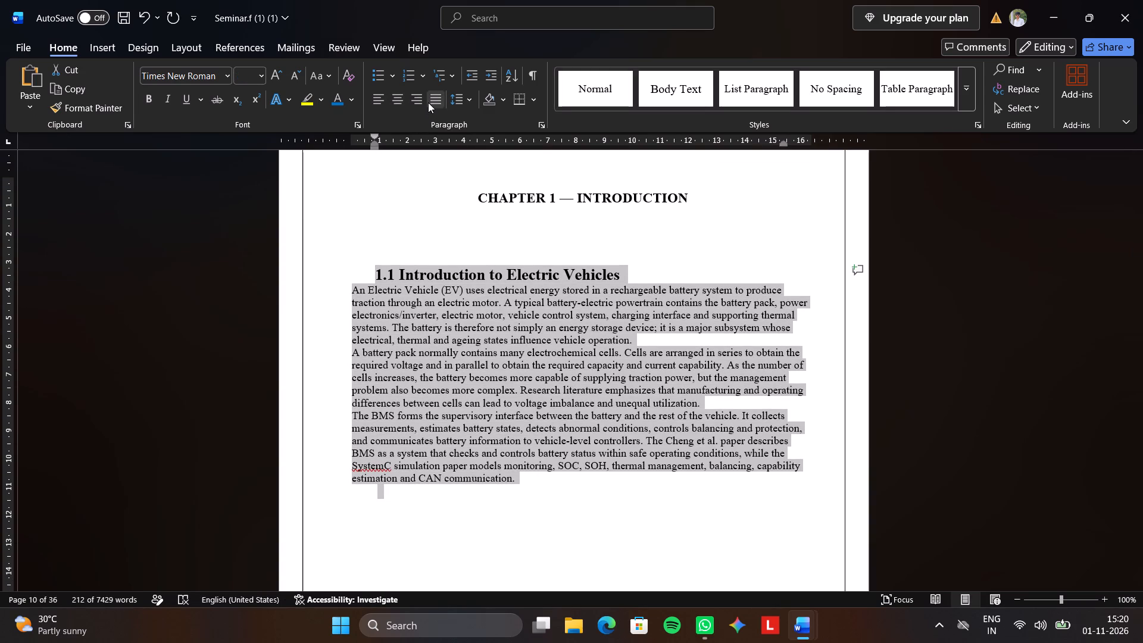
left_click(428, 102)
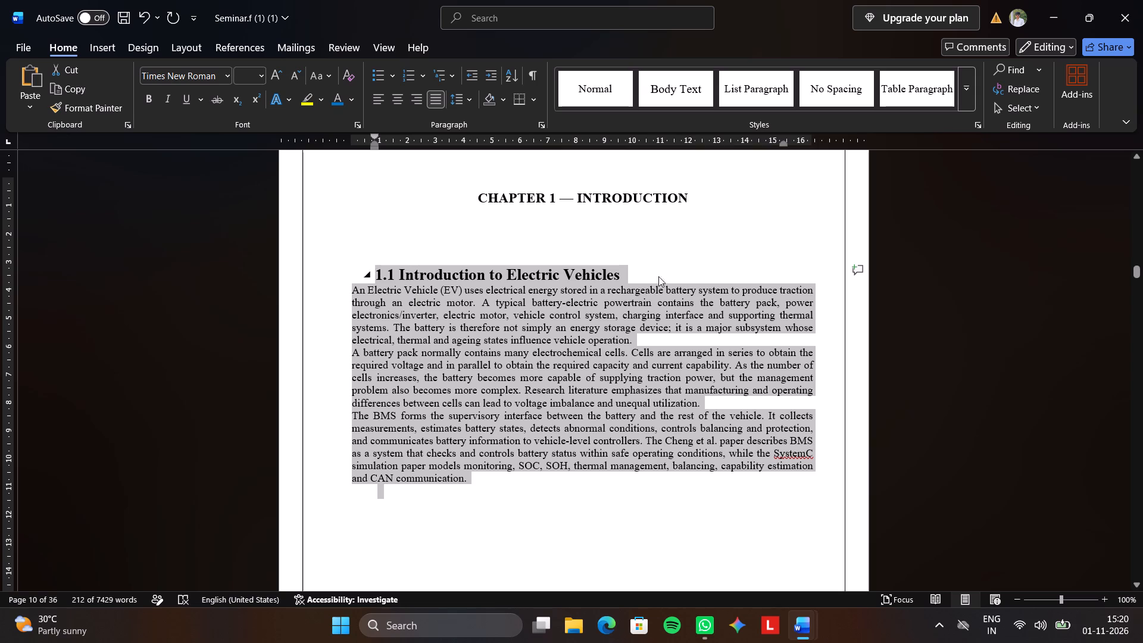
Insert an unnumbered blank line between the "1.1 Introduction to Electric Vehicles" heading and its first paragraph.
left_click(618, 273)
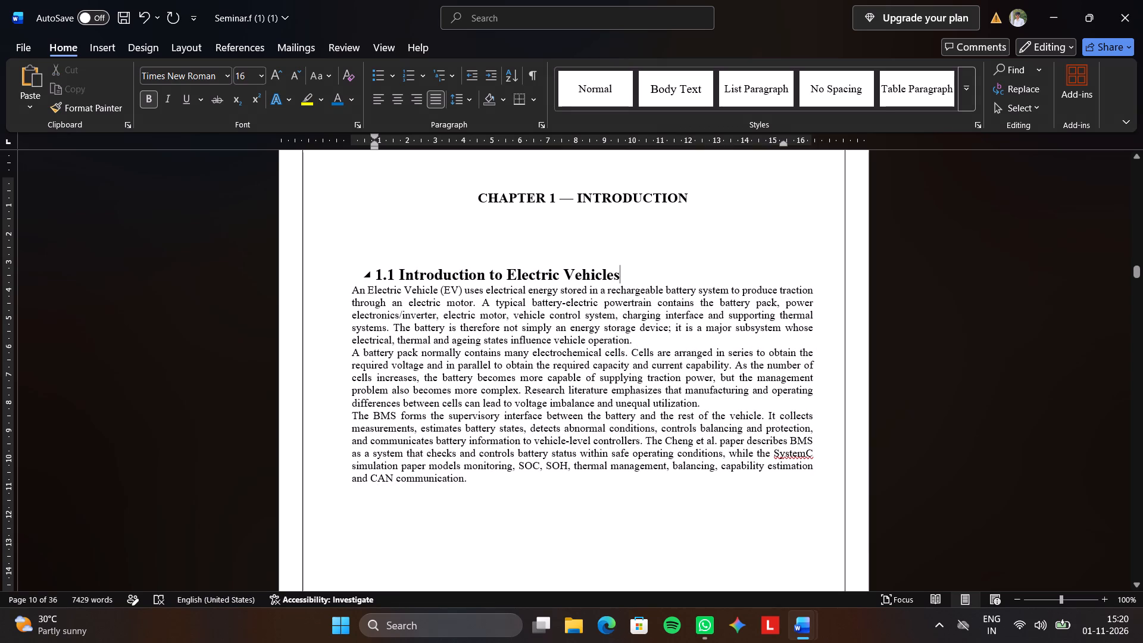
key("Return")
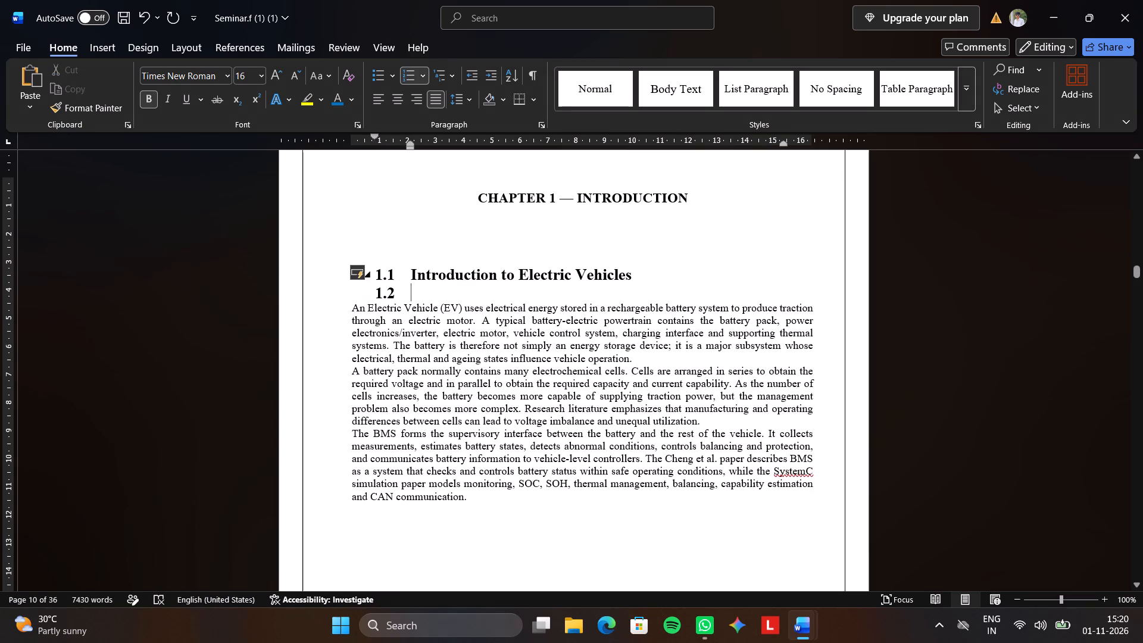
key("BackSpace")
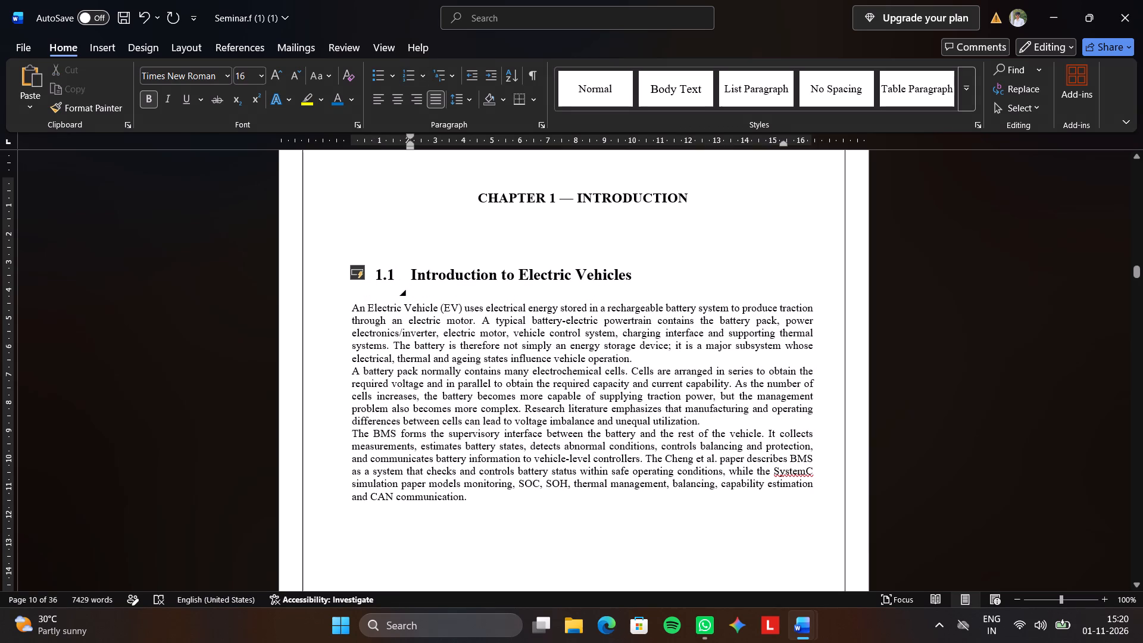
Try to reposition the numbered 1.1 heading by its list number, shifting the heading's indent to about 8 cm.
triple_click(398, 277)
double_click(398, 277)
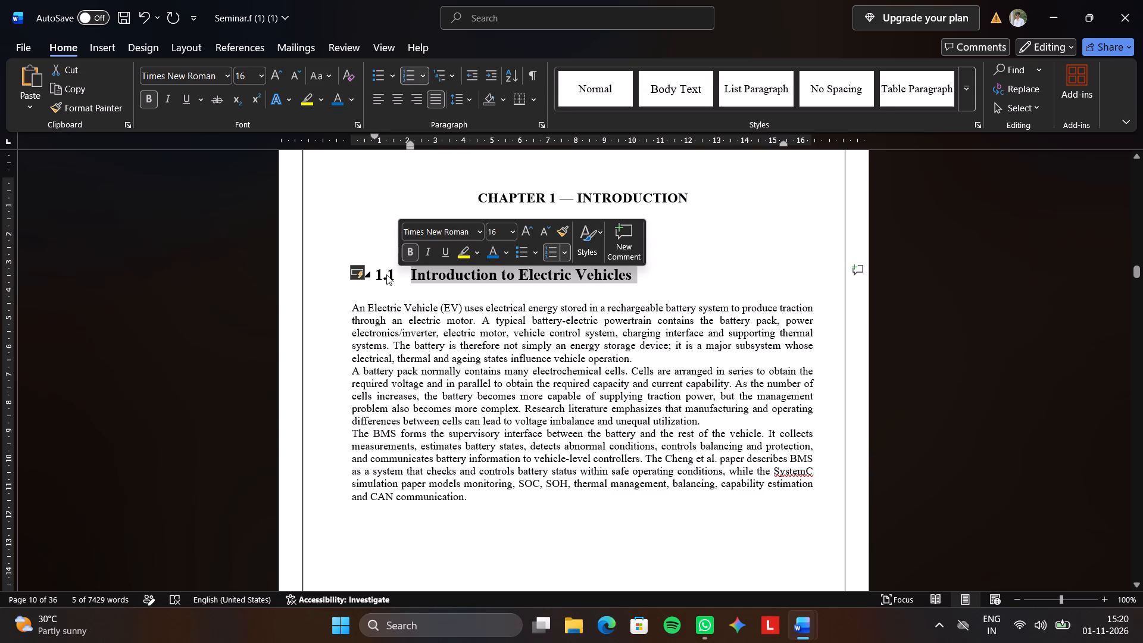
left_click(385, 274)
double_click(370, 270)
left_click(377, 273)
left_click_drag(398, 275, 399, 275)
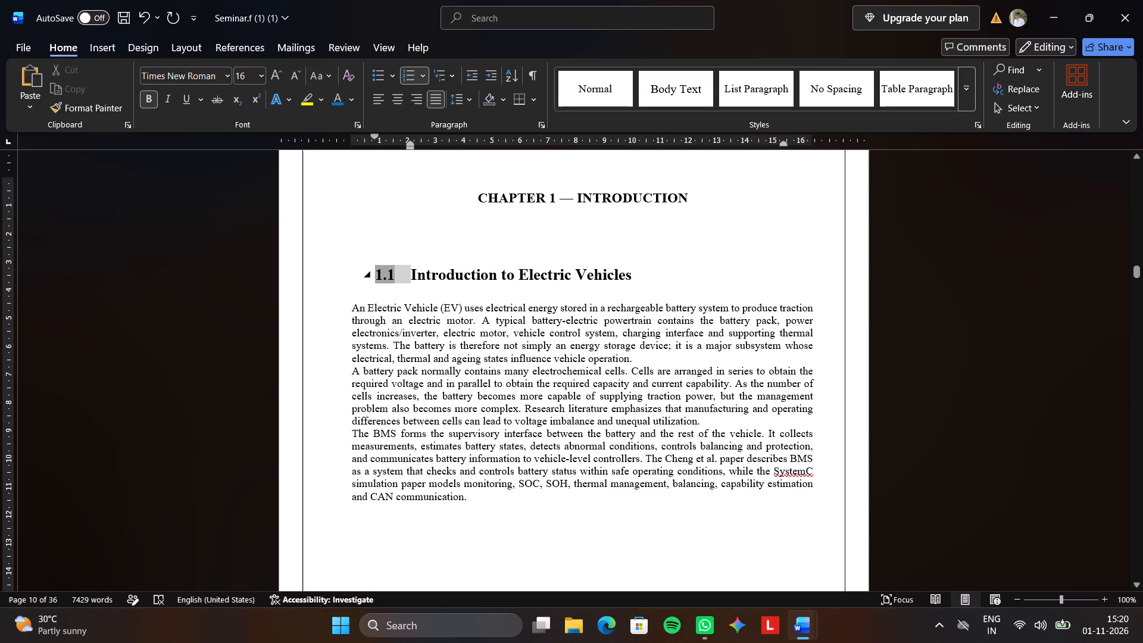
left_click_drag(399, 275, 501, 289)
left_click(379, 271)
left_click_drag(386, 271, 586, 263)
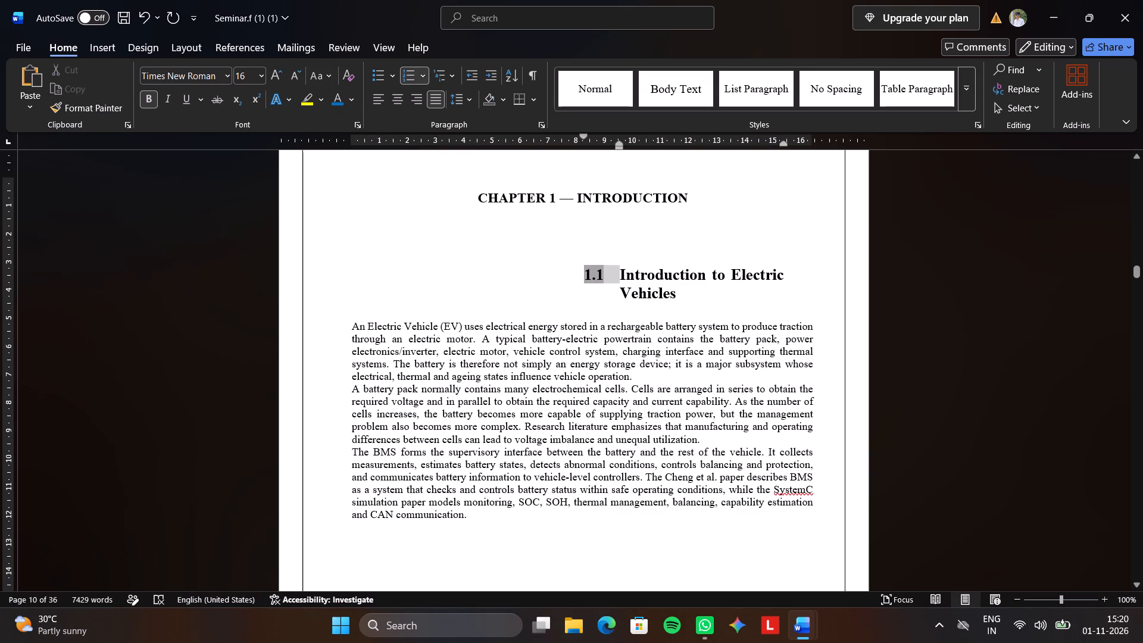
left_click_drag(628, 275, 574, 278)
left_click_drag(574, 278, 485, 275)
Set the "1.1 Introduction to Electric Vehicles" heading to left alignment.
double_click(733, 279)
double_click(733, 279)
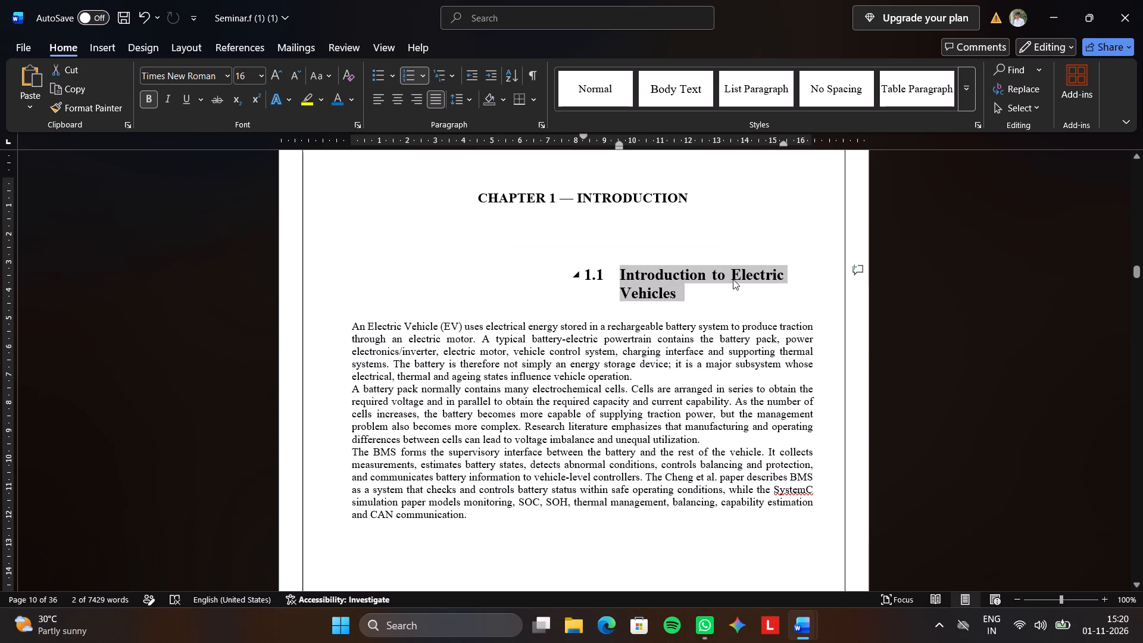
double_click(733, 279)
left_click(733, 279)
left_click(434, 102)
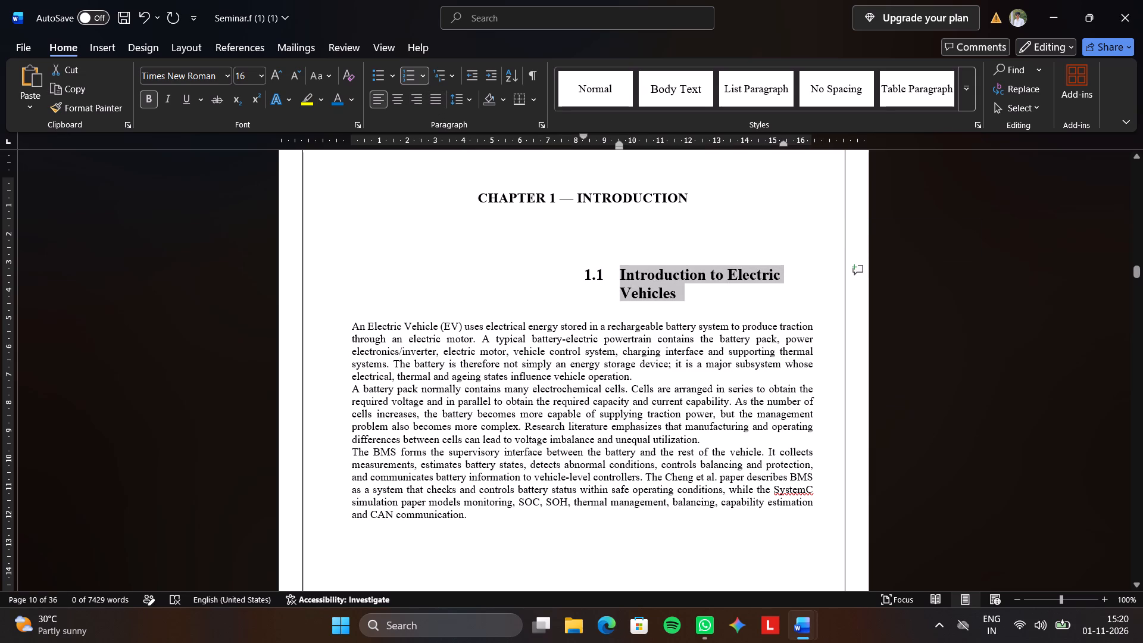
left_click(642, 279)
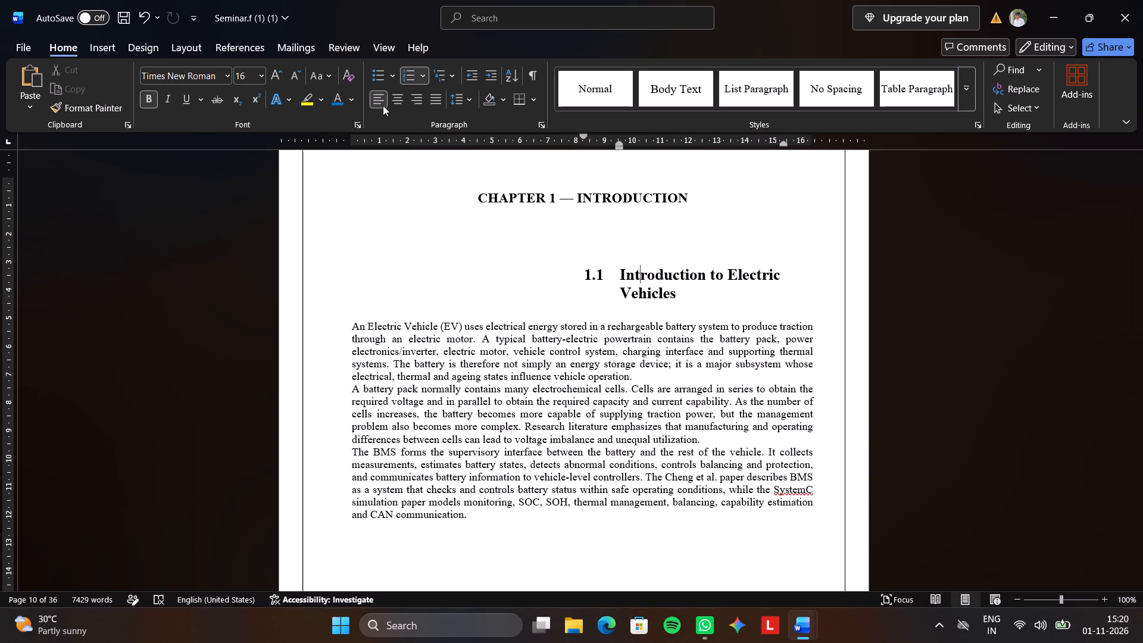
left_click(382, 104)
left_click(382, 104)
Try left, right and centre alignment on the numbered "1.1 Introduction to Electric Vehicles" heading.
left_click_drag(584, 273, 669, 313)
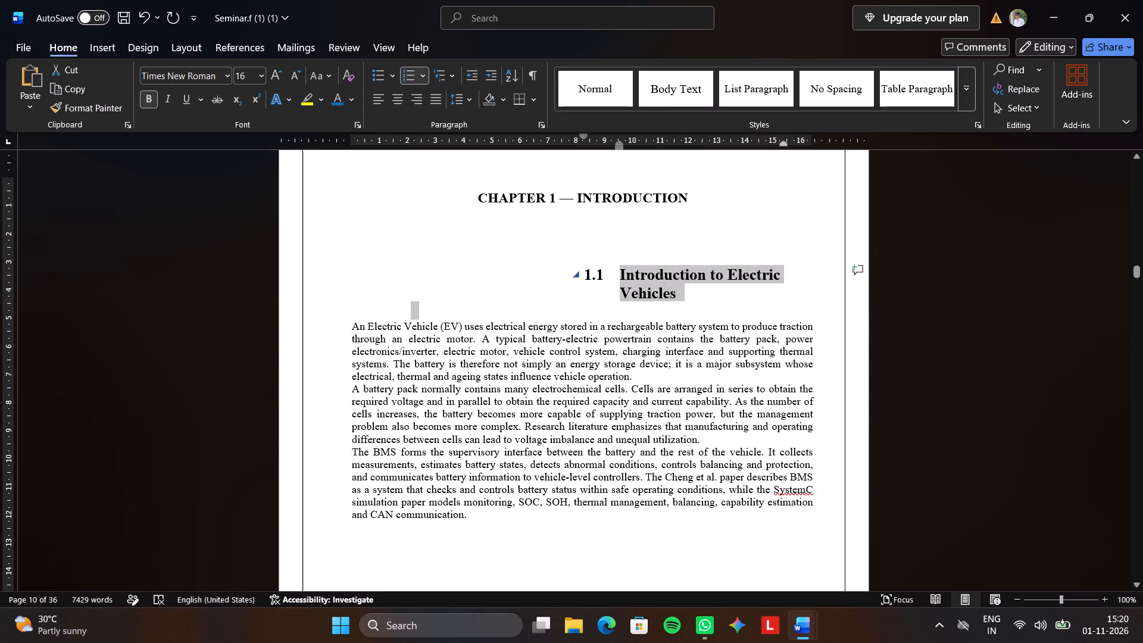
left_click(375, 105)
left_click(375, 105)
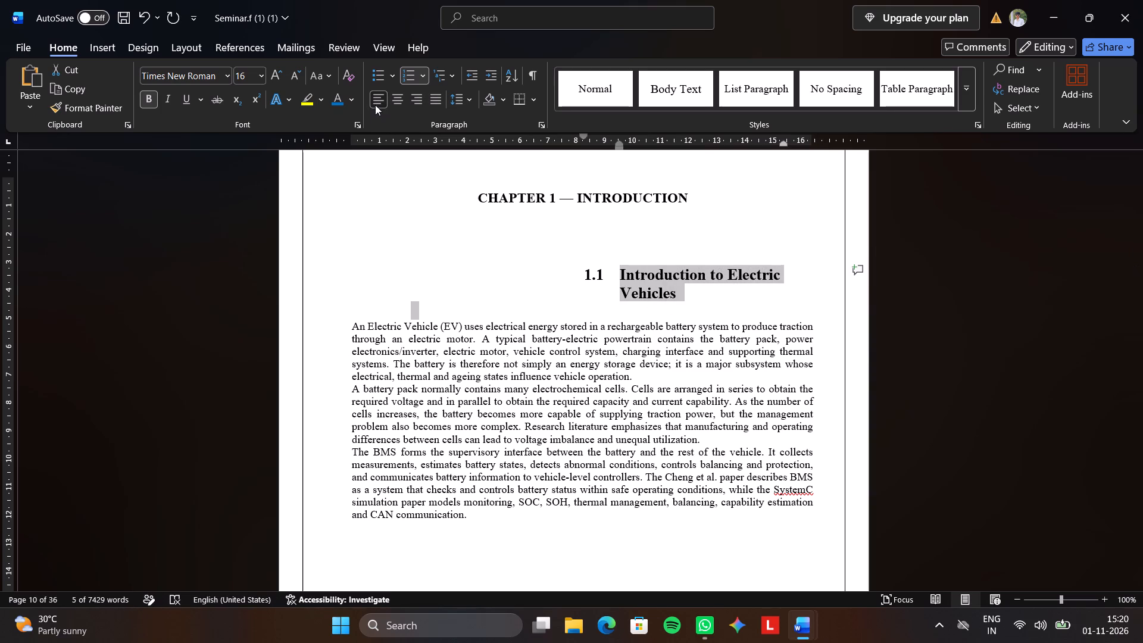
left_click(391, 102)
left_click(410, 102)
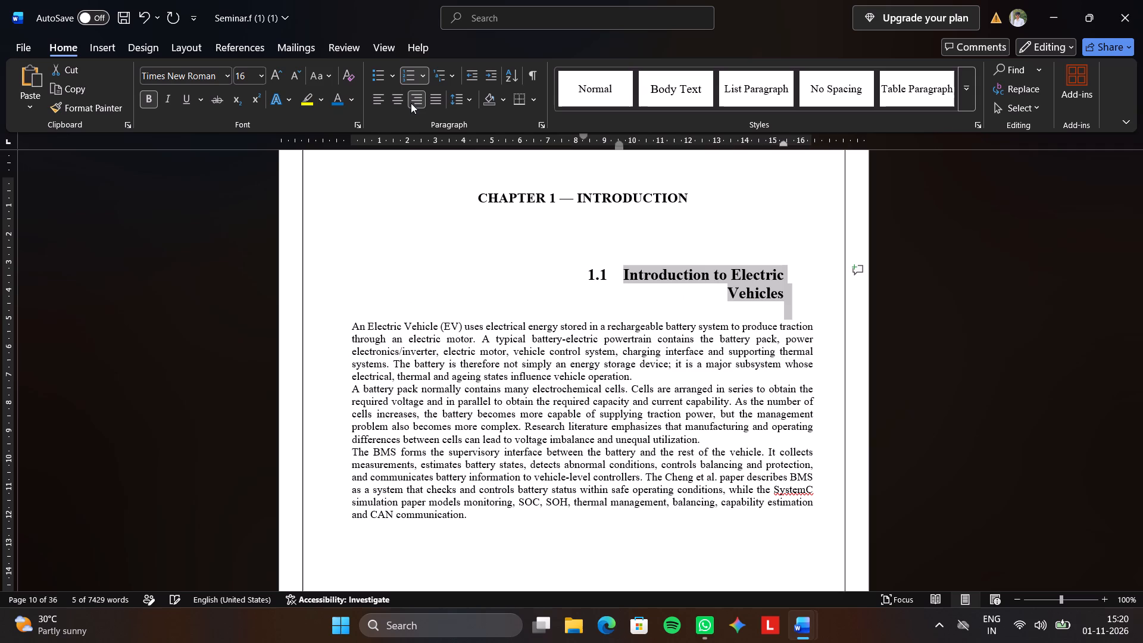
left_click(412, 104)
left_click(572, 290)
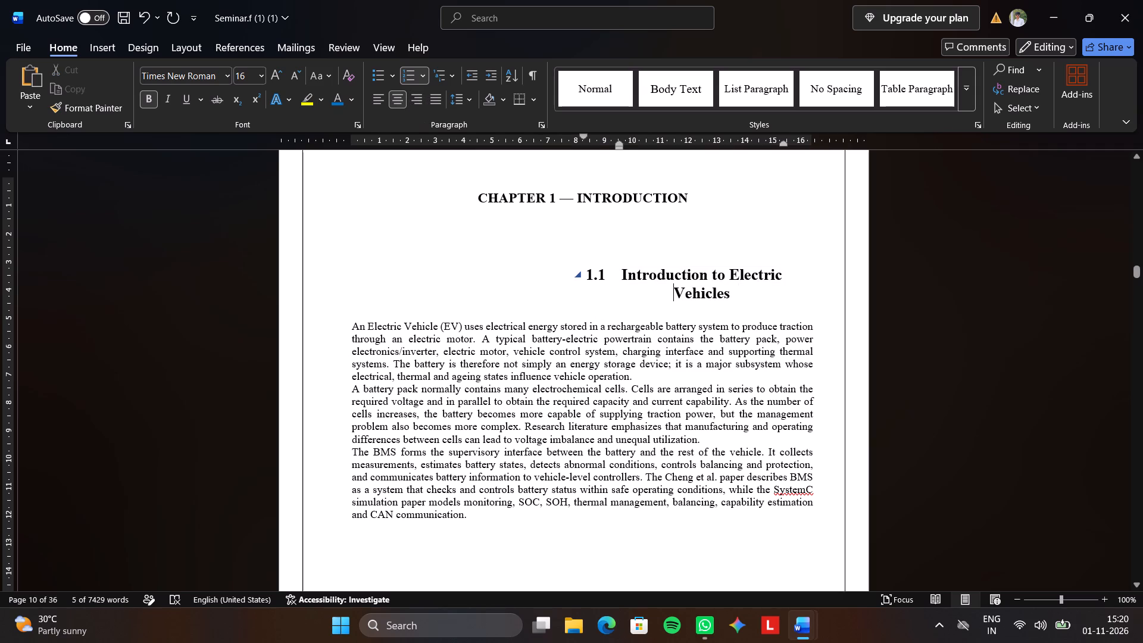
Delete the auto-numbered 1.1 heading and enter a plain-text "1.1" followed by a space at the left margin above the first paragraph.
left_click_drag(586, 272, 769, 299)
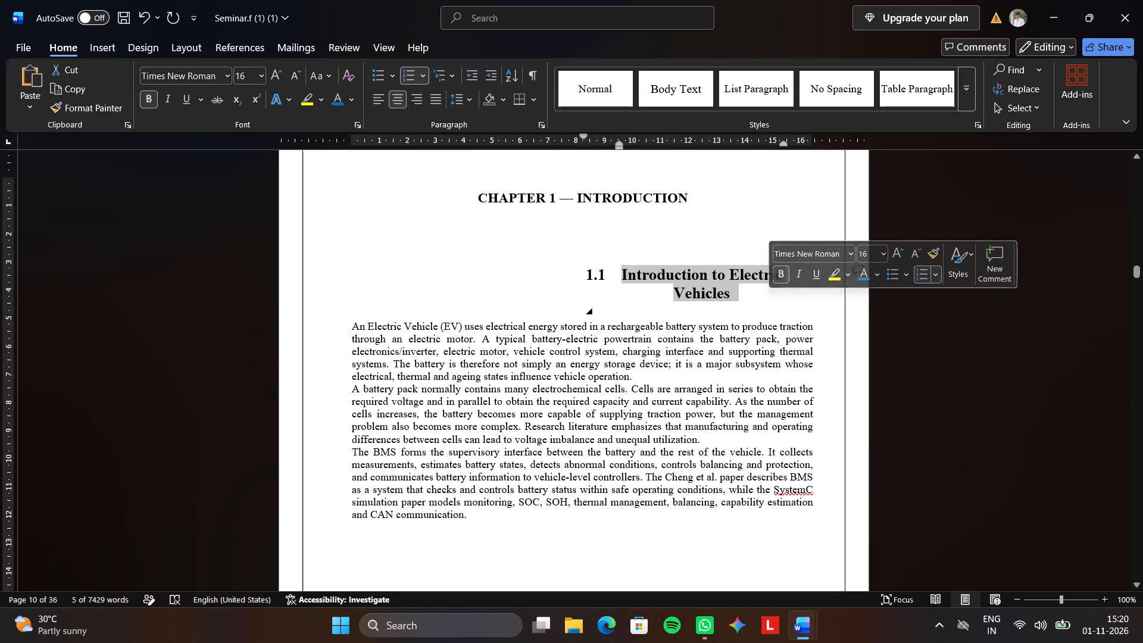
key("BackSpace")
left_click(362, 260)
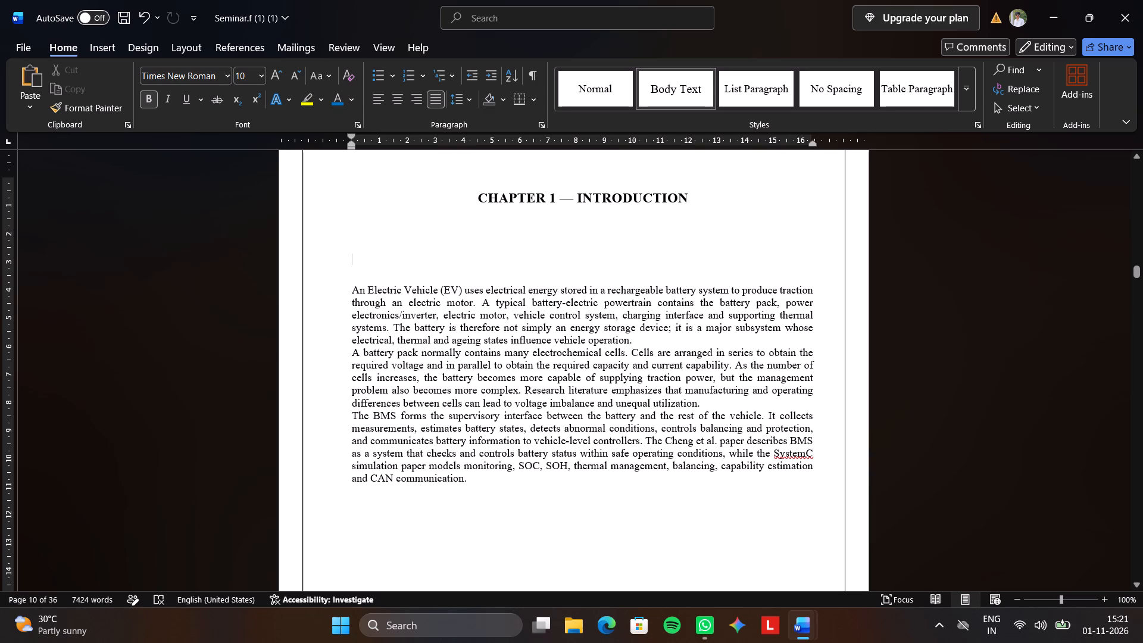
type("1.1")
key("space")
Copy the "Introduction to Electric Vehicles" heading text from the BMS report into Seminar.f after "1.1", and remove the duplicate 1.
left_click(811, 622)
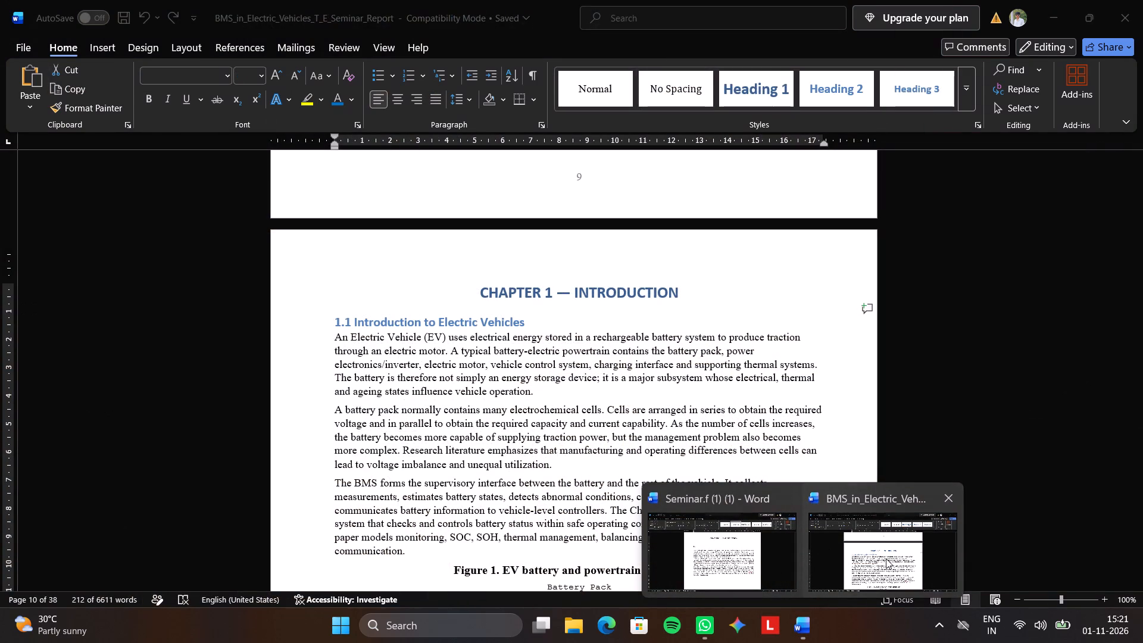
left_click(886, 558)
left_click(396, 317)
double_click(395, 320)
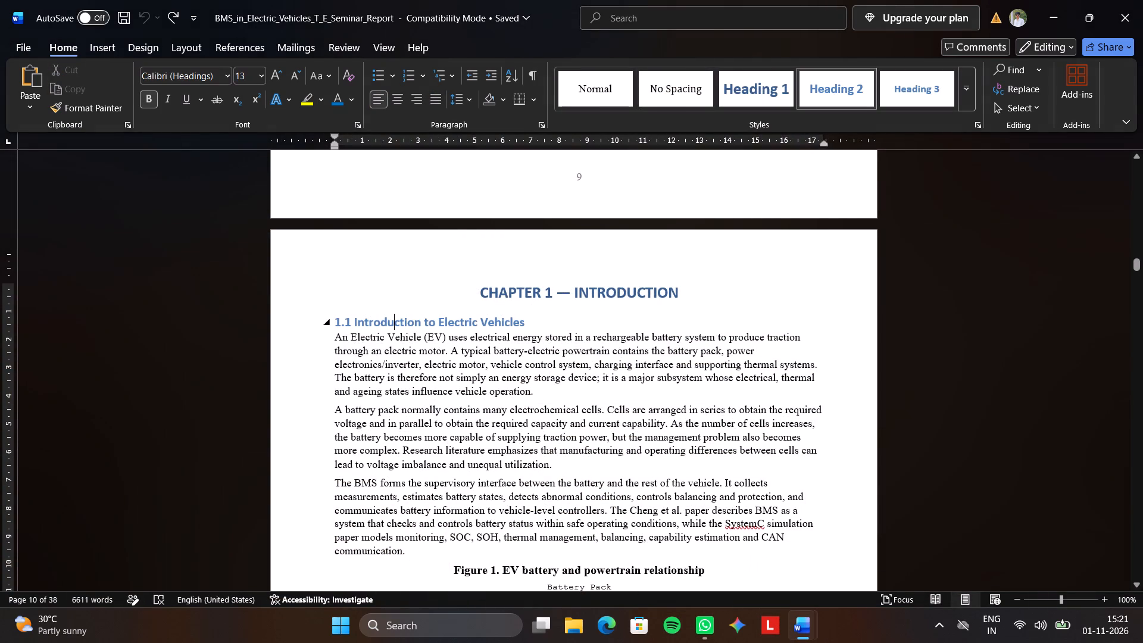
double_click(395, 320)
double_click(395, 320)
double_click(395, 320)
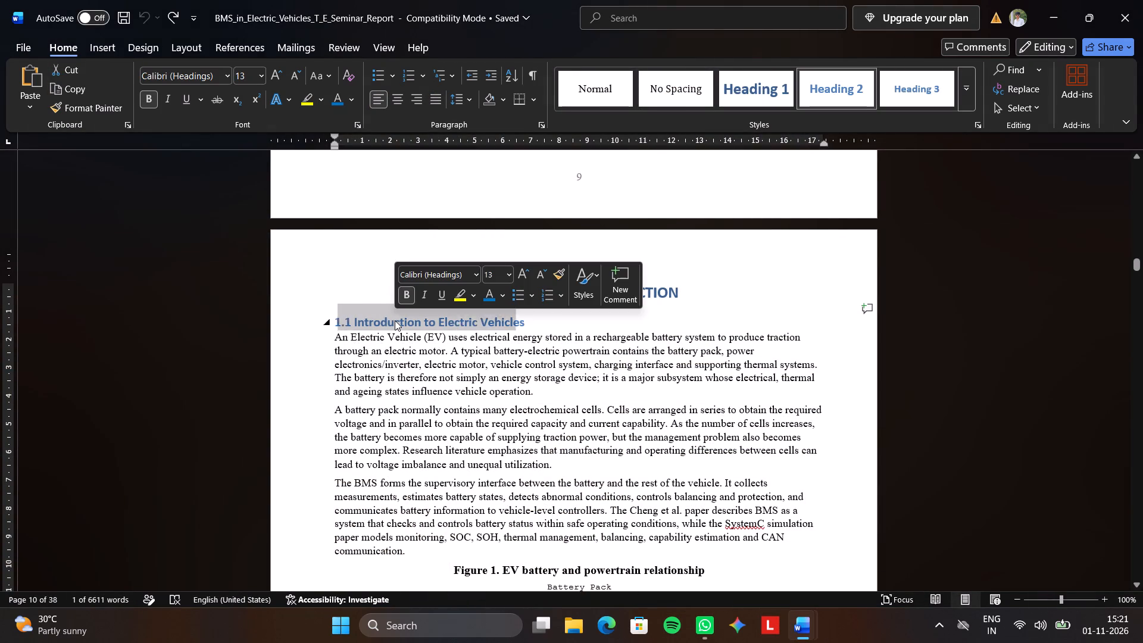
left_click(401, 321)
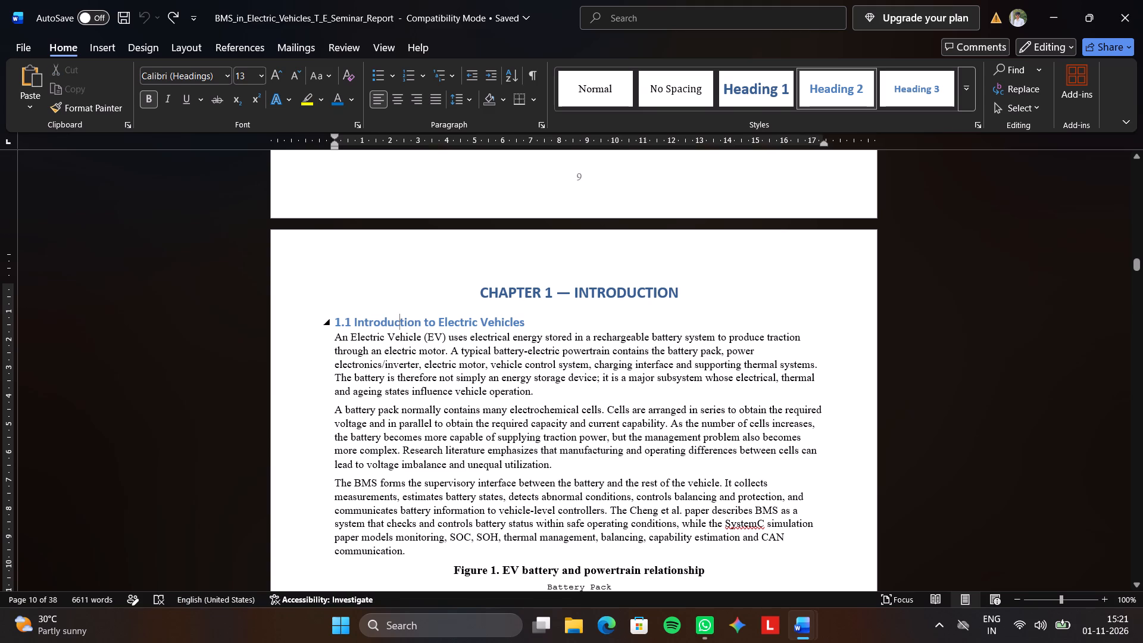
left_click_drag(351, 319, 517, 319)
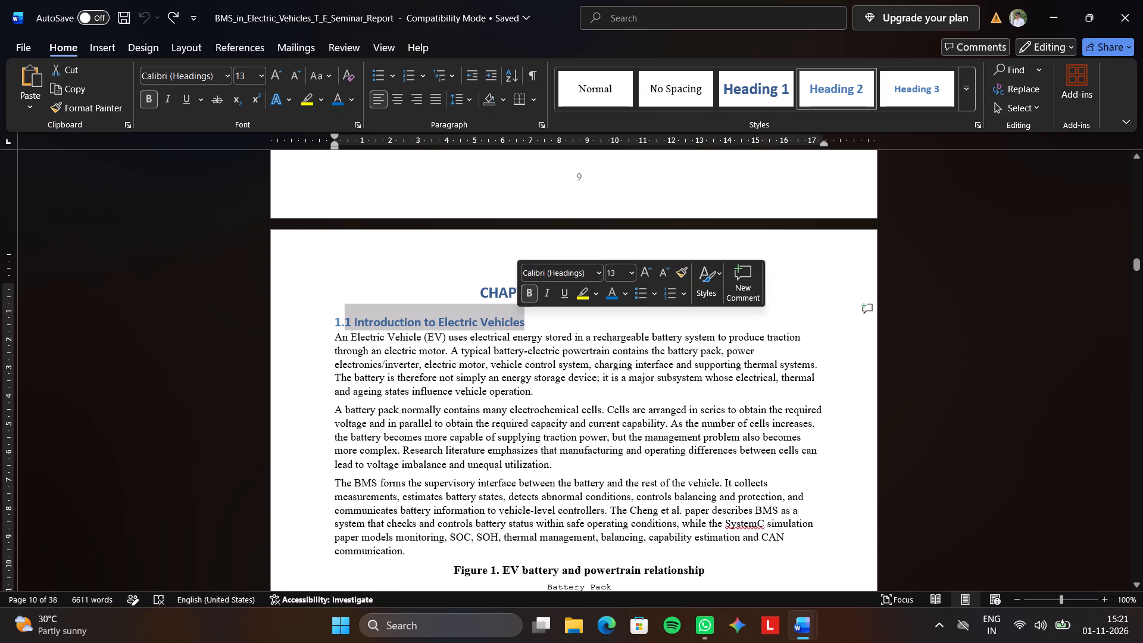
key("ctrl+c")
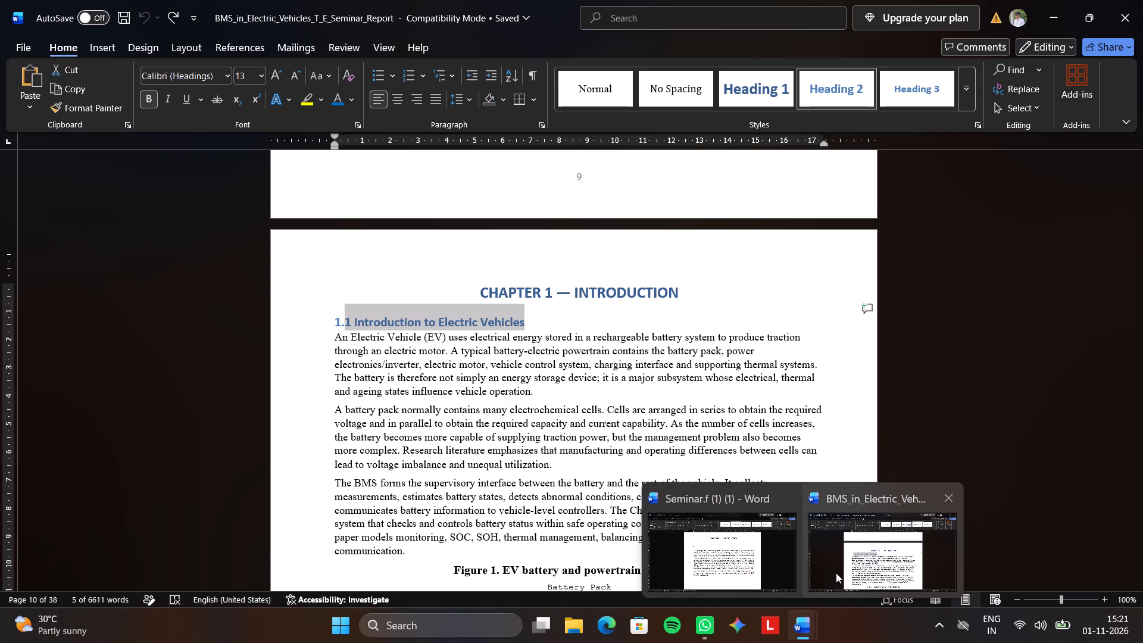
left_click(724, 560)
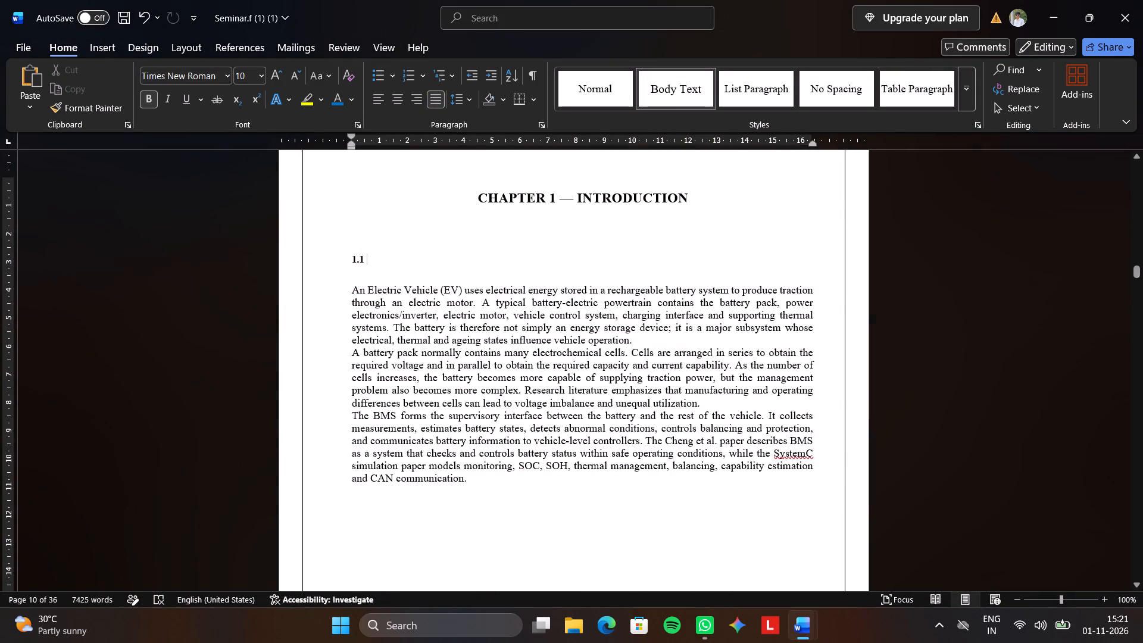
key("ctrl+v")
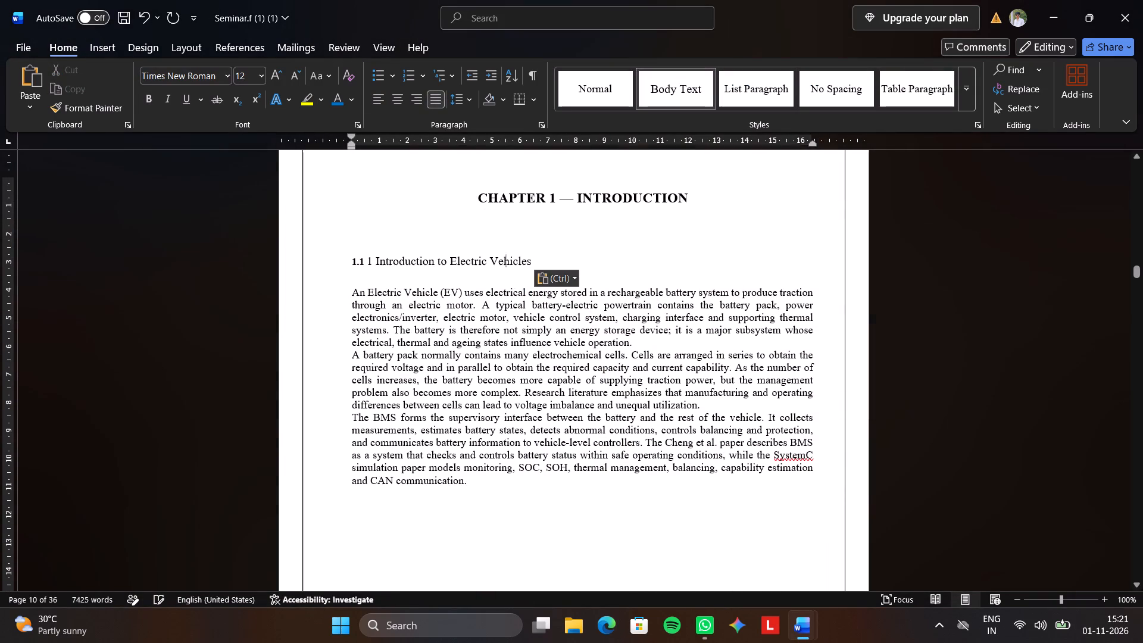
left_click(373, 263)
key("BackSpace")
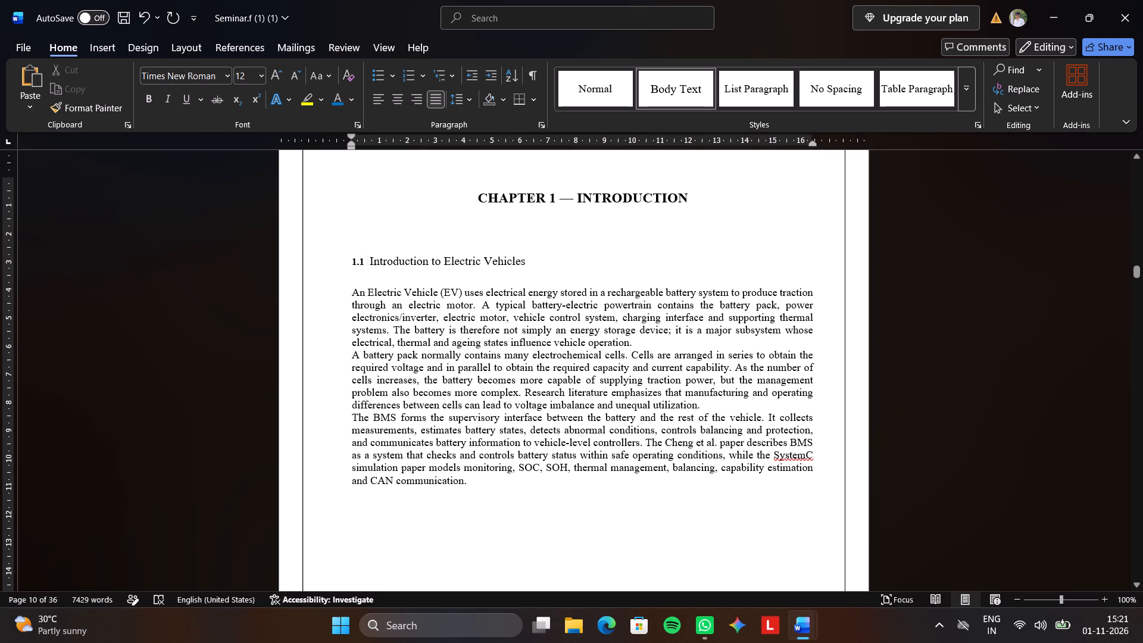
Set the whole "1.1 Introduction to Electric Vehicles" heading to font size 14.
double_click(355, 260)
left_click(357, 263)
left_click(357, 263)
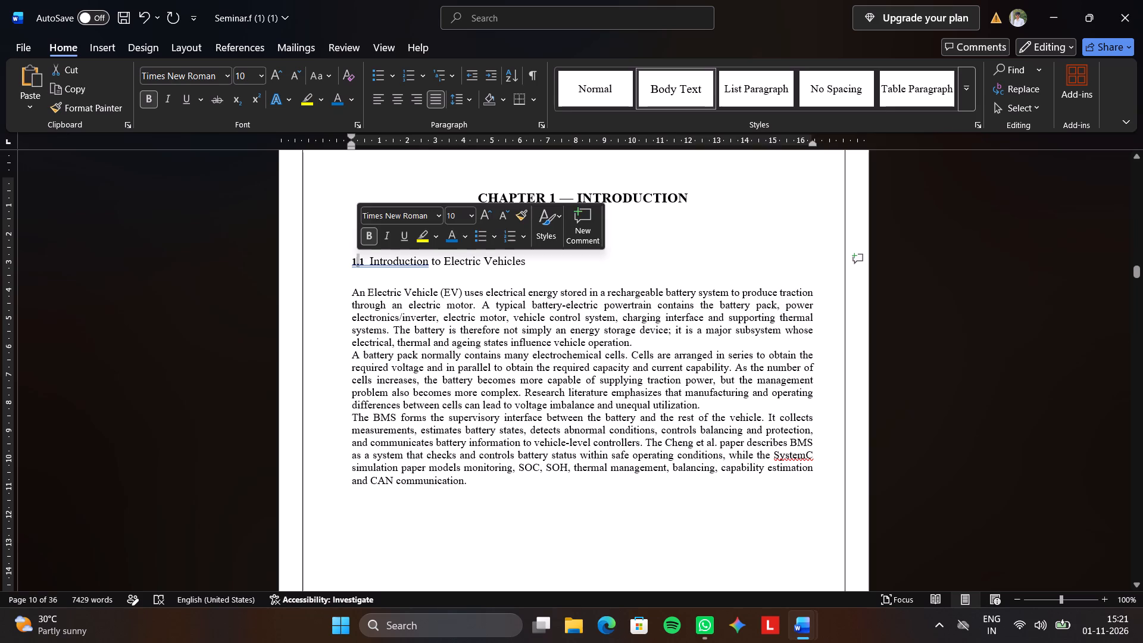
left_click(349, 258)
left_click_drag(349, 258, 530, 256)
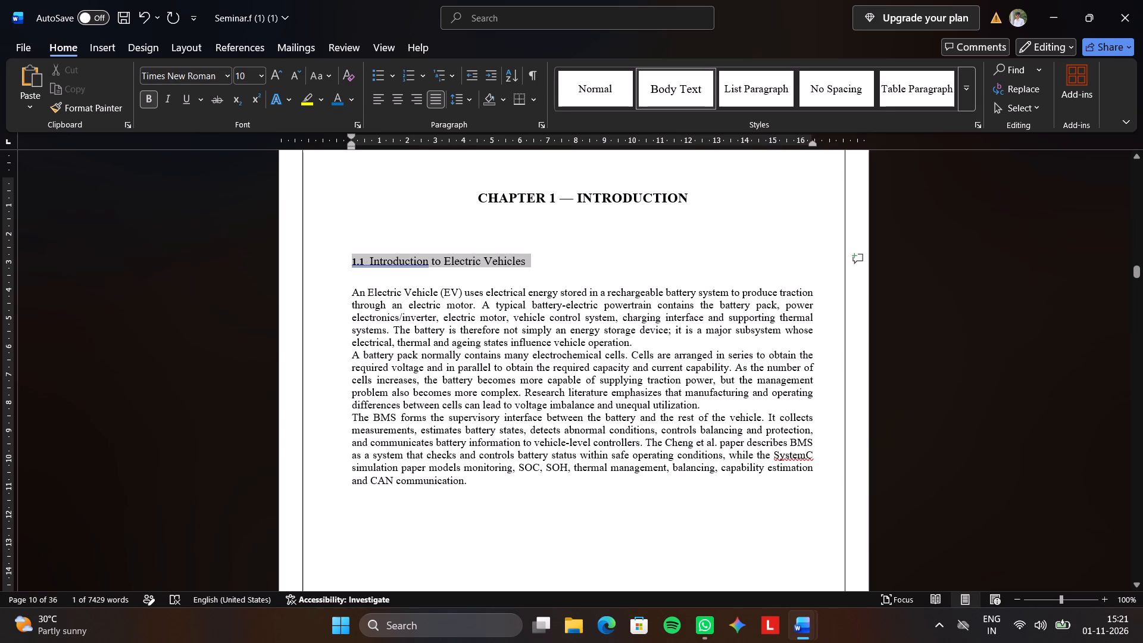
left_click_drag(530, 256, 531, 256)
left_click(644, 213)
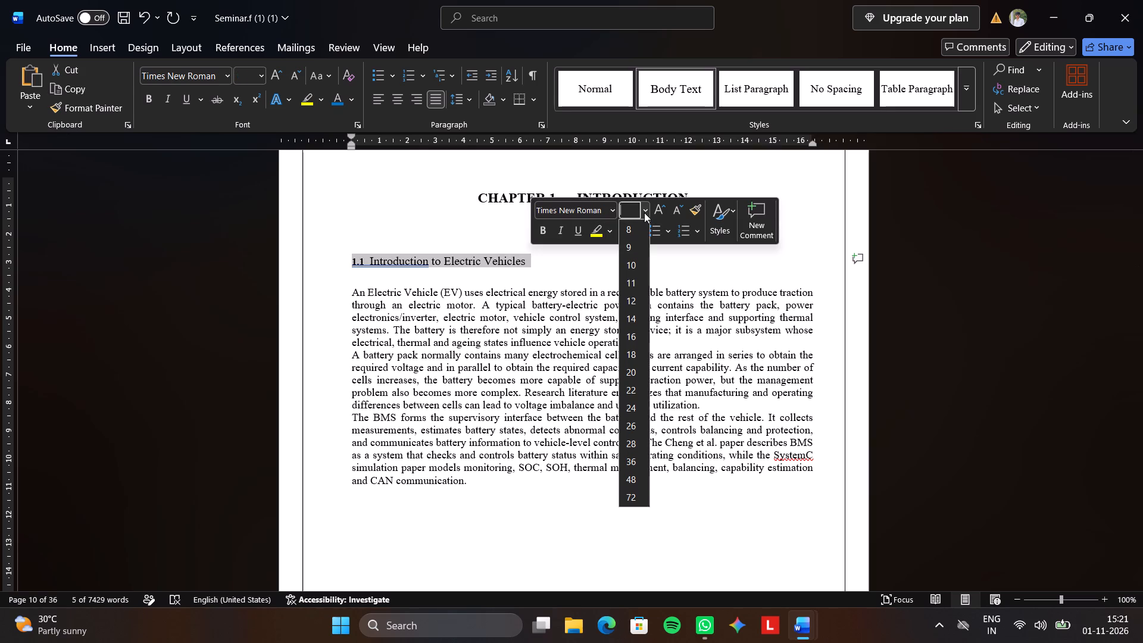
left_click(641, 314)
left_click(604, 269)
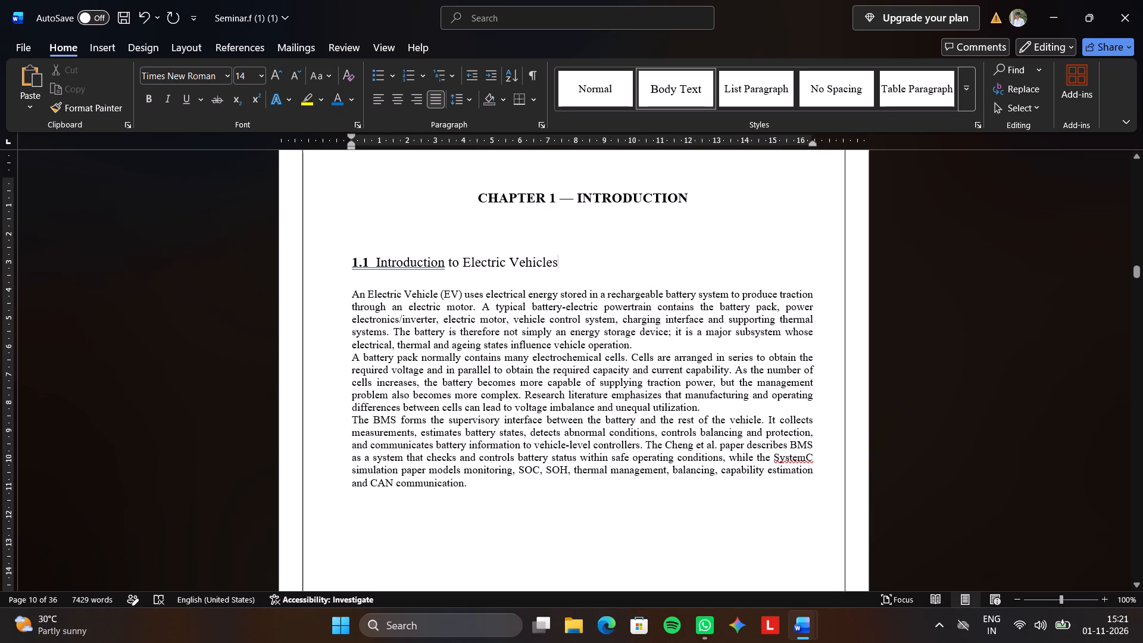
Make the "Introduction to Electric Vehicles" heading text bold to match its 1.1 number.
left_click_drag(373, 263, 569, 266)
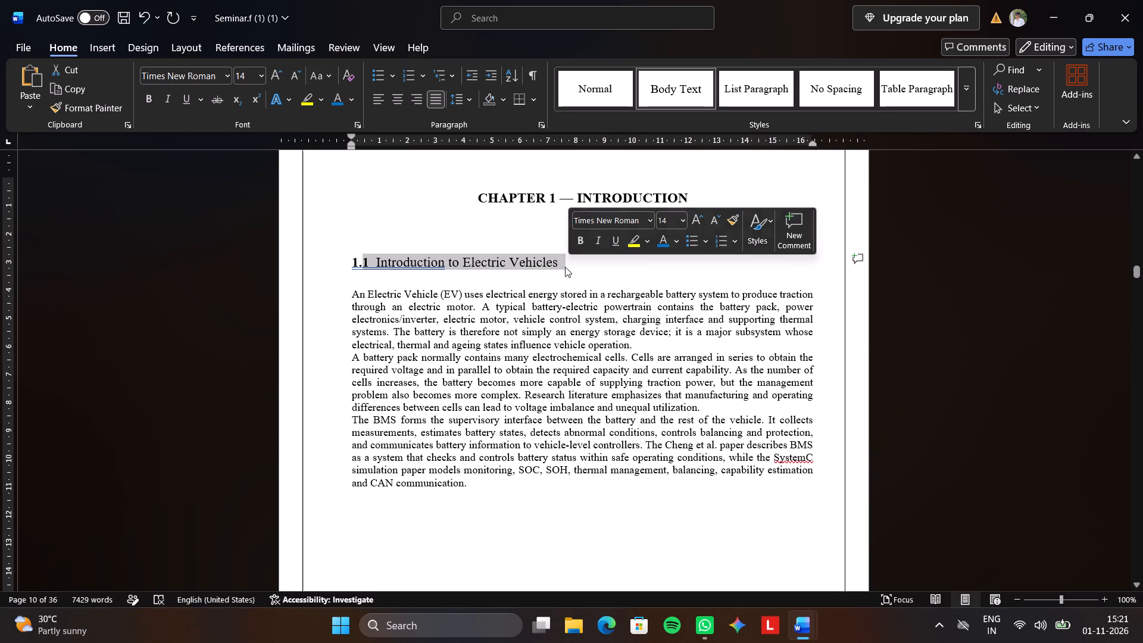
left_click(572, 241)
left_click(572, 241)
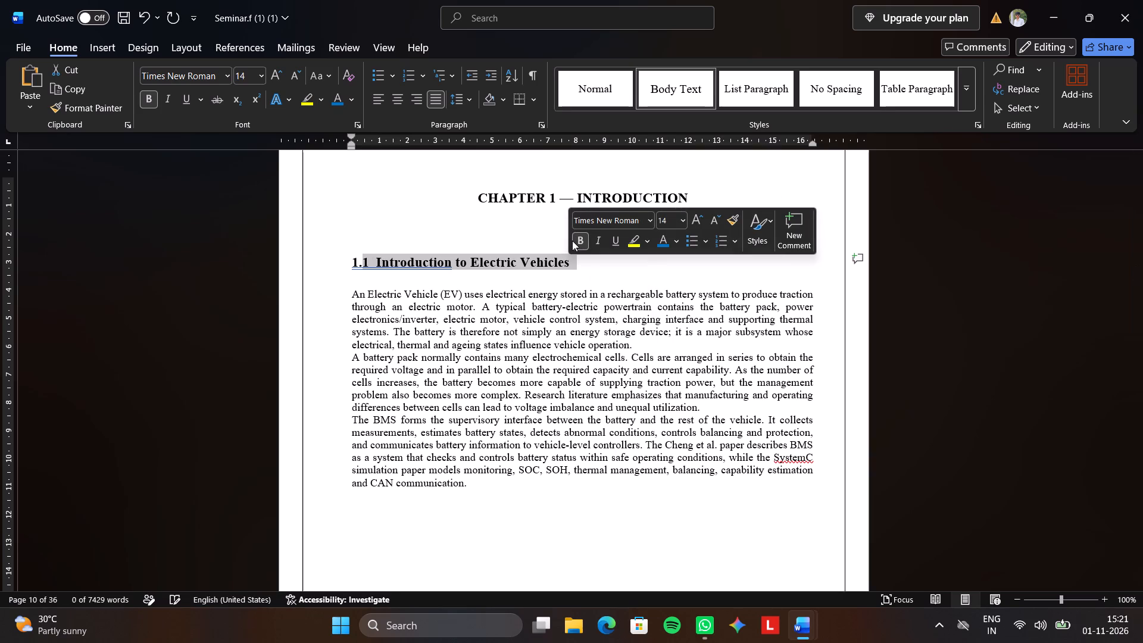
left_click(455, 237)
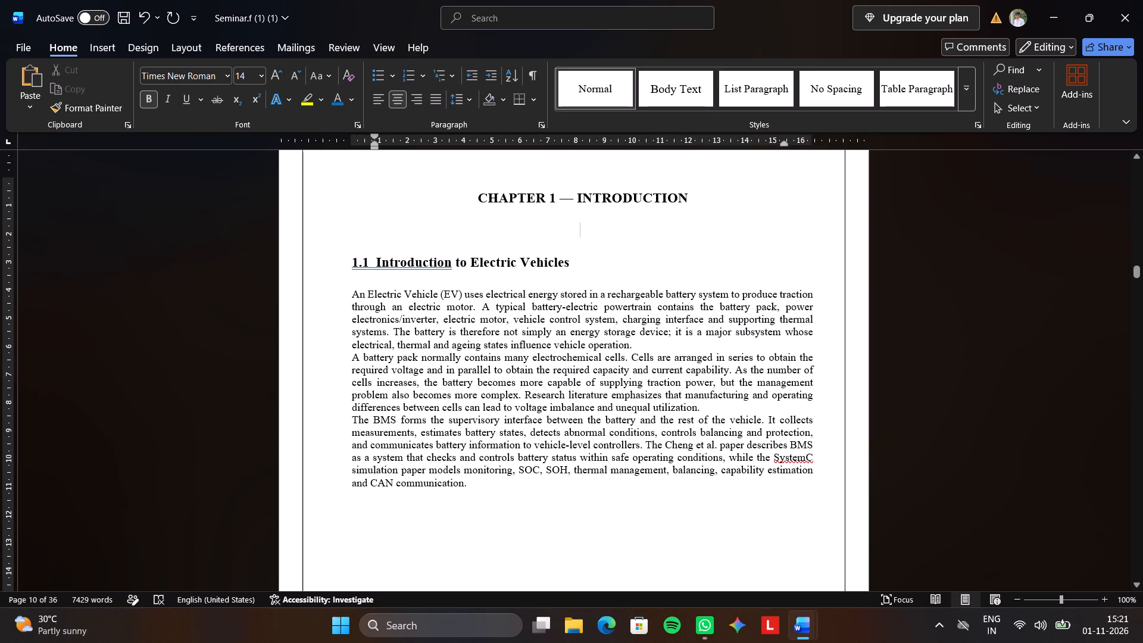
Set the line spacing of the three body paragraphs under heading 1.1 to 1.5.
left_click_drag(351, 291, 538, 452)
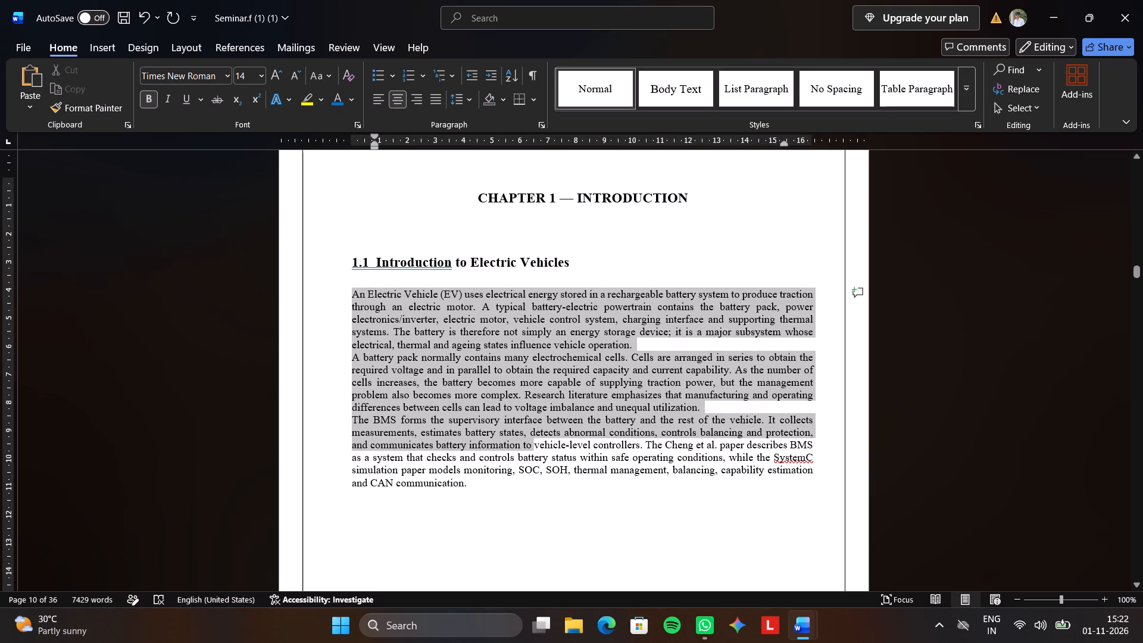
left_click_drag(538, 452, 542, 482)
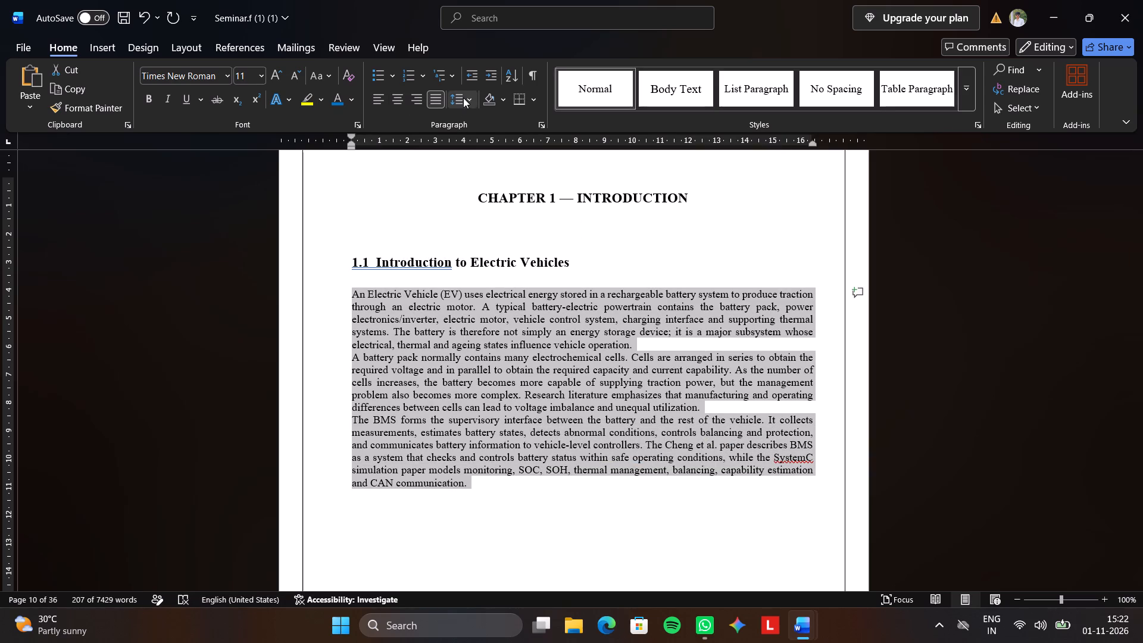
left_click(467, 99)
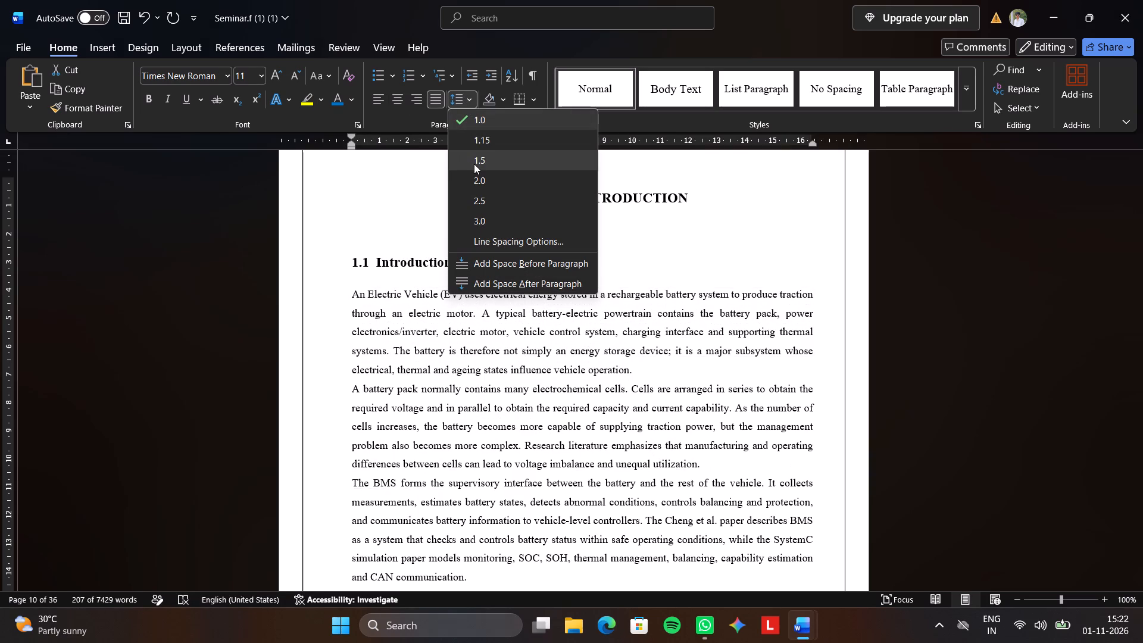
left_click(474, 164)
left_click(477, 333)
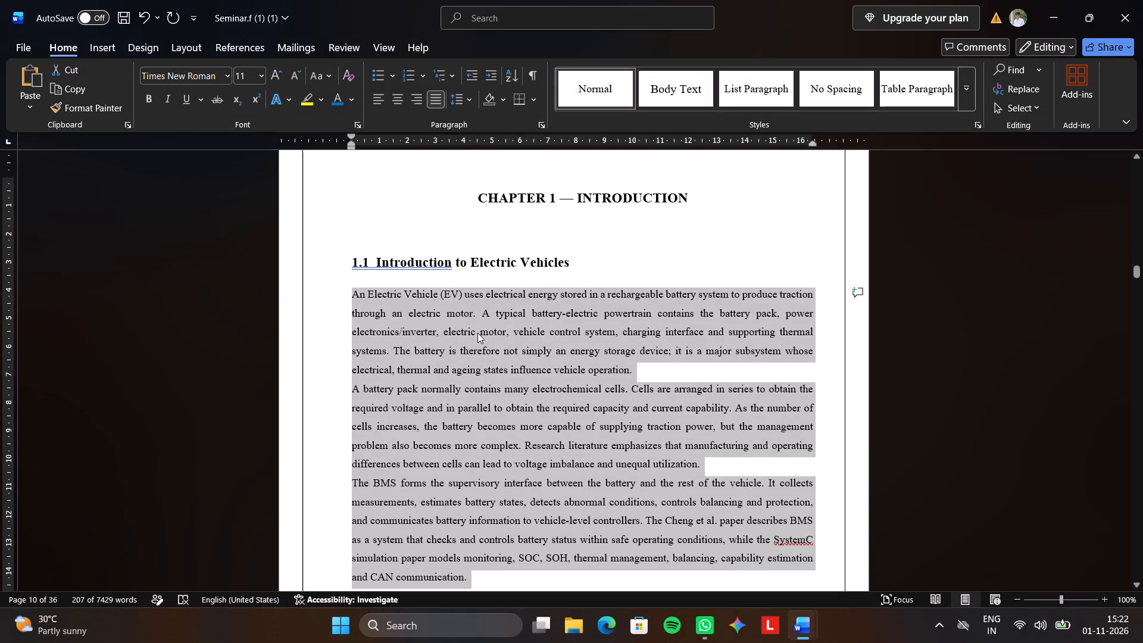
Check the font and size of the section 1.1 body text and the abbreviations table on the preceding page for comparison.
scroll(483, 325, "up", 12)
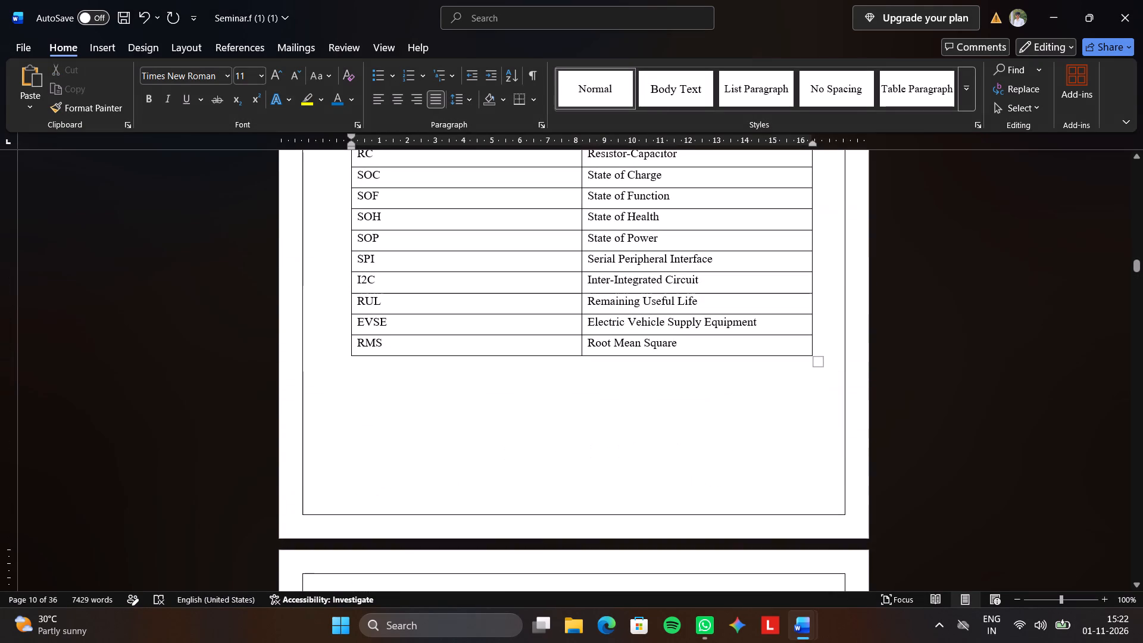
scroll(490, 314, "down", 8)
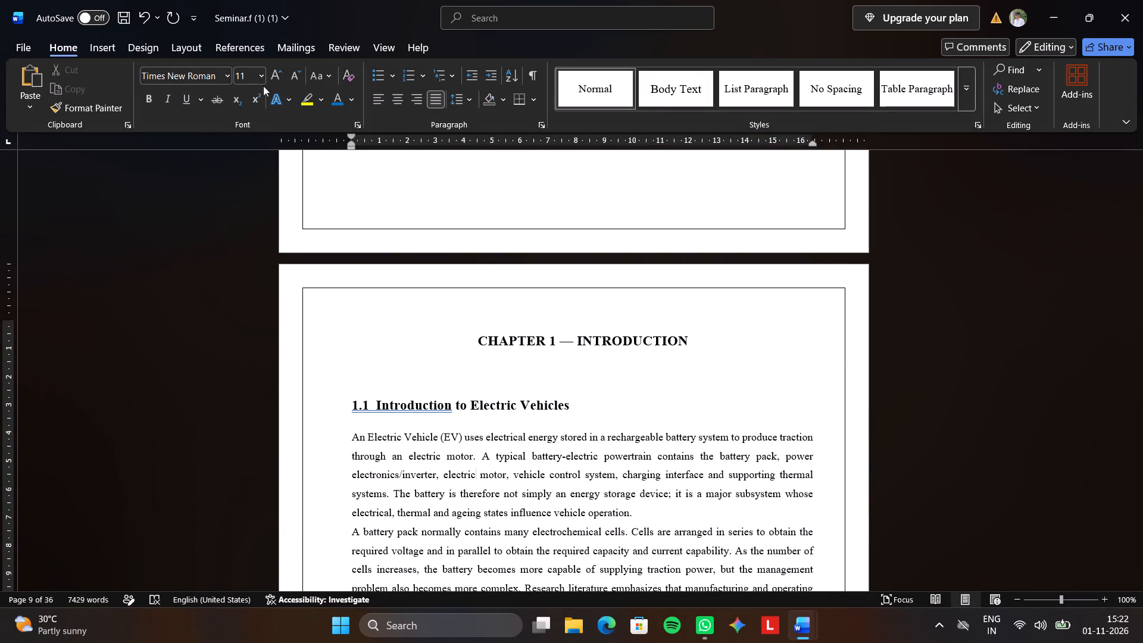
left_click(223, 74)
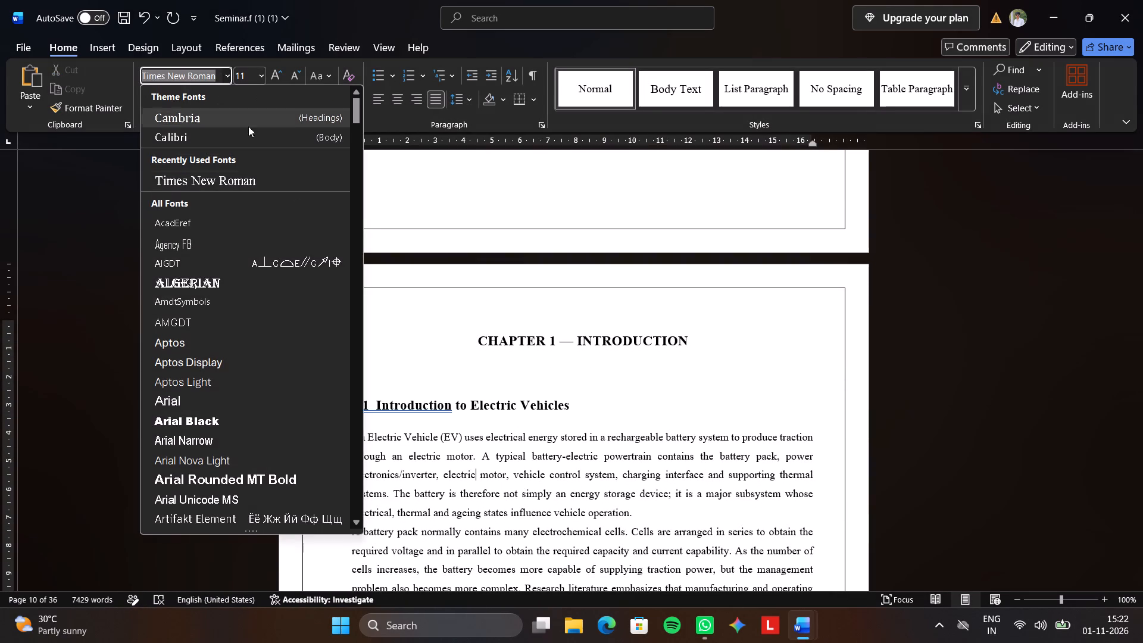
left_click(434, 202)
scroll(434, 202, "up", 3)
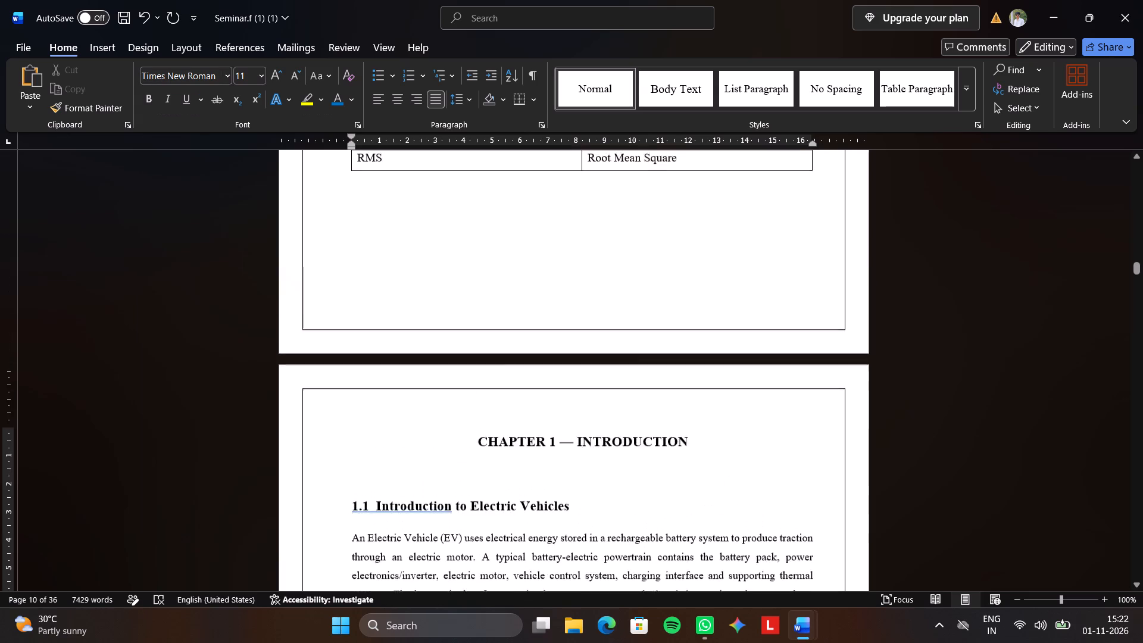
scroll(435, 200, "up", 3)
left_click(680, 236)
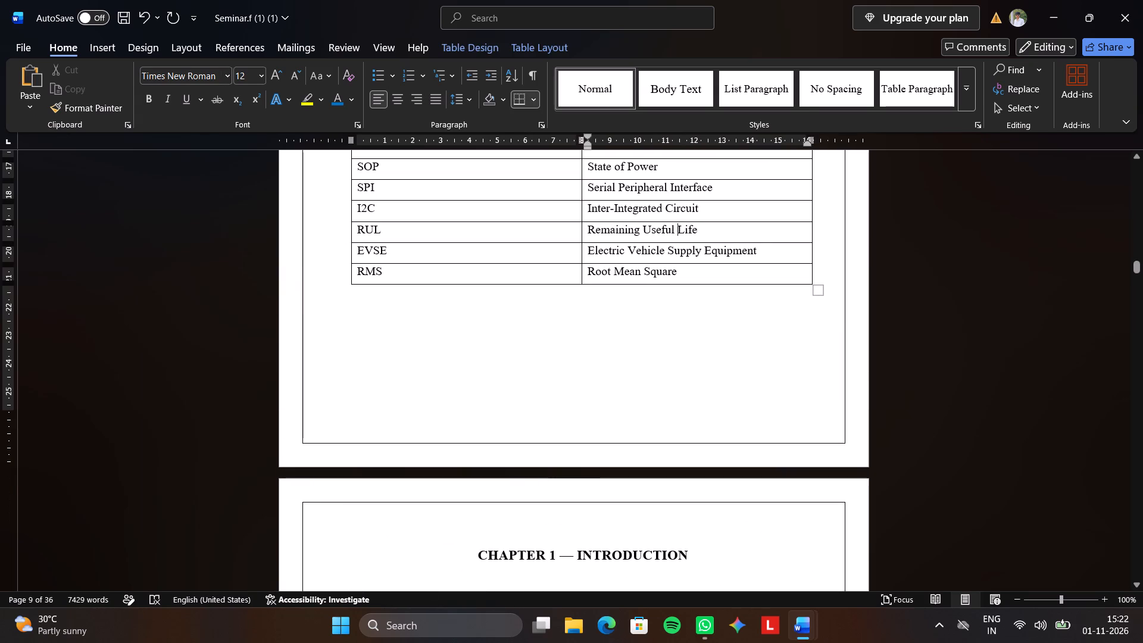
double_click(665, 230)
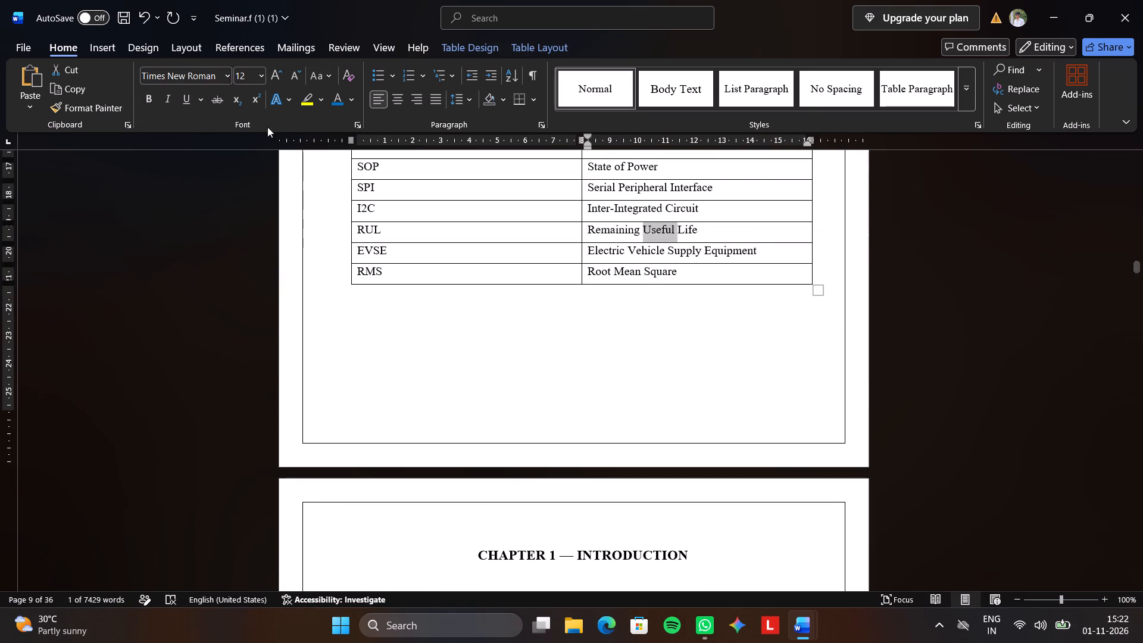
Apply the Times New Roman font to the three body paragraphs under heading 1.1.
left_click(227, 73)
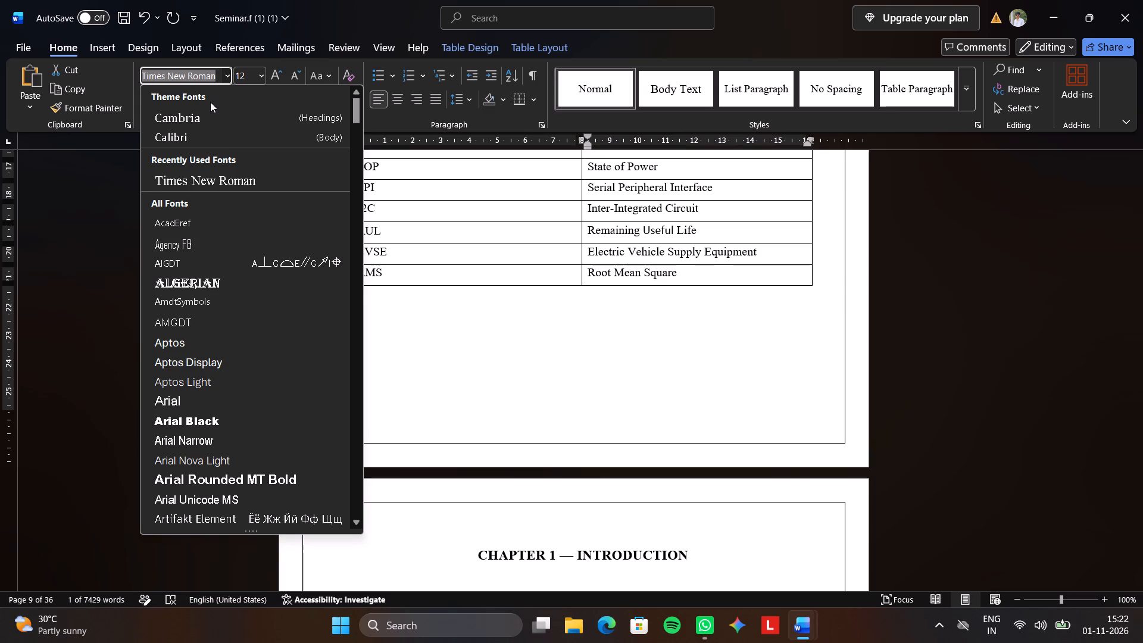
left_click(229, 70)
scroll(484, 440, "down", 6)
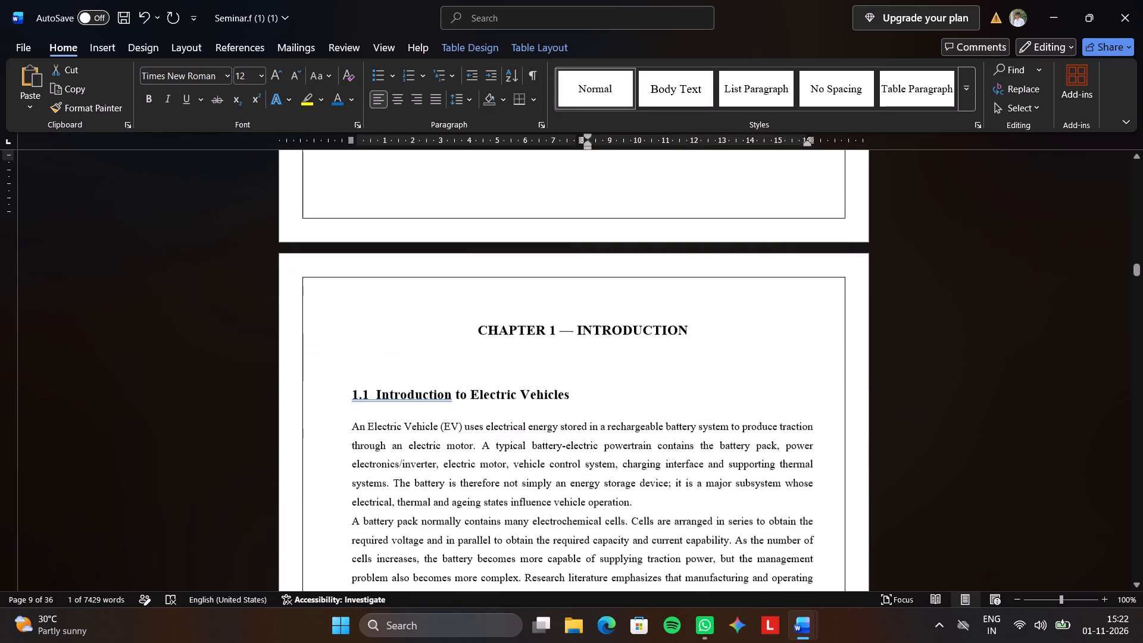
scroll(489, 445, "down", 4)
scroll(489, 445, "up", 1)
left_click_drag(352, 329, 354, 331)
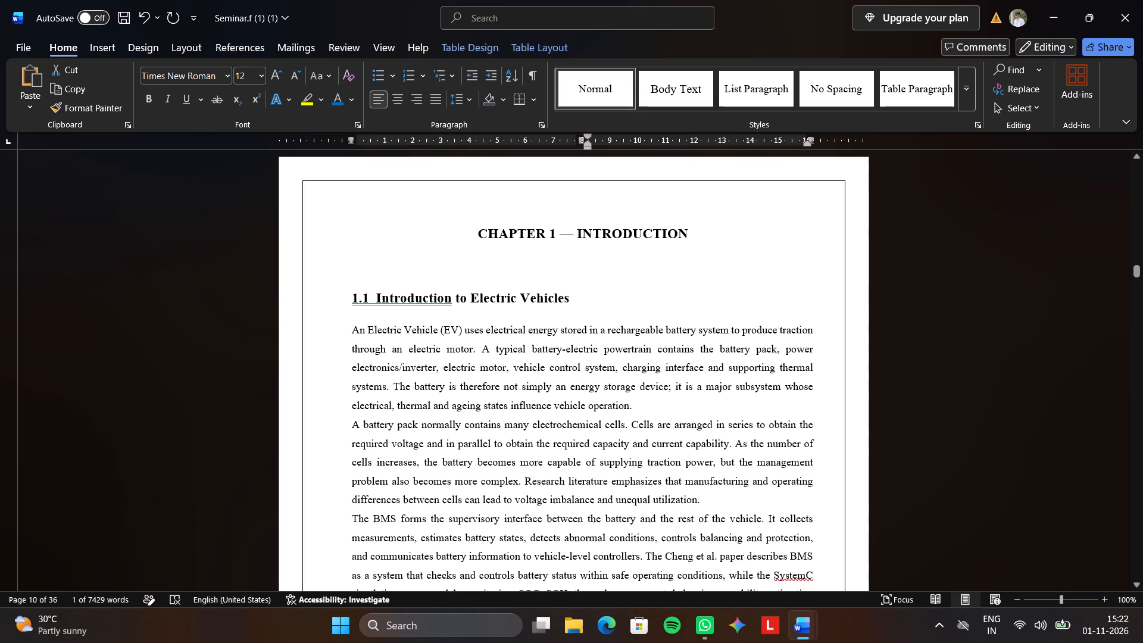
left_click_drag(354, 331, 688, 486)
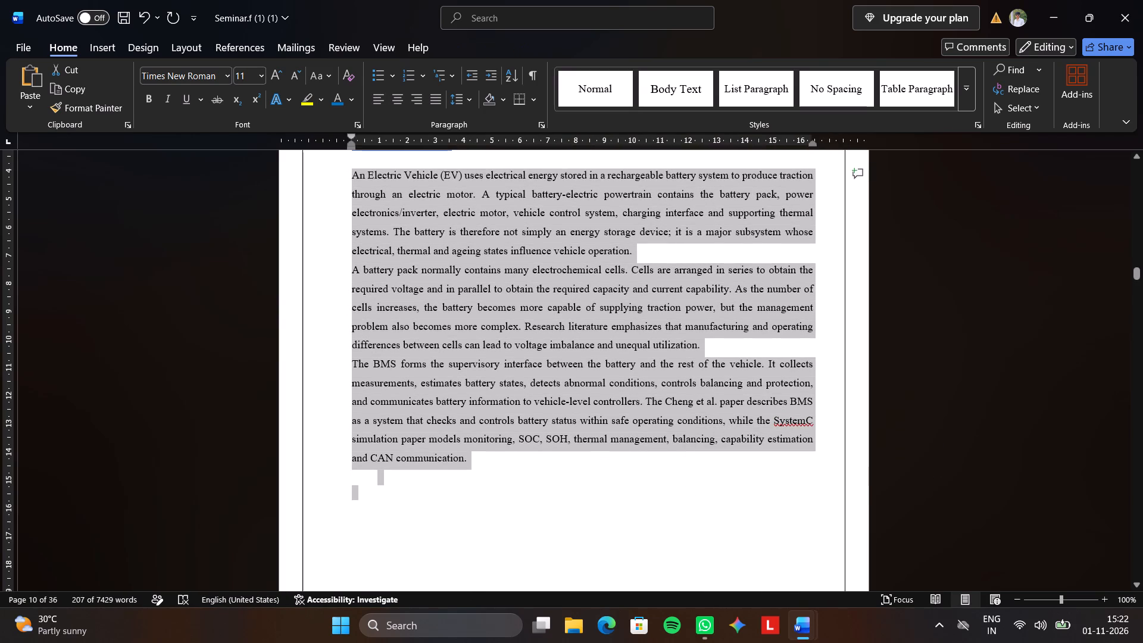
left_click(225, 76)
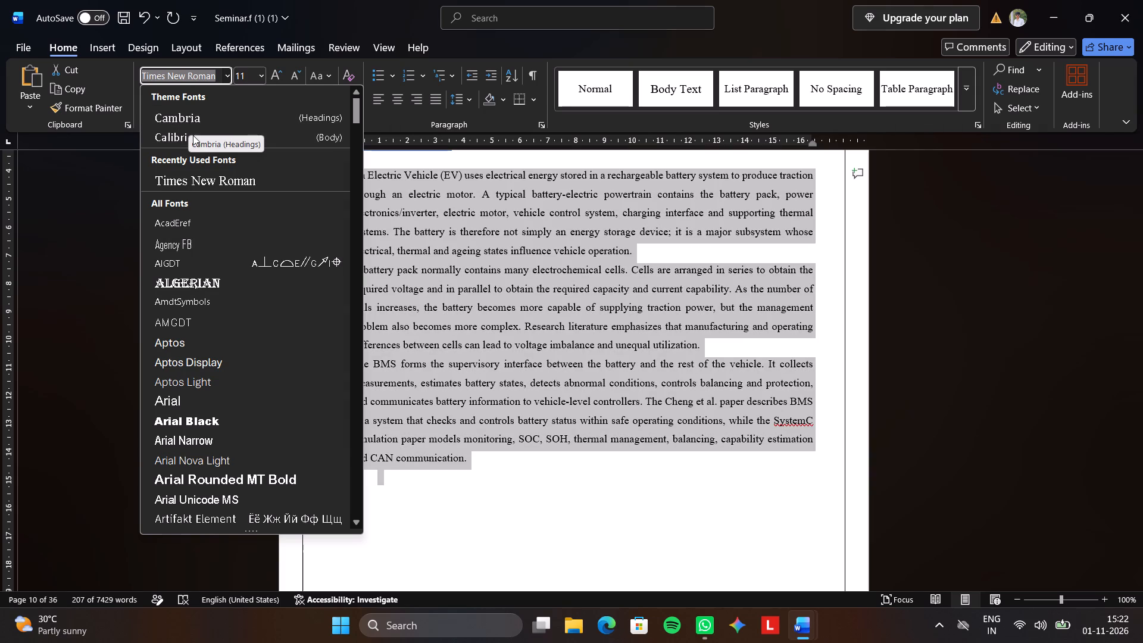
left_click(204, 183)
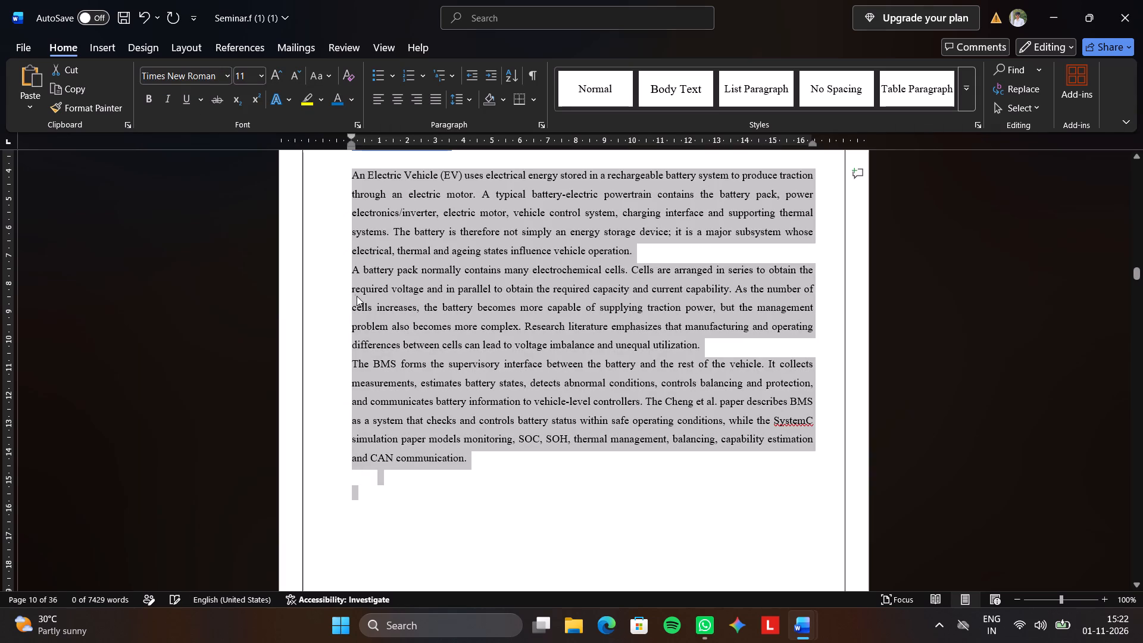
Reapply 1.5 line spacing to the three body paragraphs of section 1.1.
left_click(349, 171)
left_click(350, 172)
left_click_drag(351, 173, 569, 453)
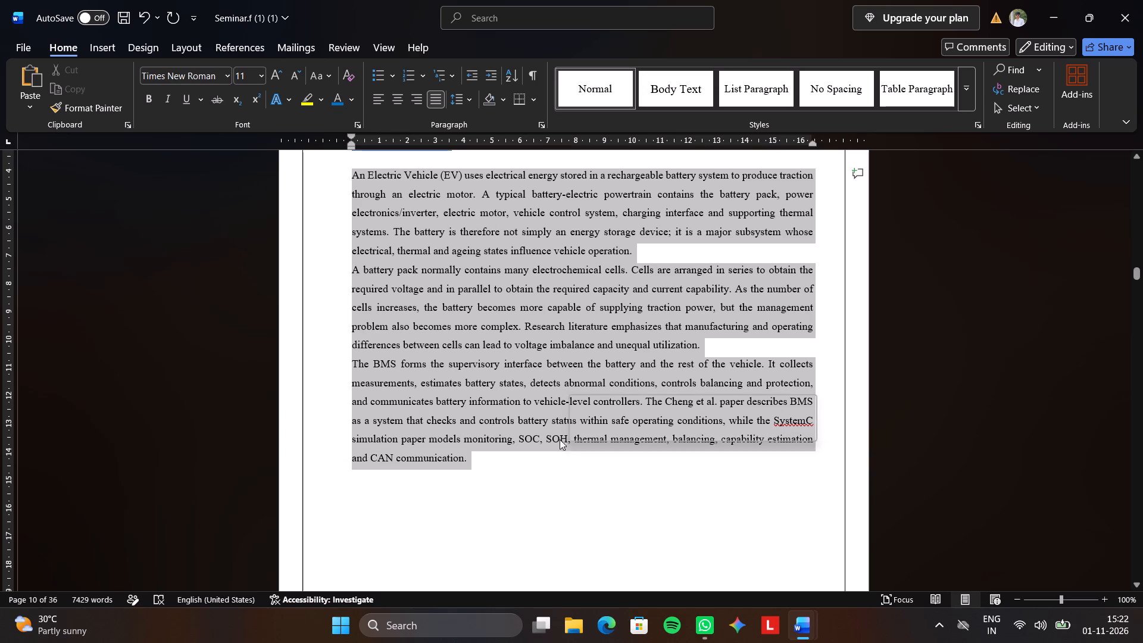
left_click(467, 95)
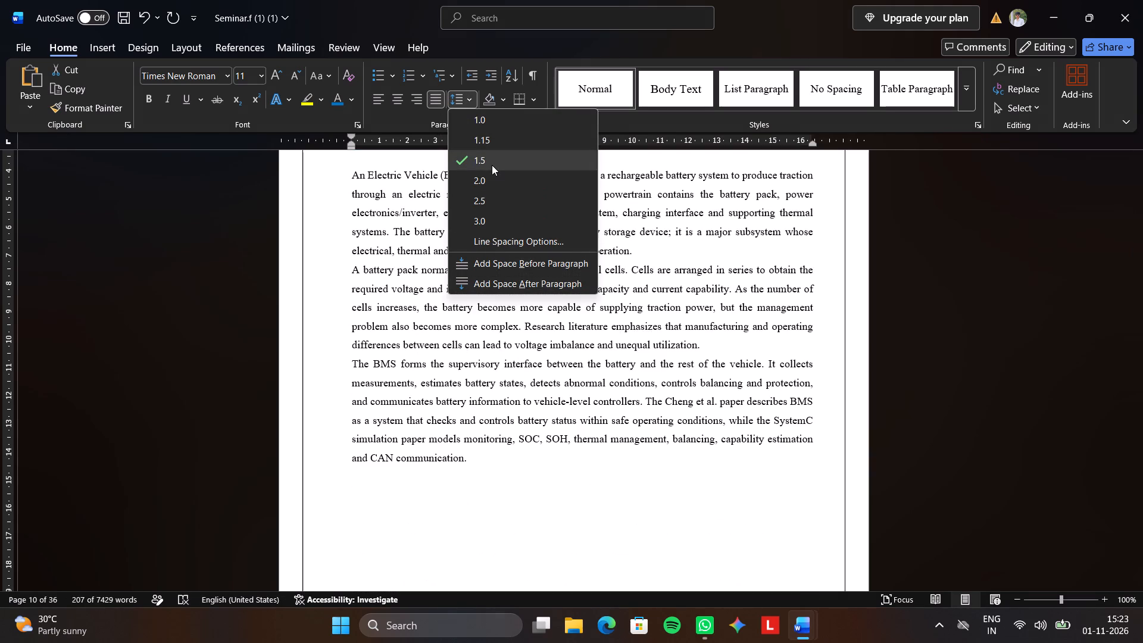
left_click(492, 165)
left_click(474, 270)
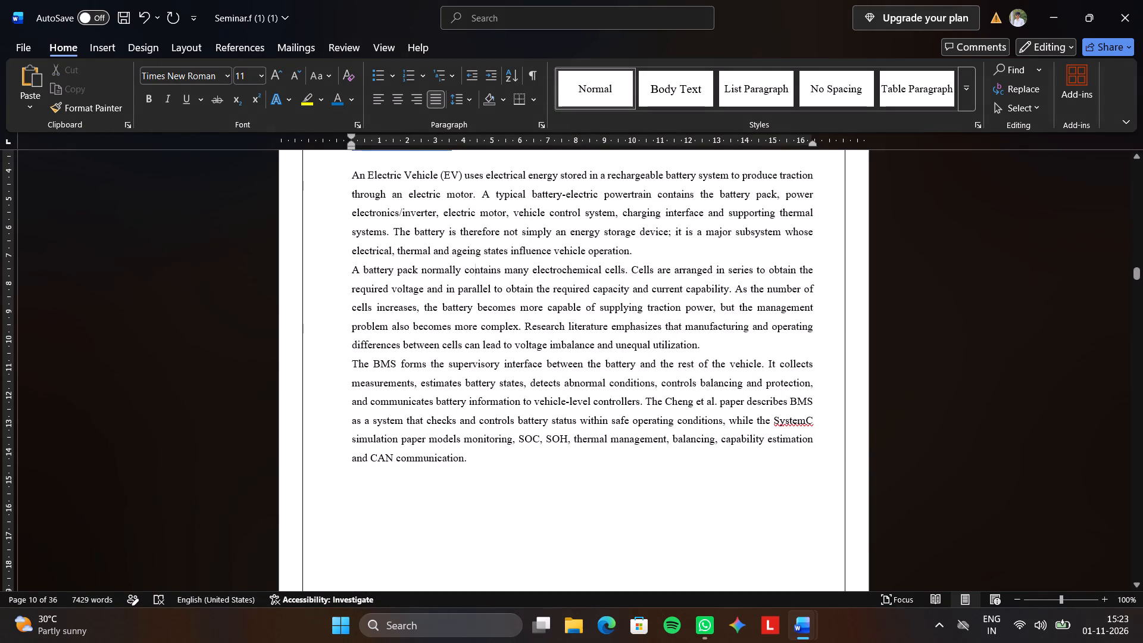
Review the Chapter 1 title, the 1.1 heading and the body paragraphs for consistent formatting.
scroll(376, 163, "down", 4)
scroll(401, 186, "up", 11)
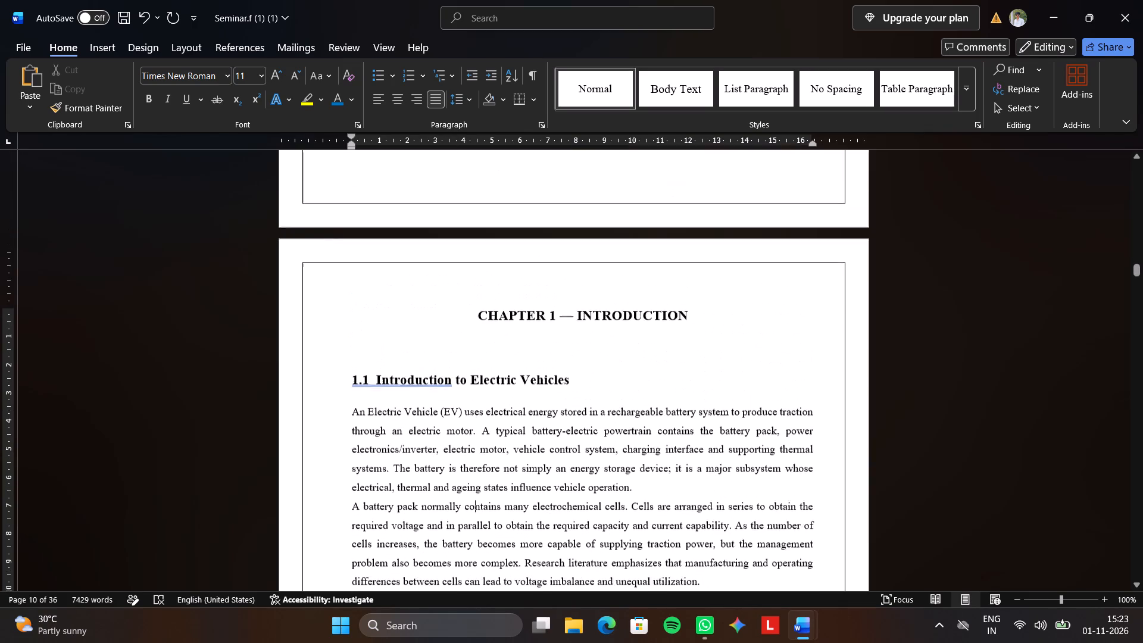
scroll(403, 186, "down", 9)
scroll(404, 183, "up", 4)
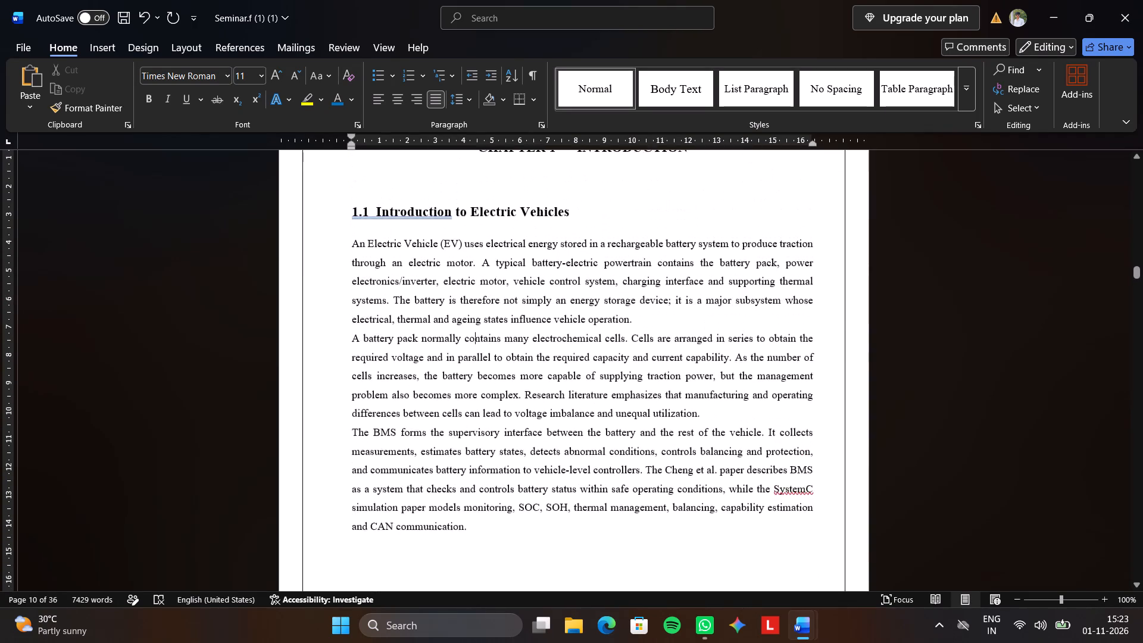
scroll(402, 186, "down", 1)
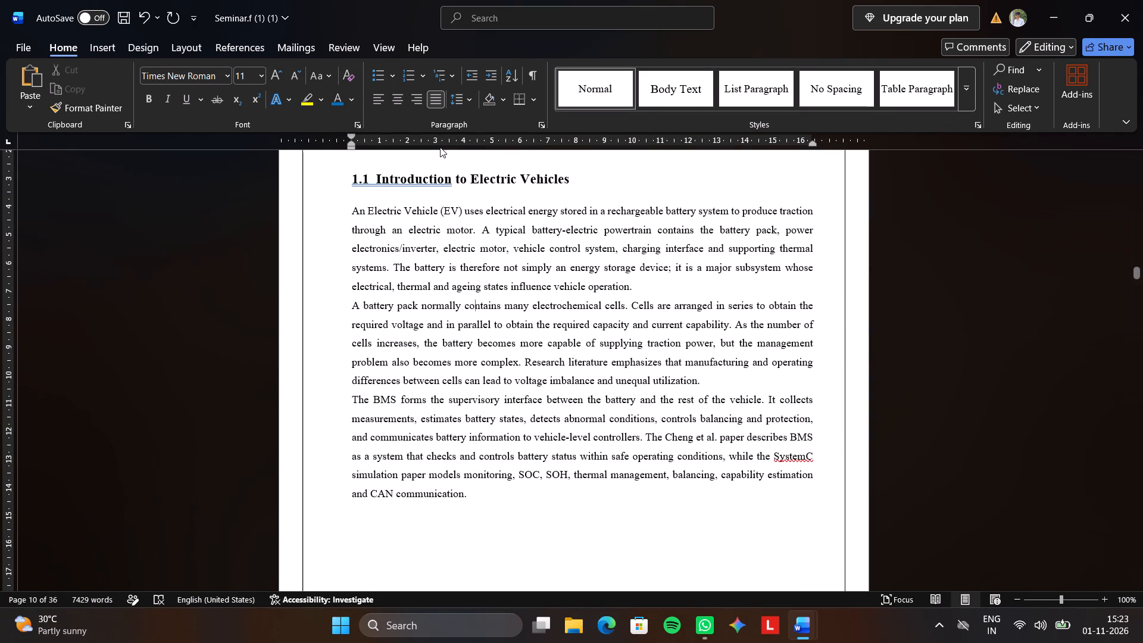
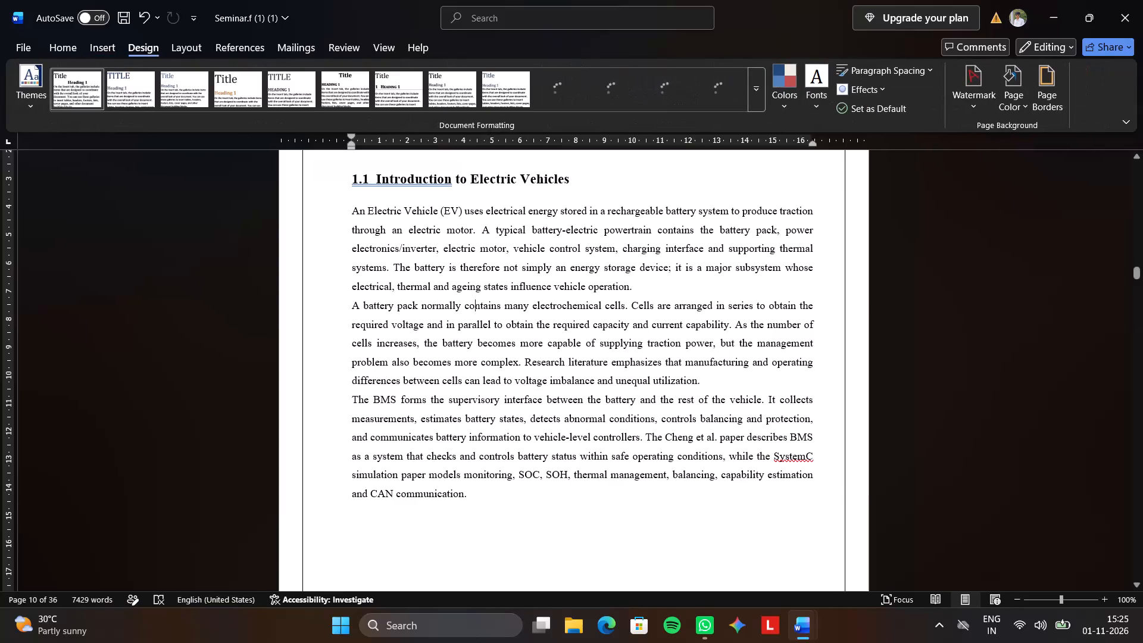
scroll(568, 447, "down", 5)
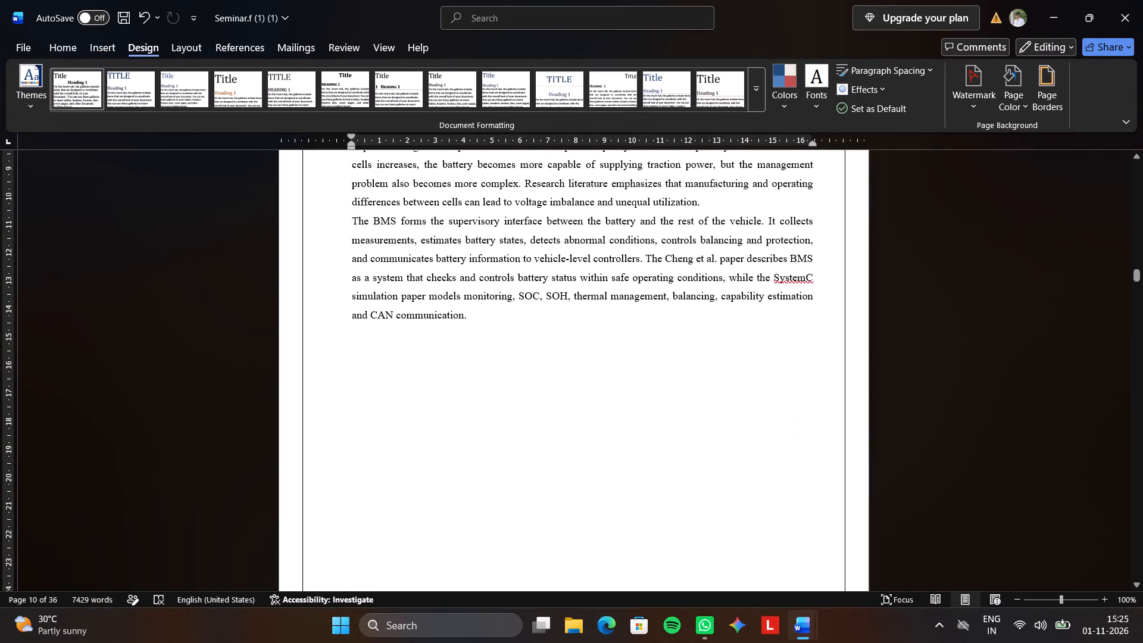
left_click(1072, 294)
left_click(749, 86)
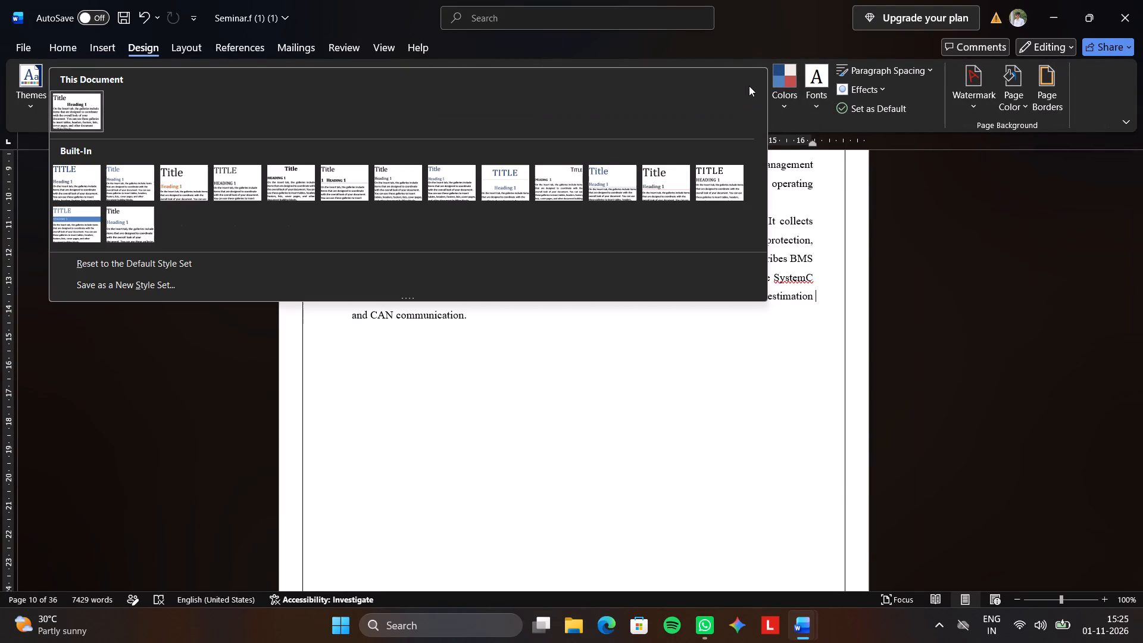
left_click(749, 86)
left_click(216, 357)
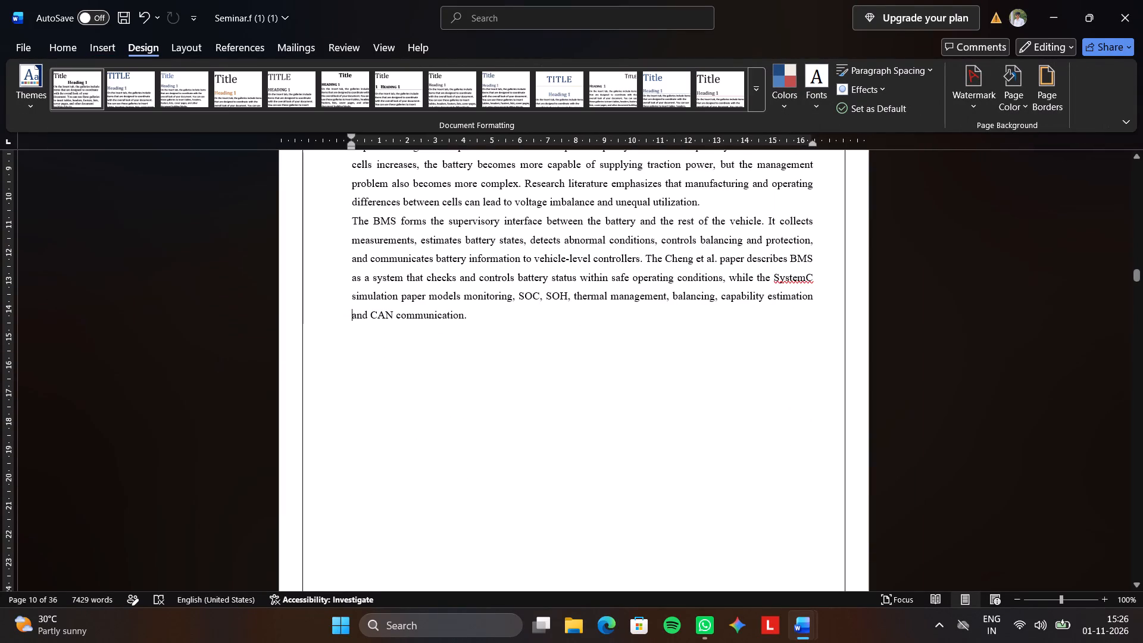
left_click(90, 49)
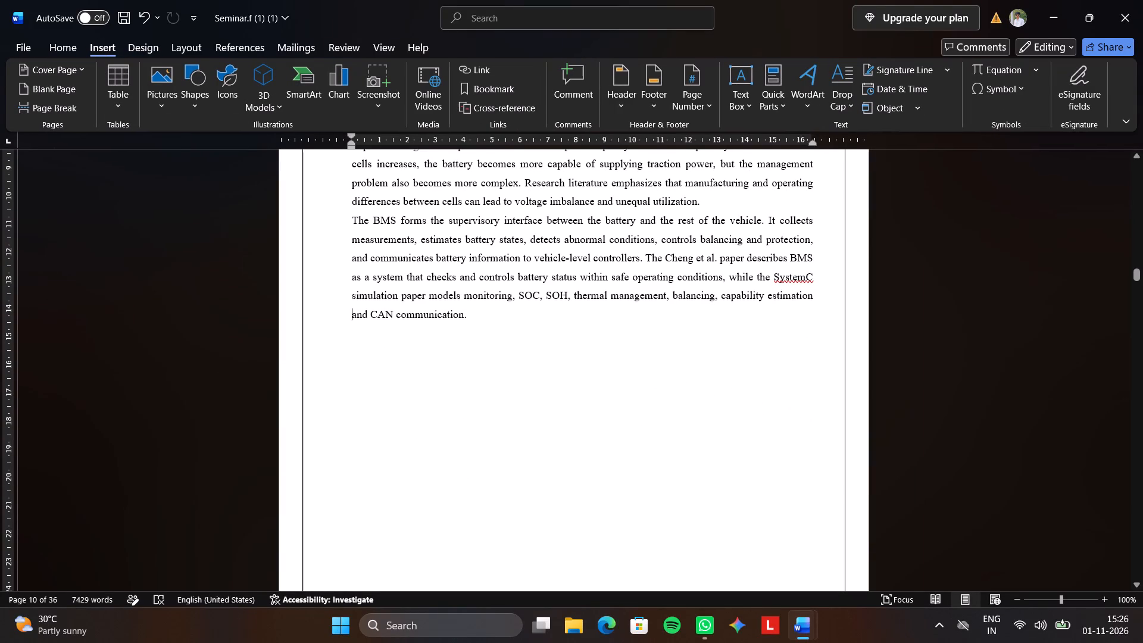
Delete the INDEX heading and the whole old wind-energy index table that follows the section 1.1 page.
scroll(340, 330, "down", 4)
scroll(384, 354, "down", 11)
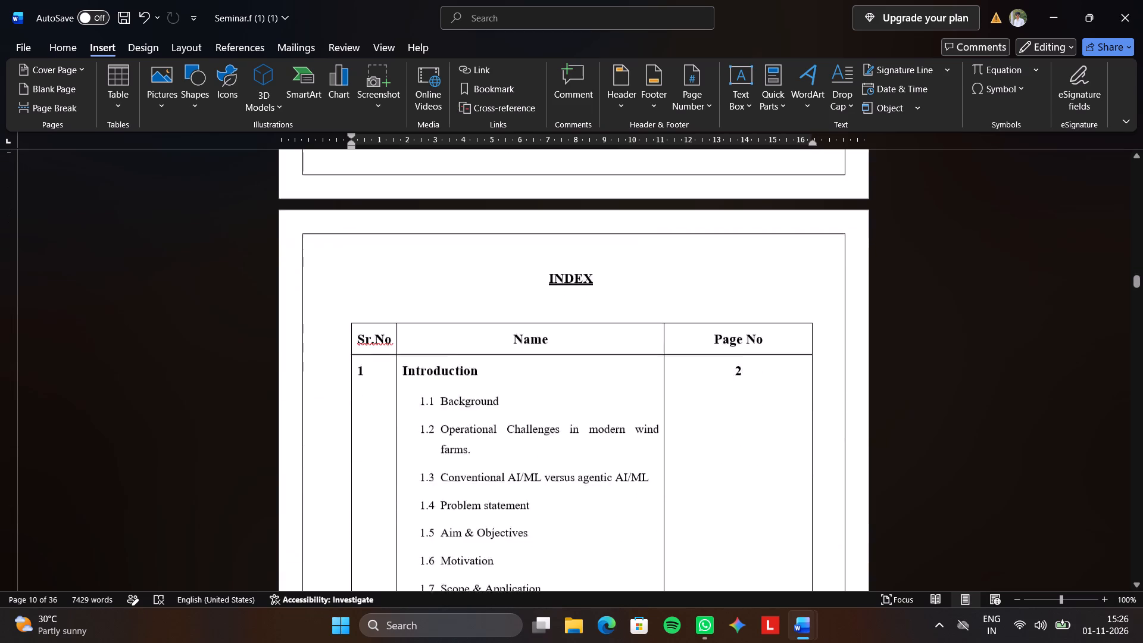
scroll(354, 327, "down", 7)
scroll(330, 324, "up", 1)
scroll(329, 324, "down", 4)
scroll(327, 323, "up", 5)
scroll(324, 322, "down", 1)
scroll(324, 322, "up", 8)
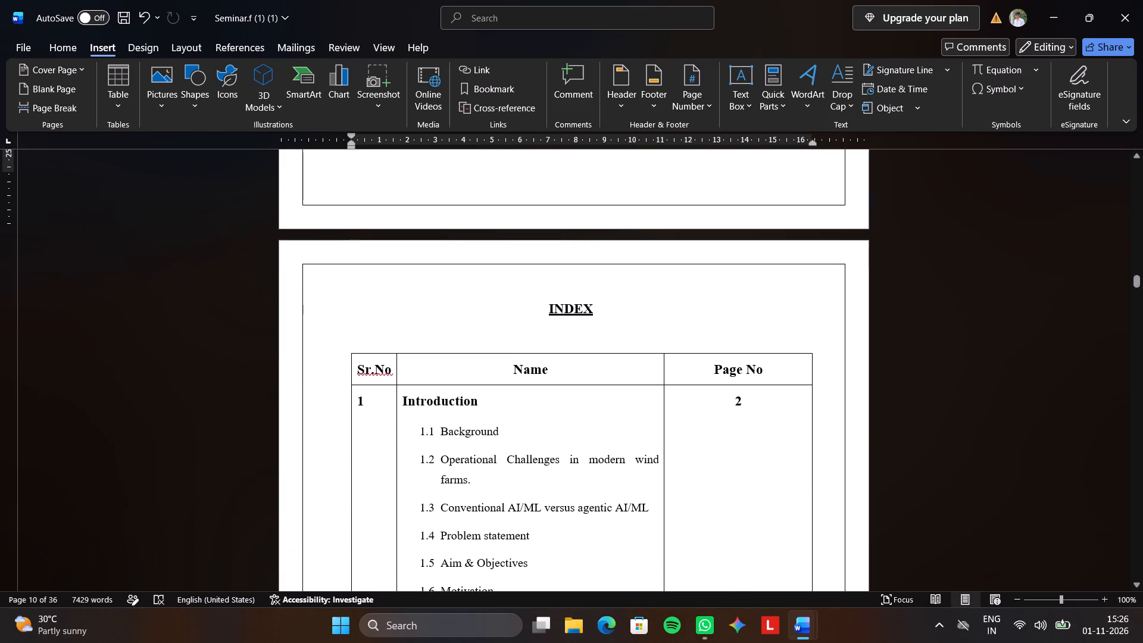
triple_click(553, 311)
left_click_drag(553, 311, 564, 313)
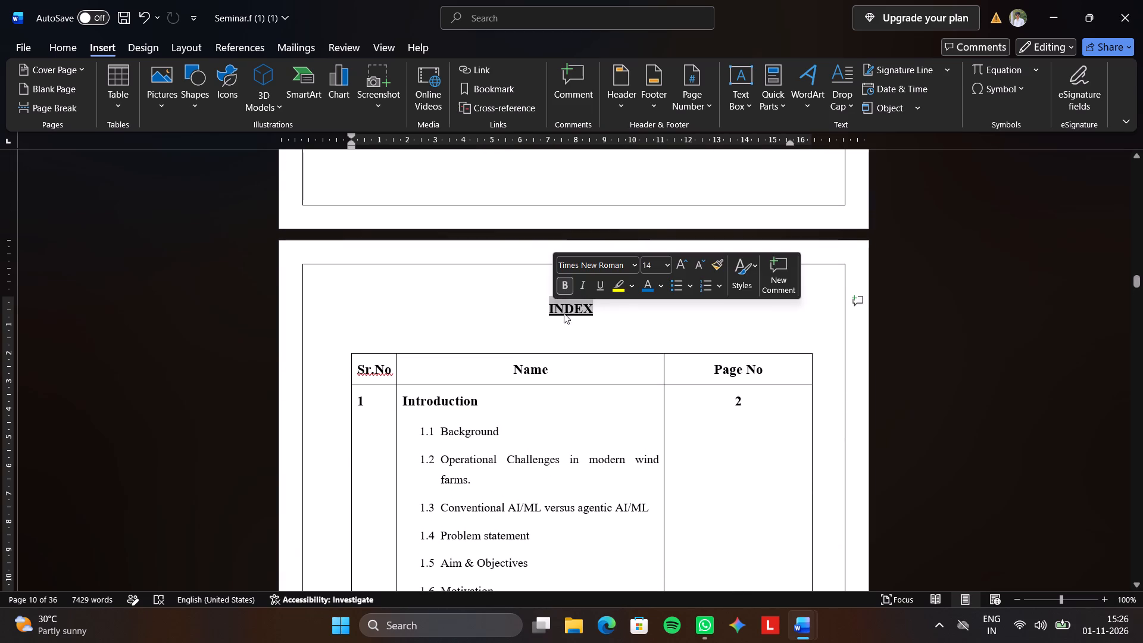
left_click_drag(564, 313, 744, 559)
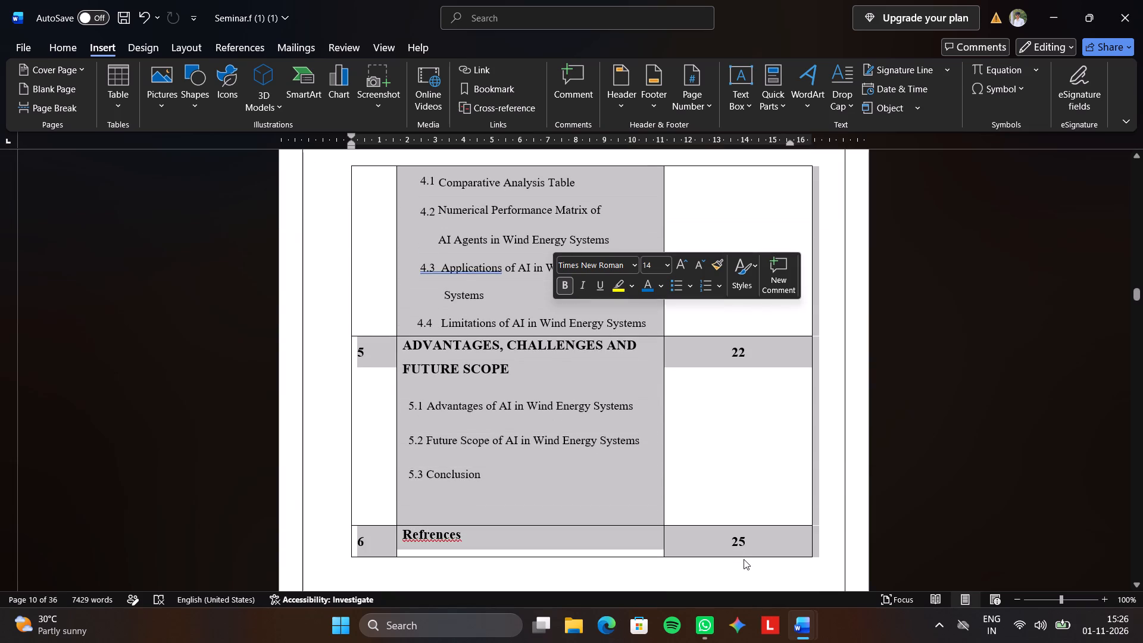
left_click_drag(744, 559, 745, 567)
key("BackSpace")
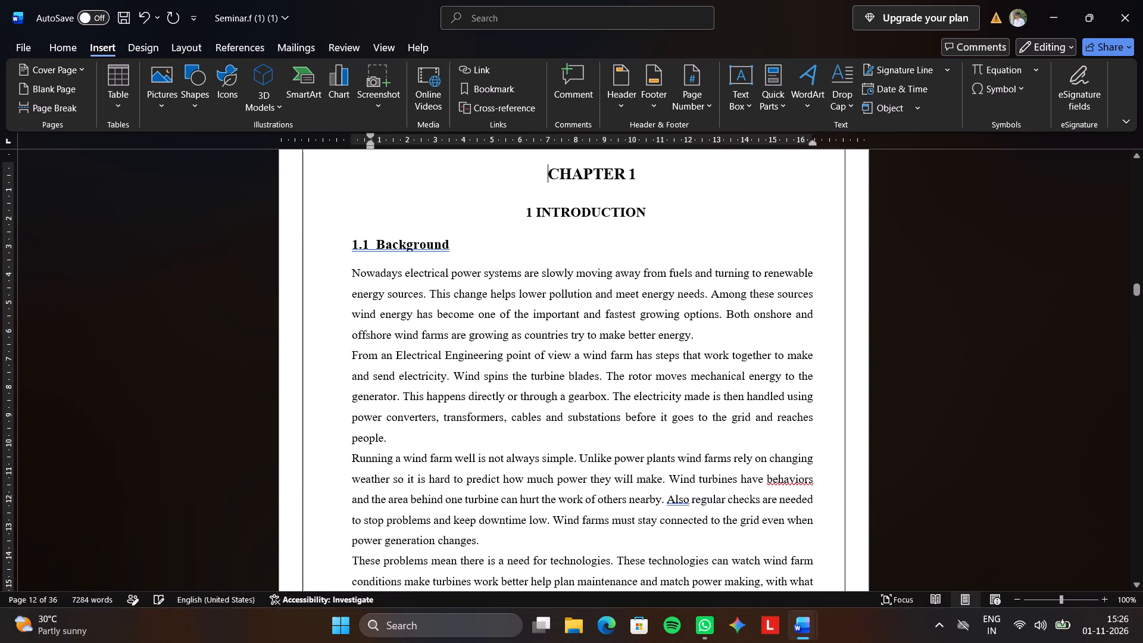
Insert a blank page between the new section 1.1 page and the old CHAPTER 1 page that begins with 1.1 Background.
scroll(718, 457, "up", 6)
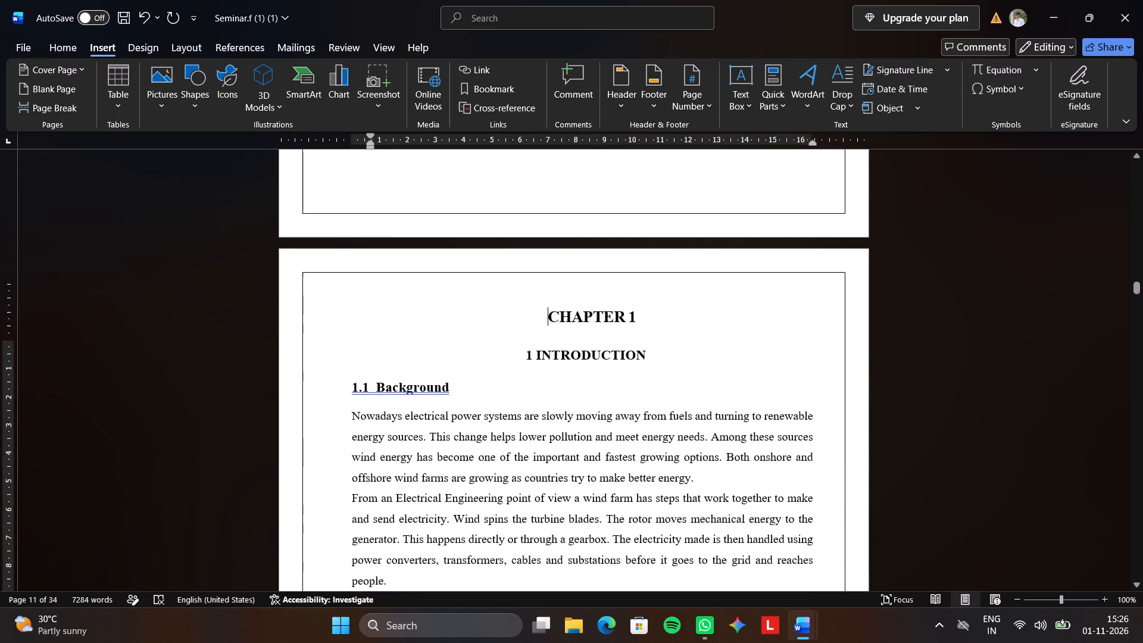
scroll(718, 457, "up", 16)
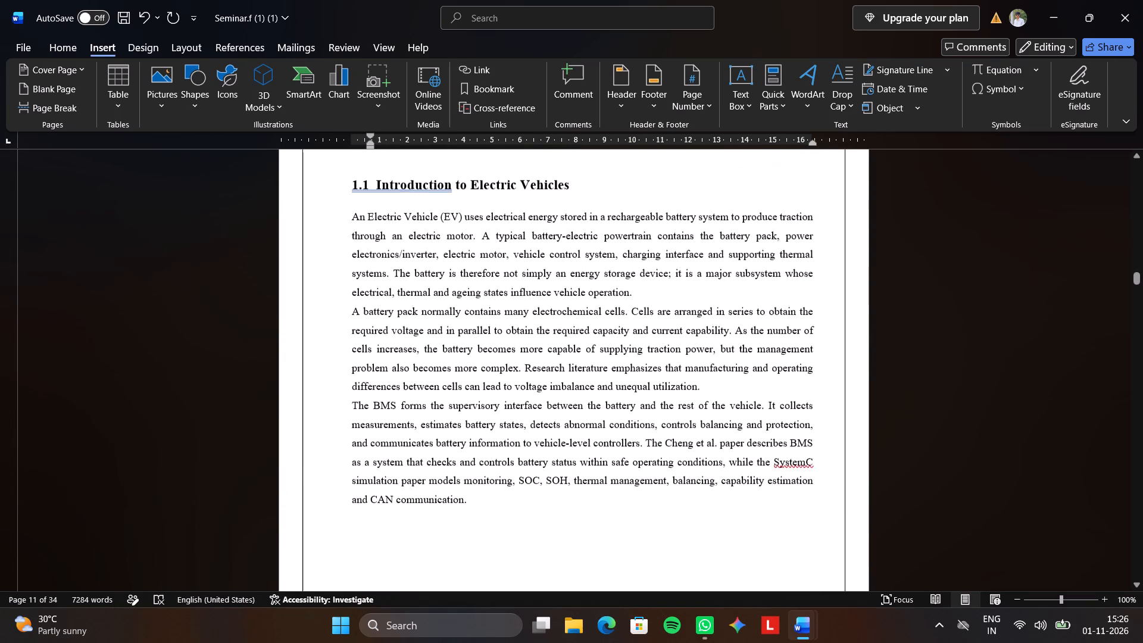
scroll(684, 466, "up", 2)
scroll(684, 466, "down", 15)
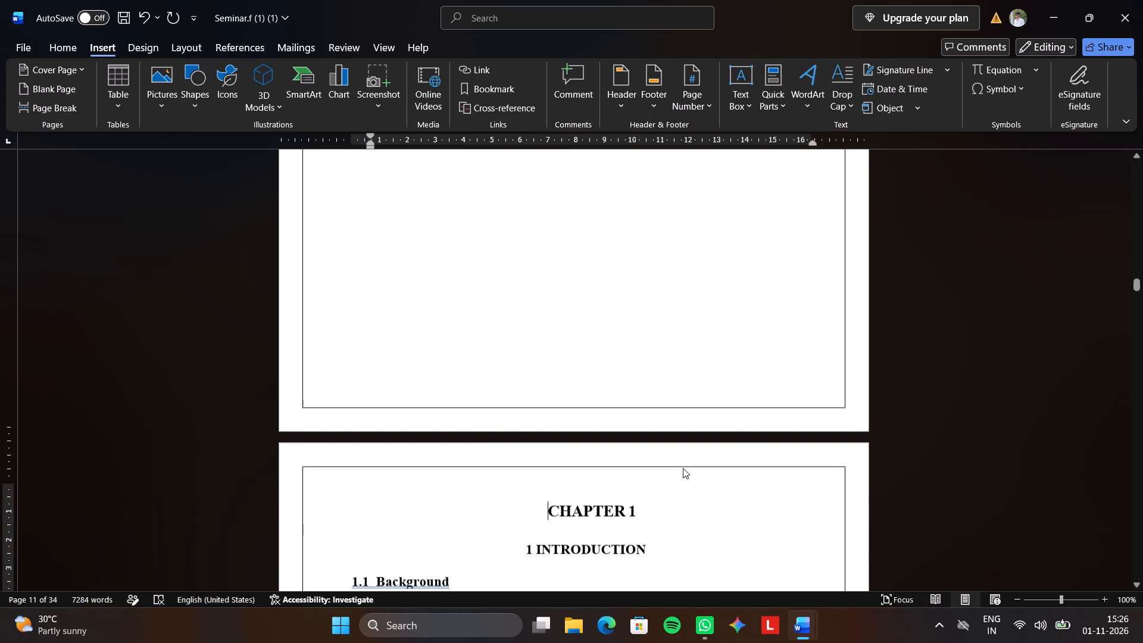
left_click(729, 457)
left_click(411, 488)
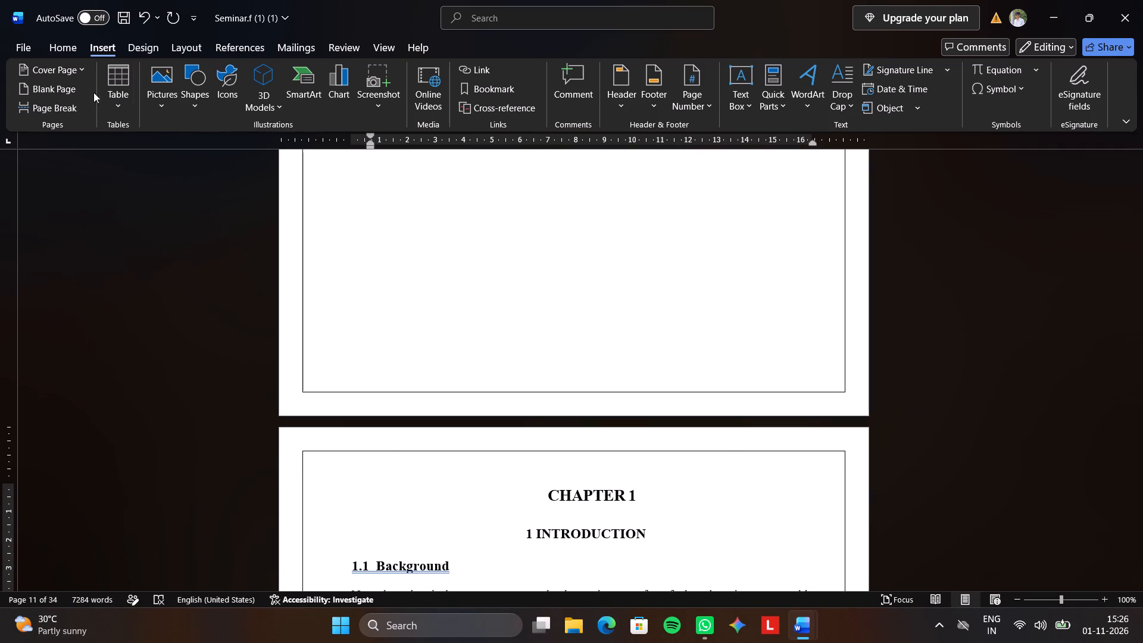
left_click(79, 89)
scroll(529, 380, "up", 2)
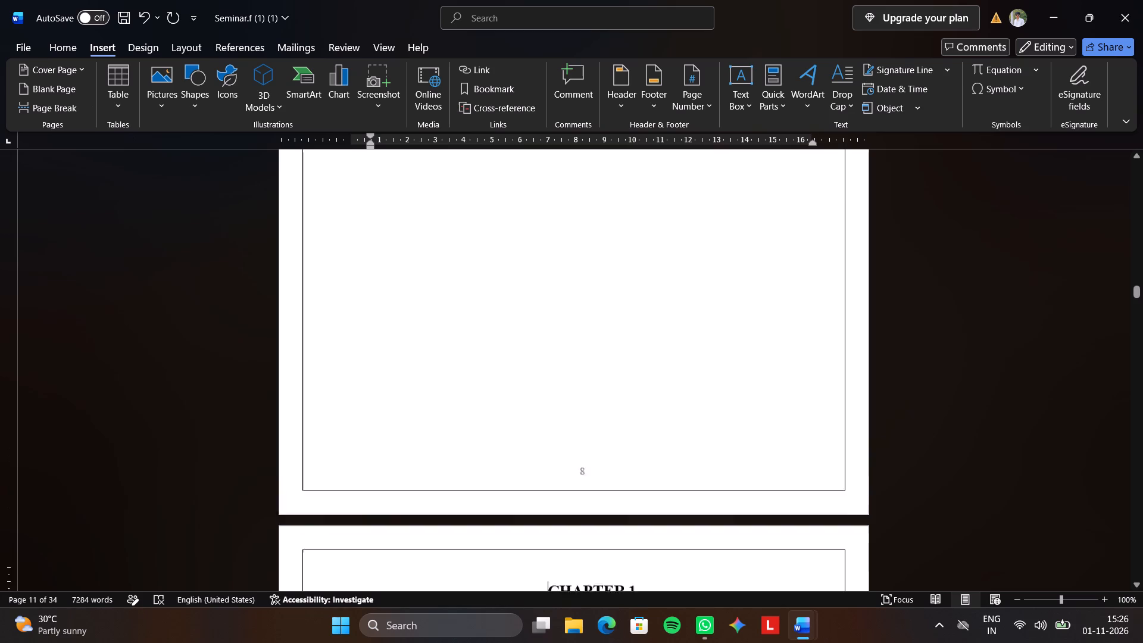
scroll(529, 380, "up", 7)
scroll(529, 380, "down", 1)
scroll(529, 380, "up", 17)
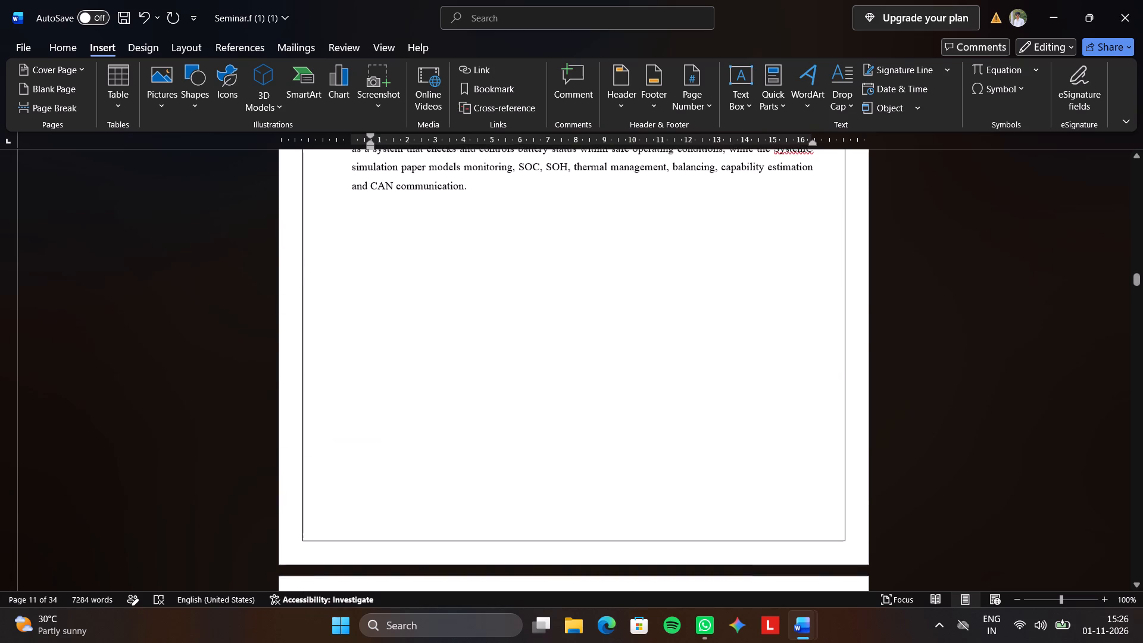
Set the empty first paragraph of the new blank page after section 1.1 to justified alignment.
scroll(527, 379, "up", 6)
scroll(527, 379, "down", 15)
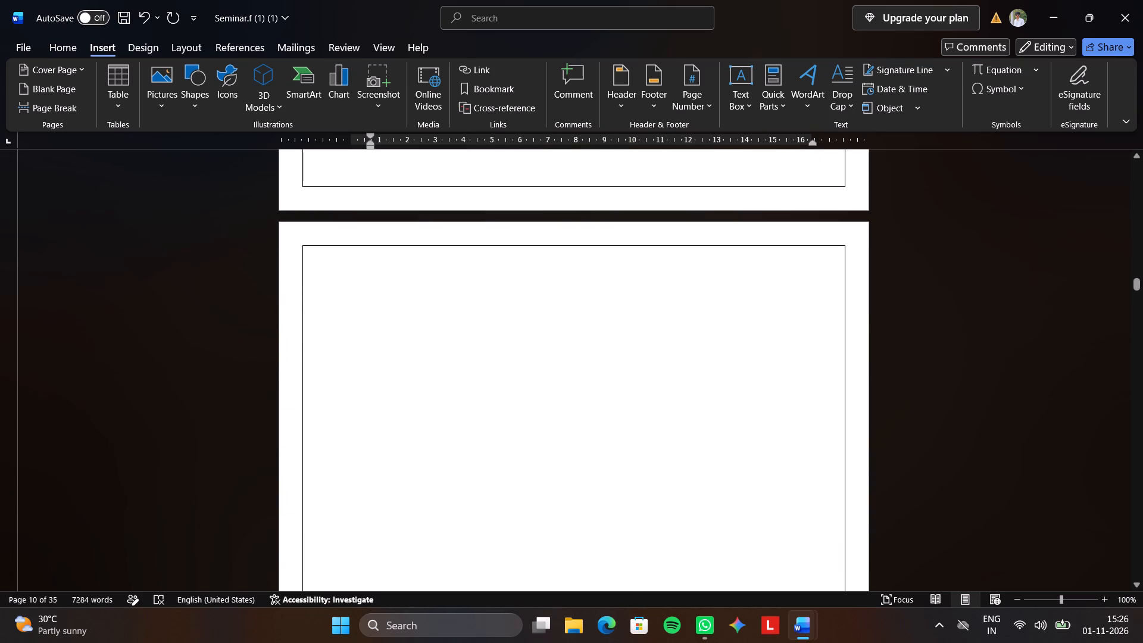
left_click(365, 271)
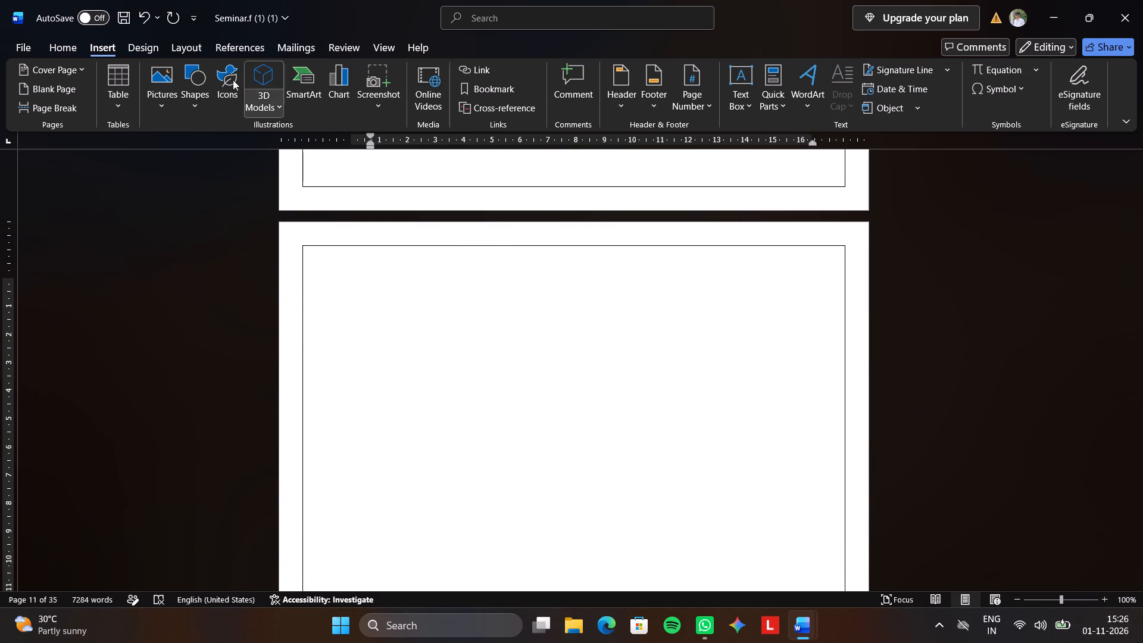
left_click(61, 49)
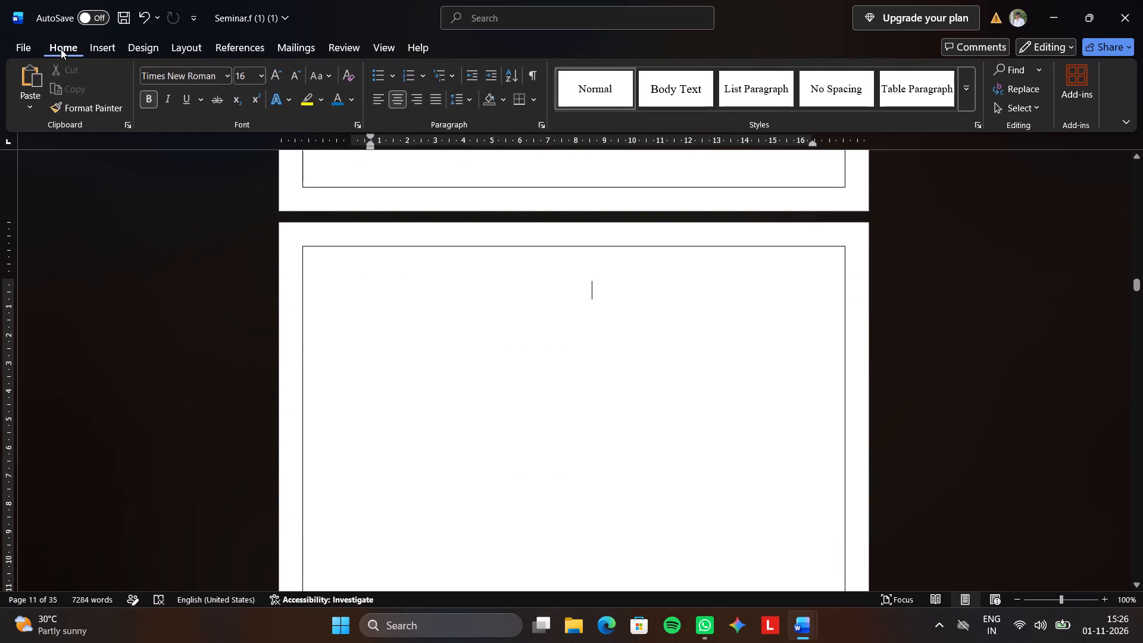
left_click(432, 92)
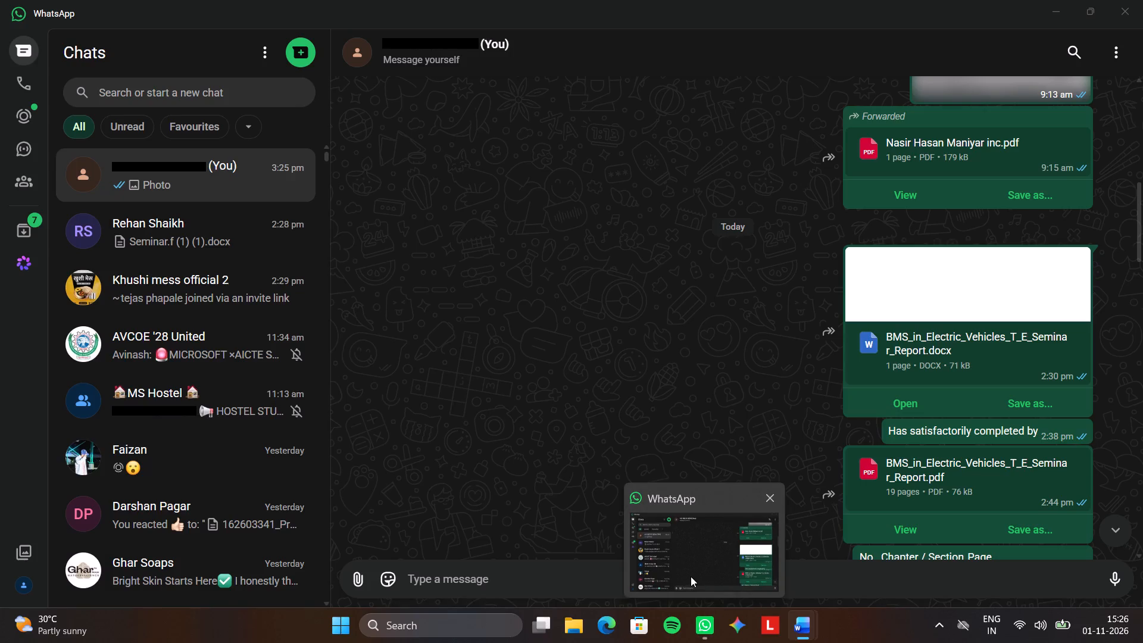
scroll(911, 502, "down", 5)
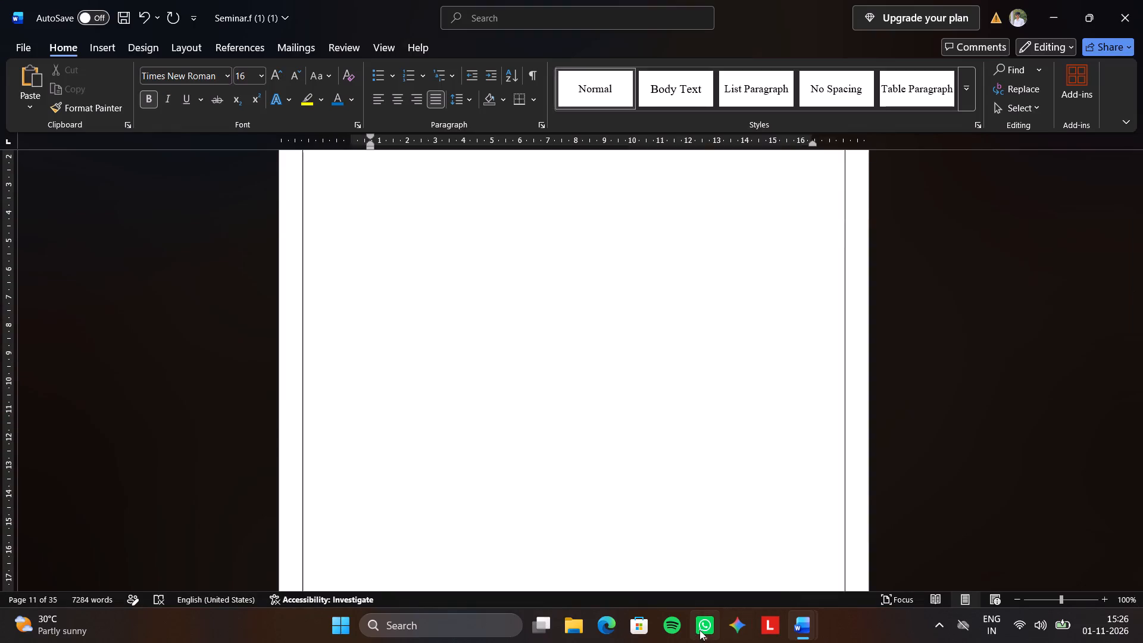
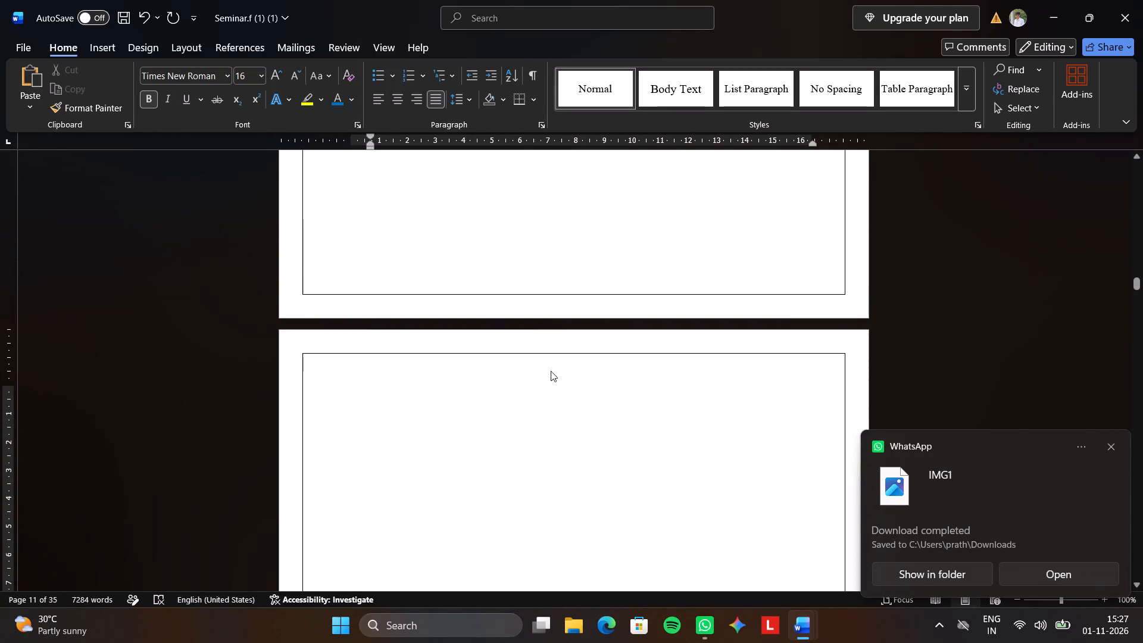
Insert the downloaded picture IMG1 from this device onto the blank page after section 1.1, browsing the folders to locate it.
scroll(540, 377, "down", 1)
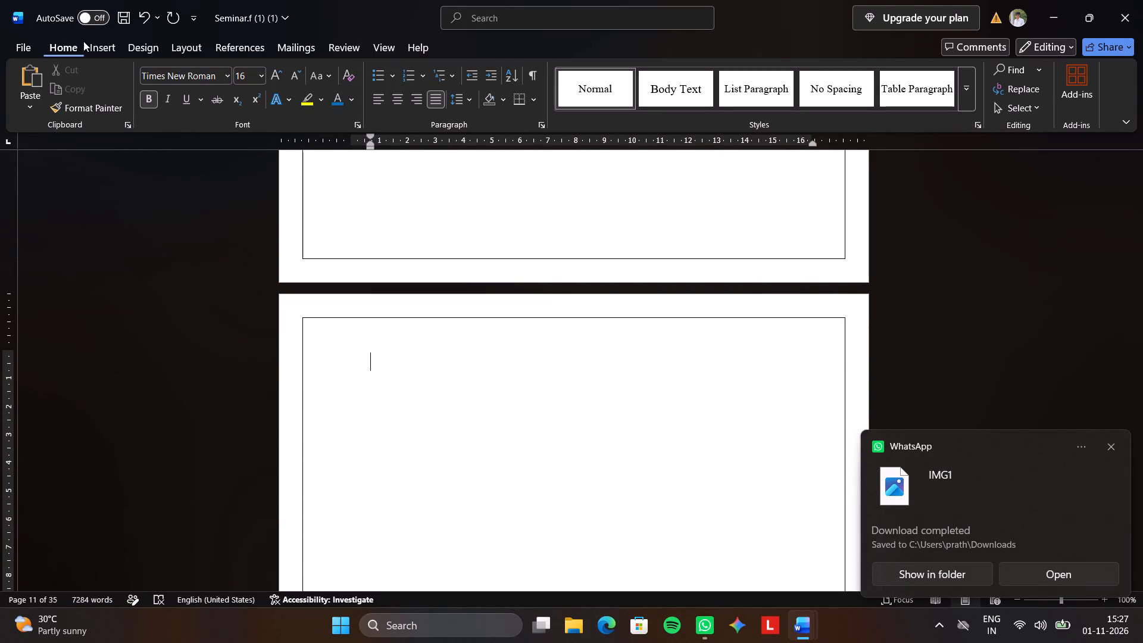
left_click(99, 44)
left_click(157, 87)
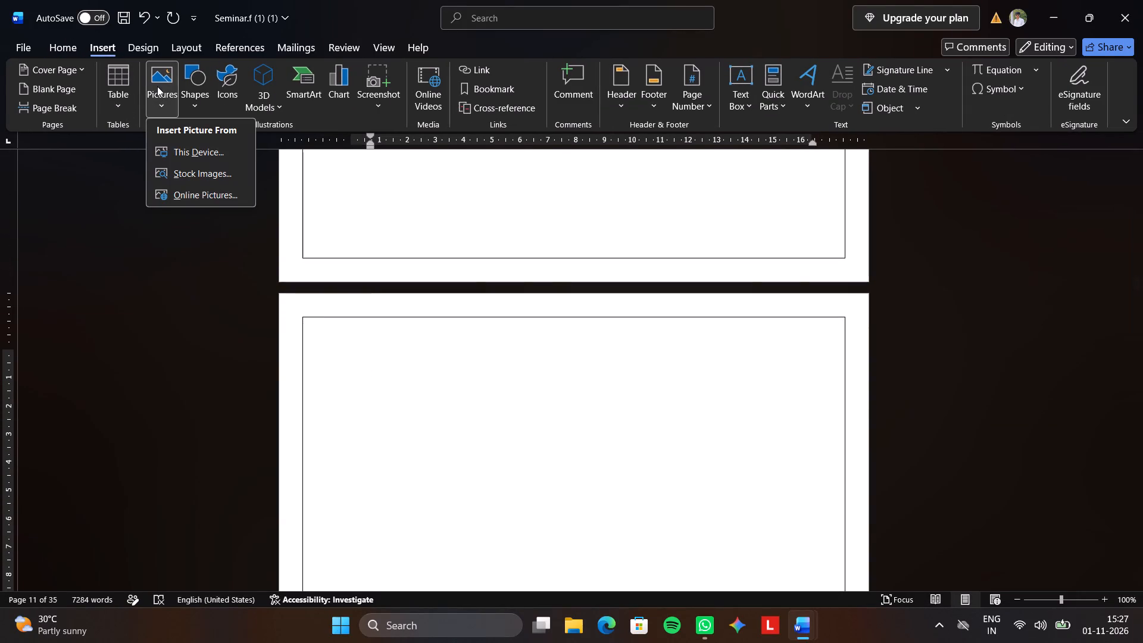
left_click(184, 158)
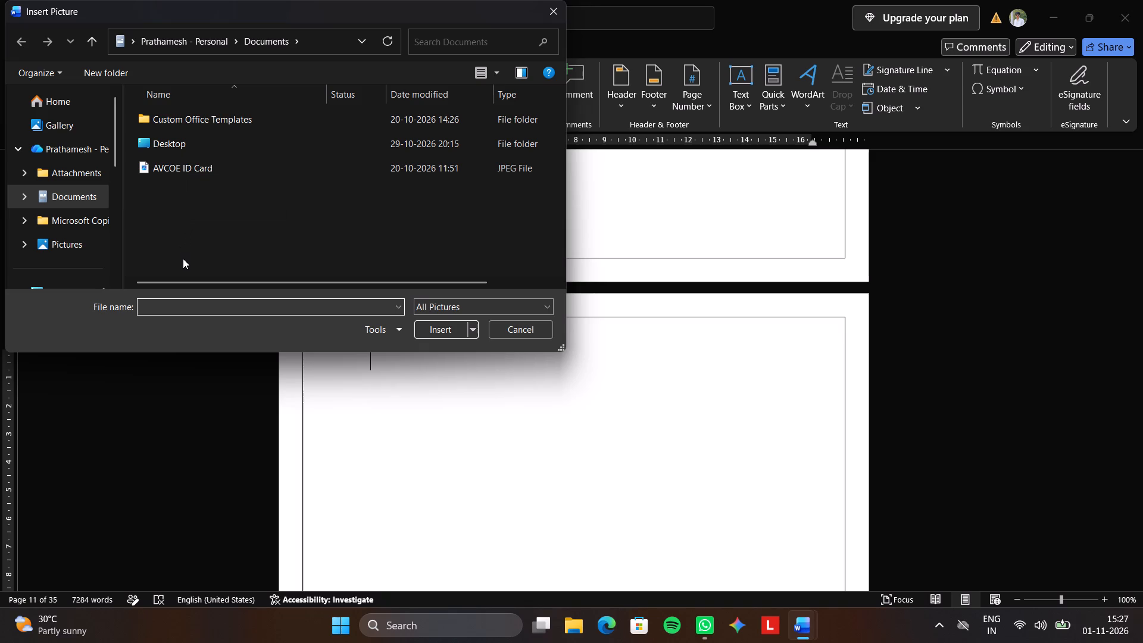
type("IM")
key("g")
left_click(70, 239)
left_click(67, 216)
left_click(65, 197)
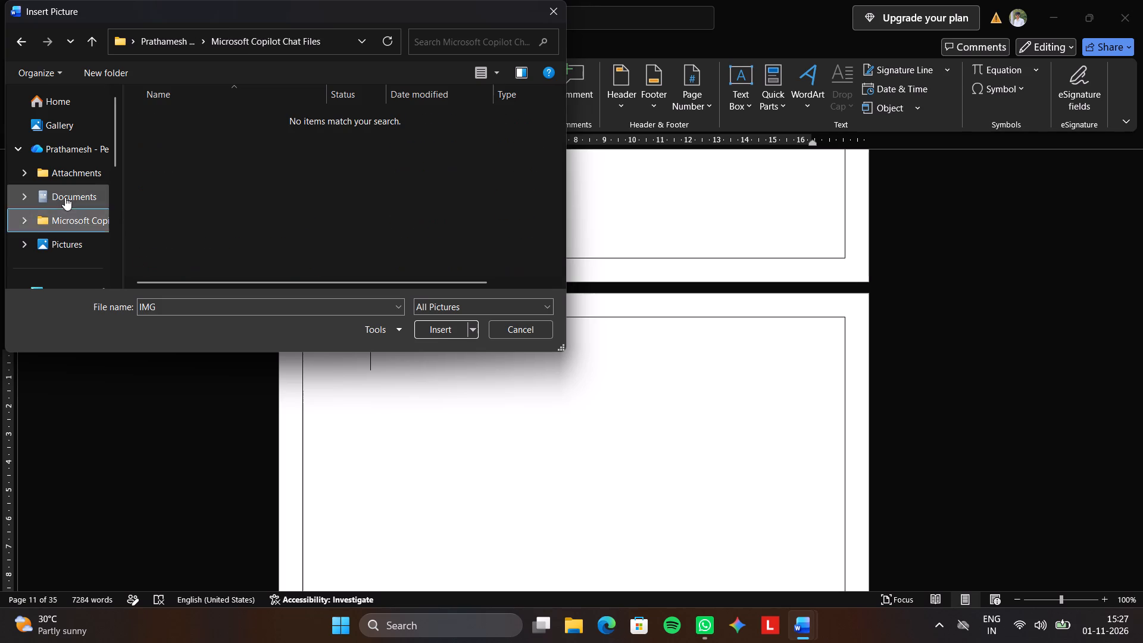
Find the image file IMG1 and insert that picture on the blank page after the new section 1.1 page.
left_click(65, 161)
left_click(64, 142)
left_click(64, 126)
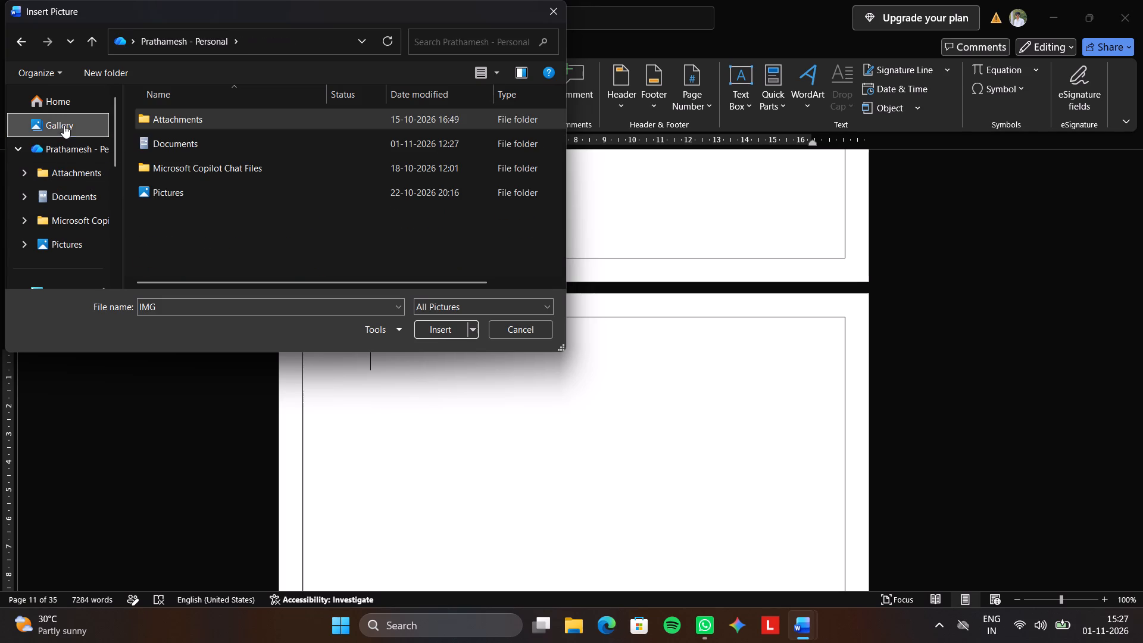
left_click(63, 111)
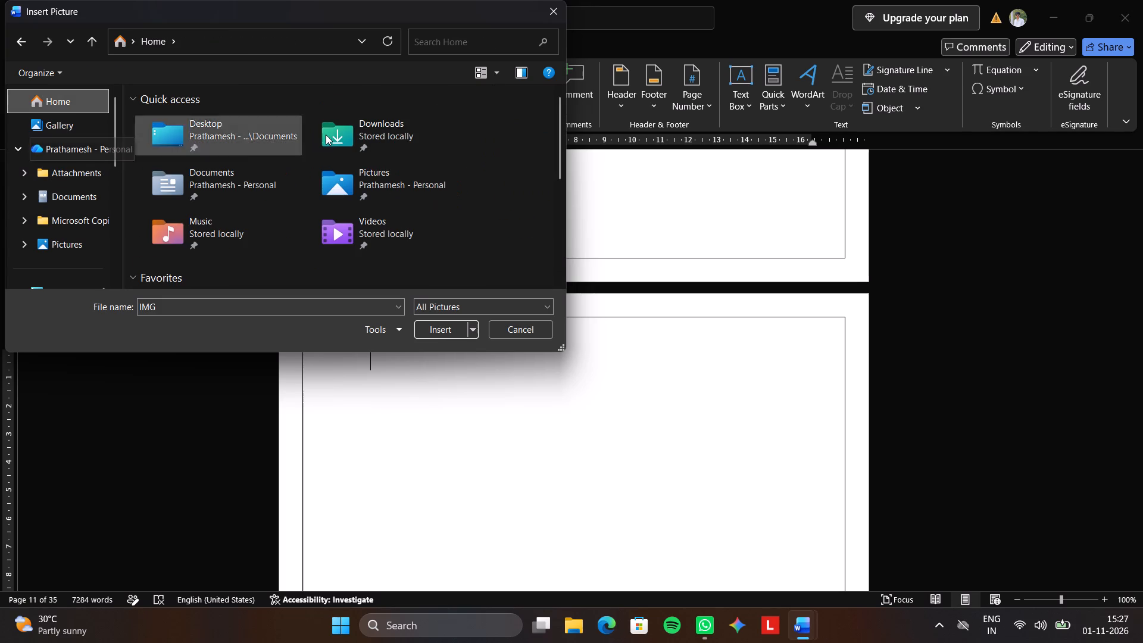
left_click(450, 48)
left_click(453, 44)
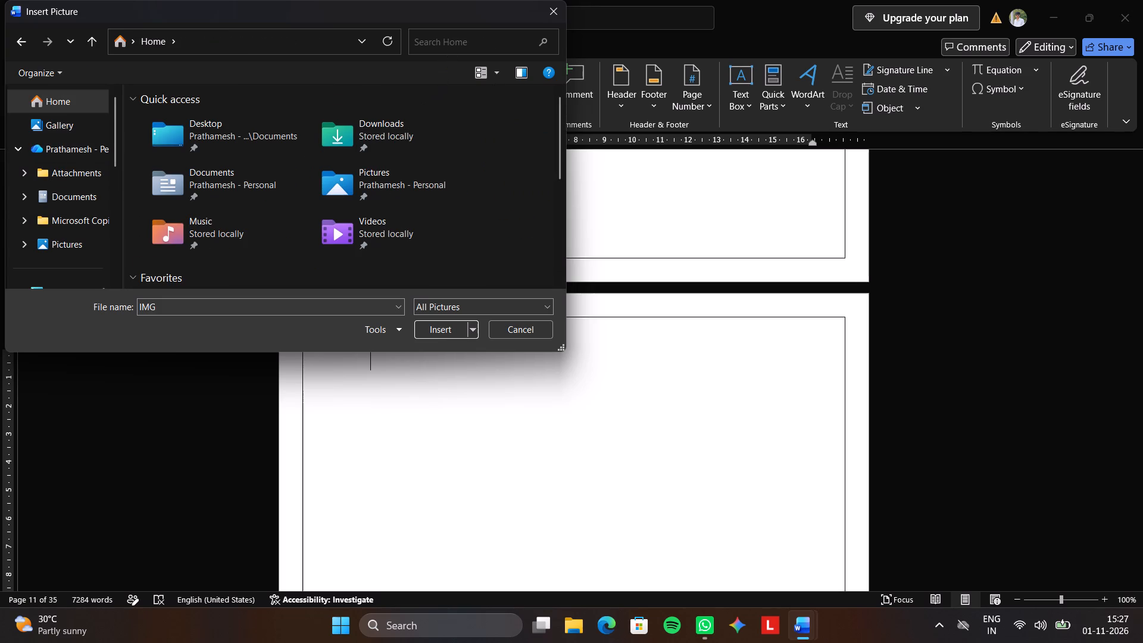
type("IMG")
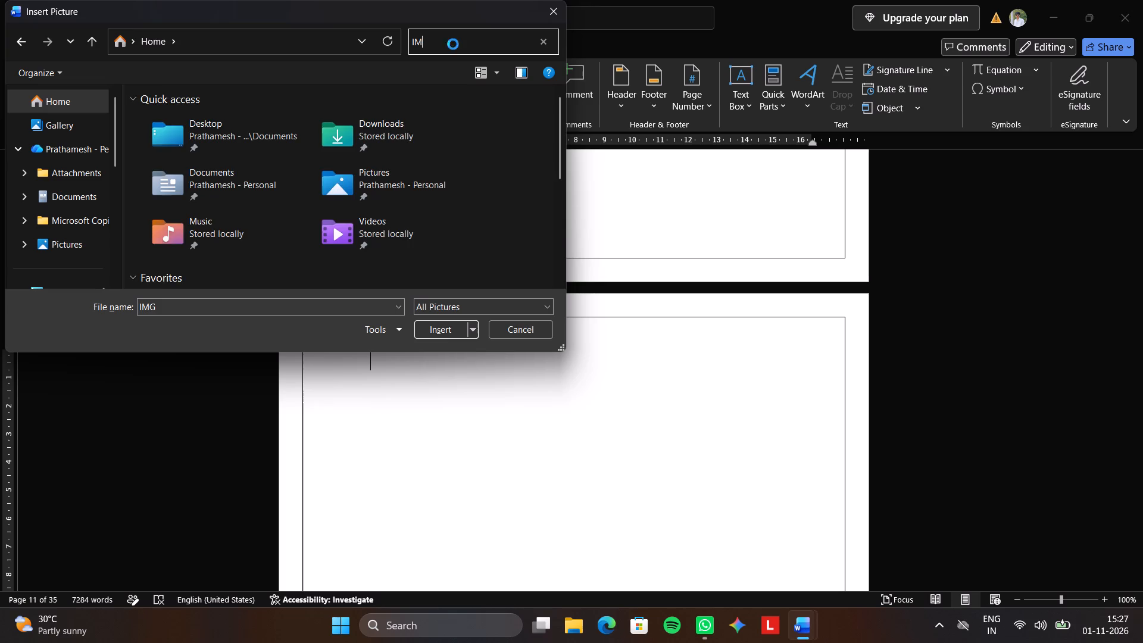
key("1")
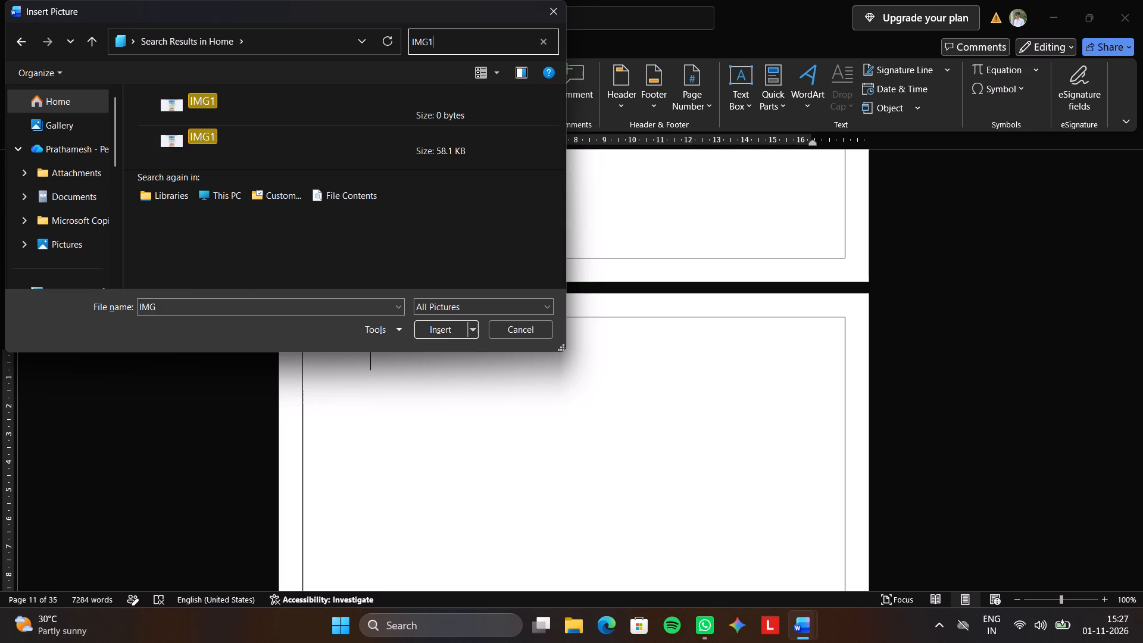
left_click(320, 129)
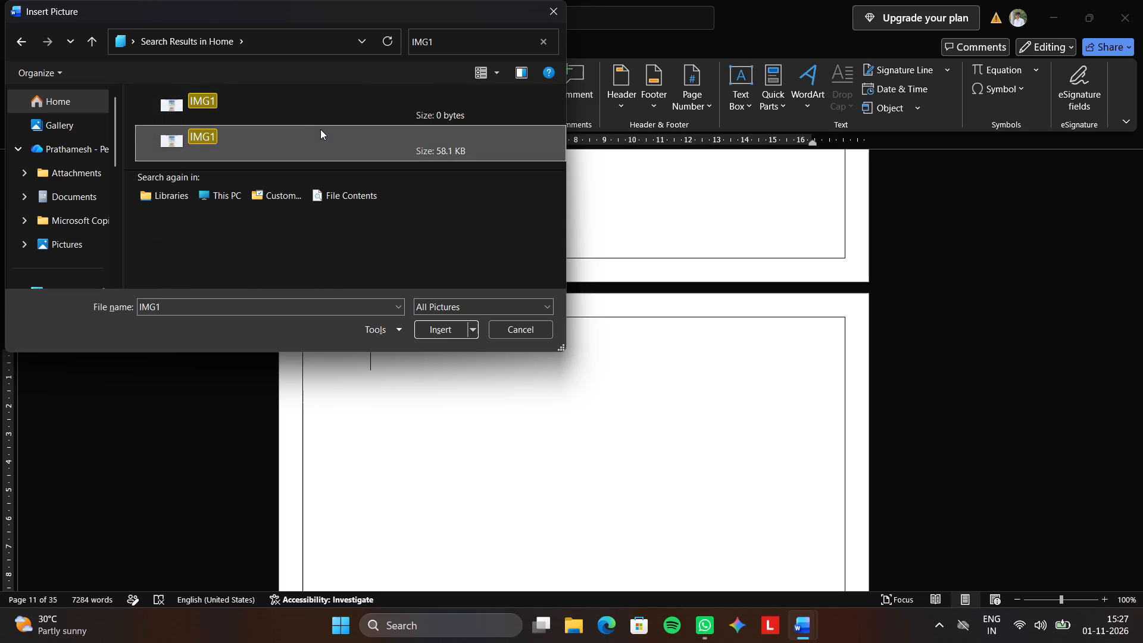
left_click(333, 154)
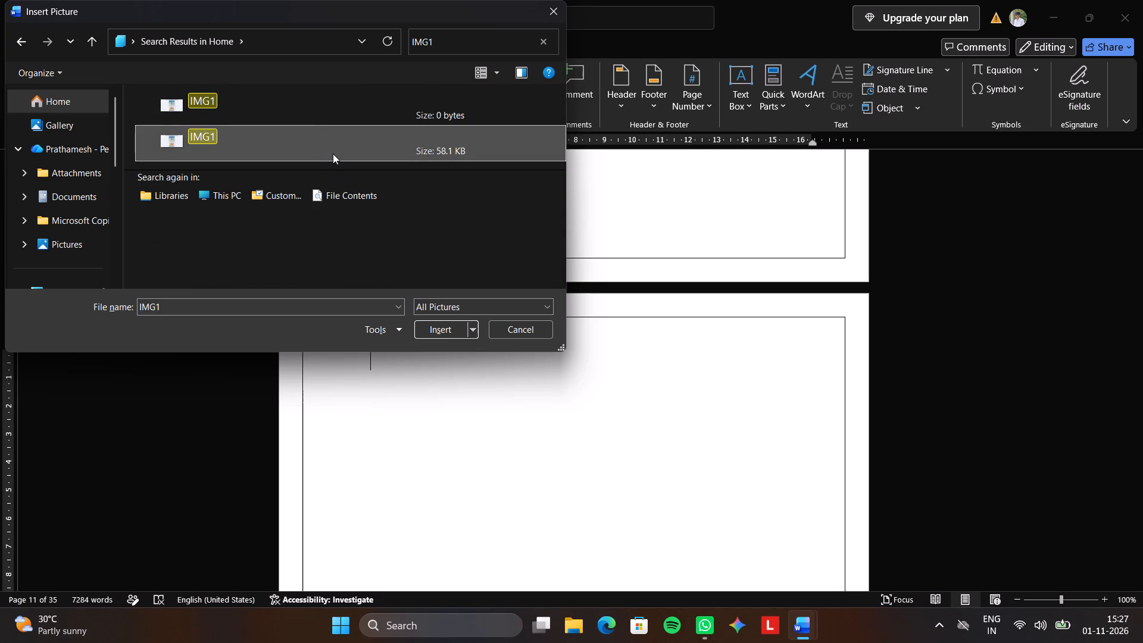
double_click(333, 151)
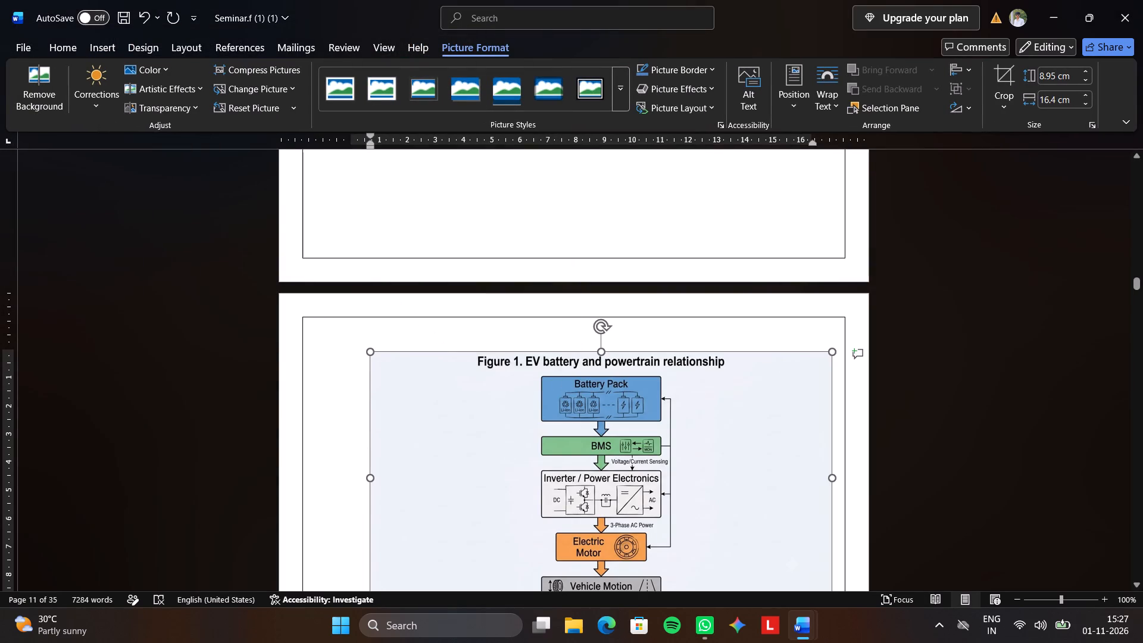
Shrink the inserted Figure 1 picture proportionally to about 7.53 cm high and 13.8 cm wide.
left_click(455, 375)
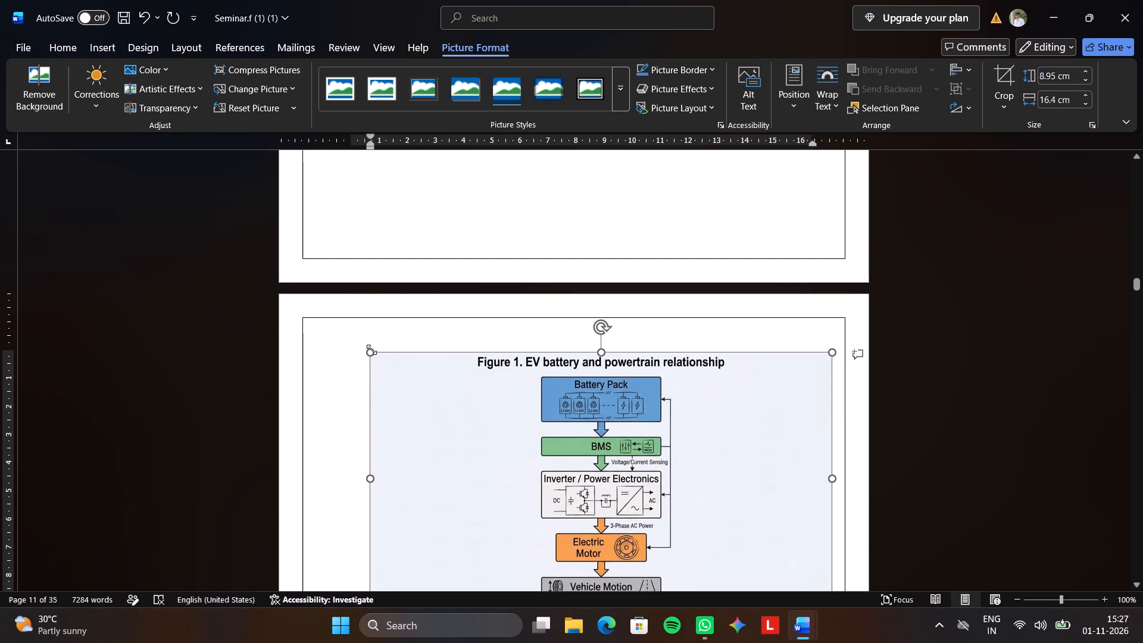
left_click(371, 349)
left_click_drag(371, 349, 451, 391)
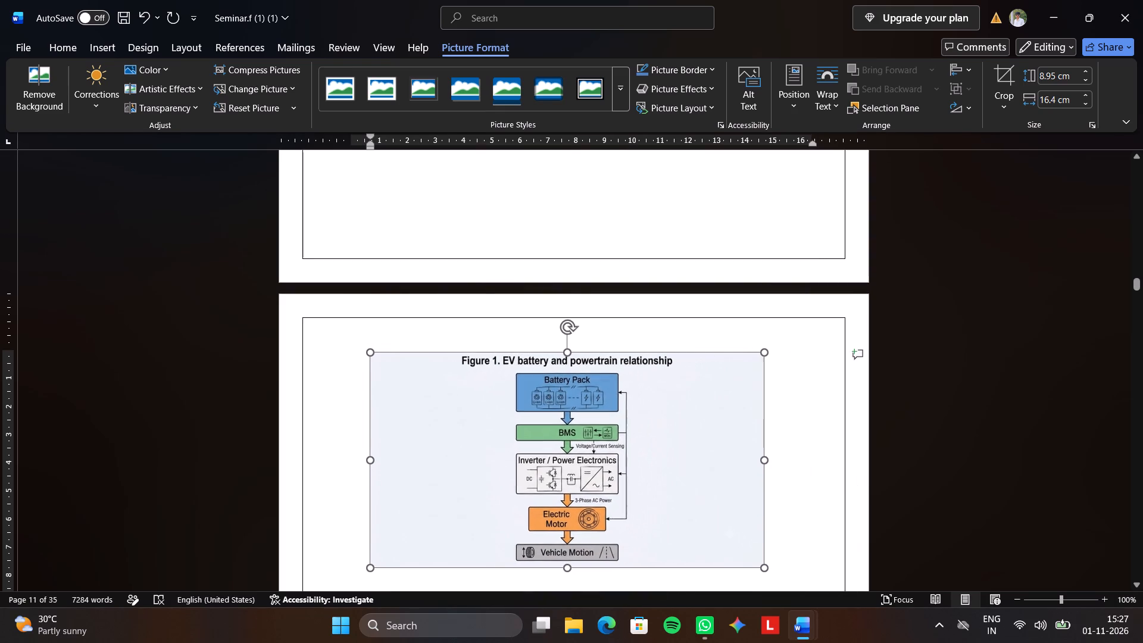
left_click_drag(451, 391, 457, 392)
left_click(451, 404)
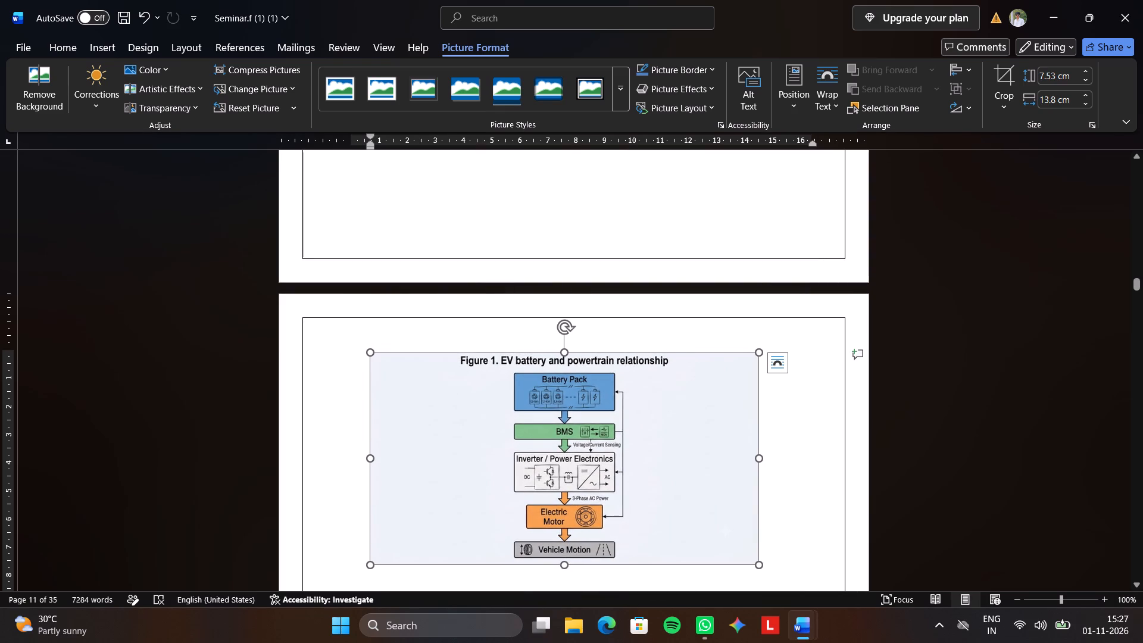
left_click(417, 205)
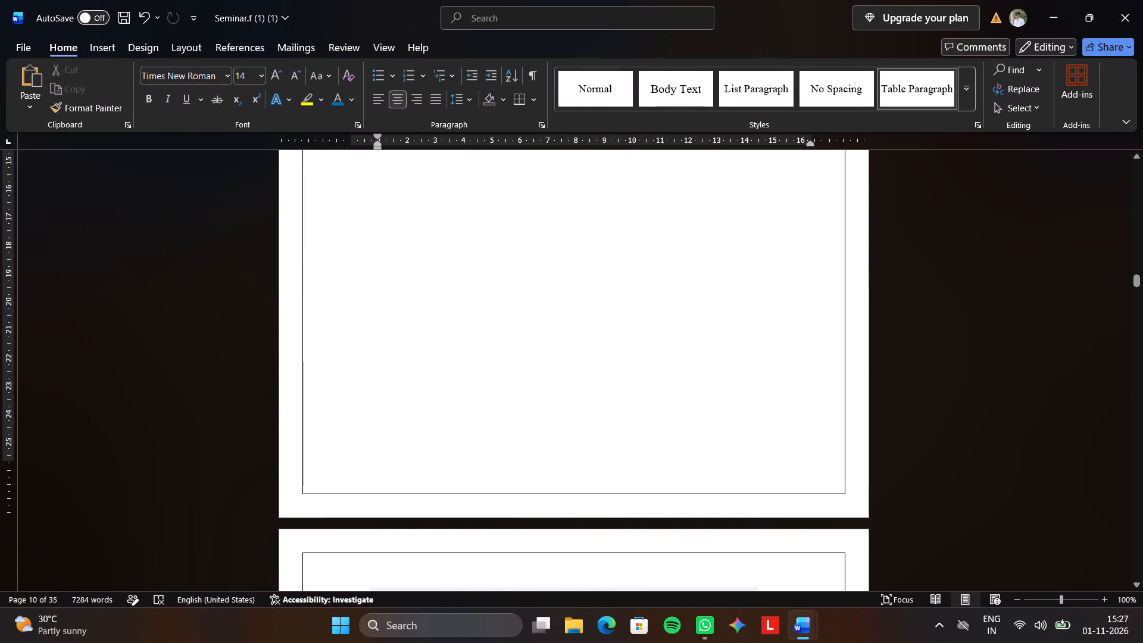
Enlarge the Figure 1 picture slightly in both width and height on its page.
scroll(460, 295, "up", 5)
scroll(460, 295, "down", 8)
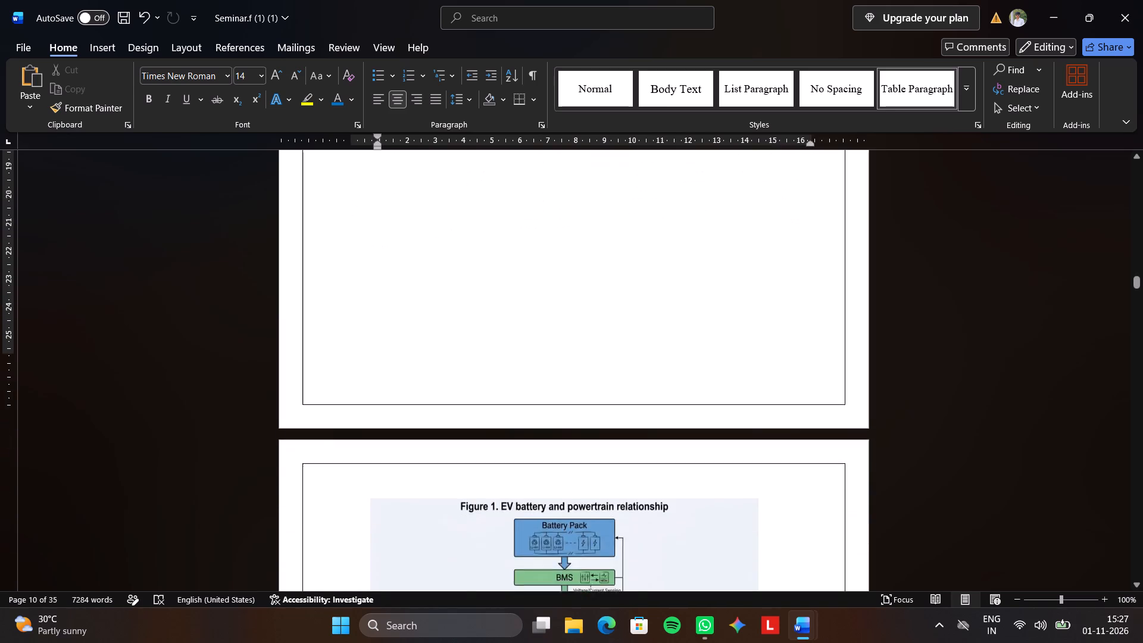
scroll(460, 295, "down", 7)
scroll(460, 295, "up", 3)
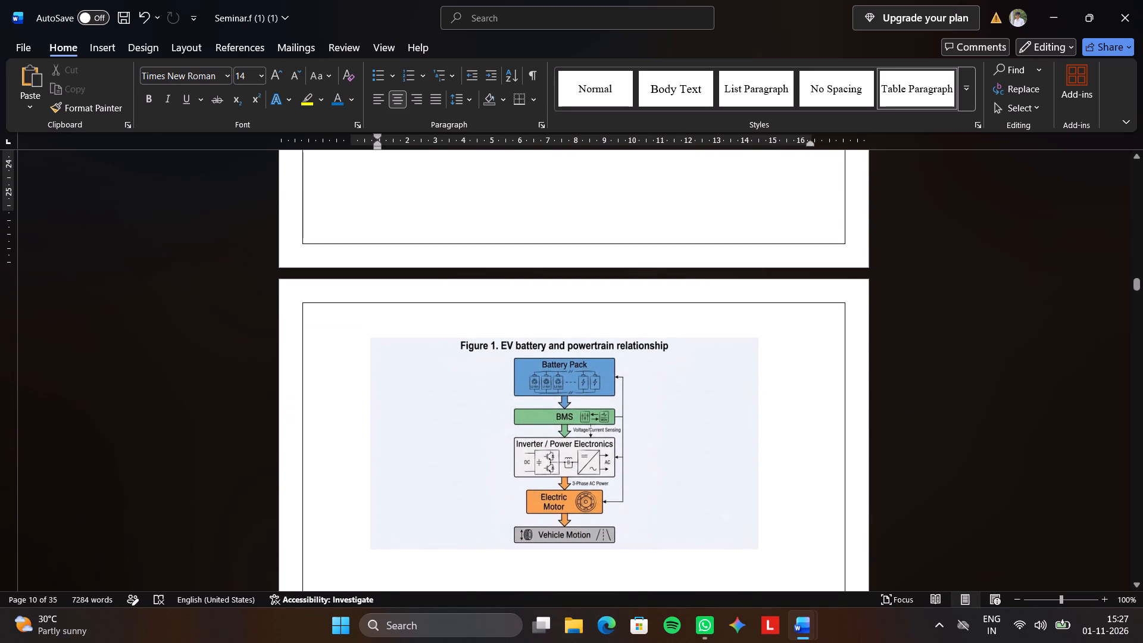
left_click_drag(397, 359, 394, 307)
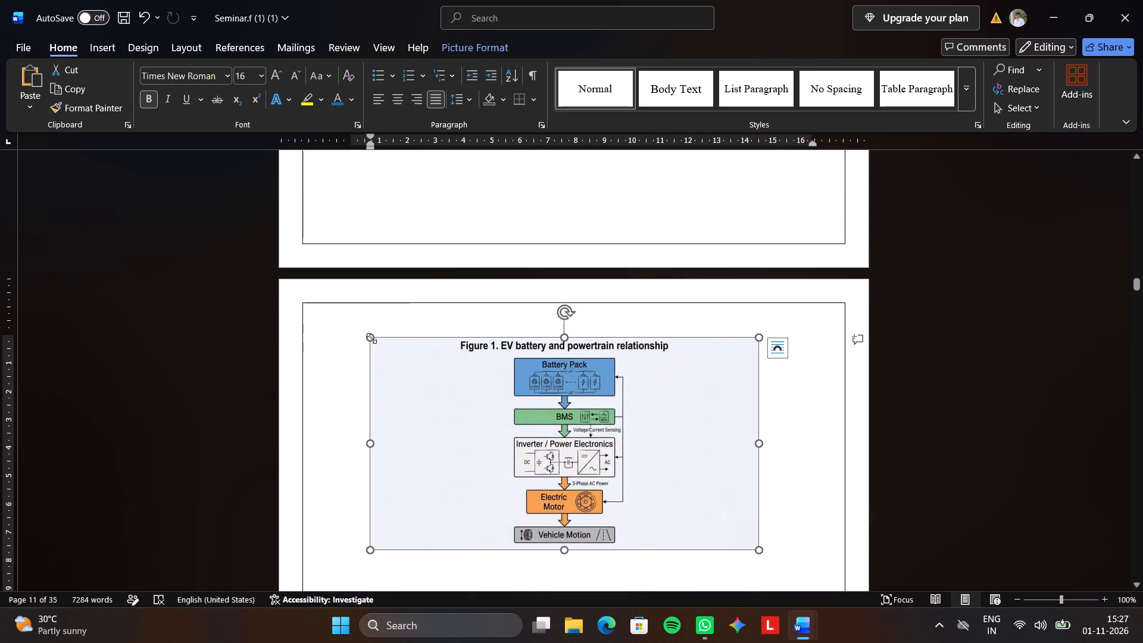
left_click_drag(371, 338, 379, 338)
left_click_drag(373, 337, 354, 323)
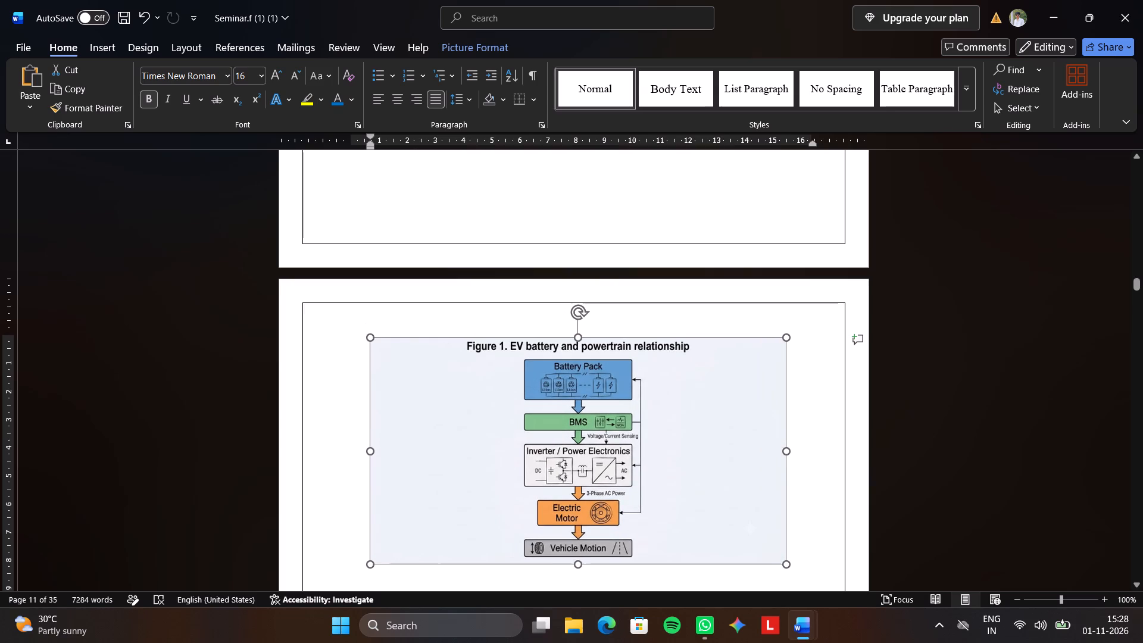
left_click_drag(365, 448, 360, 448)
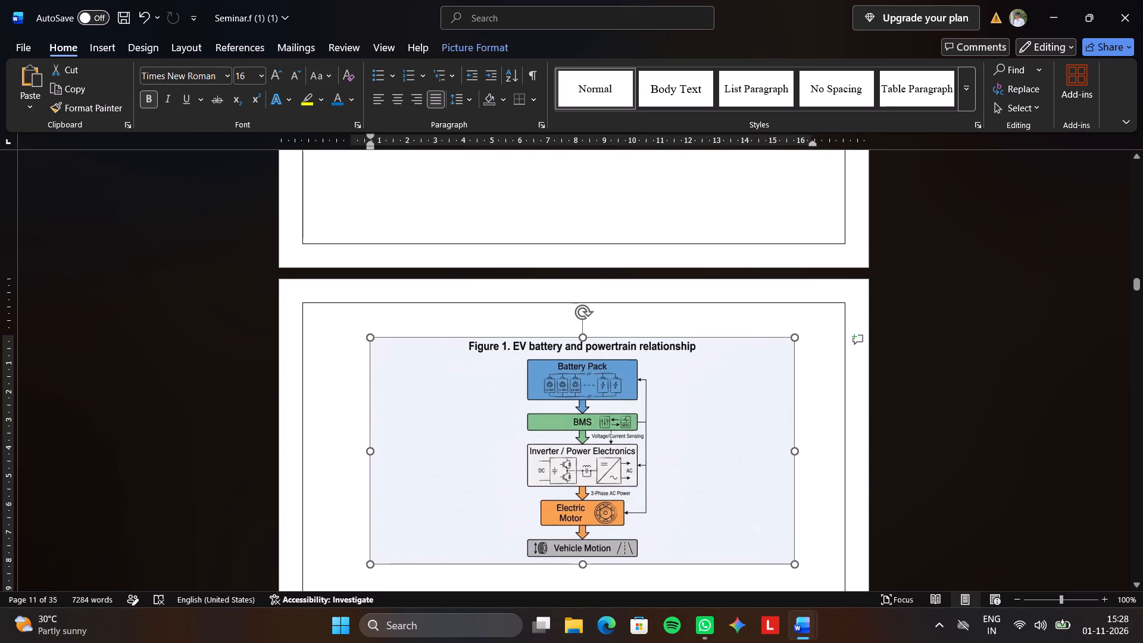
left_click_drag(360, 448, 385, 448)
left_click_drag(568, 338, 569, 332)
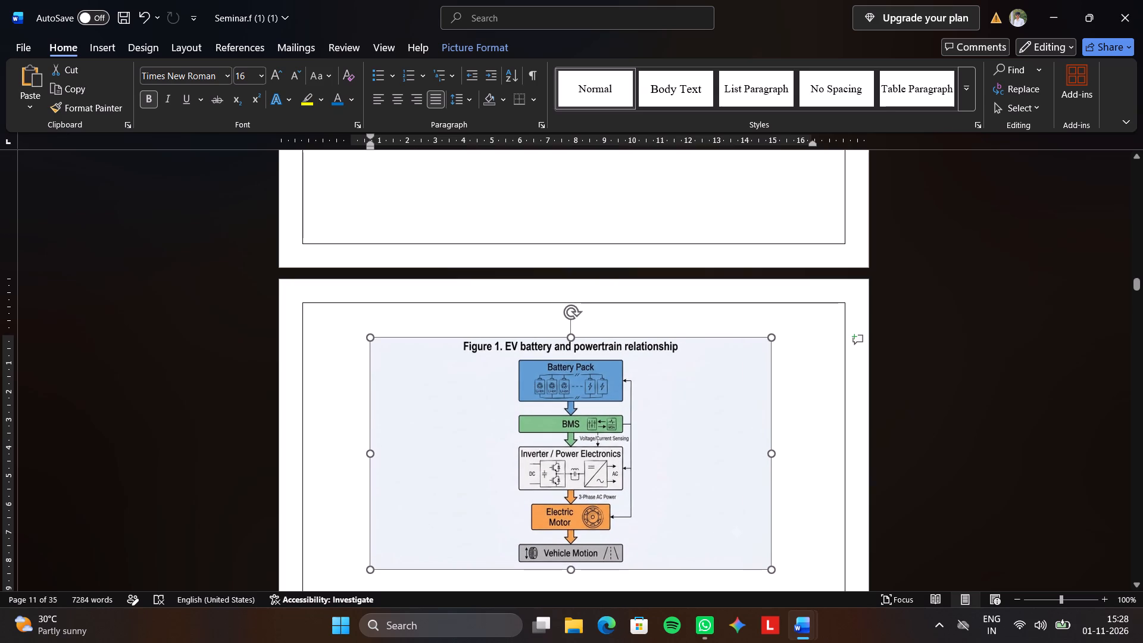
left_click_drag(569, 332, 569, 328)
Add and remove a line below the Figure 1 picture, and left-align the old CHAPTER 1 heading on the following page.
scroll(573, 335, "down", 5)
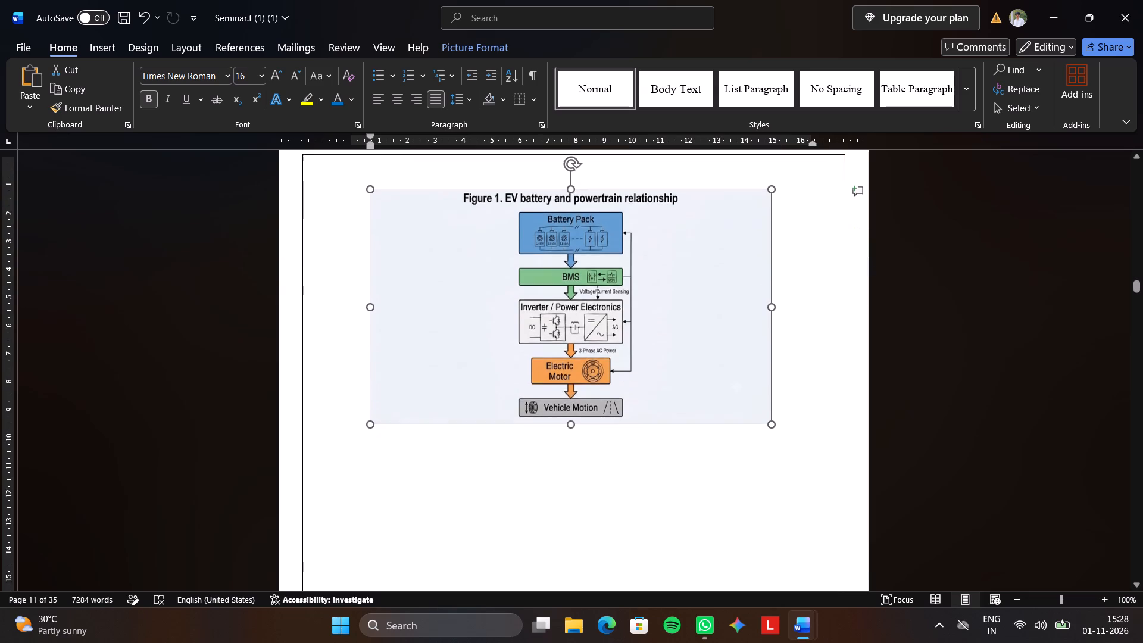
scroll(573, 338, "down", 3)
left_click(573, 338)
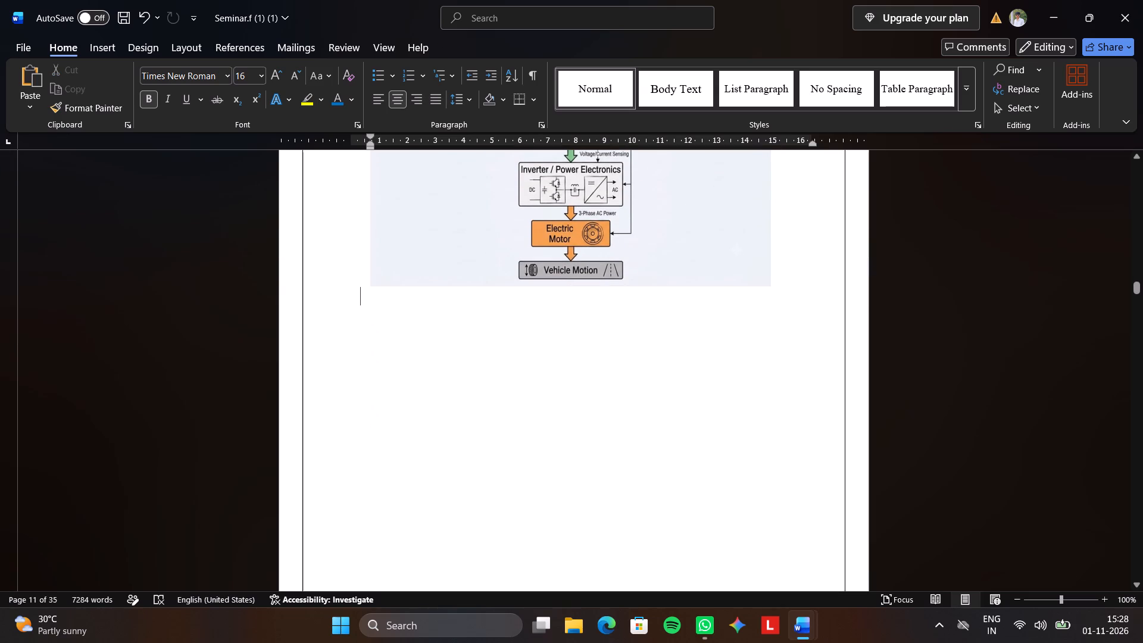
left_click(357, 329)
key("Return")
key("BackSpace")
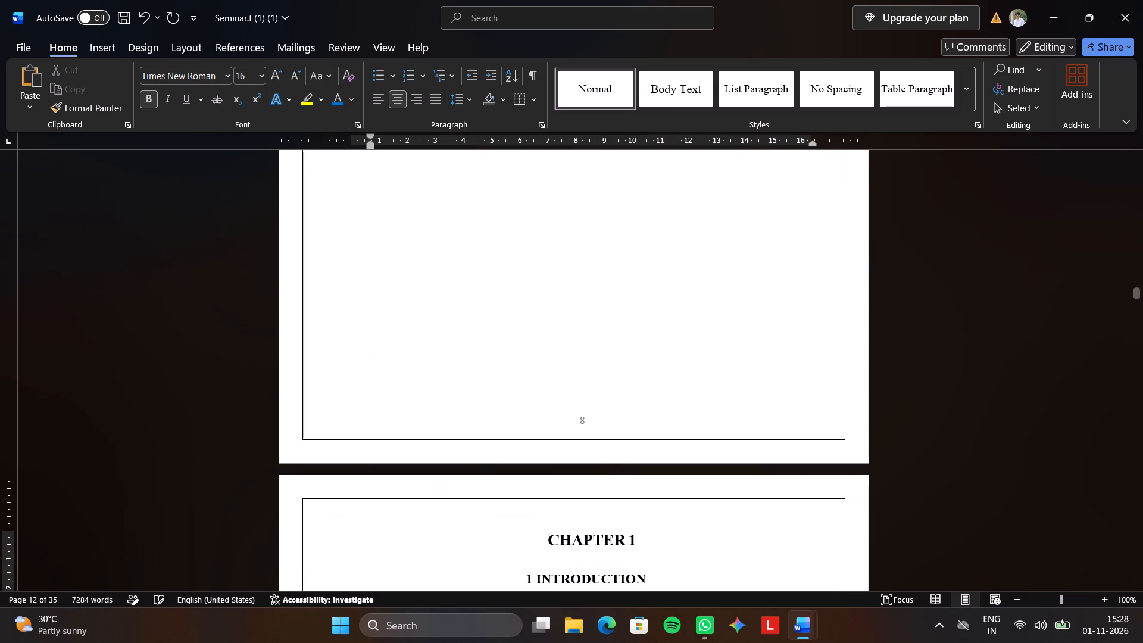
key("BackSpace")
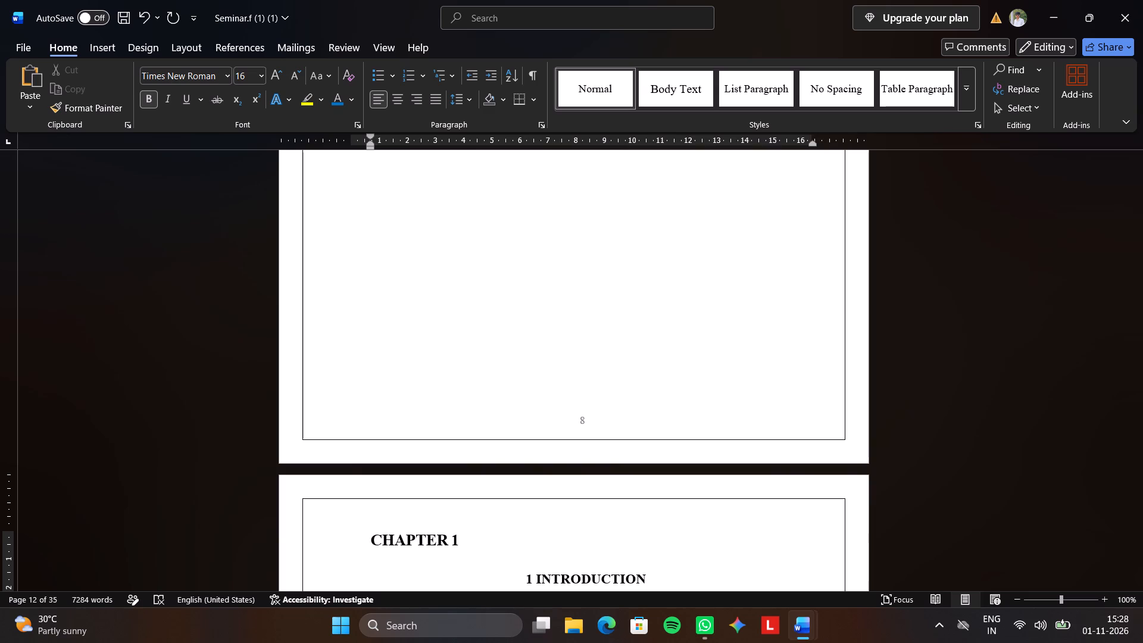
Justify the empty line directly below the Figure 1 picture.
scroll(357, 329, "up", 8)
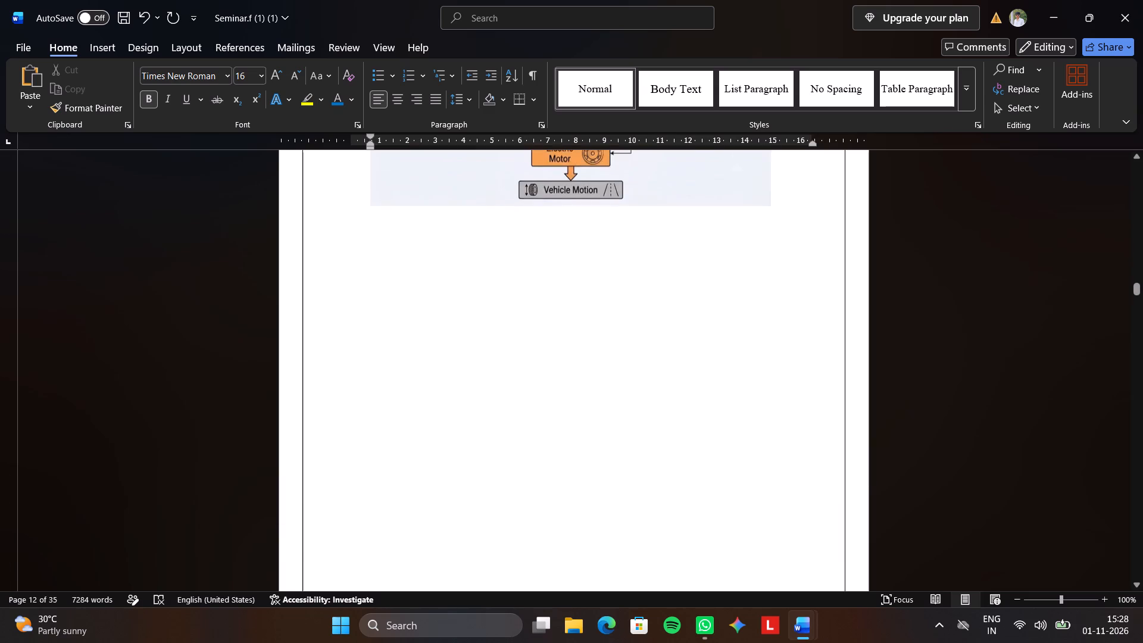
scroll(357, 326, "up", 3)
left_click(346, 339)
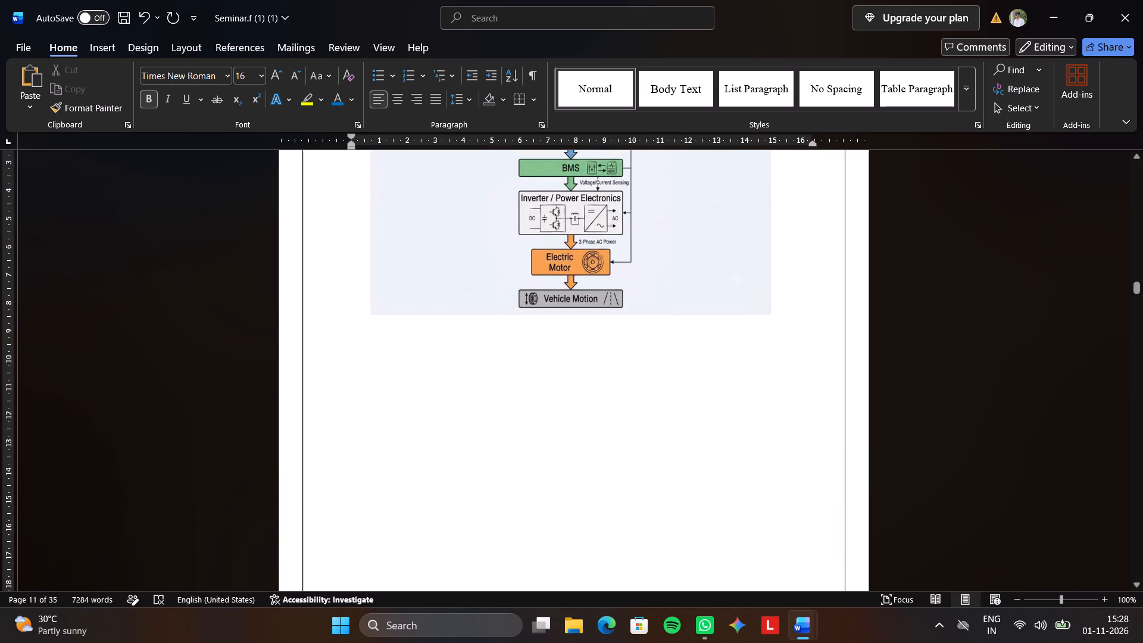
double_click(438, 105)
left_click(432, 103)
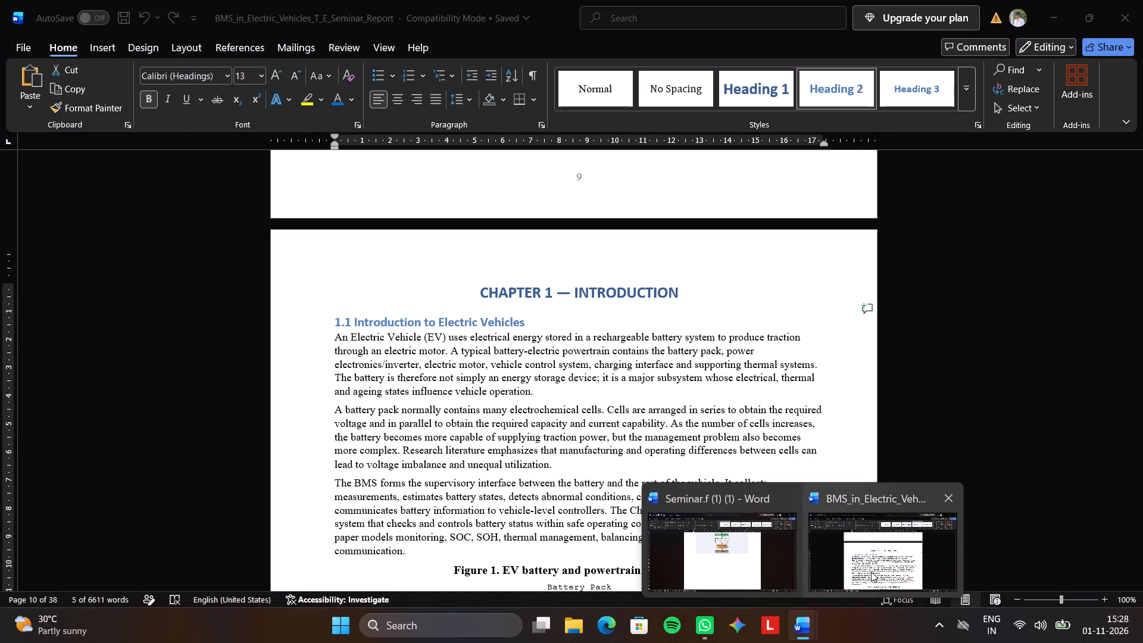
Switch to the BMS_in_Electric_Vehicles report and examine where Figure 1 sits in relation to the section 1.1 text.
left_click(871, 572)
scroll(690, 536, "down", 4)
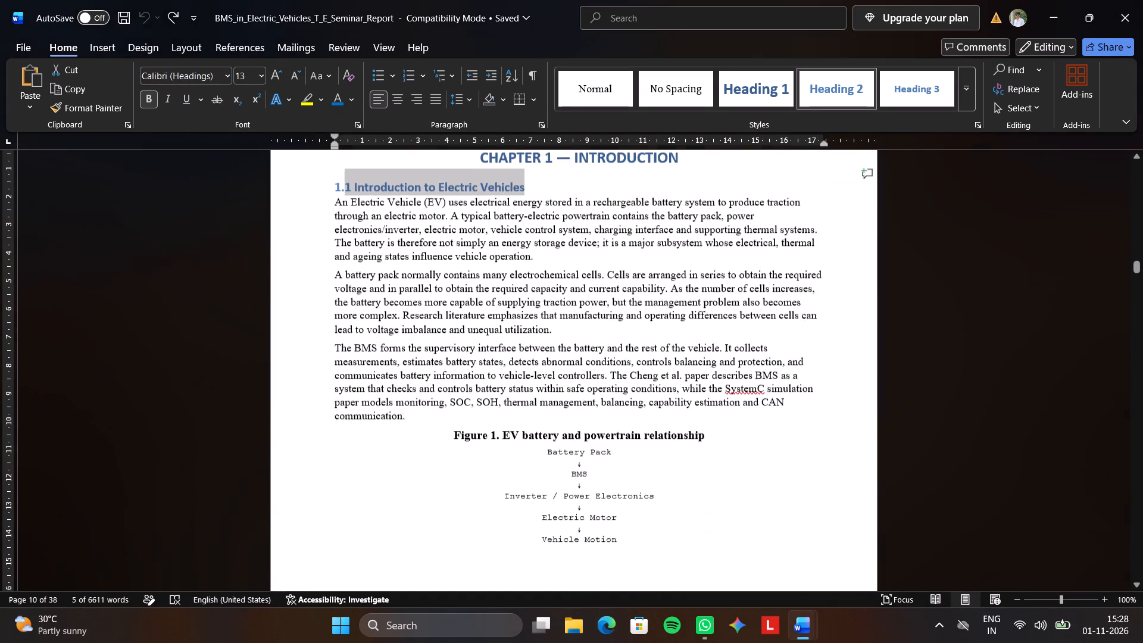
scroll(690, 536, "down", 12)
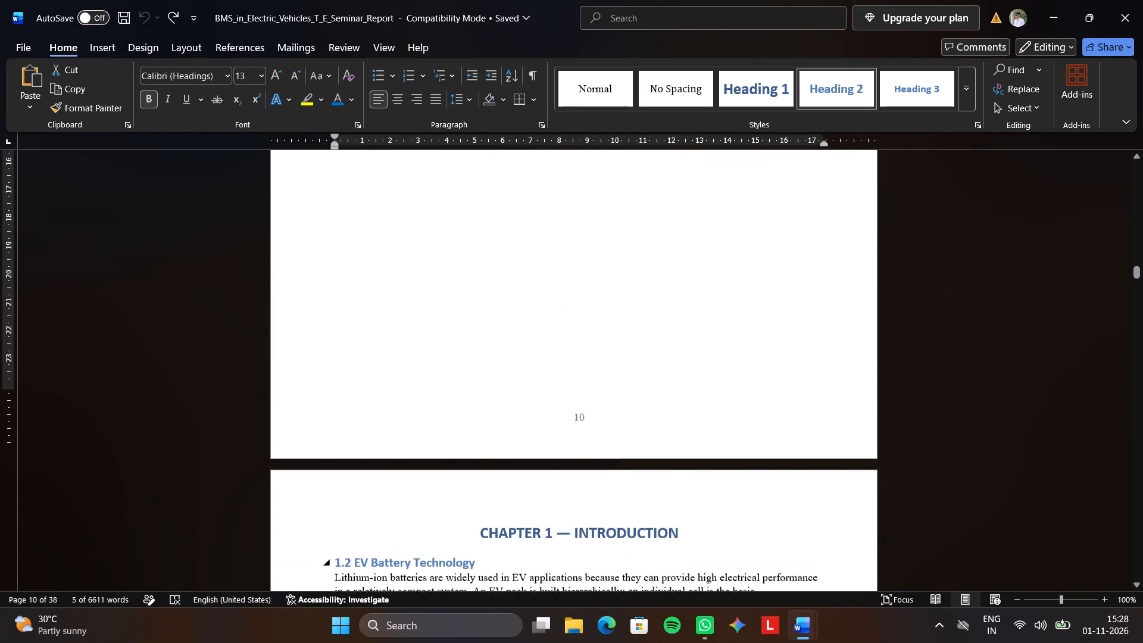
scroll(690, 536, "up", 4)
scroll(690, 536, "up", 17)
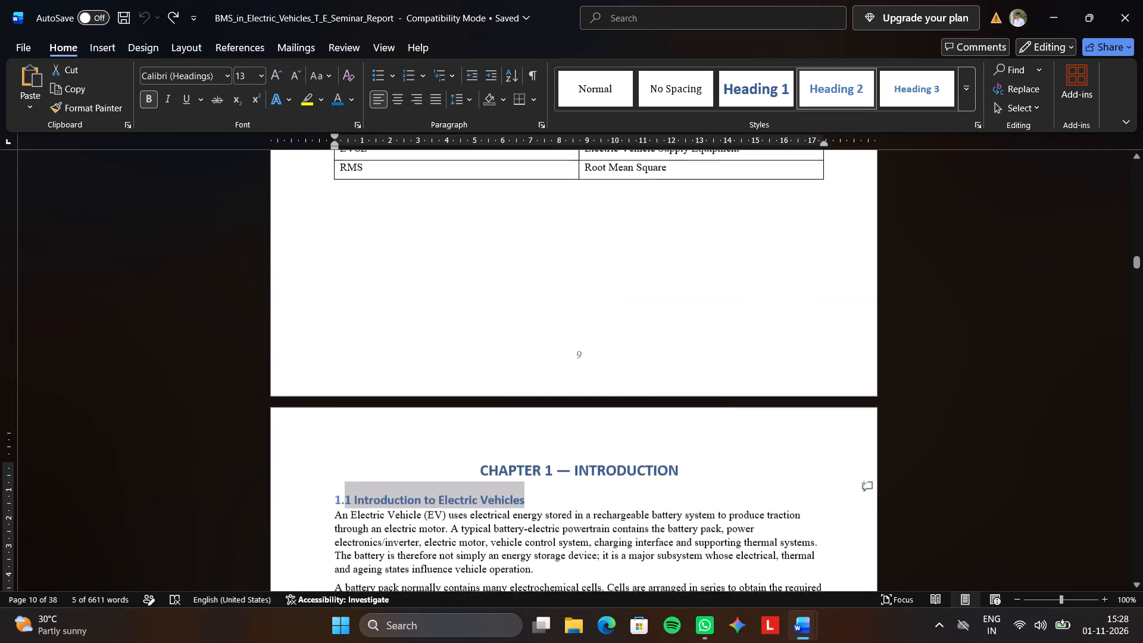
scroll(690, 536, "down", 7)
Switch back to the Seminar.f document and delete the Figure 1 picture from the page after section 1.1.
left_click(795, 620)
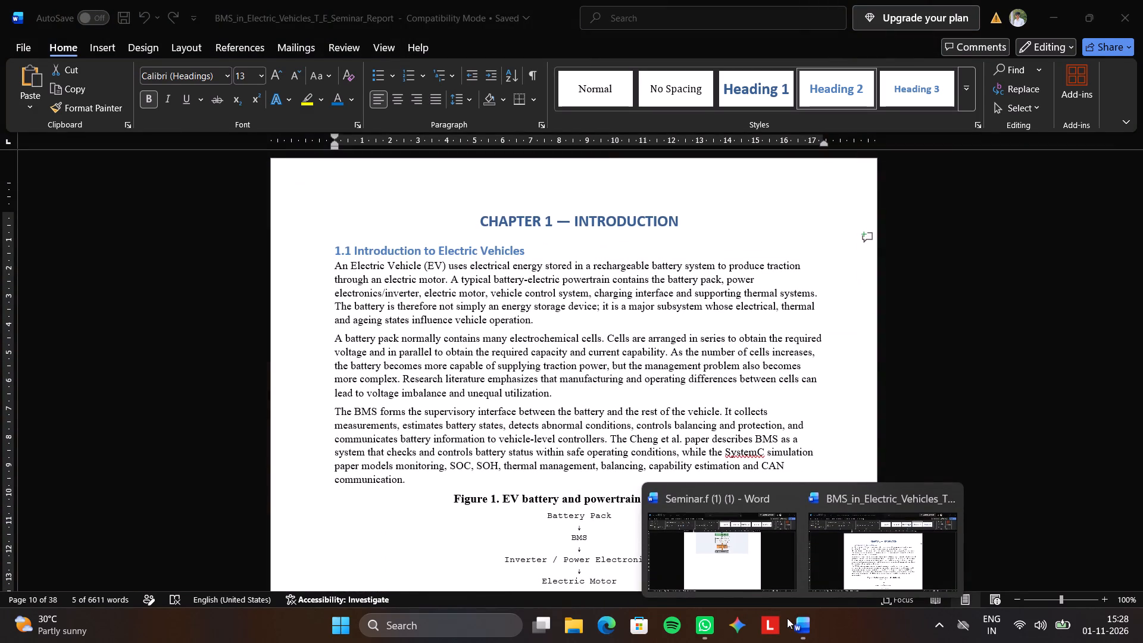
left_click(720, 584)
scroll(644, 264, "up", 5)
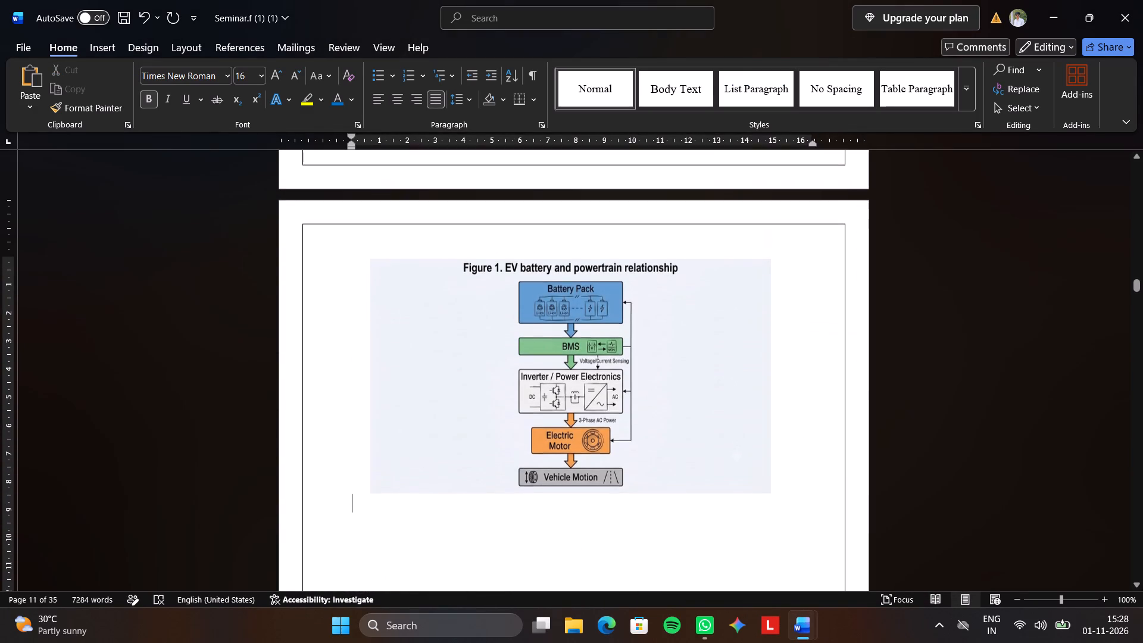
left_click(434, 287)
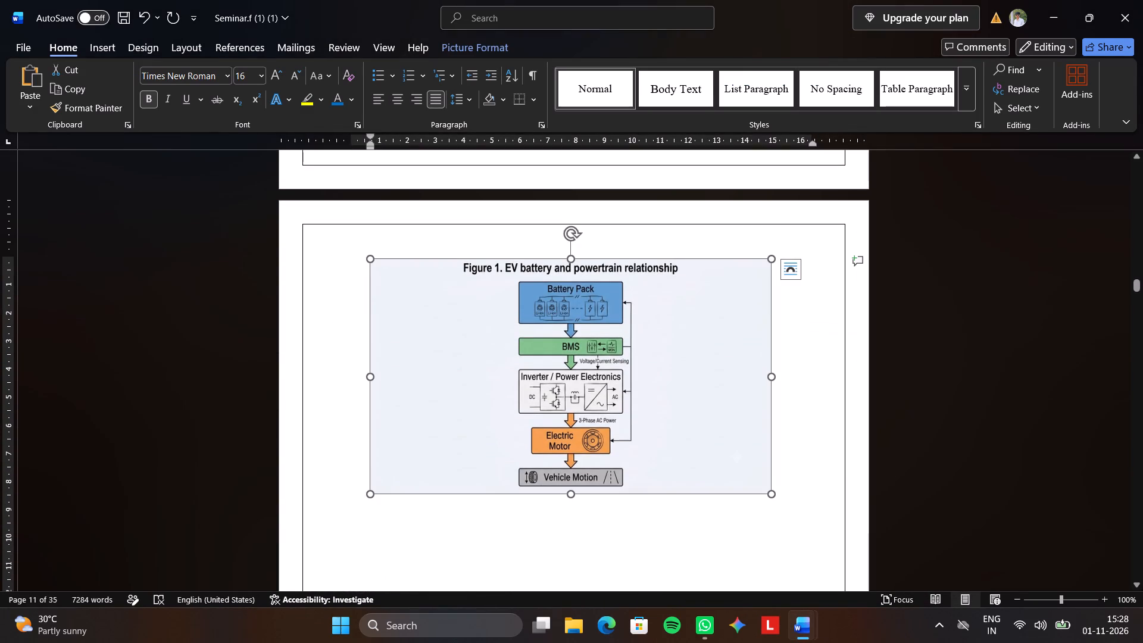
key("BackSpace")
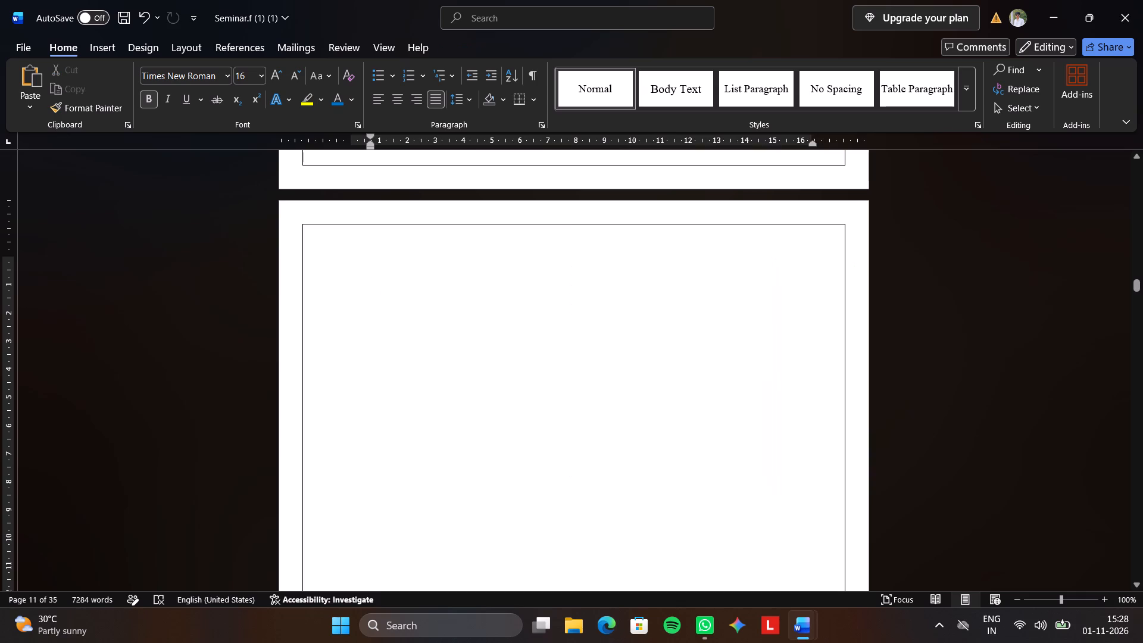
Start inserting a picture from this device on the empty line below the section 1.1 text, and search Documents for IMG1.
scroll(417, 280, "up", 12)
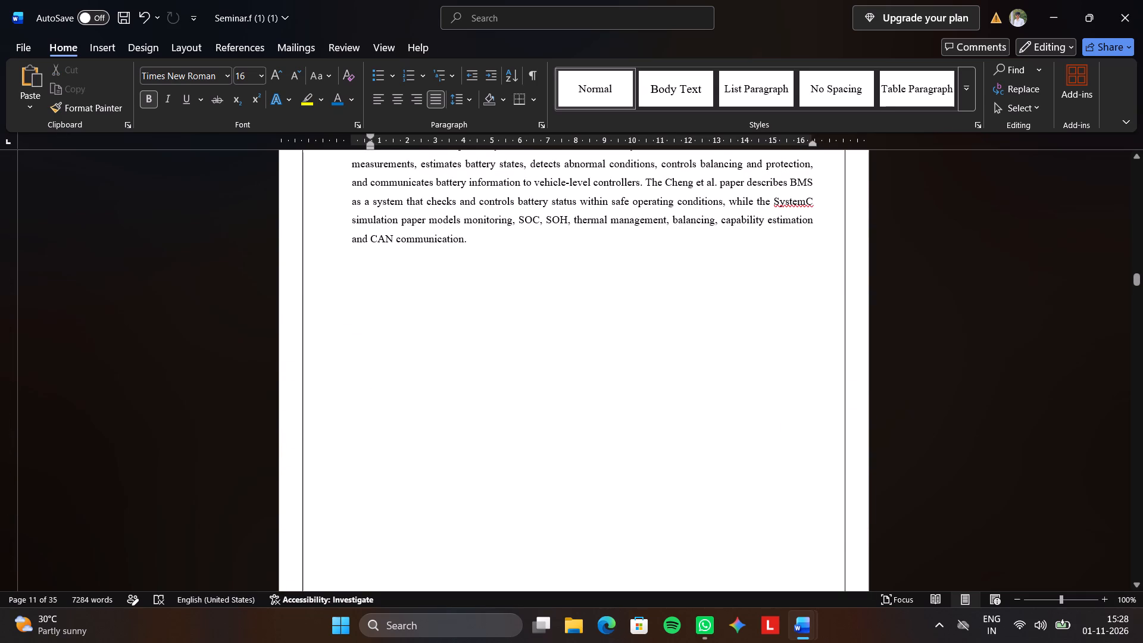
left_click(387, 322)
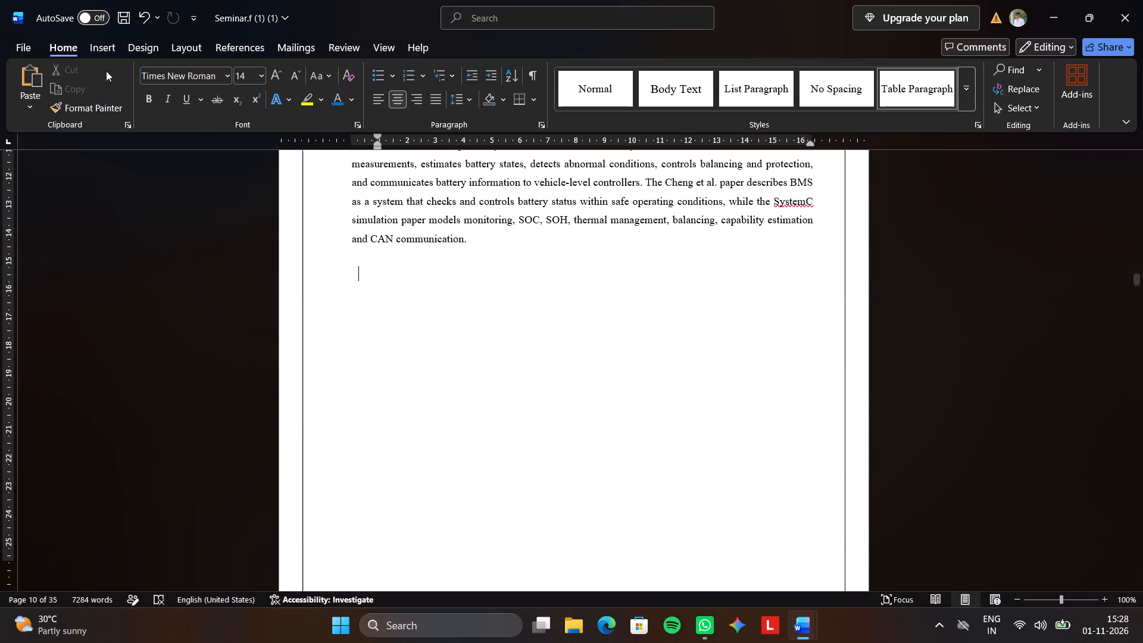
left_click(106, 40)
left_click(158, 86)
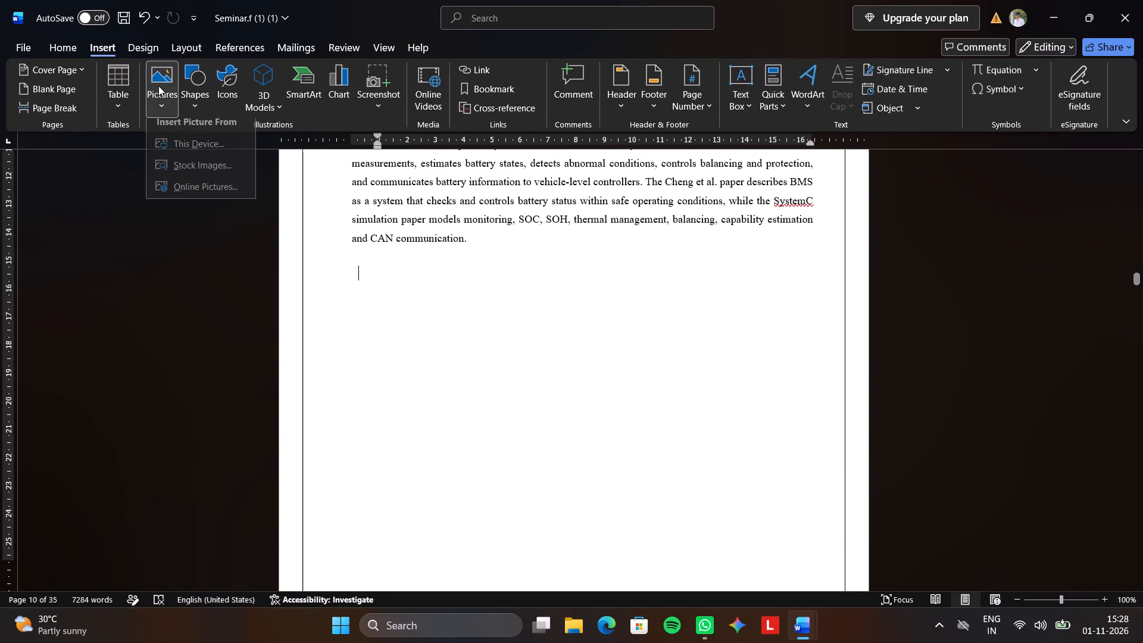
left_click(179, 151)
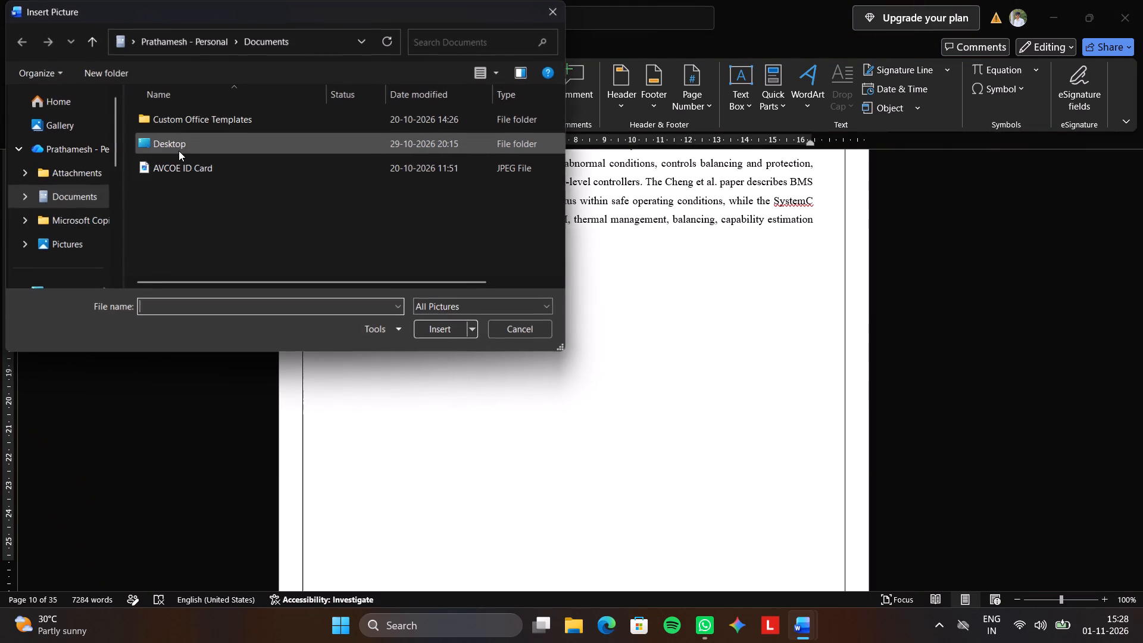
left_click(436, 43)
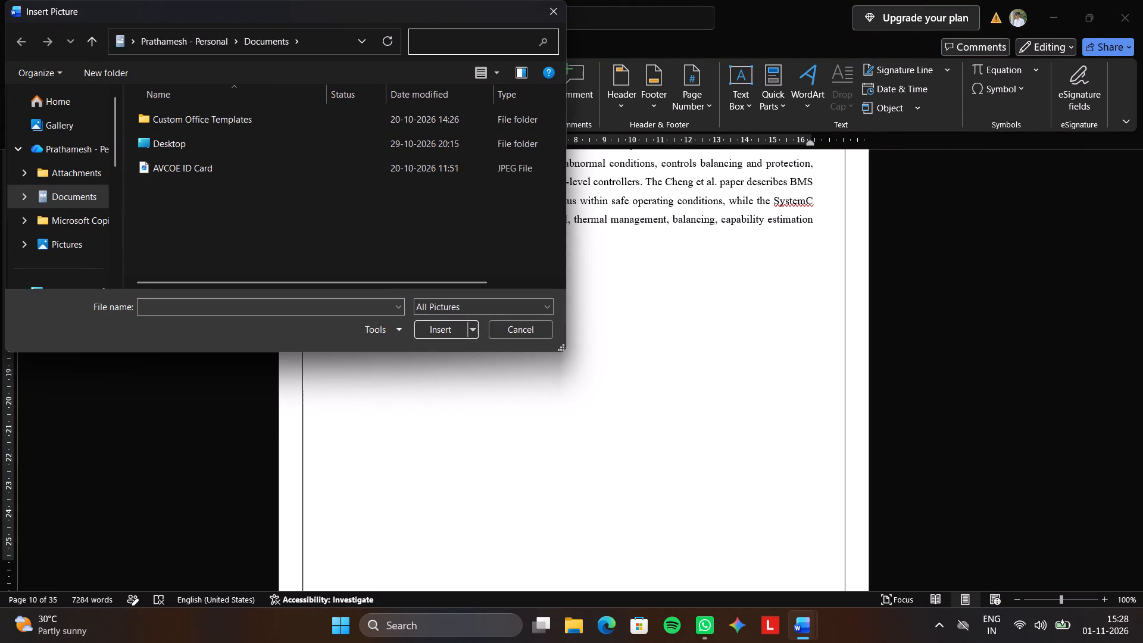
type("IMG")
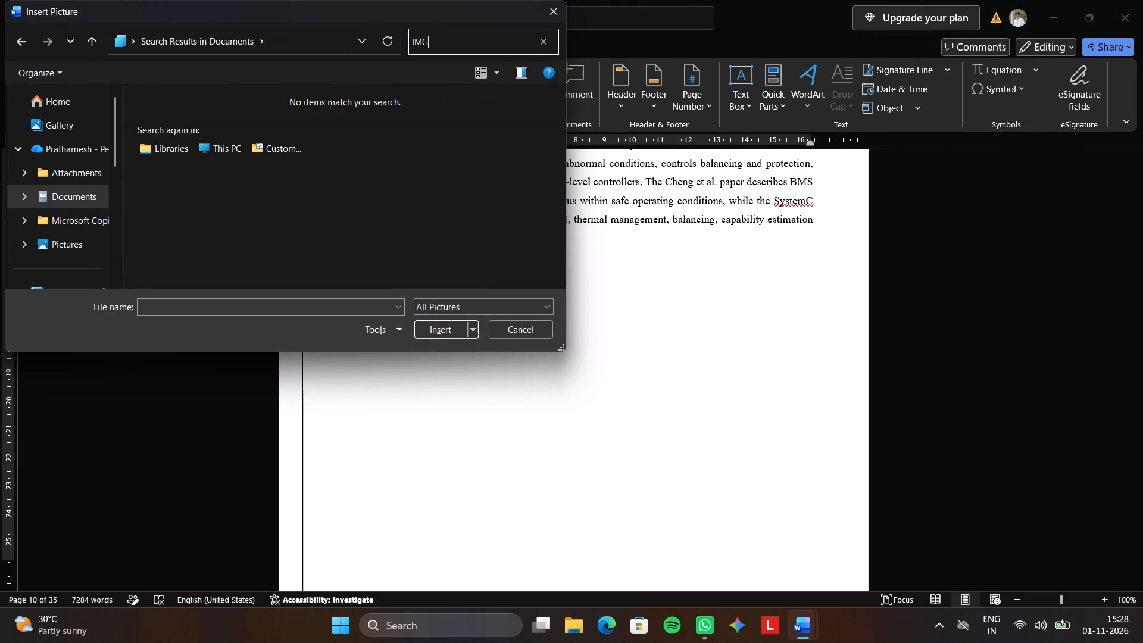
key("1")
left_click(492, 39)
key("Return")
Look through the Gallery, personal cloud, Attachments, Documents, Copilot and Pictures folders for the figure's image file.
left_click(87, 123)
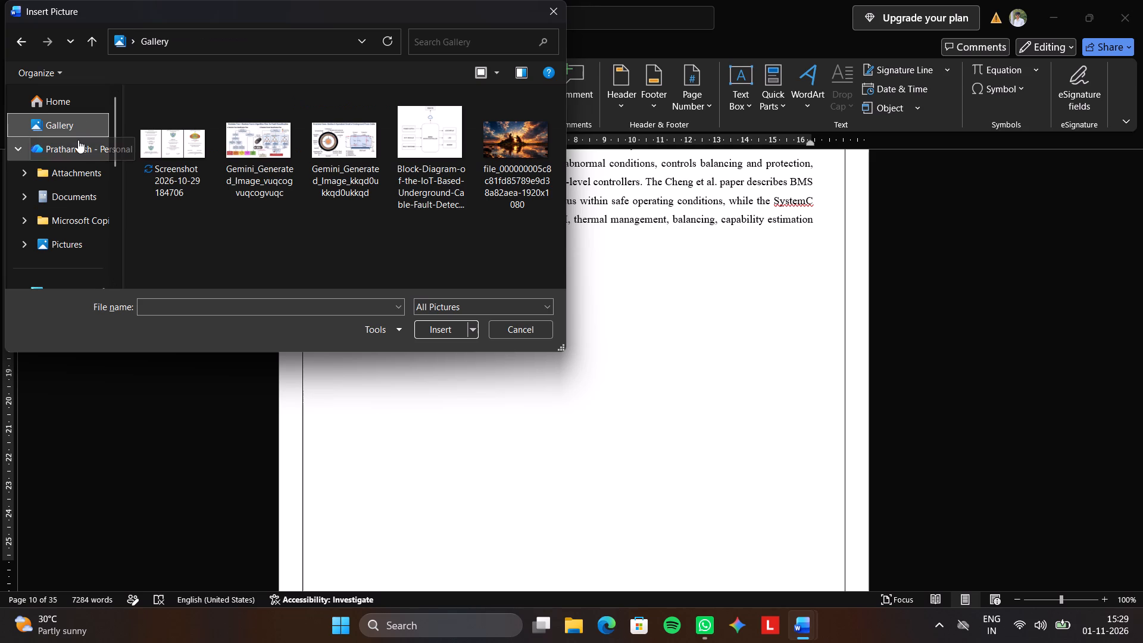
left_click(78, 140)
left_click(73, 160)
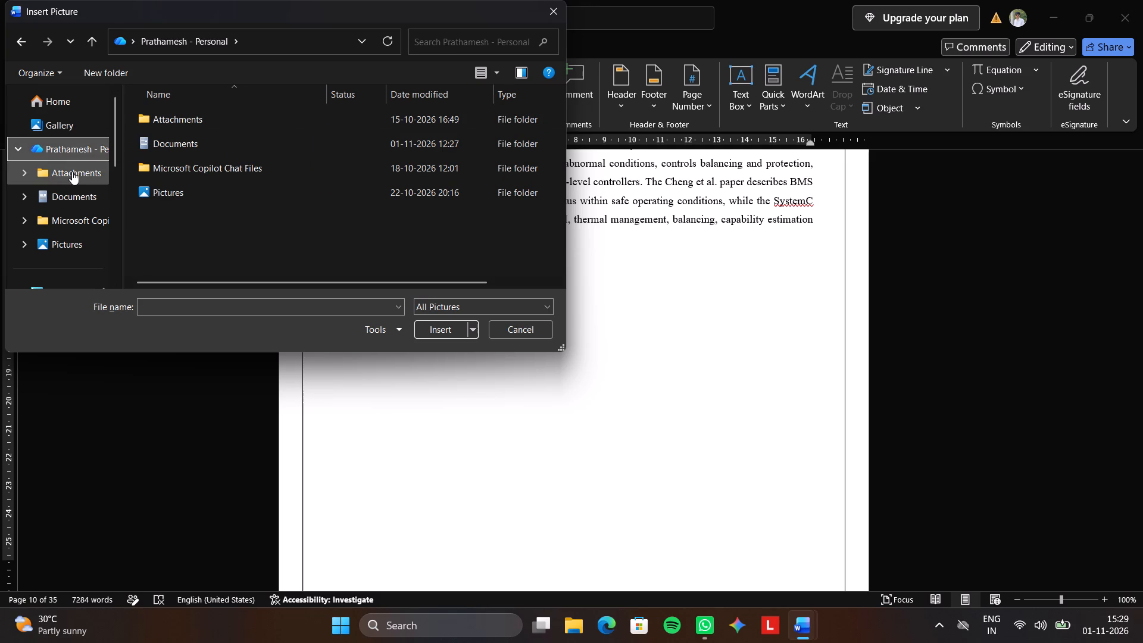
left_click(72, 171)
left_click(75, 196)
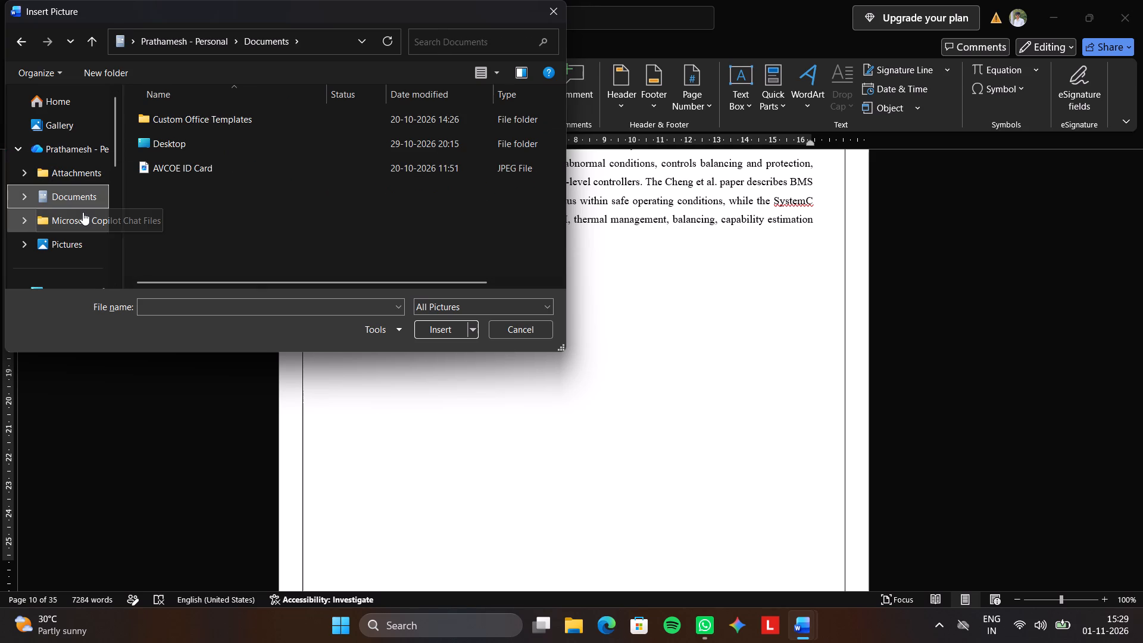
left_click(83, 212)
left_click(68, 235)
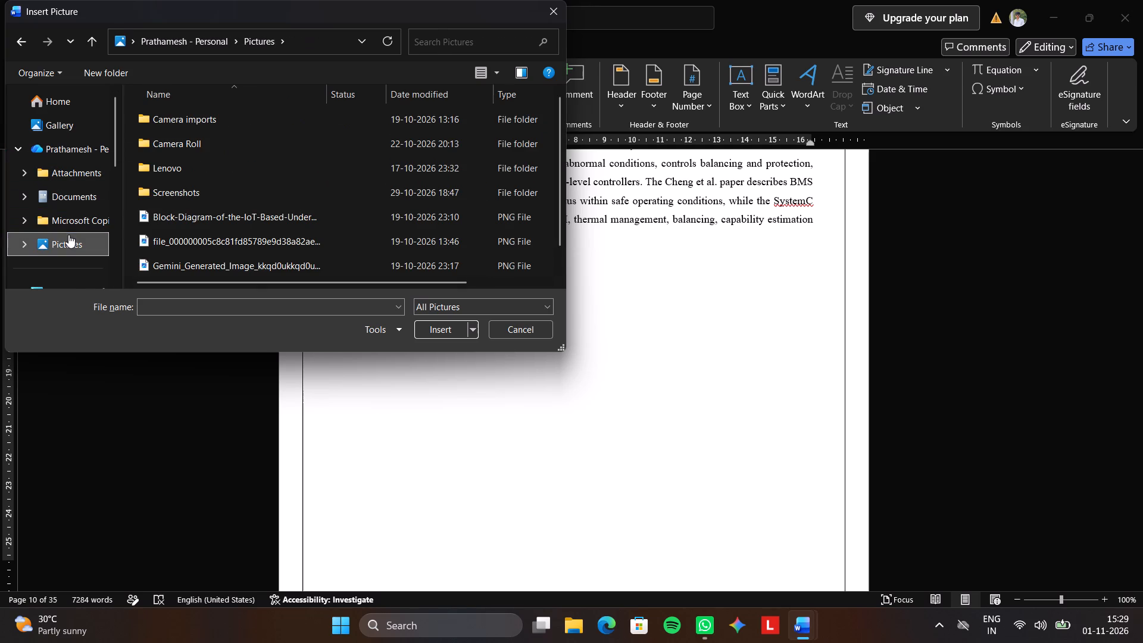
scroll(68, 235, "down", 4)
scroll(68, 235, "up", 7)
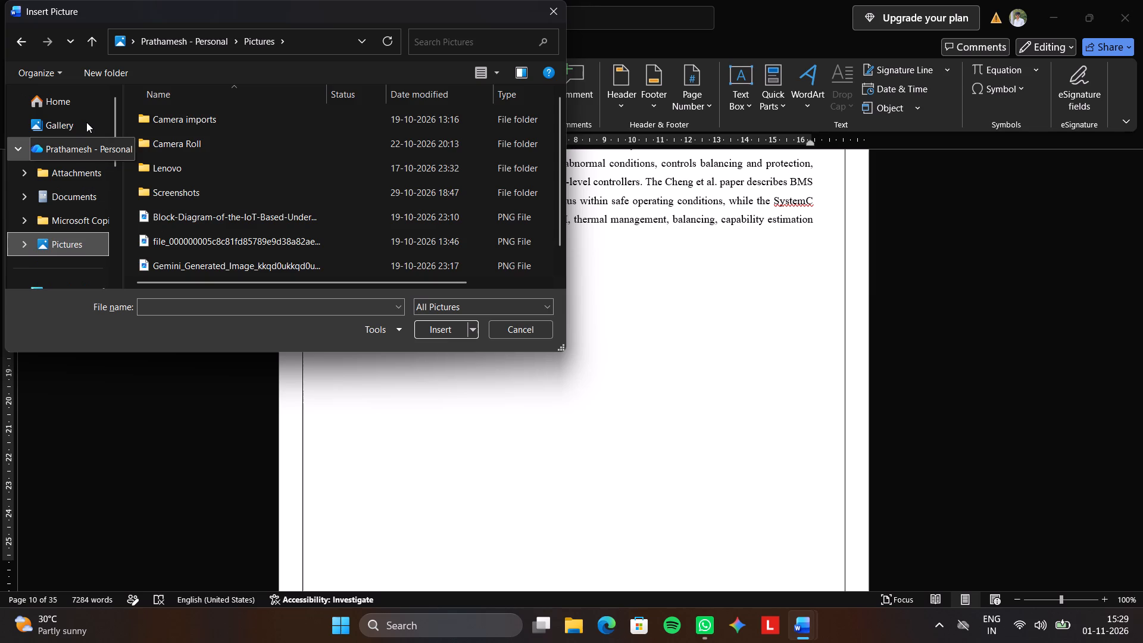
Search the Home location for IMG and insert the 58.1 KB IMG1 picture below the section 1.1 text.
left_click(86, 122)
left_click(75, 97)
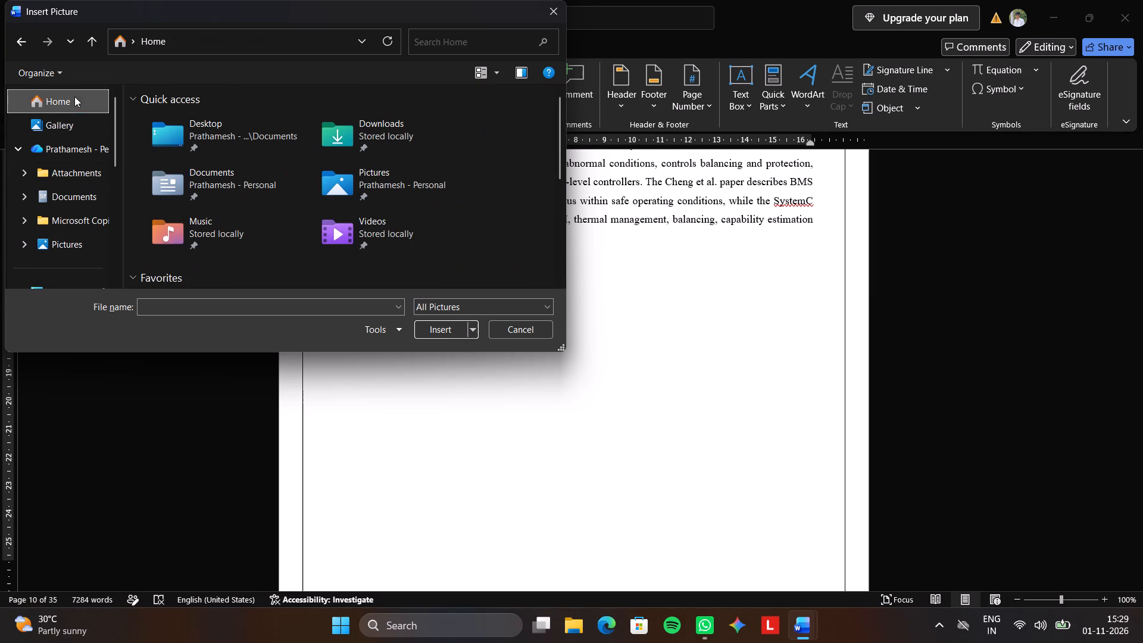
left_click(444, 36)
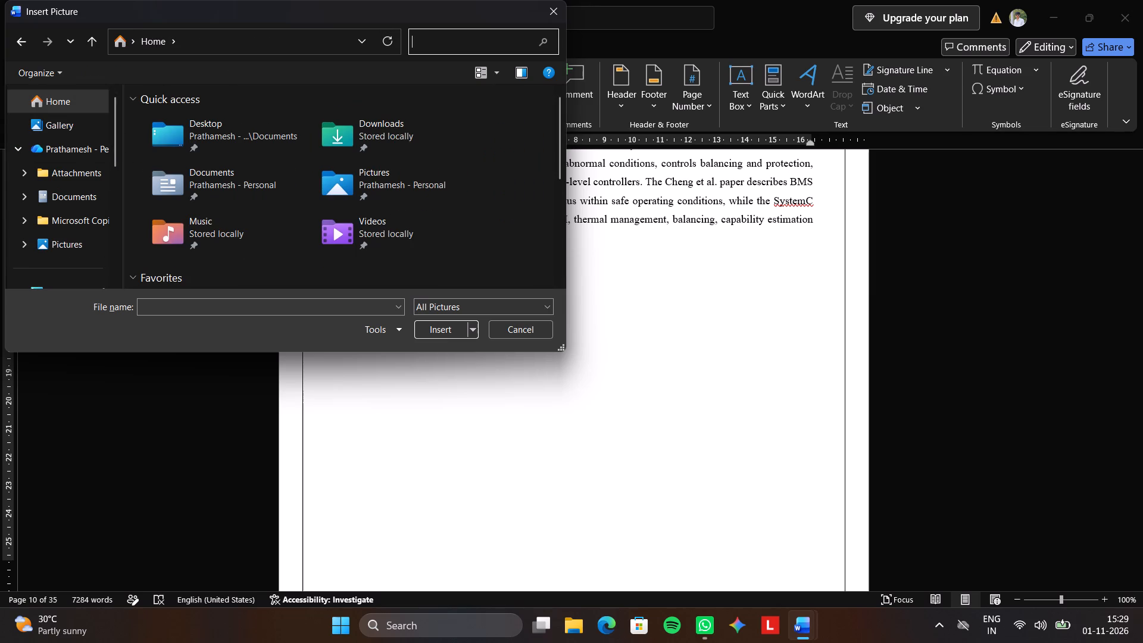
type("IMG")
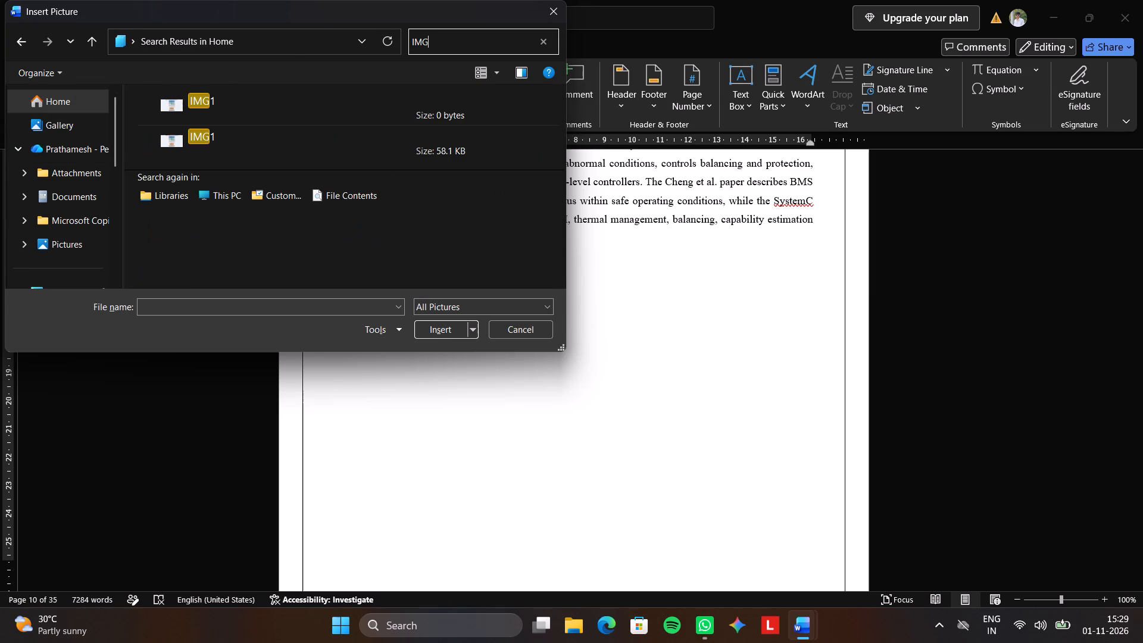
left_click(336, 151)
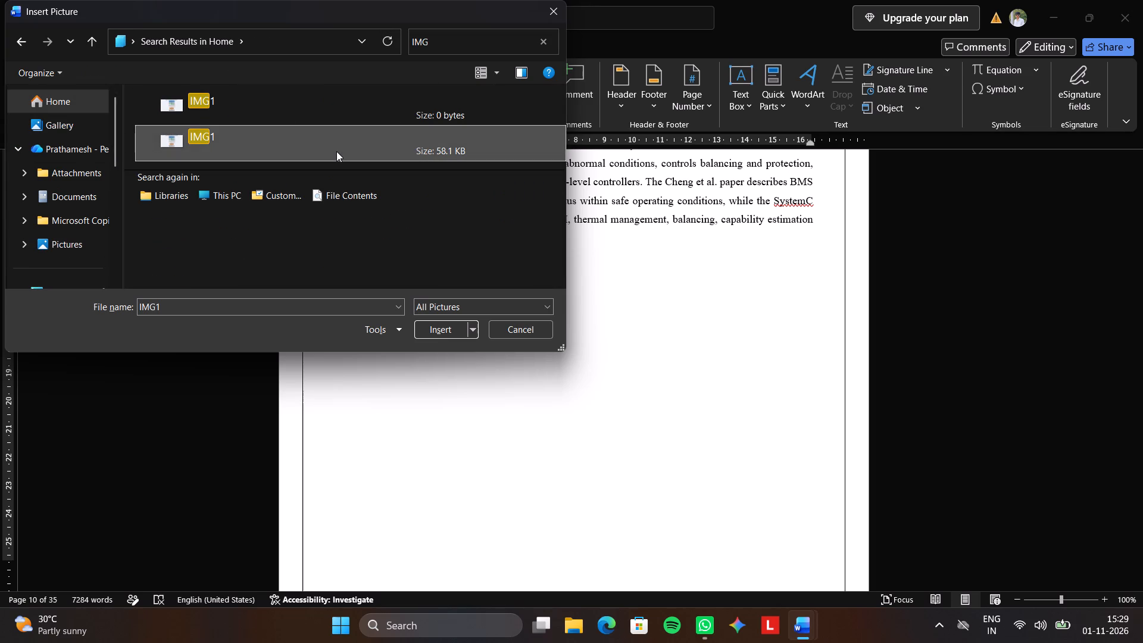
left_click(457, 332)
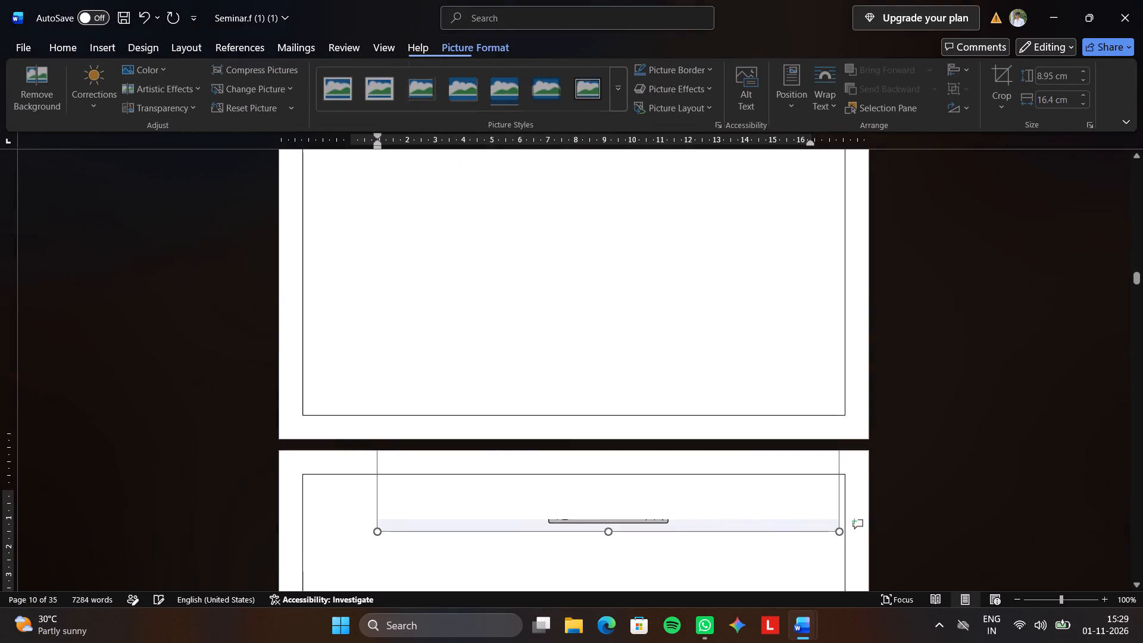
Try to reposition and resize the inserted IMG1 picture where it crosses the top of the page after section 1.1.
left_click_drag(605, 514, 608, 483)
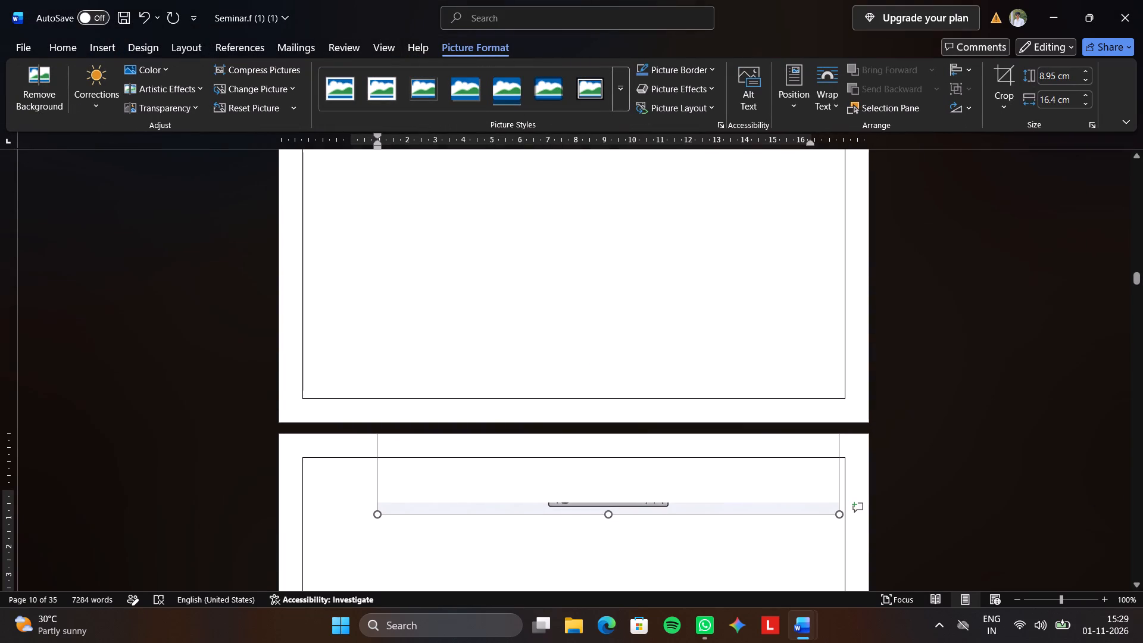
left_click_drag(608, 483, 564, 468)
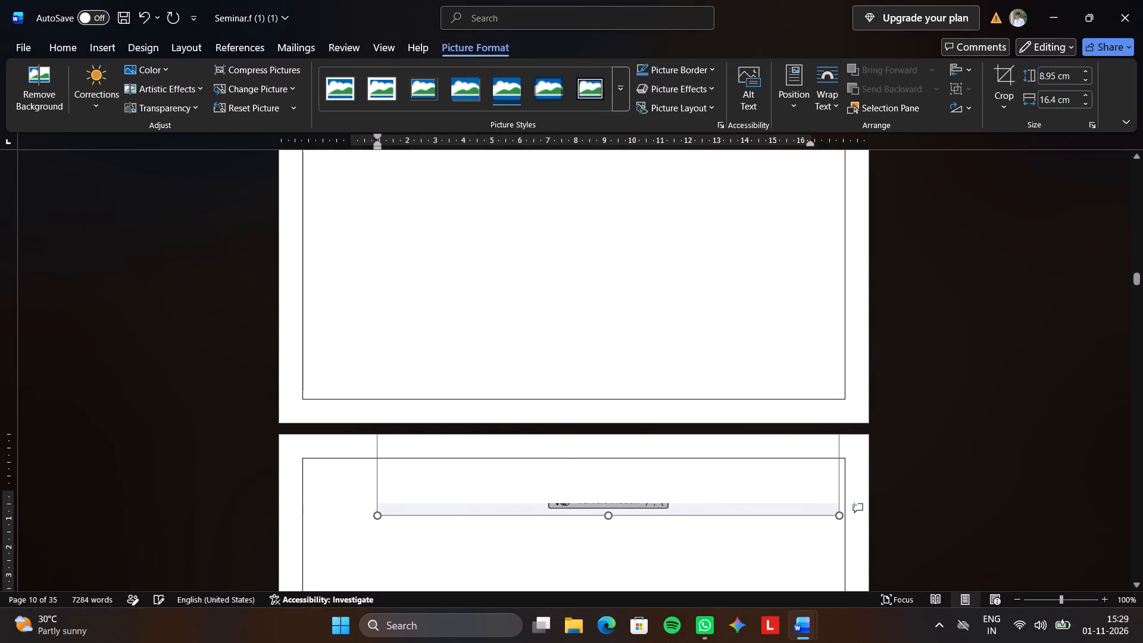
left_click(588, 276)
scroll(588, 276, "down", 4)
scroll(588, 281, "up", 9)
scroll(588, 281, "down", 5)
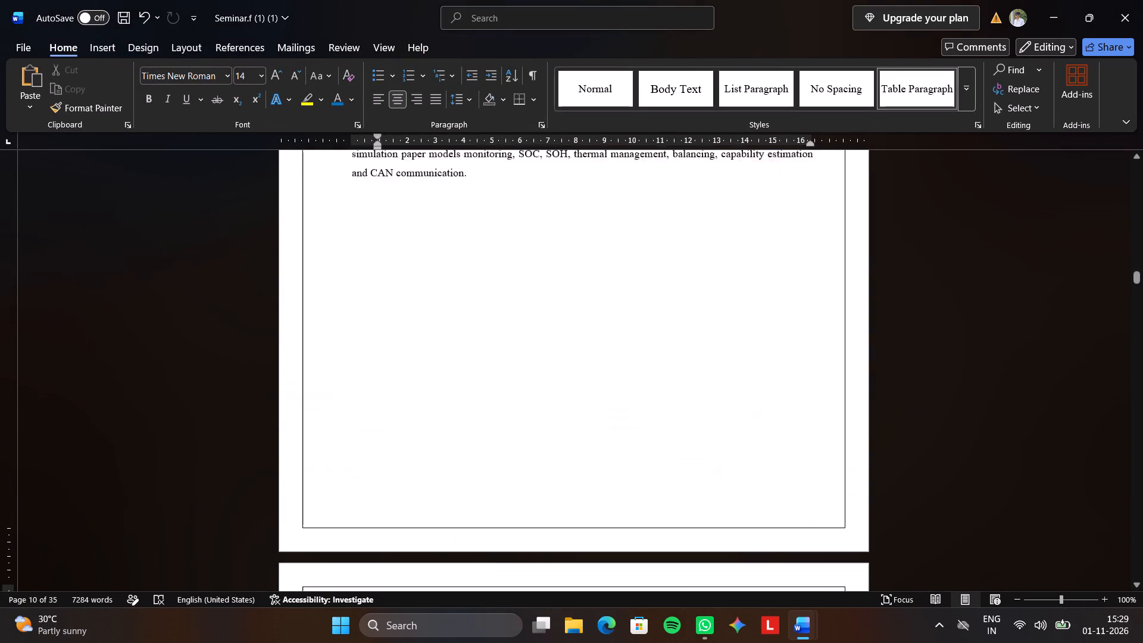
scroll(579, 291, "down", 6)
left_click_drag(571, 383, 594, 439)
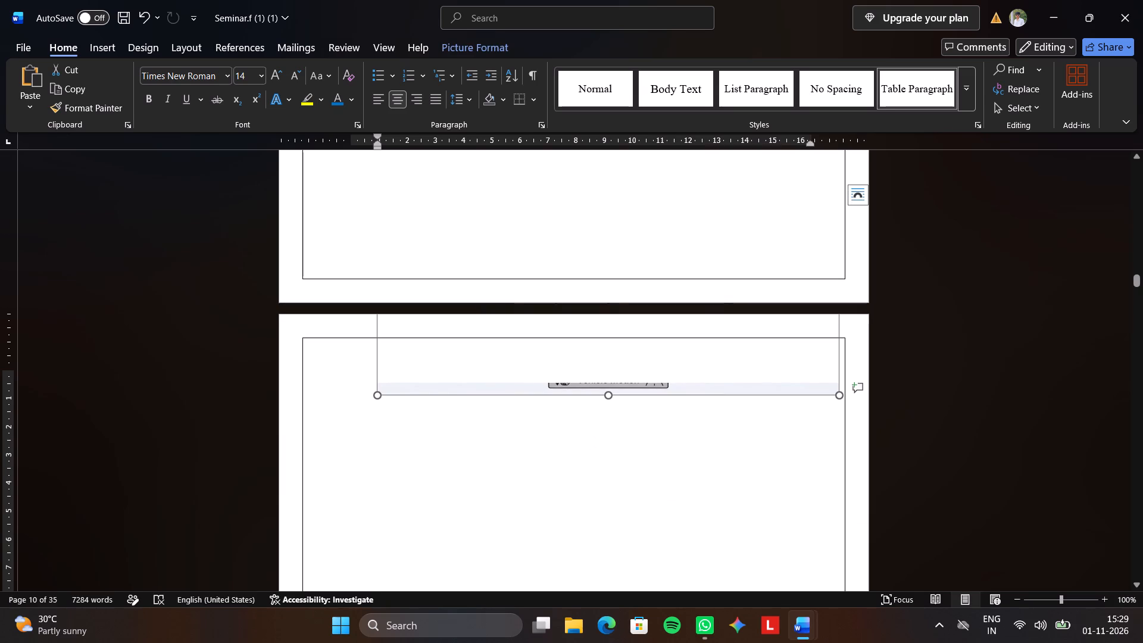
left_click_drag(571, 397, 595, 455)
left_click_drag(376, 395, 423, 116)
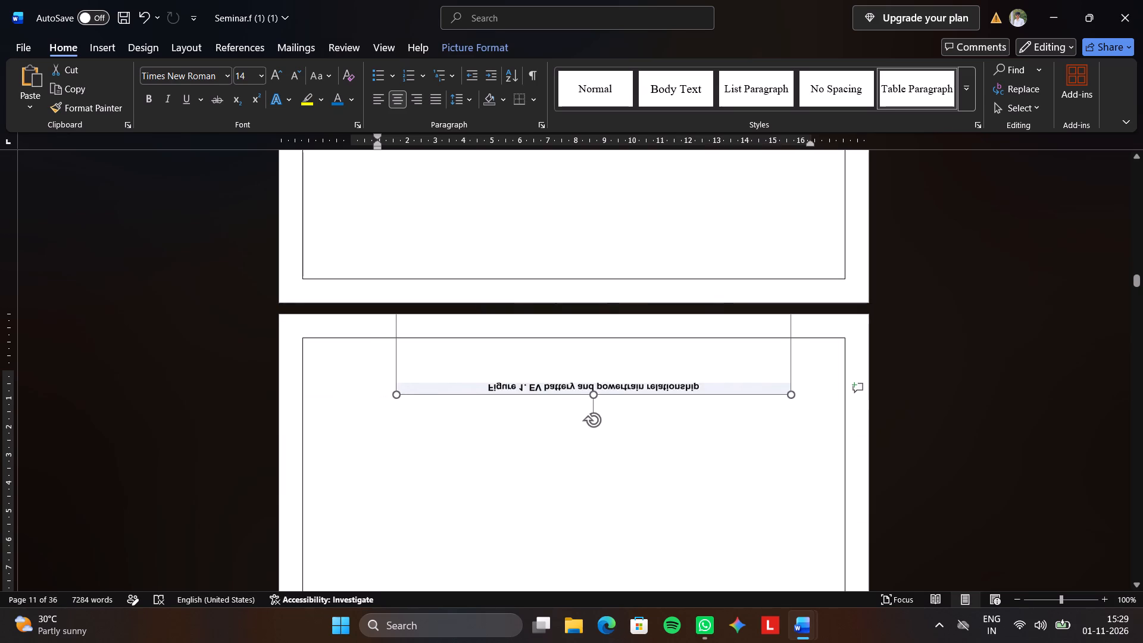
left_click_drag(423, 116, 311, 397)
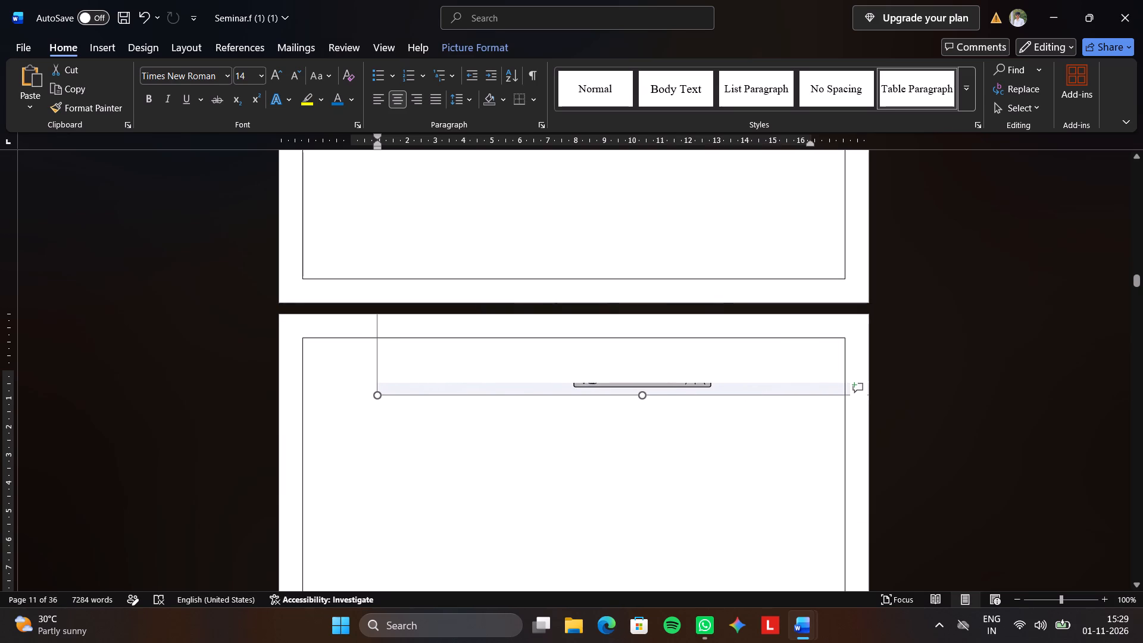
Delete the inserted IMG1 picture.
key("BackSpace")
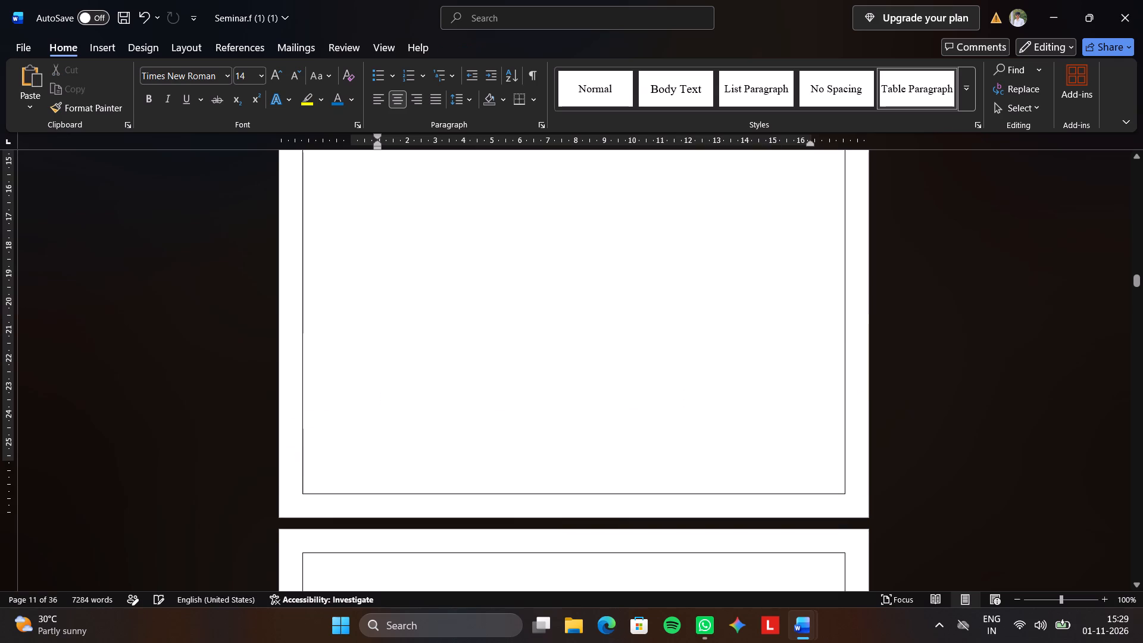
On the blank page after section 1.1, search the Home location for IMG and insert the 58.1 KB IMG1 picture.
scroll(667, 536, "up", 11)
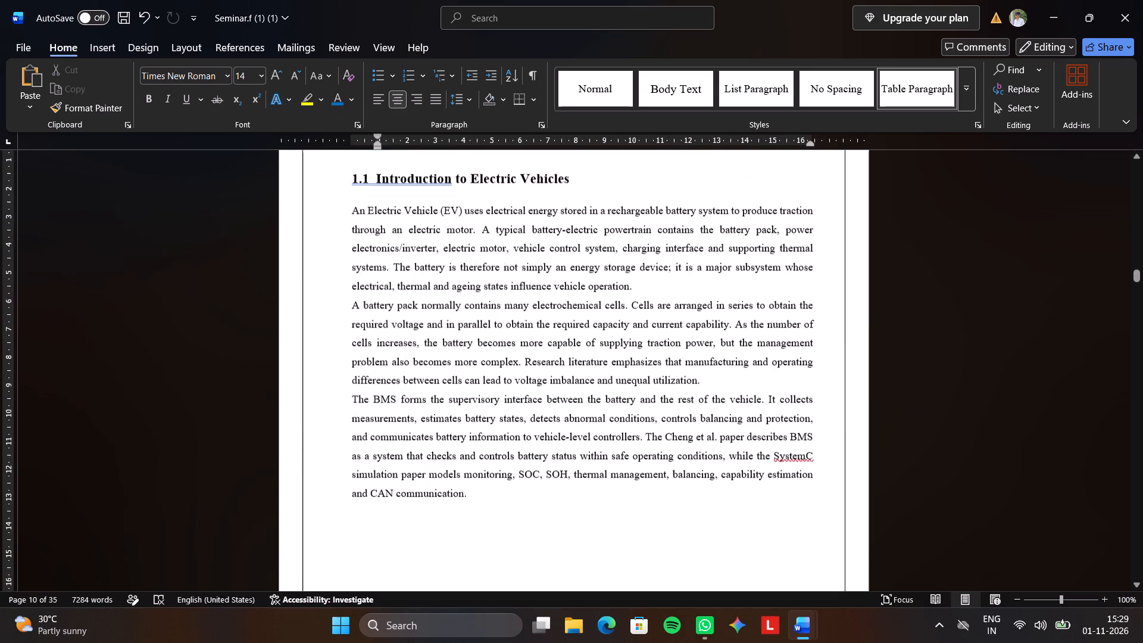
scroll(666, 536, "up", 3)
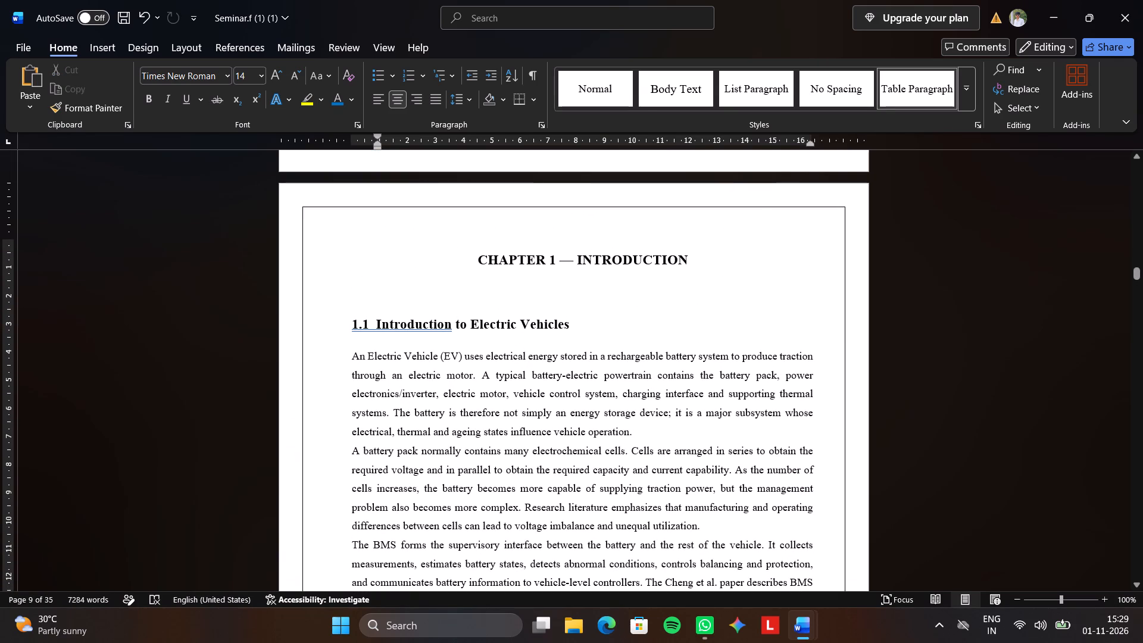
scroll(352, 357, "down", 15)
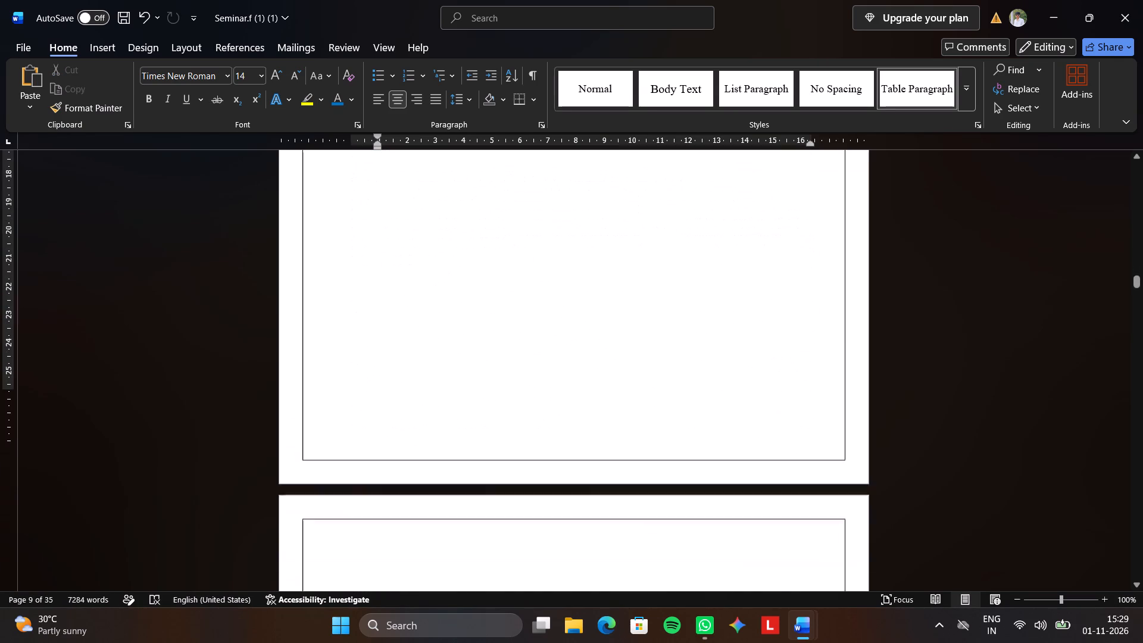
scroll(360, 391, "down", 5)
left_click(436, 372)
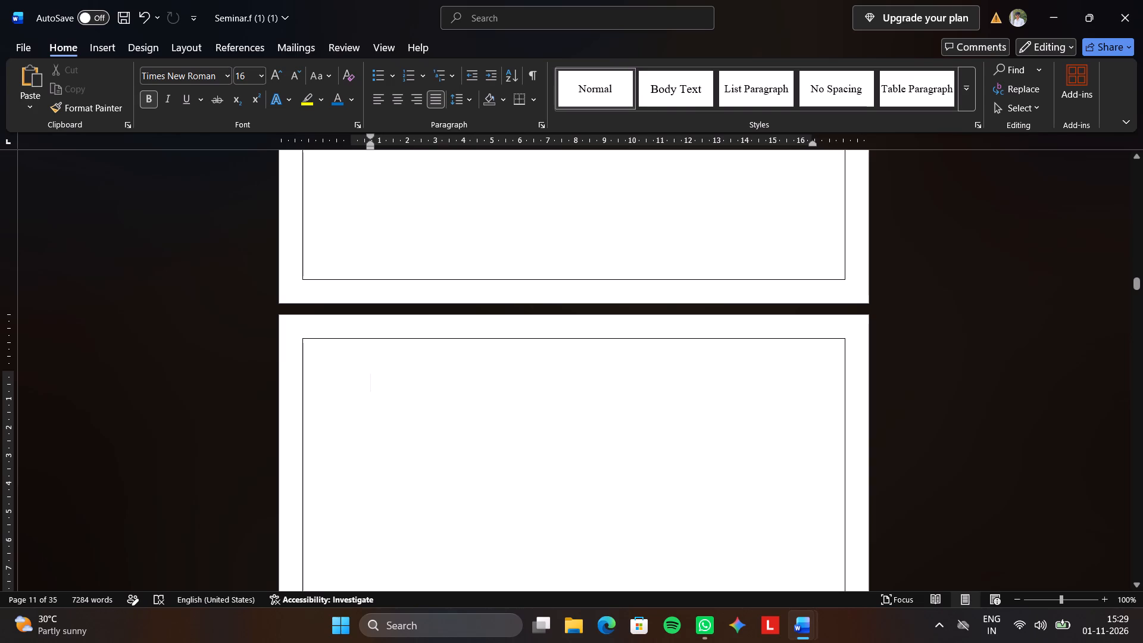
left_click(109, 51)
left_click(168, 79)
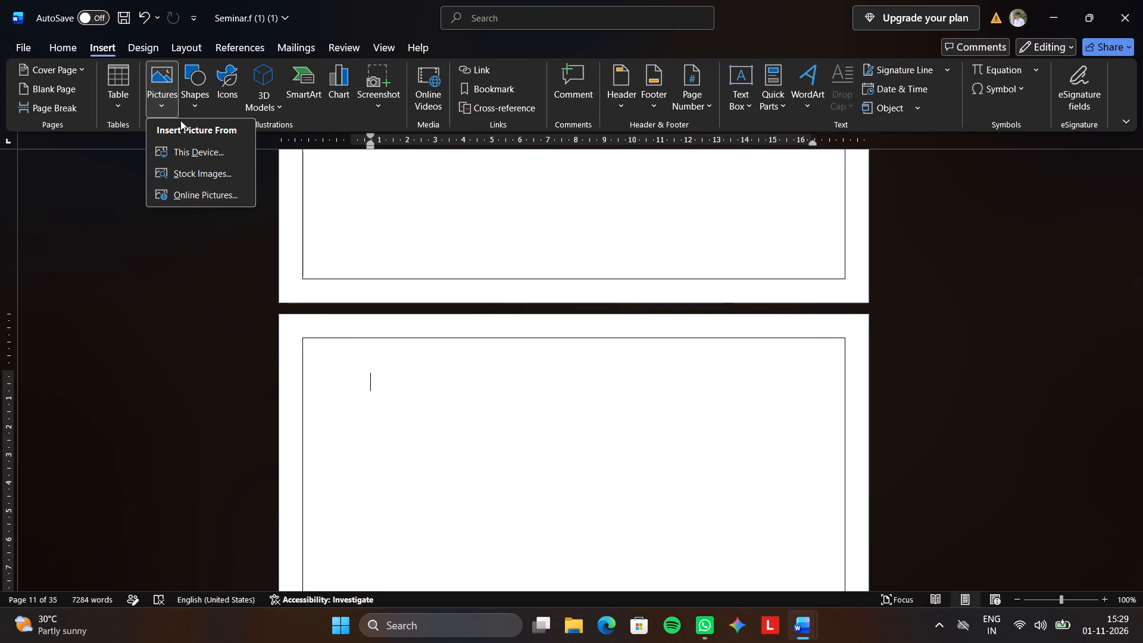
left_click(192, 149)
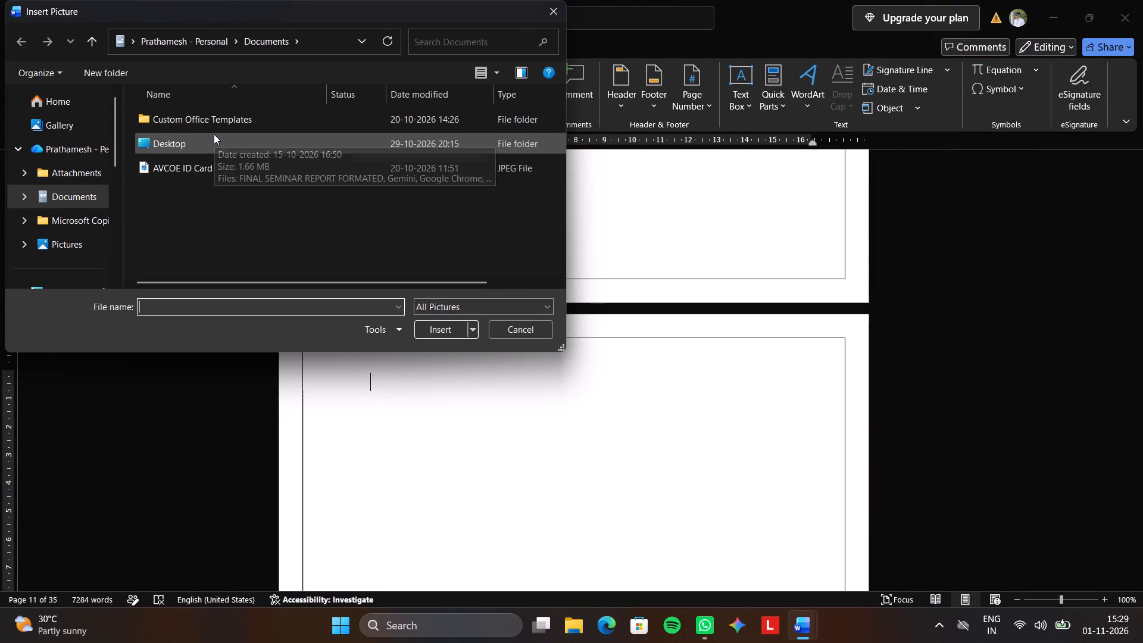
left_click(46, 101)
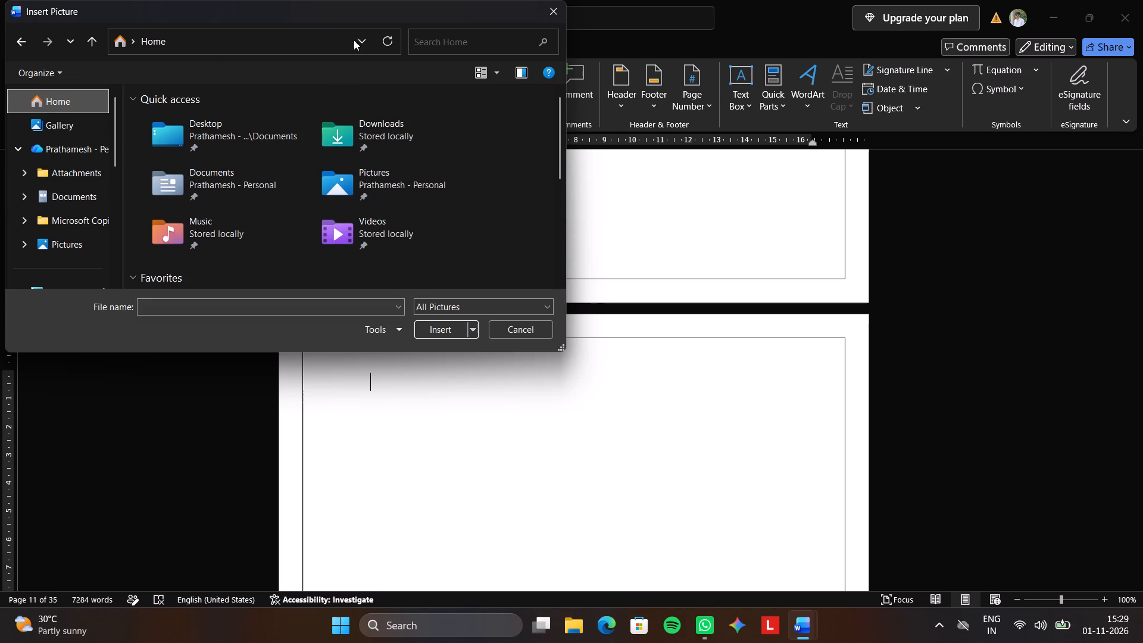
left_click(460, 34)
left_click(461, 39)
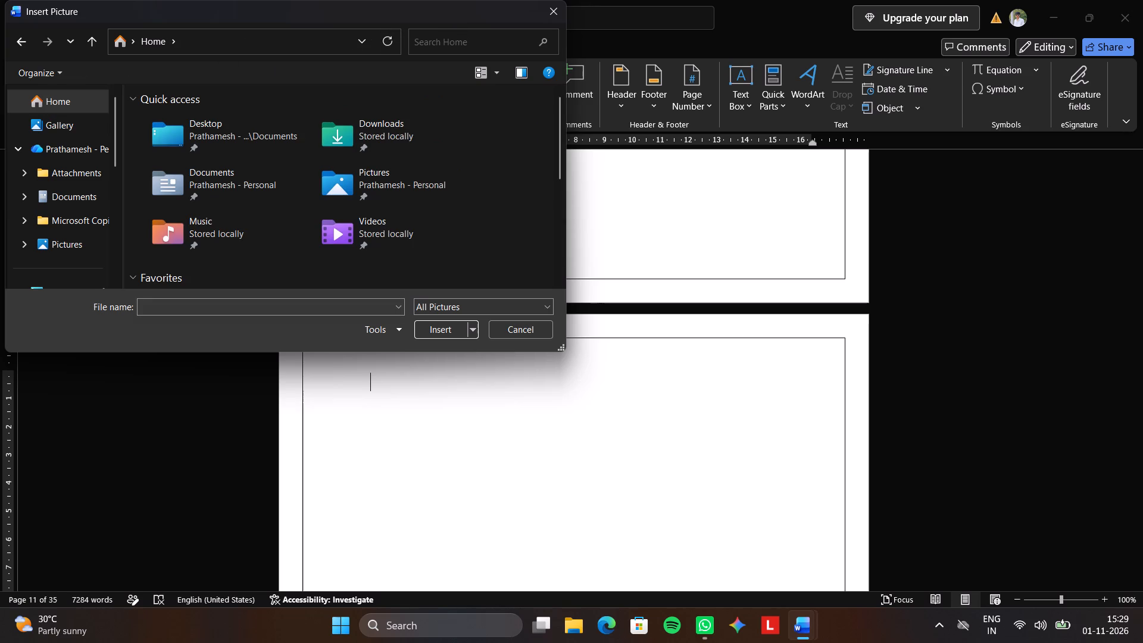
type("IMG")
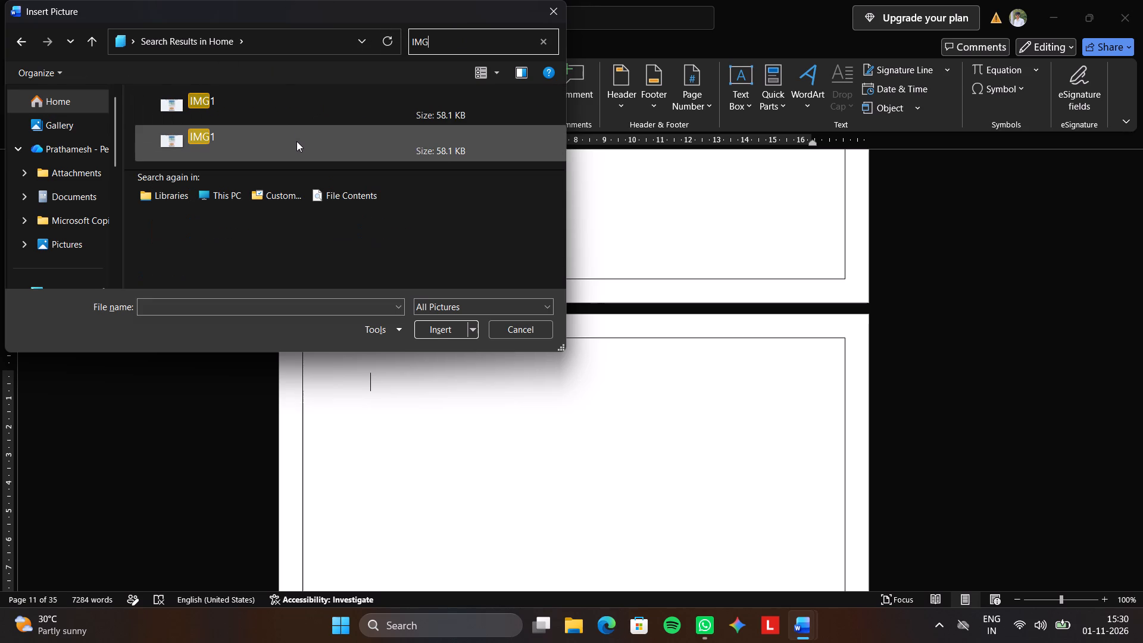
left_click(296, 141)
left_click(296, 141)
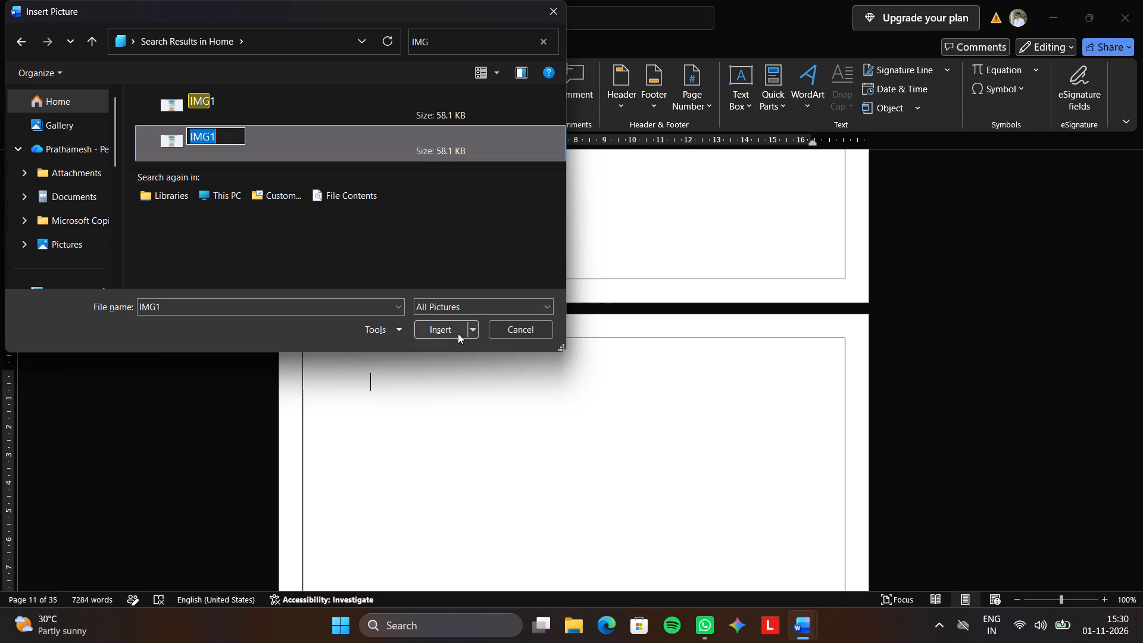
left_click(458, 333)
left_click(454, 332)
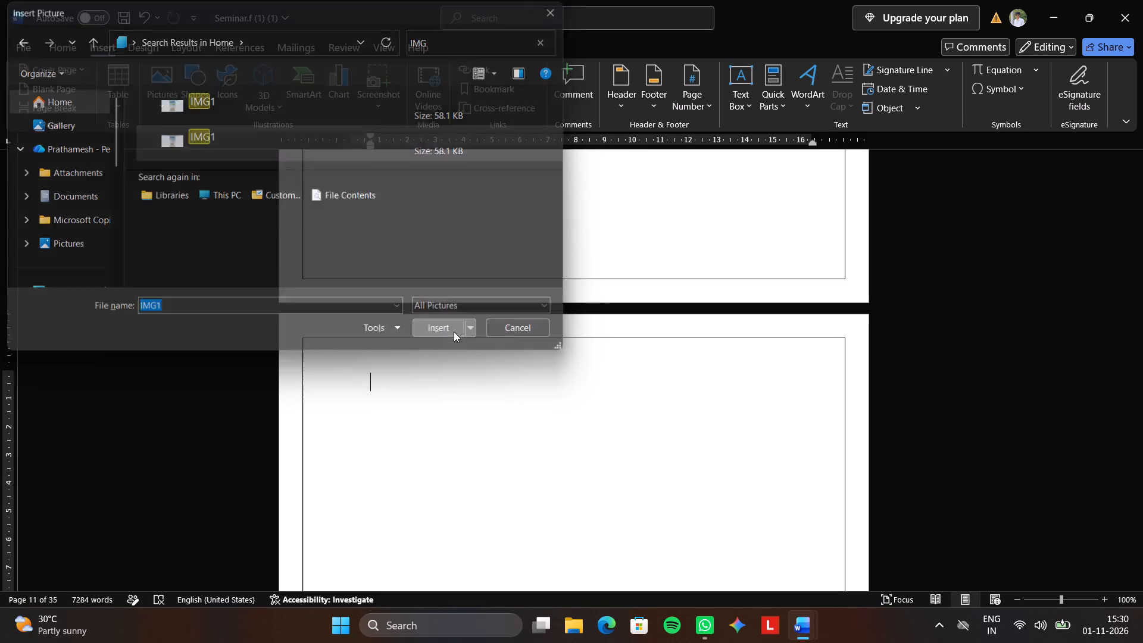
Narrow the inserted Figure 1 picture by pulling in its right edge, keeping its height.
scroll(601, 421, "down", 2)
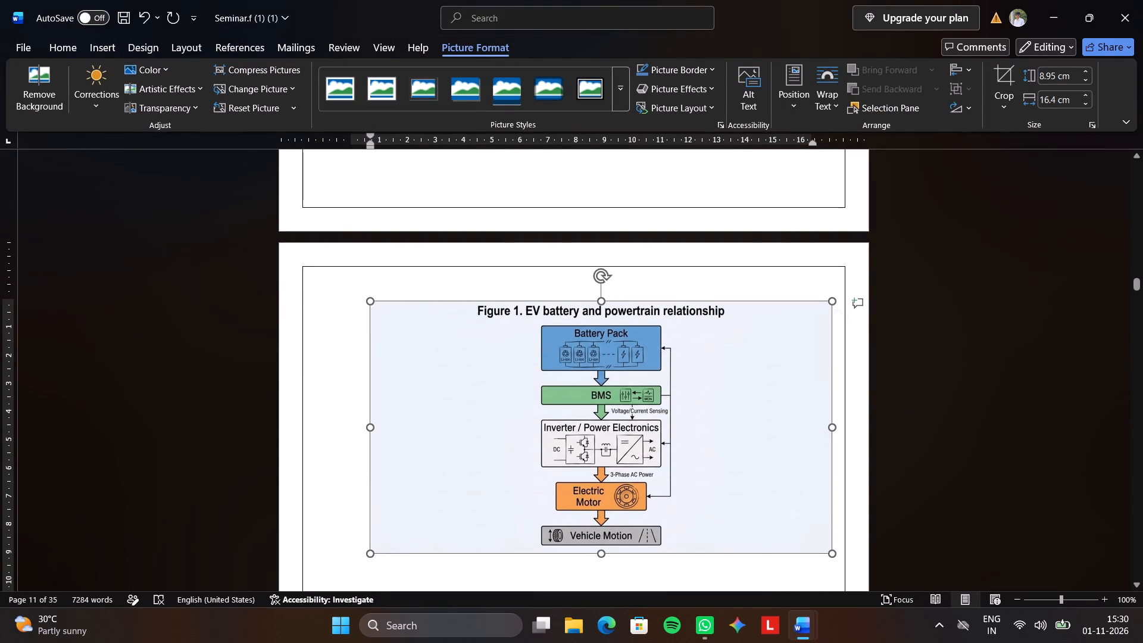
left_click_drag(835, 427, 784, 434)
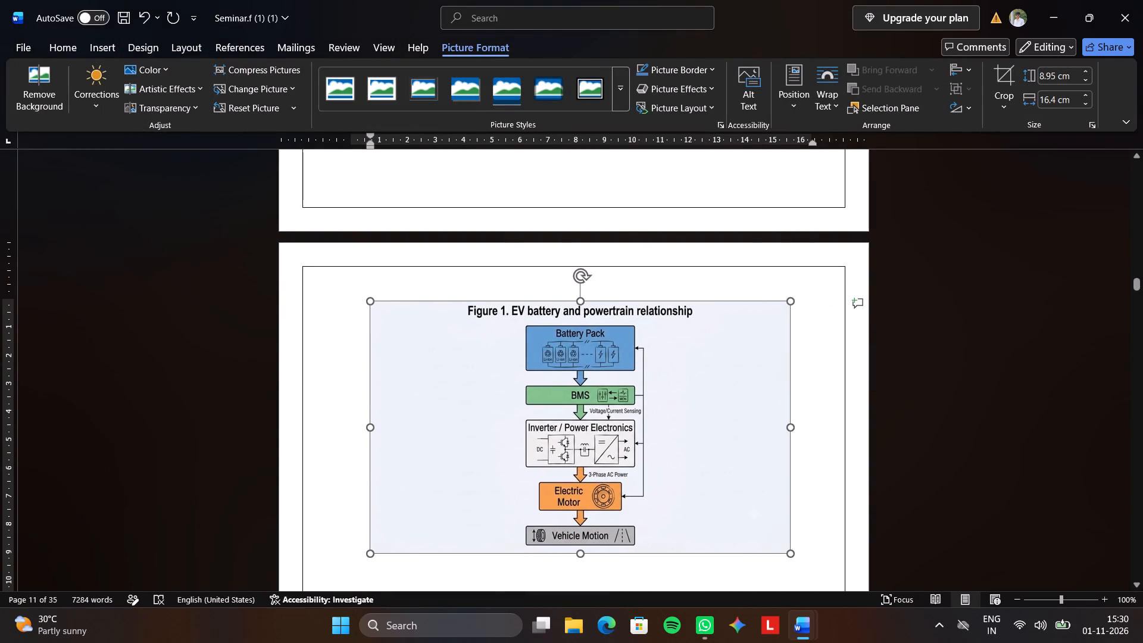
left_click_drag(784, 434, 769, 441)
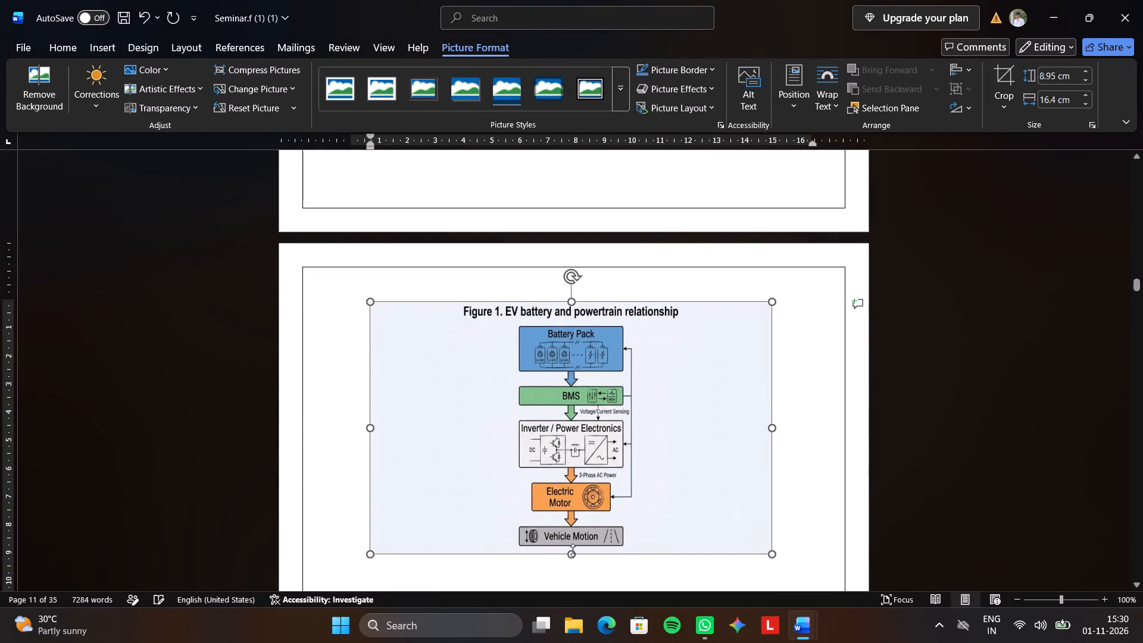
left_click(573, 550)
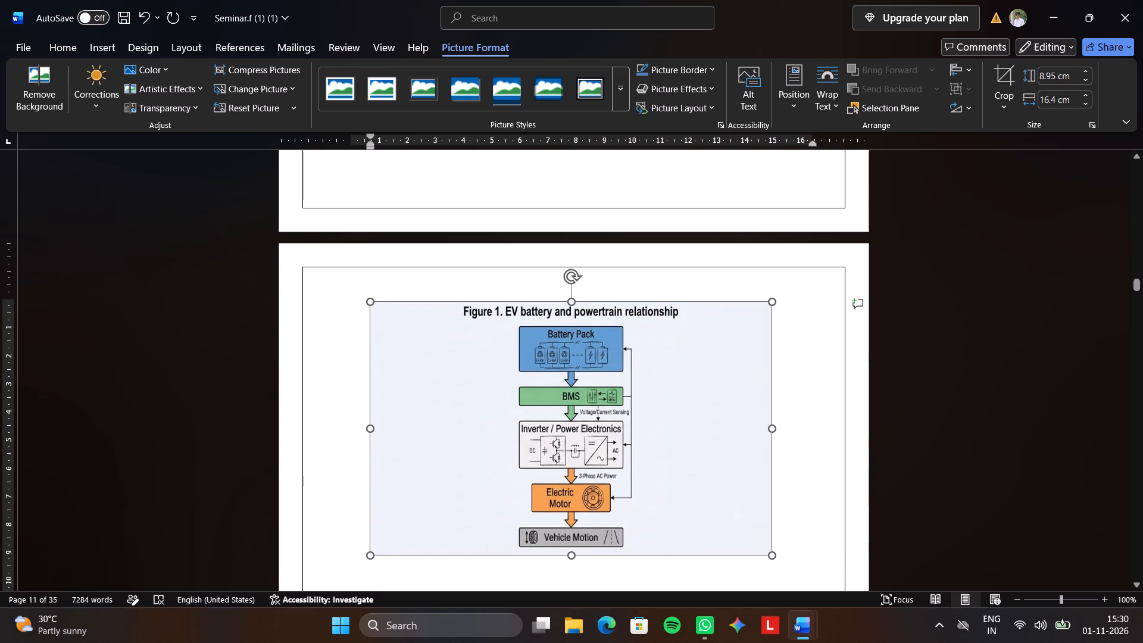
Copy the 1.2 EV Battery Technology heading and paragraph from BMS_in_Electric_Vehicles_T_E_Seminar_Report and paste them below Figure 1 in the Seminar.f document.
scroll(617, 517, "down", 7)
left_click(487, 410)
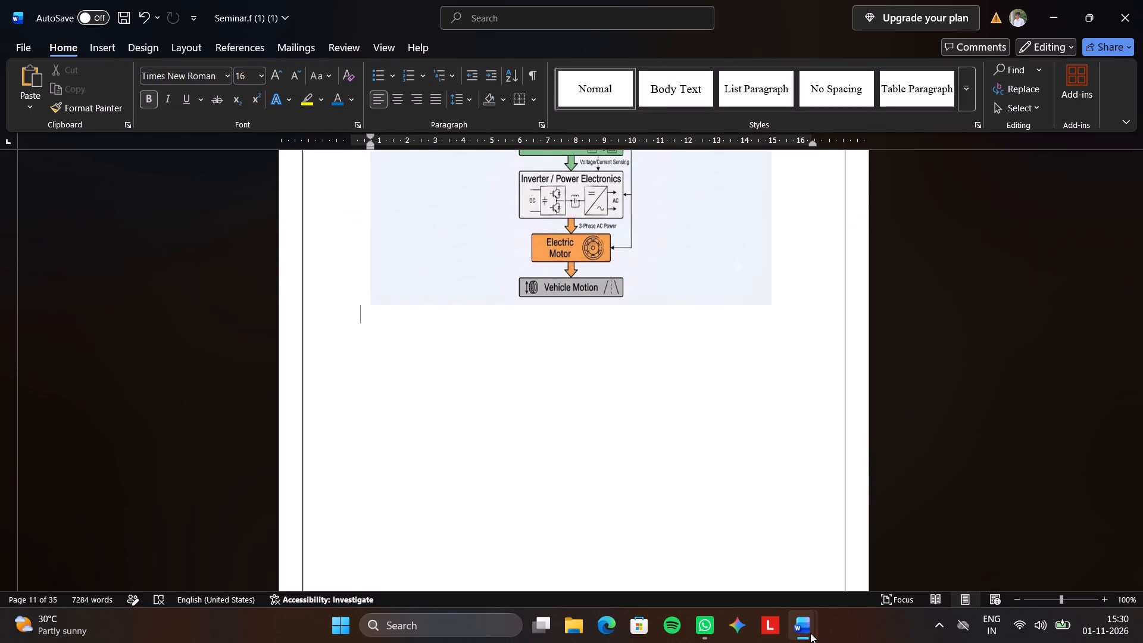
left_click(854, 578)
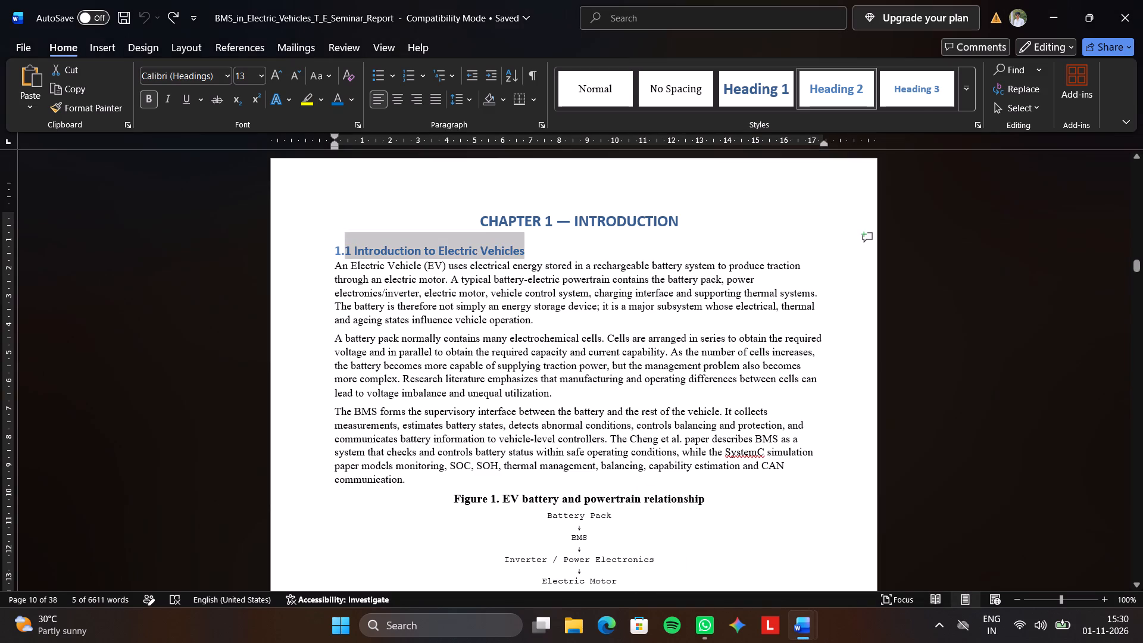
scroll(726, 538, "down", 20)
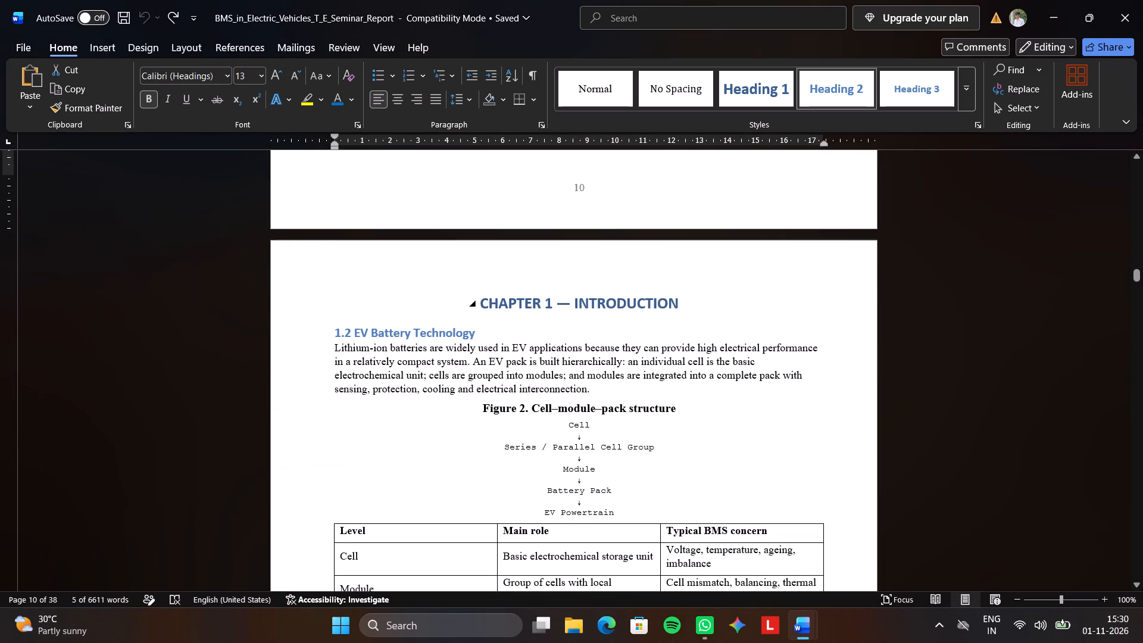
left_click_drag(333, 334, 386, 338)
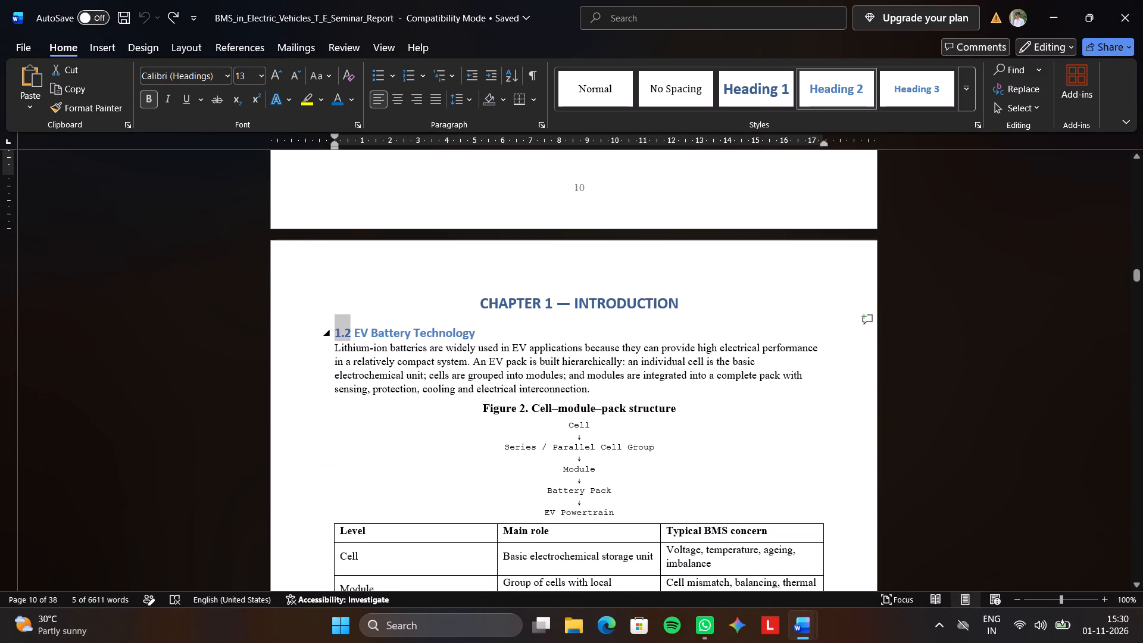
left_click_drag(386, 338, 604, 396)
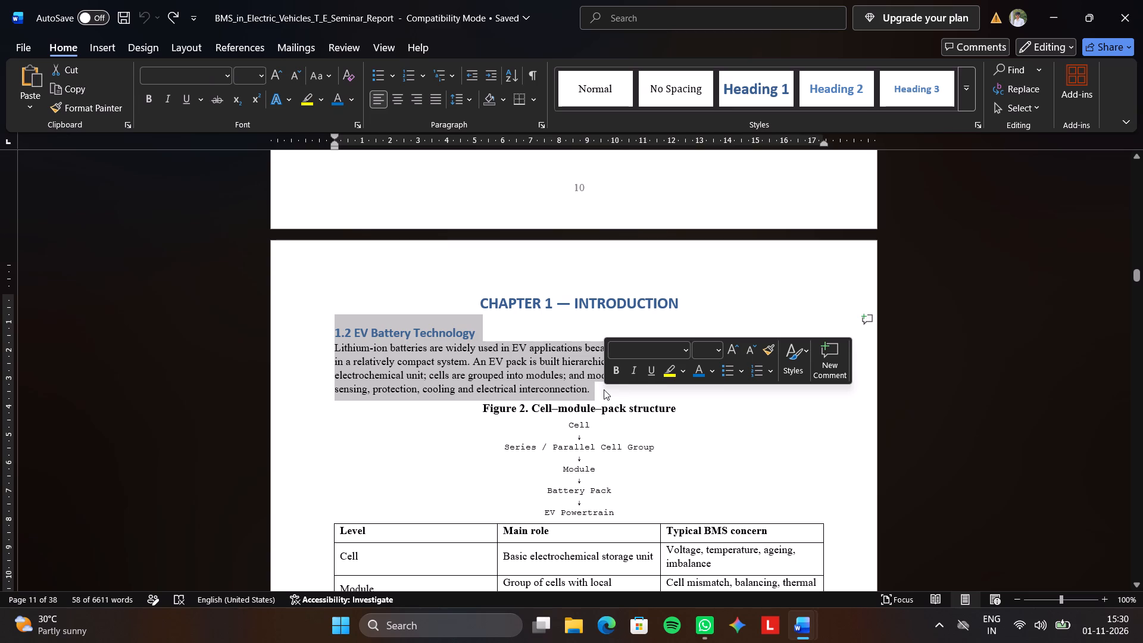
key("ctrl+c")
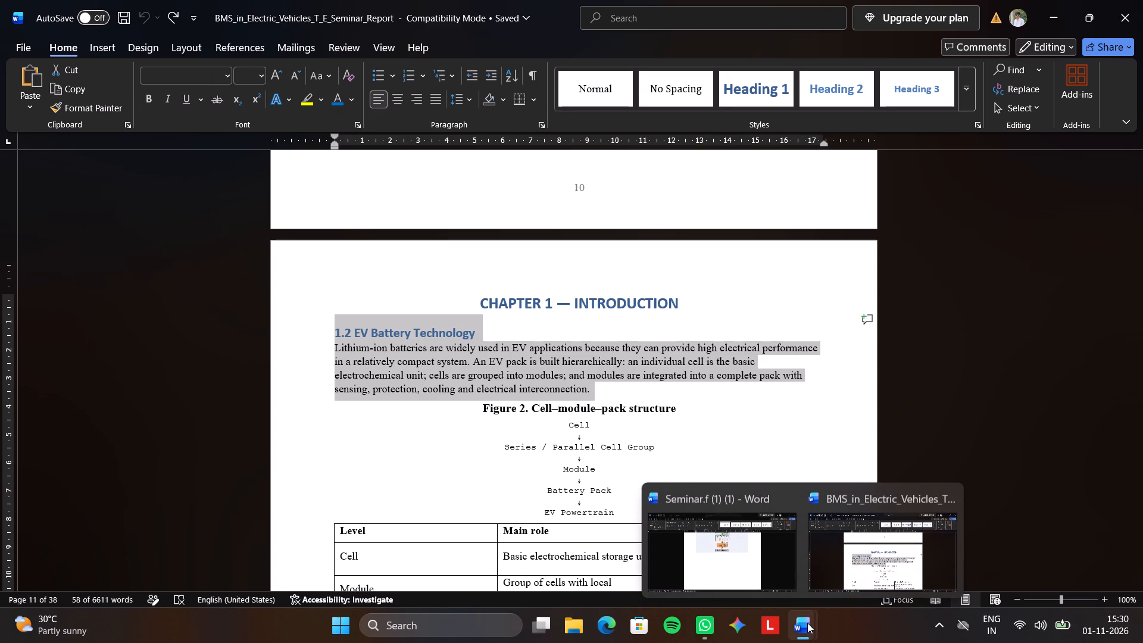
left_click(776, 581)
left_click(393, 354)
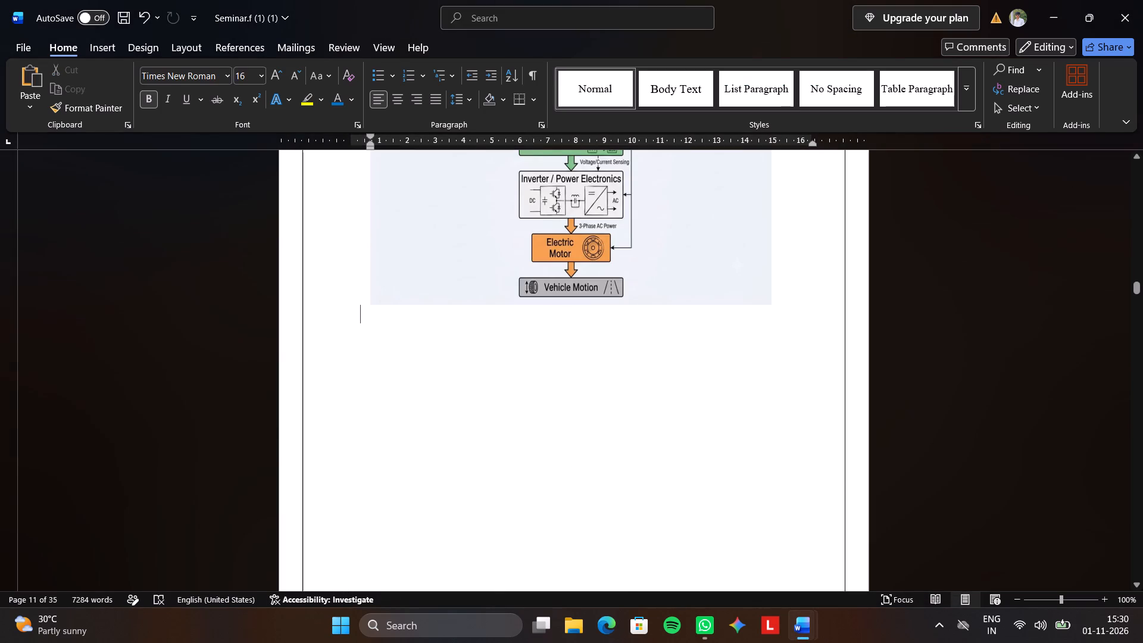
key("ctrl+v")
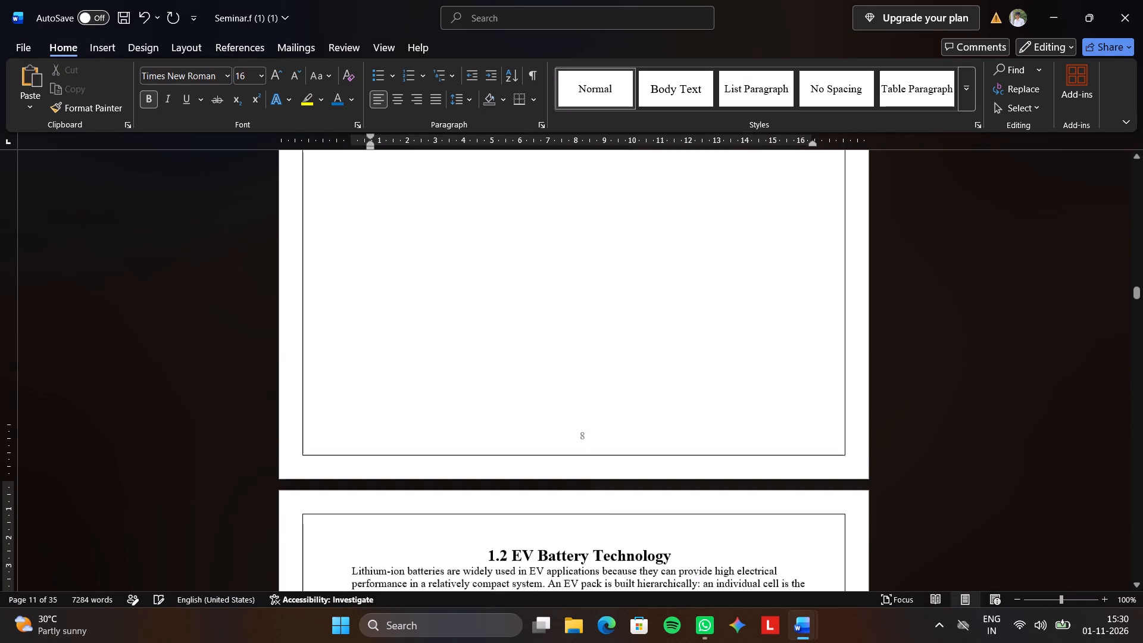
Delete the old "CHAPTER 1" heading line directly below the pasted section 1.2 text.
scroll(522, 424, "down", 3)
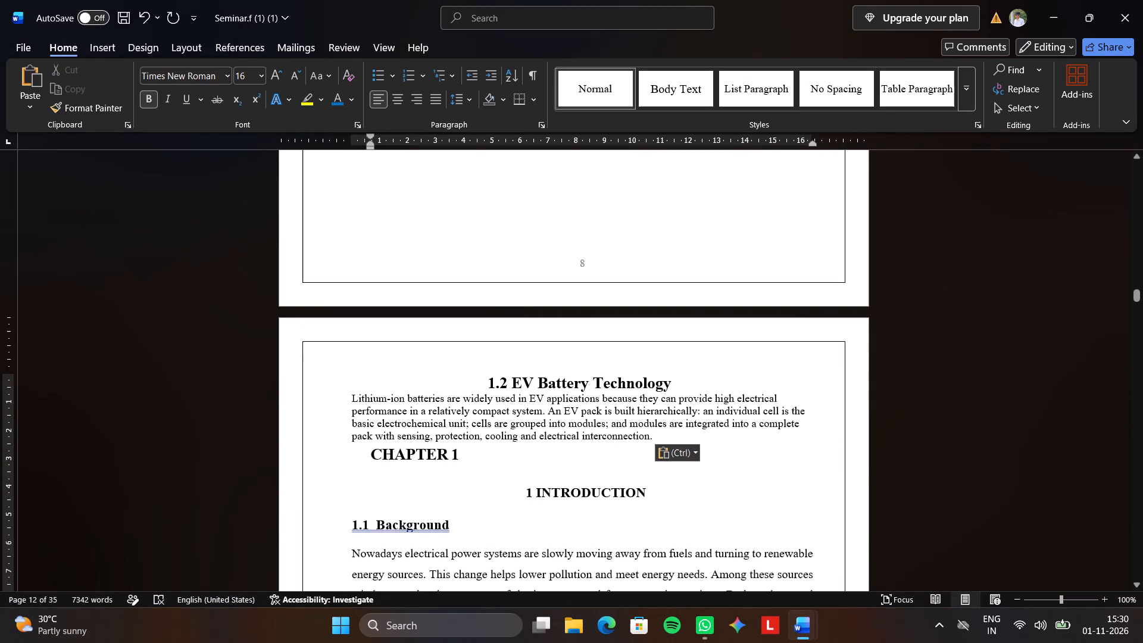
scroll(522, 424, "down", 1)
left_click(462, 422)
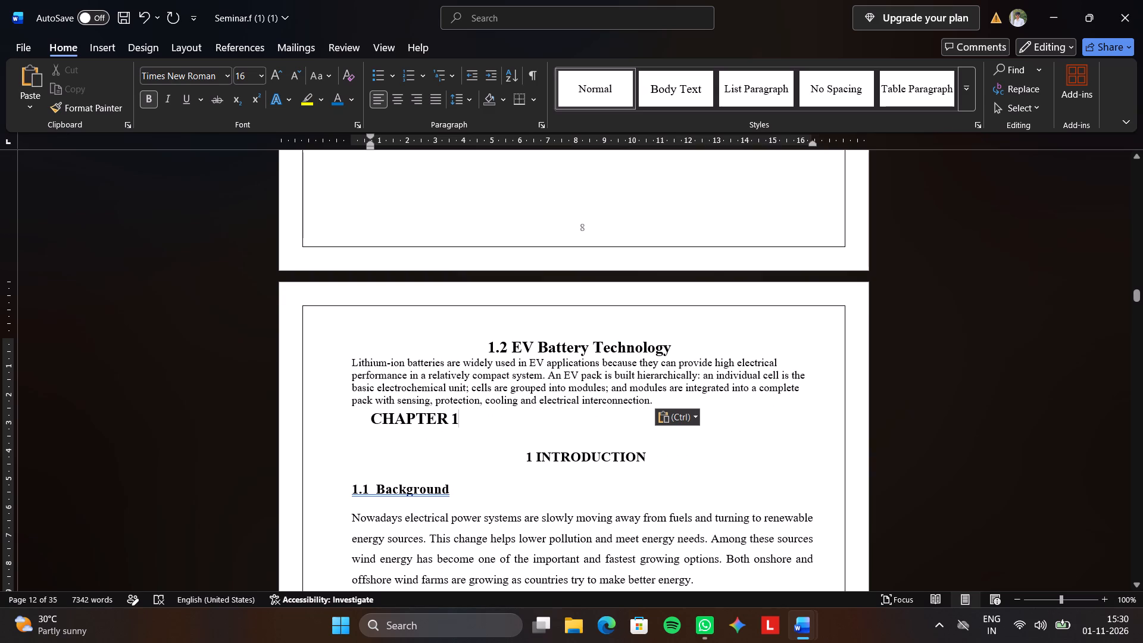
key("BackSpace")
key("BackSpace")
key("BackSpace")
key("BackSpace")
key("BackSpace")
key("BackSpace")
key("BackSpace")
key("BackSpace")
key("BackSpace")
key("BackSpace")
key("BackSpace")
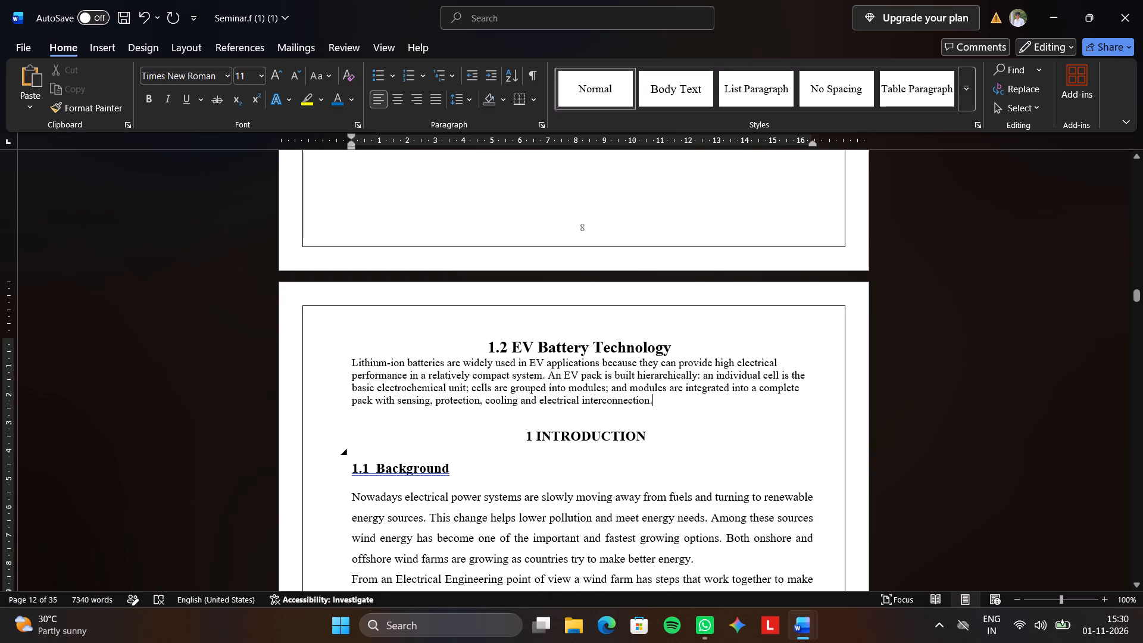
Delete all remaining old wind-energy content from the "1 INTRODUCTION" heading through the end of the document.
left_click_drag(524, 432, 747, 606)
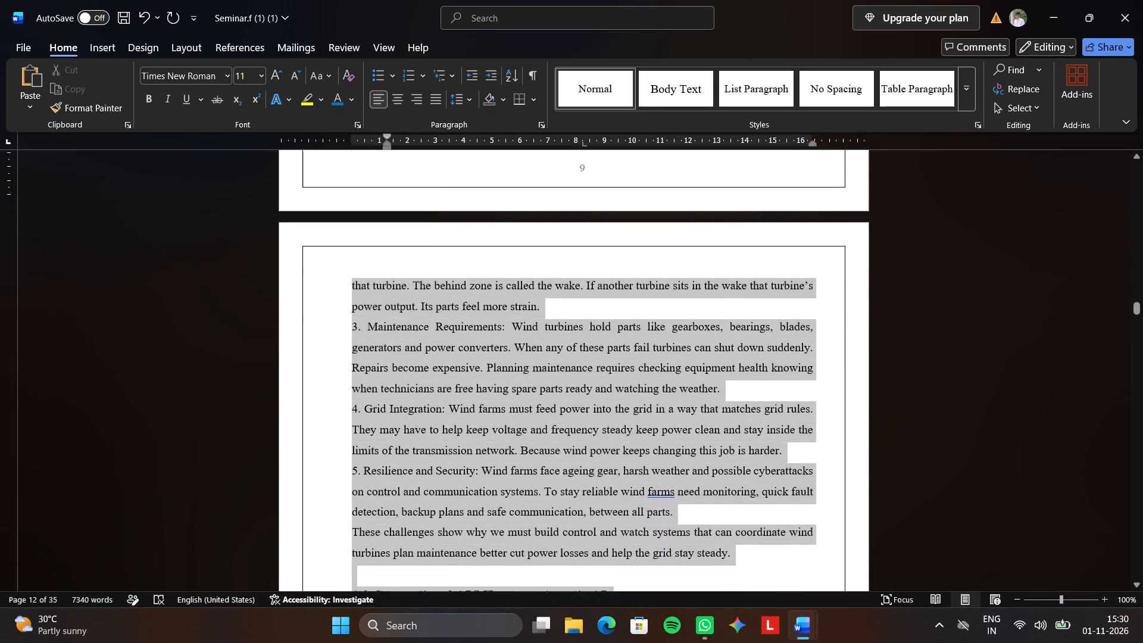
left_click_drag(747, 606, 794, 642)
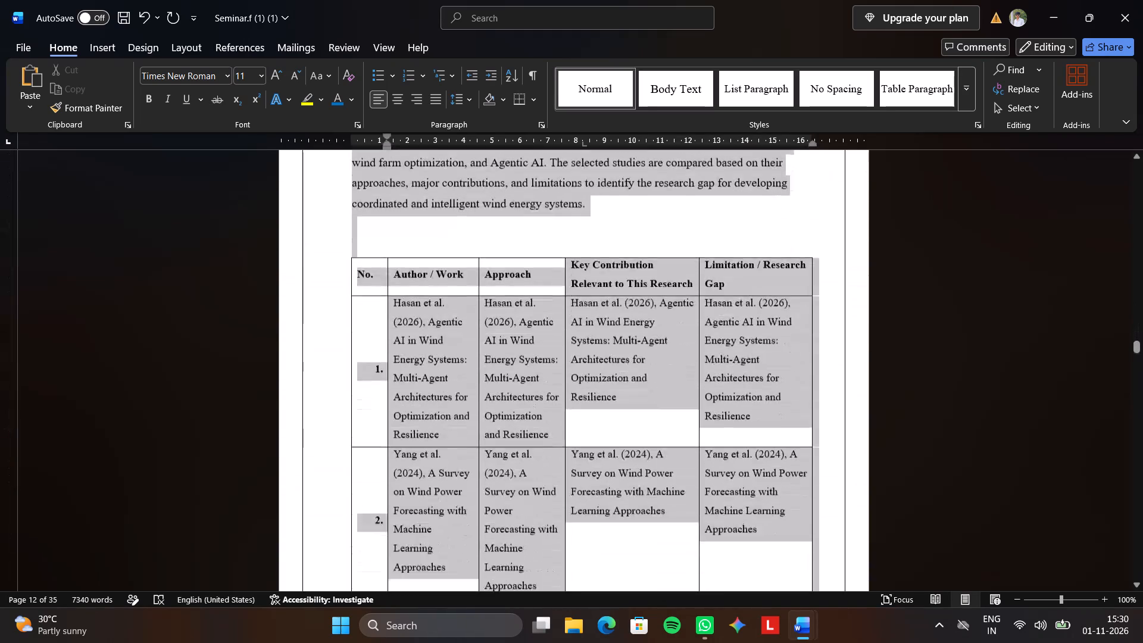
left_click_drag(794, 642, 797, 642)
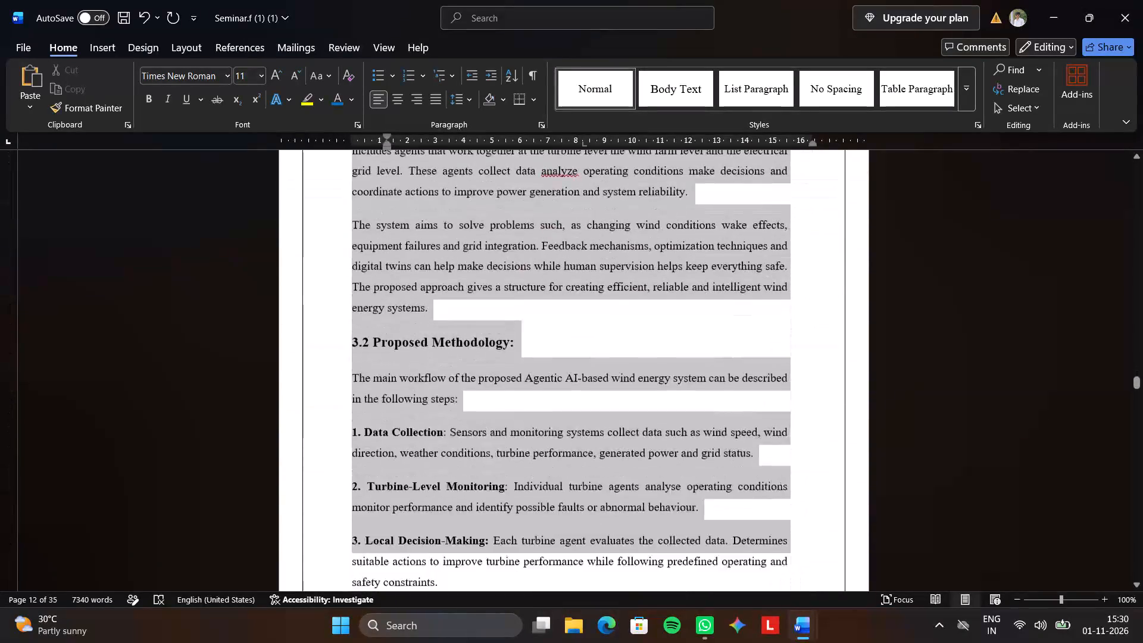
left_click_drag(797, 642, 798, 642)
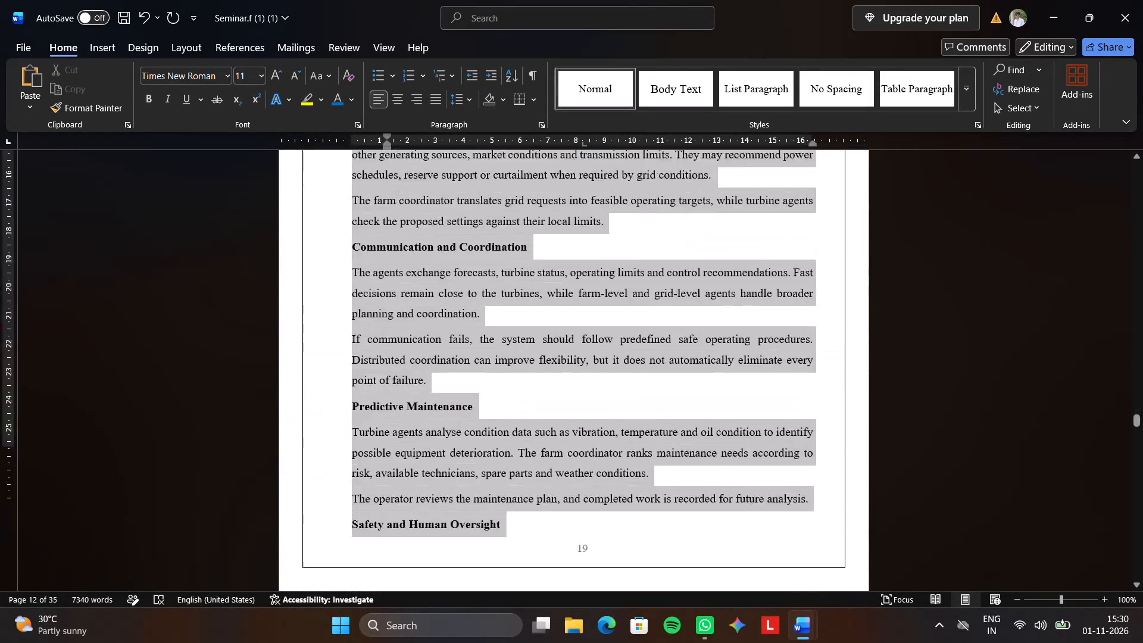
left_click_drag(798, 642, 840, 642)
key("BackSpace")
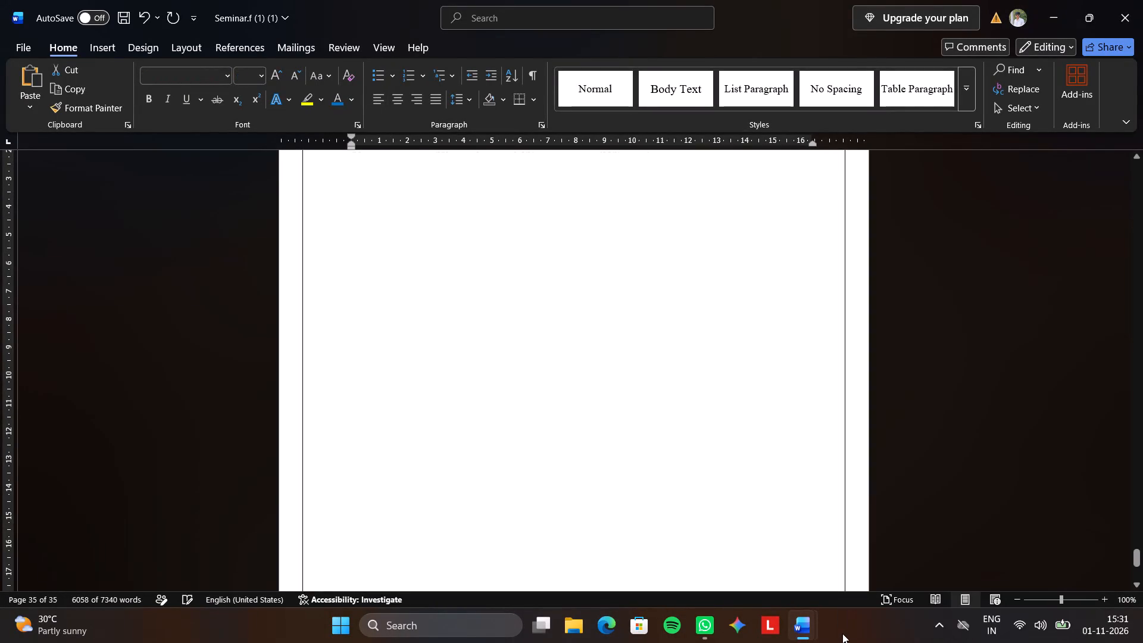
Justify the empty paragraph below the section 1.2 text.
scroll(842, 633, "up", 6)
scroll(742, 388, "up", 2)
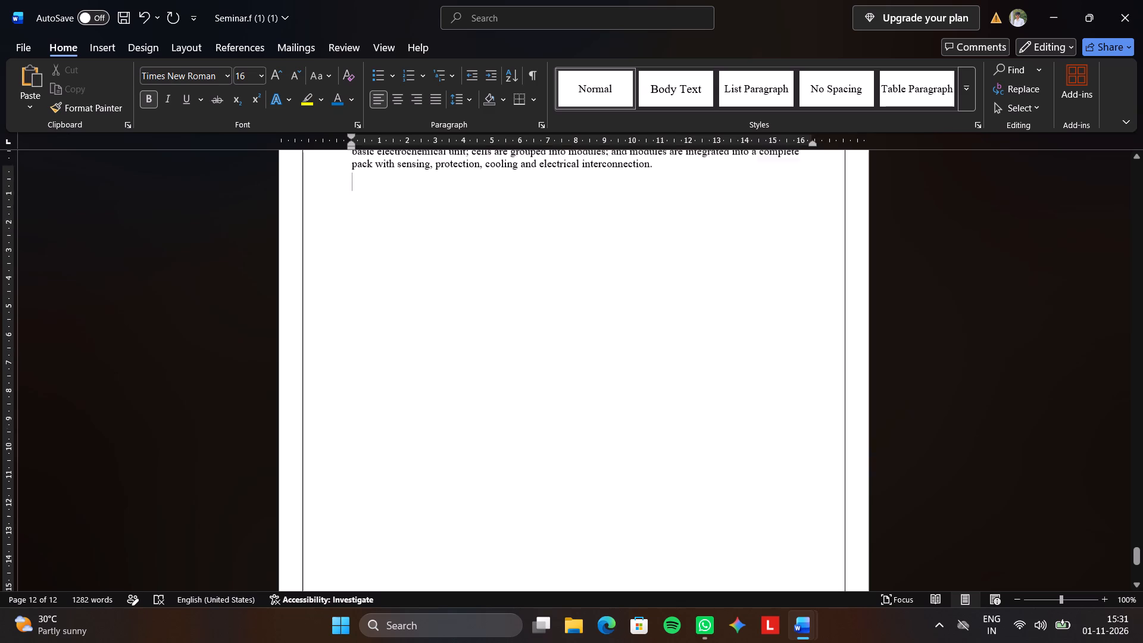
scroll(742, 388, "up", 18)
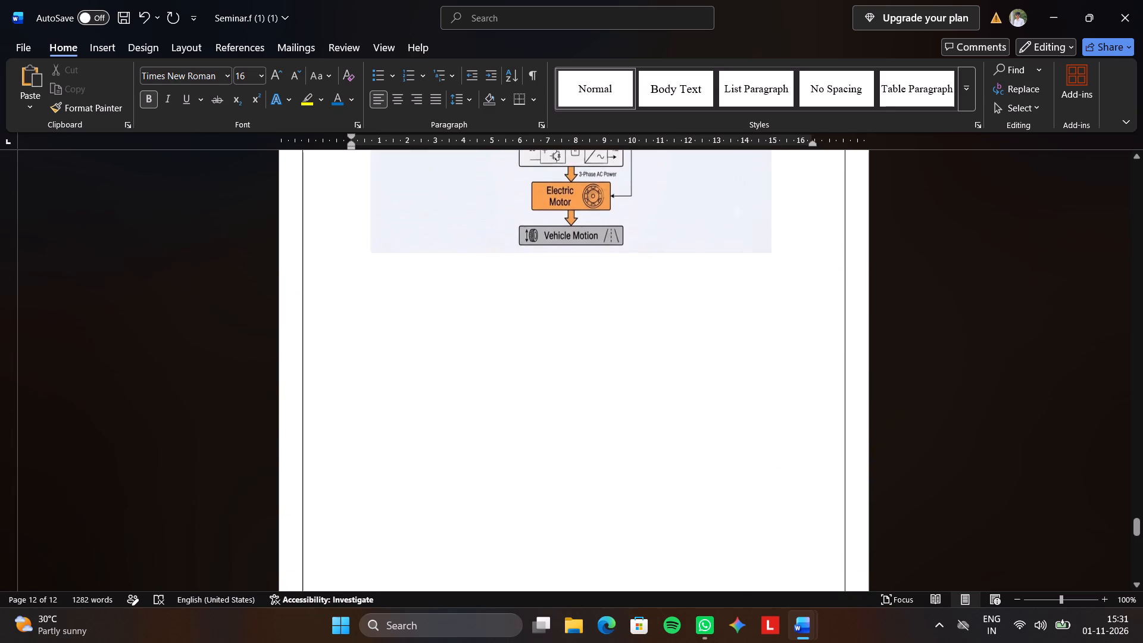
scroll(742, 388, "up", 2)
scroll(742, 388, "down", 16)
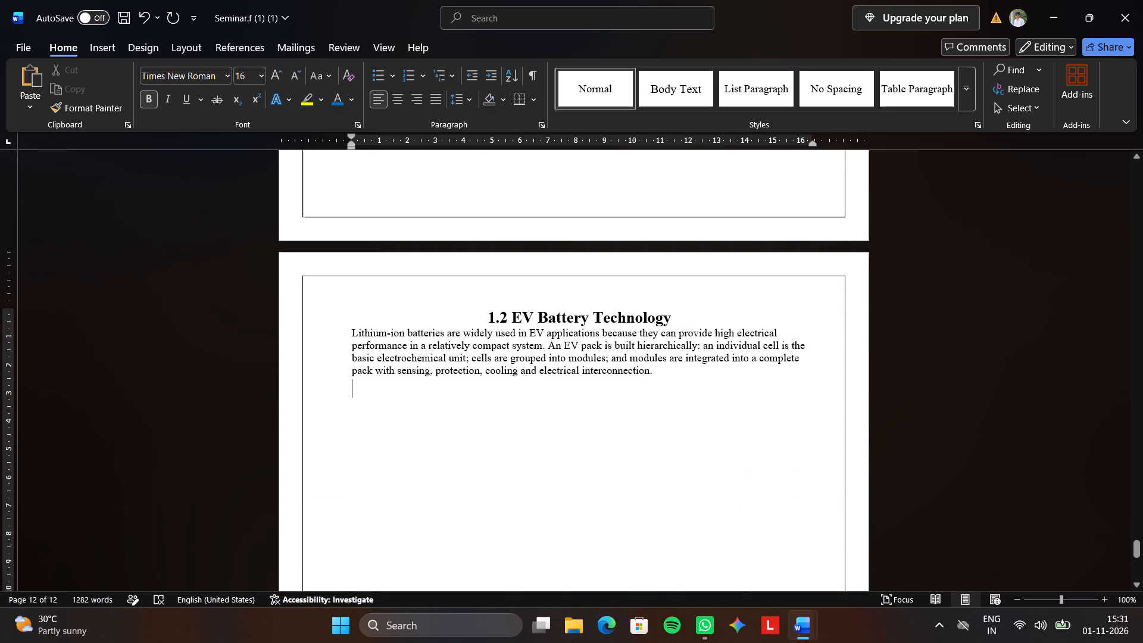
left_click(433, 95)
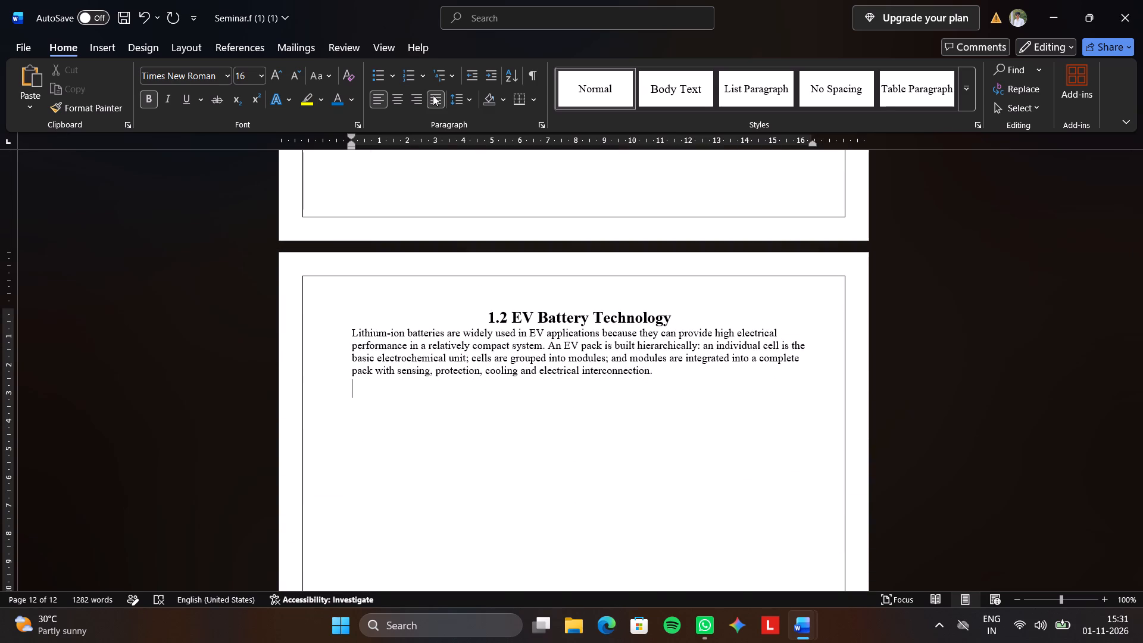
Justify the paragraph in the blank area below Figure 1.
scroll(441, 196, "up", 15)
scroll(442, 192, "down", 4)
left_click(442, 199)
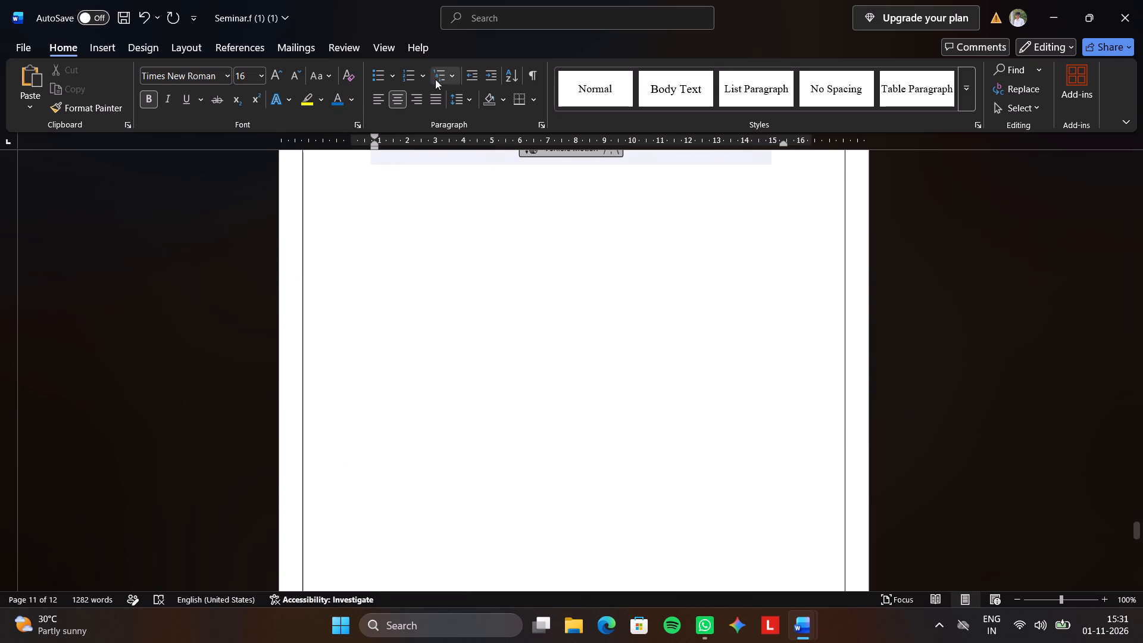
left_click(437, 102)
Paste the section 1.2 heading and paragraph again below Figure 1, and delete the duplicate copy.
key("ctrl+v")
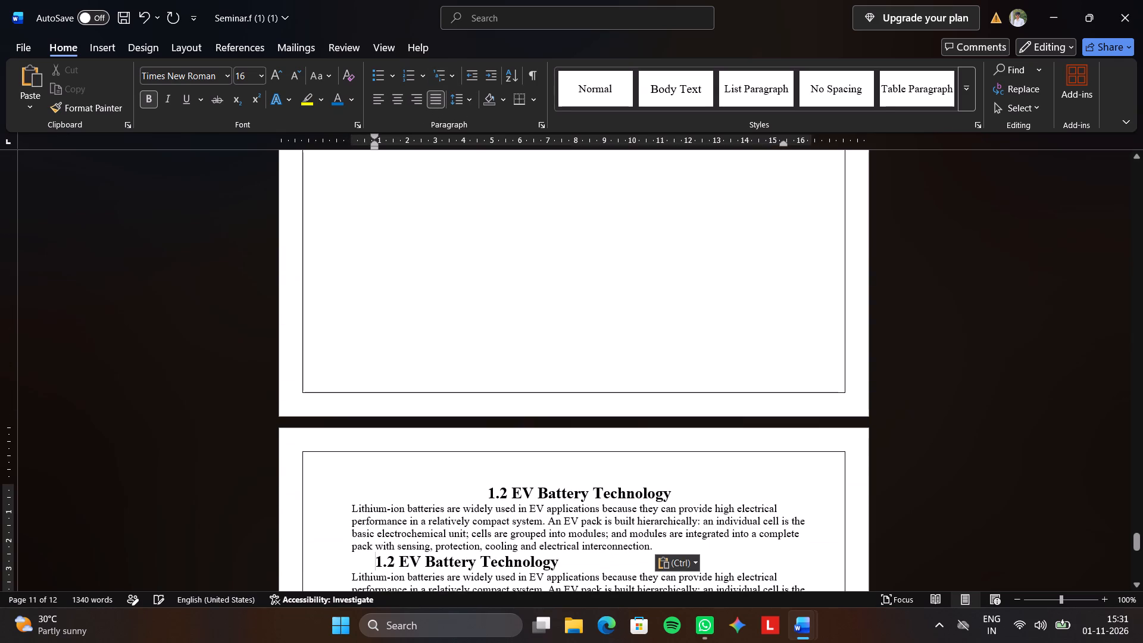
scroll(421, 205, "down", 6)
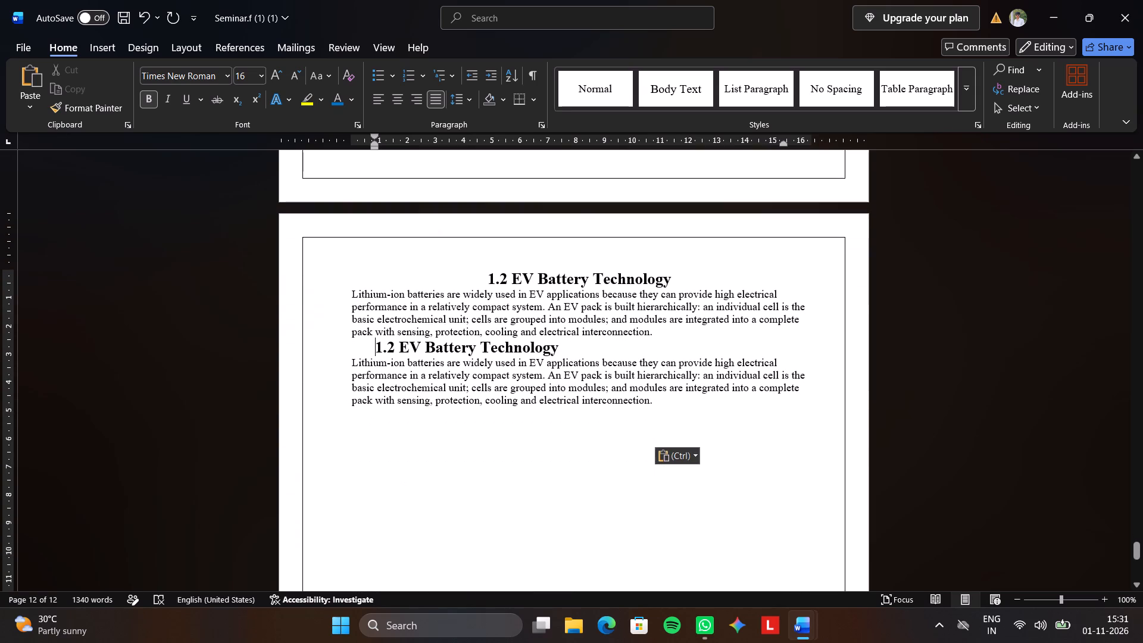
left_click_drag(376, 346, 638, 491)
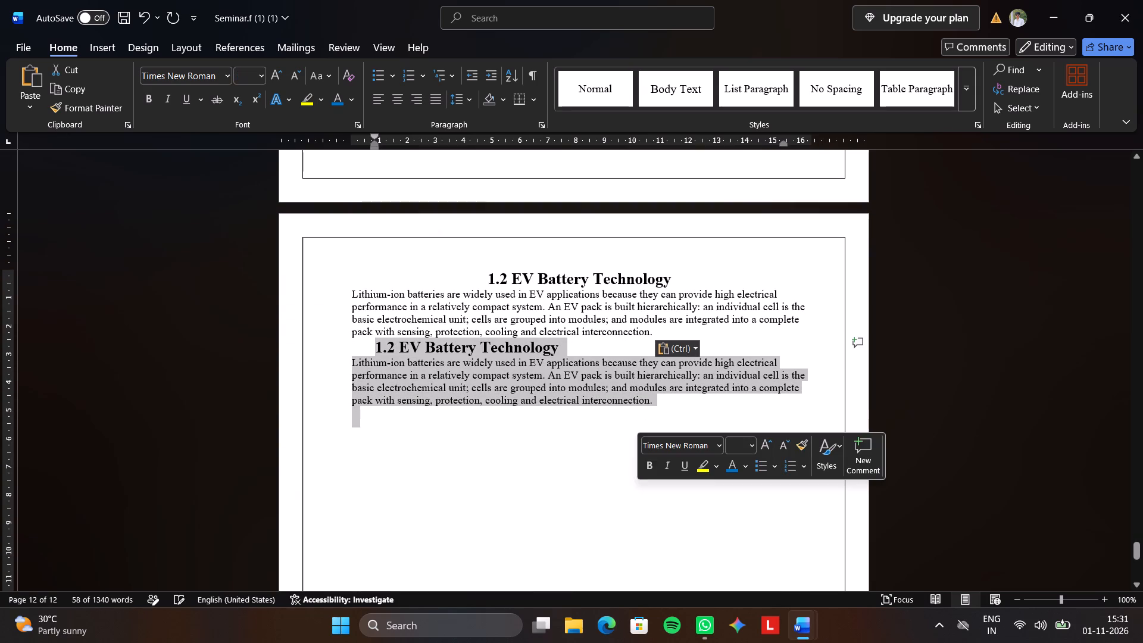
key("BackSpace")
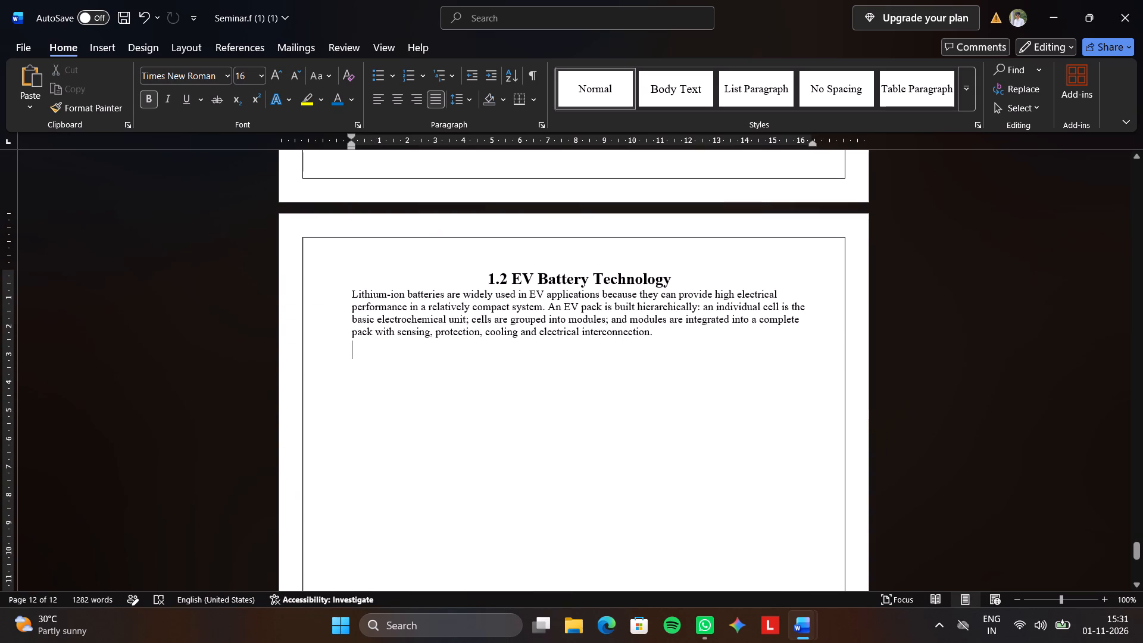
Set the font size of the "1.2 EV Battery Technology" heading to 14.
left_click(678, 279)
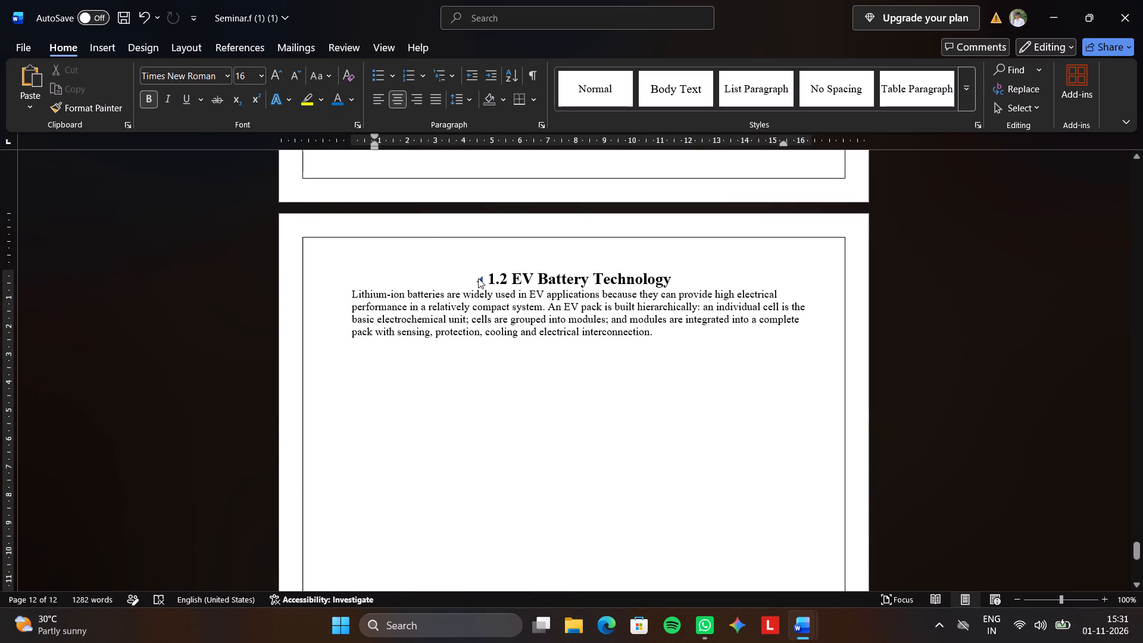
double_click(492, 279)
left_click(492, 279)
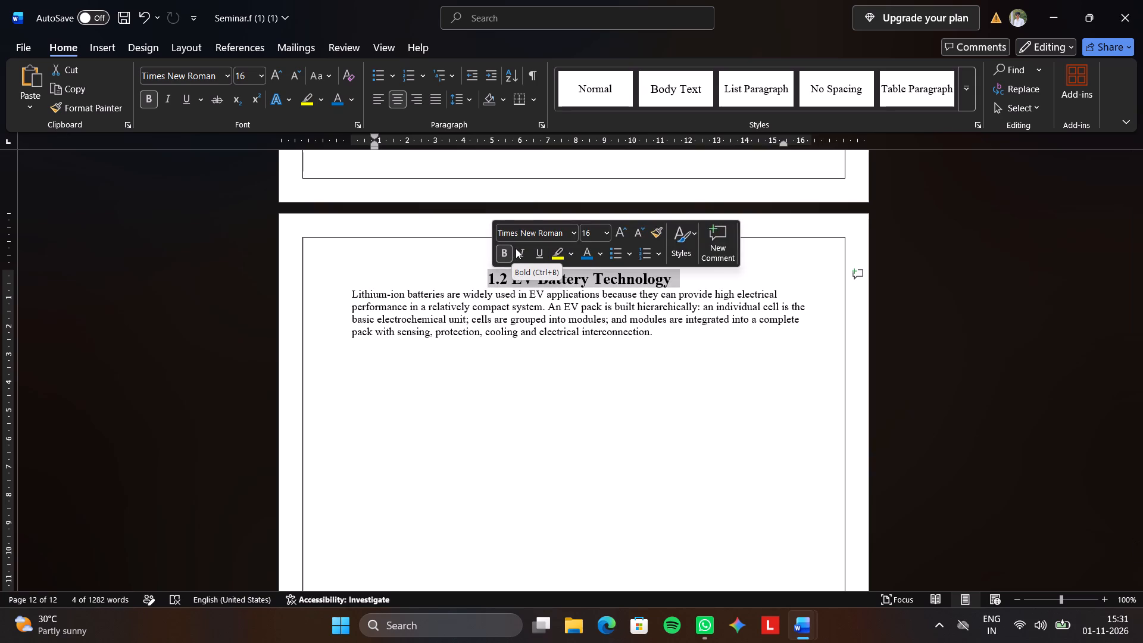
left_click(611, 234)
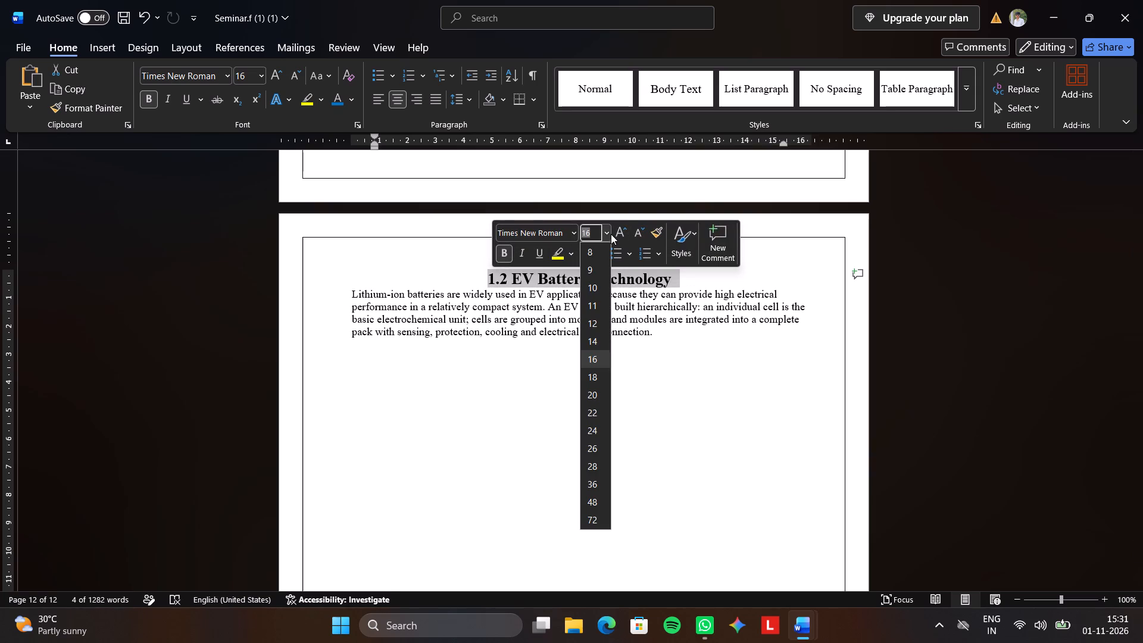
left_click(597, 339)
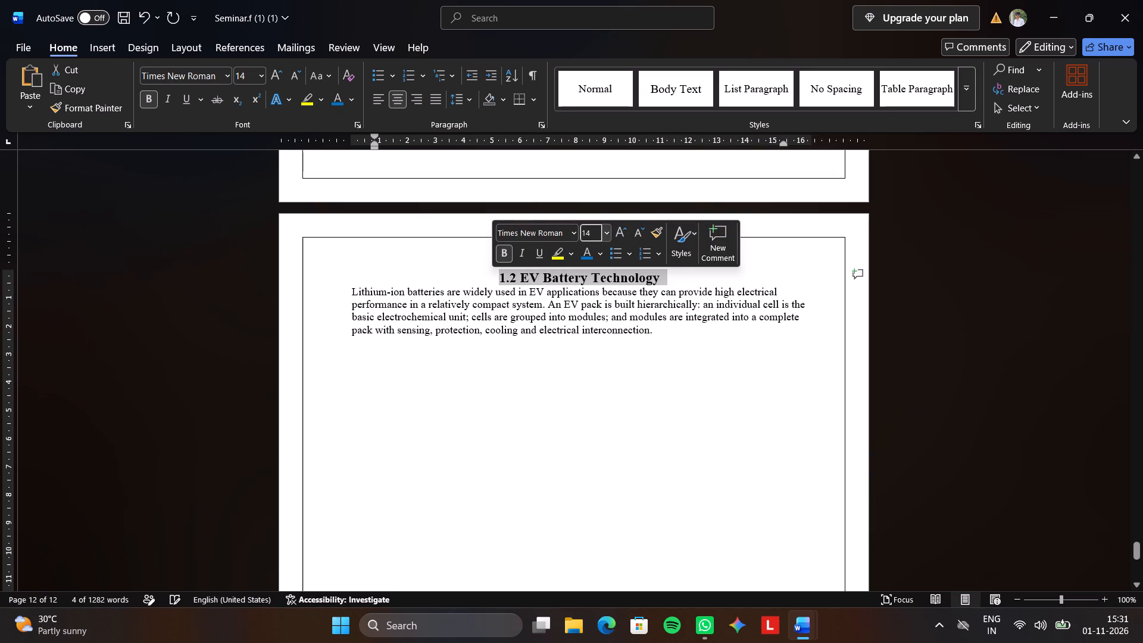
Remove the centring and indent from the "1.2 EV Battery Technology" heading so it aligns with the body text's left edge.
left_click(670, 285)
left_click(661, 276)
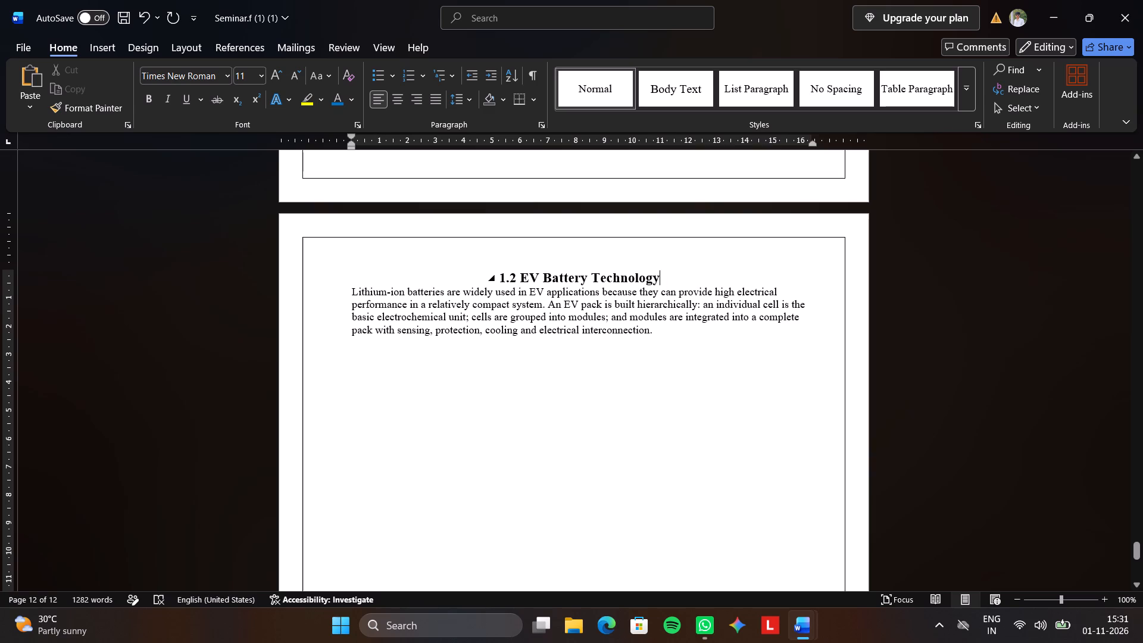
left_click(496, 274)
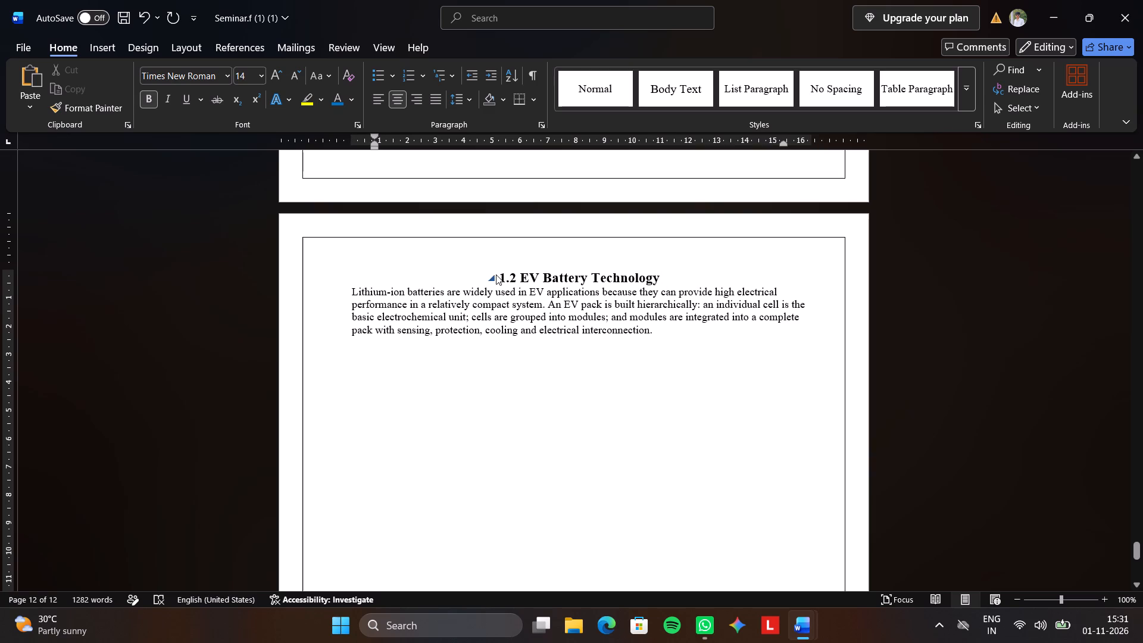
left_click(499, 273)
left_click(490, 279)
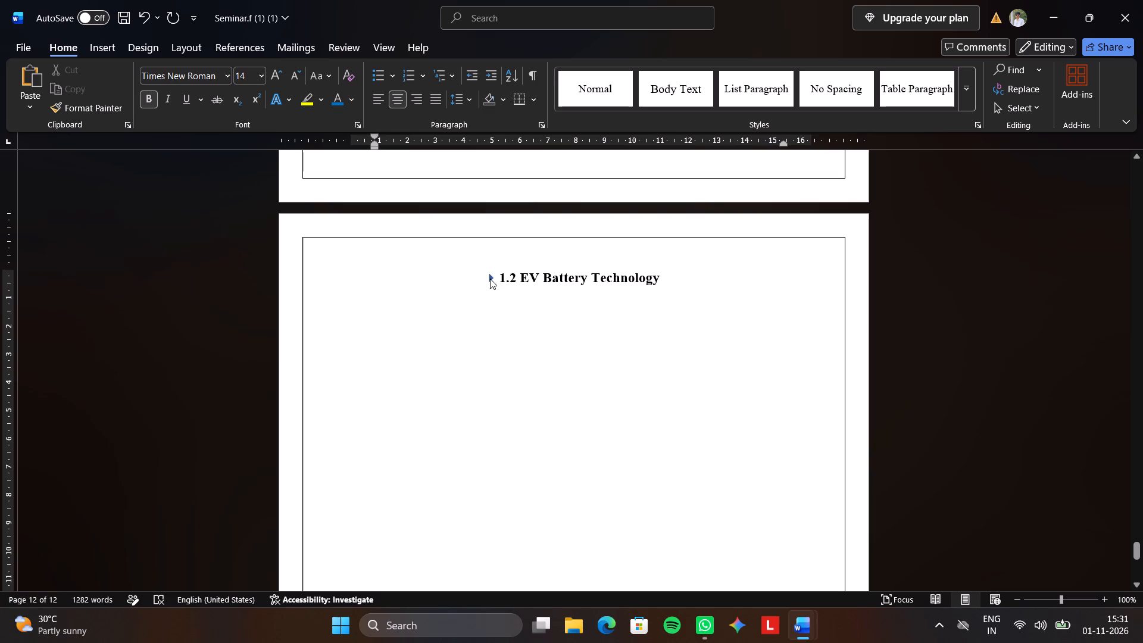
key("space")
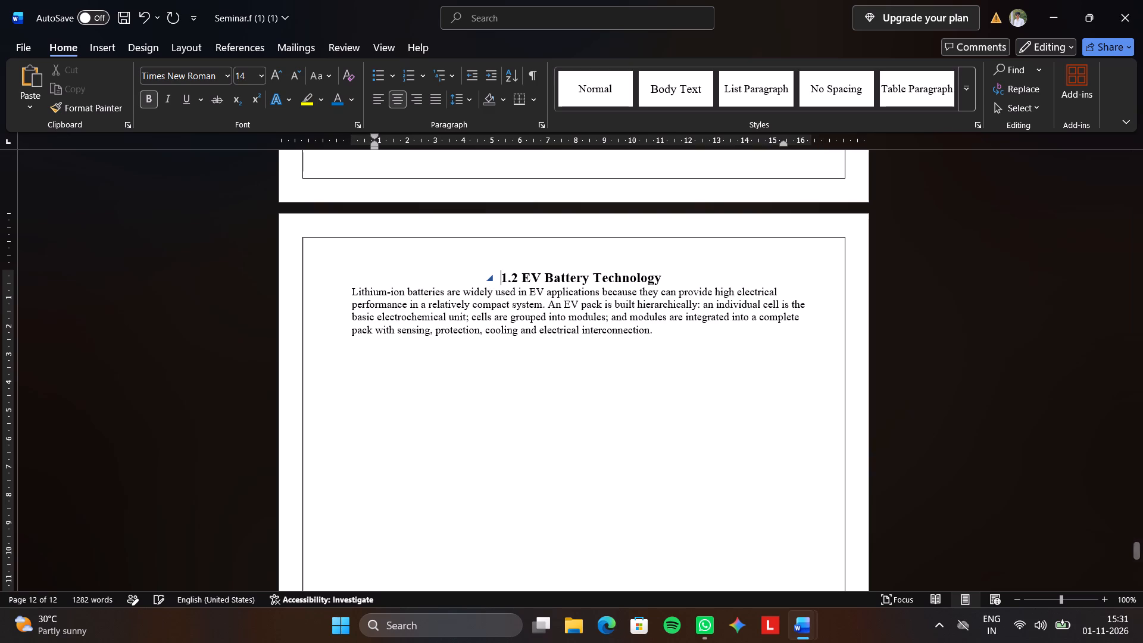
key("BackSpace")
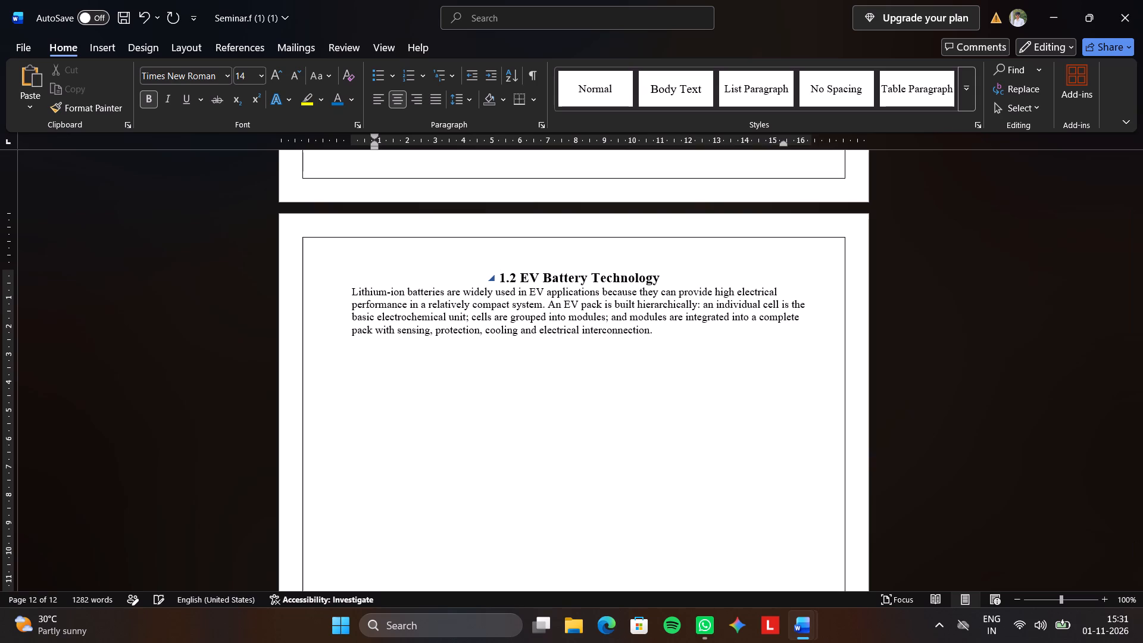
key("BackSpace")
key("BackSpace")
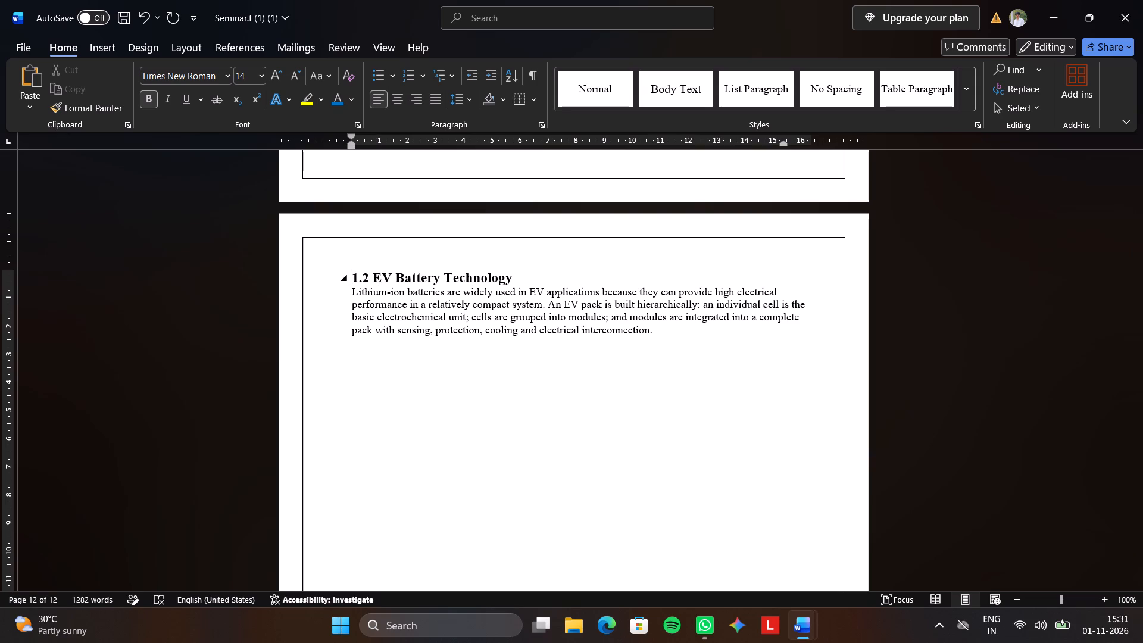
Insert a blank line between the "1.2 EV Battery Technology" heading and its paragraph.
left_click(526, 279)
key("space")
key("Return")
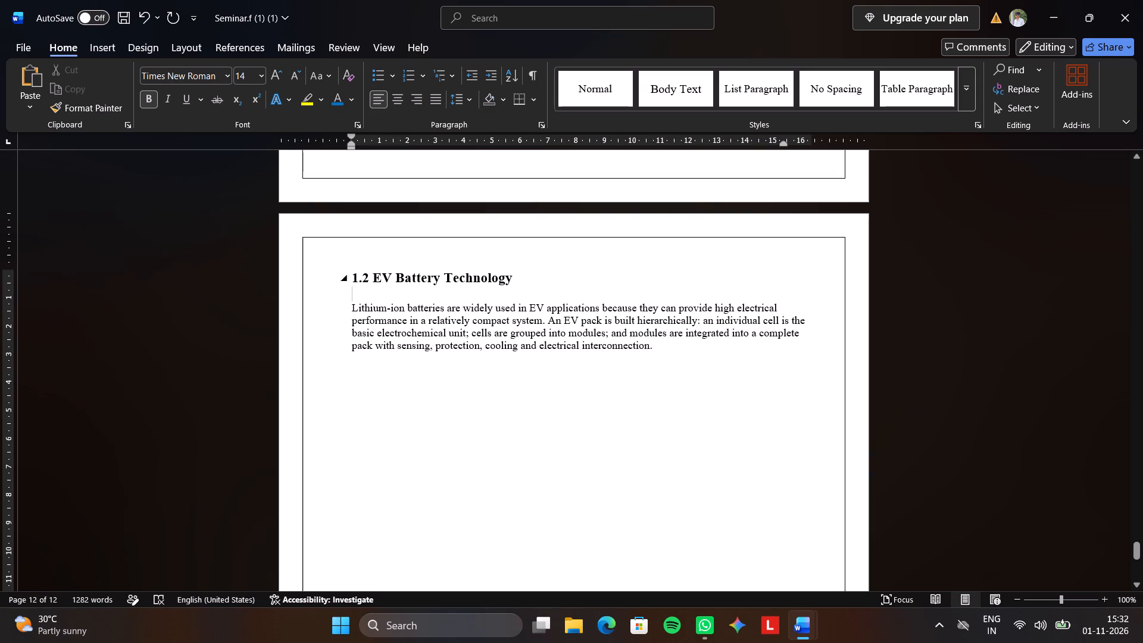
double_click(412, 271)
left_click(620, 297)
scroll(609, 270, "down", 4)
scroll(342, 183, "up", 4)
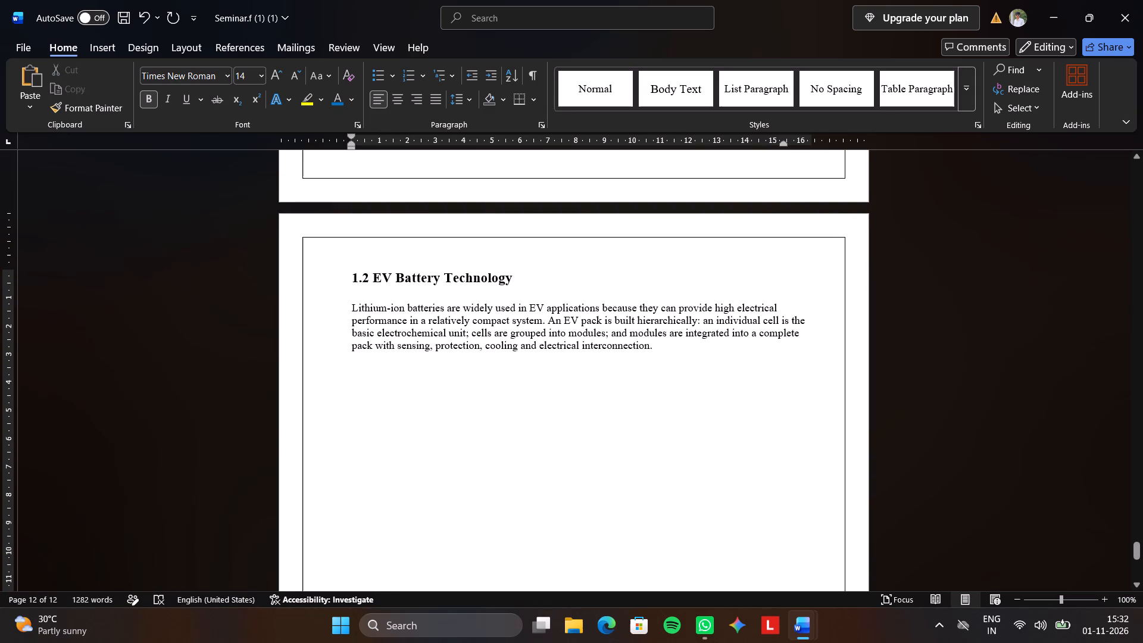
Format the section 1.2 paragraph about lithium-ion batteries with font size 12 and 1.5 line spacing.
triple_click(353, 304)
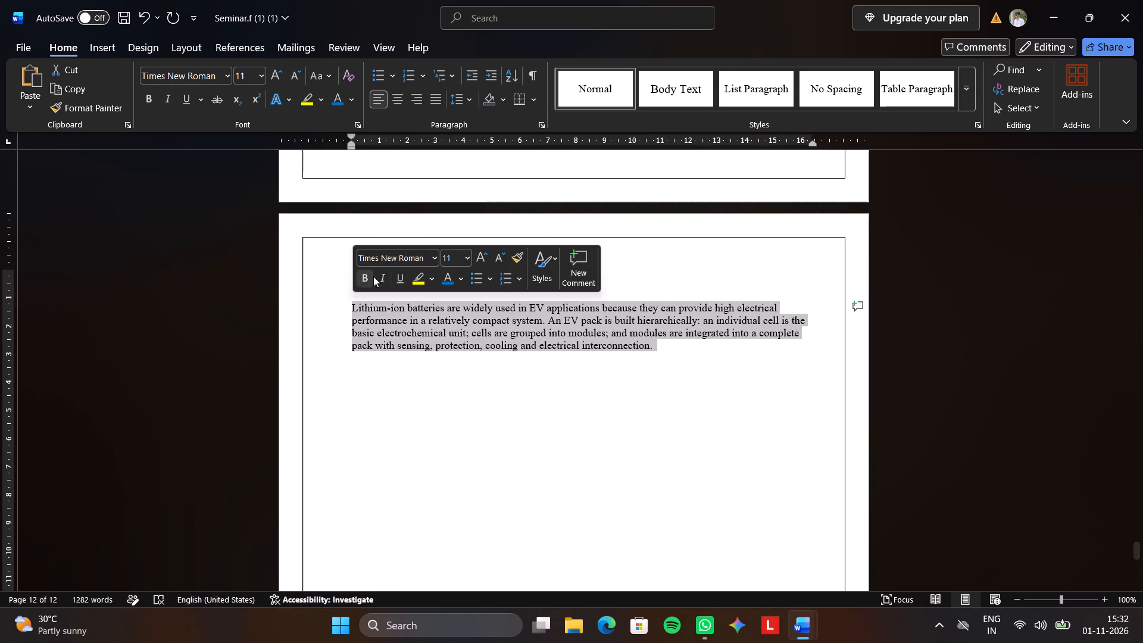
left_click(466, 258)
left_click(460, 346)
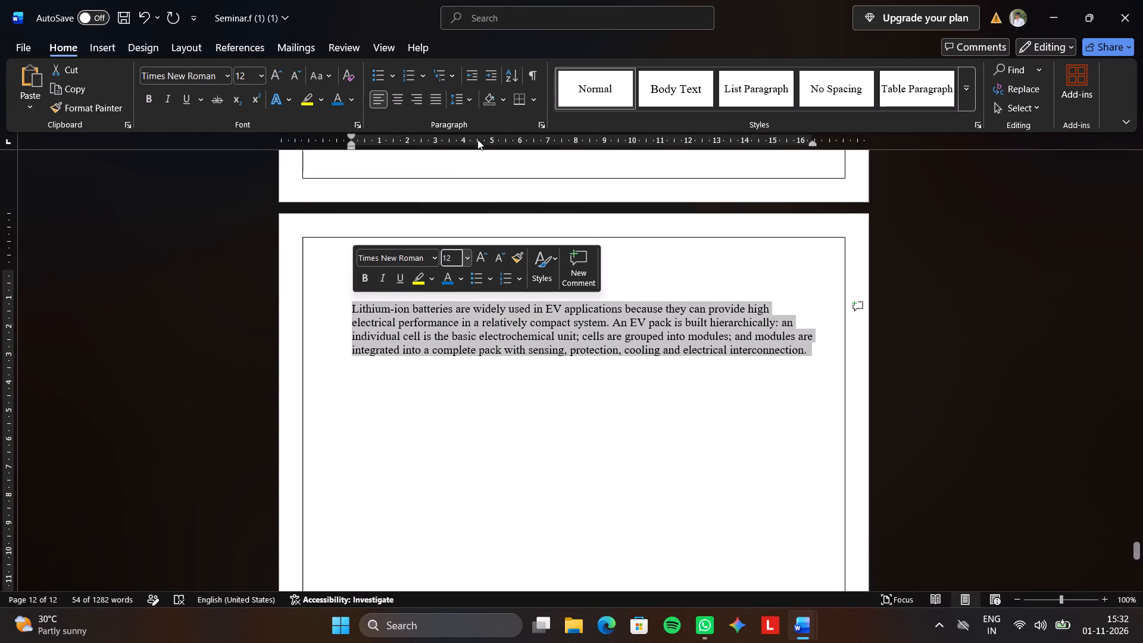
left_click(469, 99)
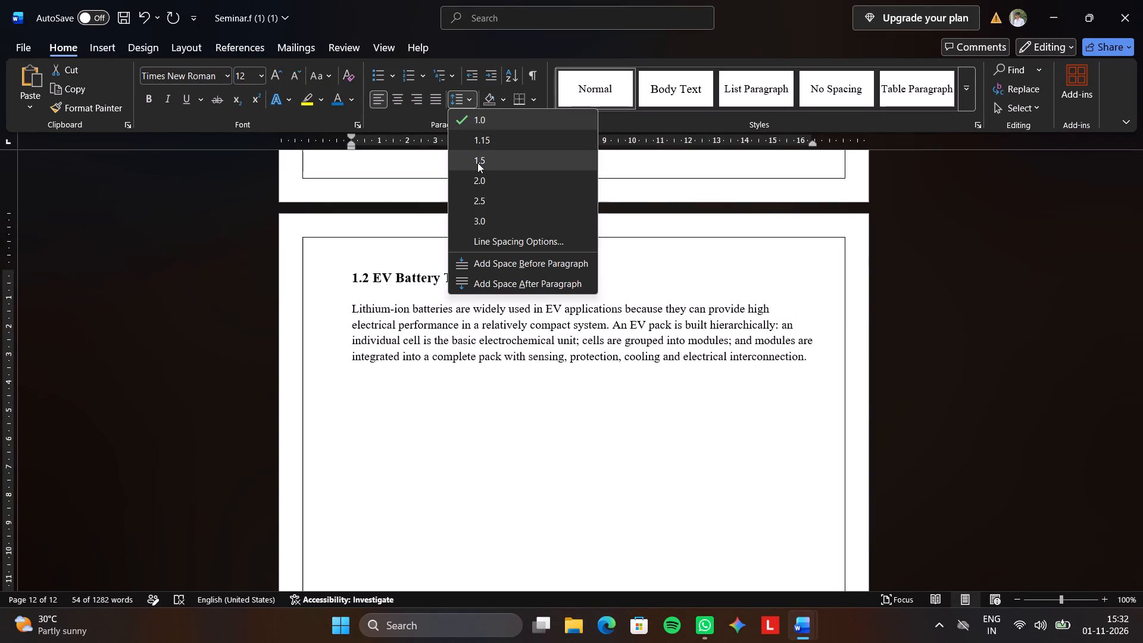
left_click(477, 163)
left_click(474, 393)
Review the Chapter 1 pages, checking the section 1.1 formatting and Figure 1 against the new section 1.2.
scroll(473, 394, "up", 2)
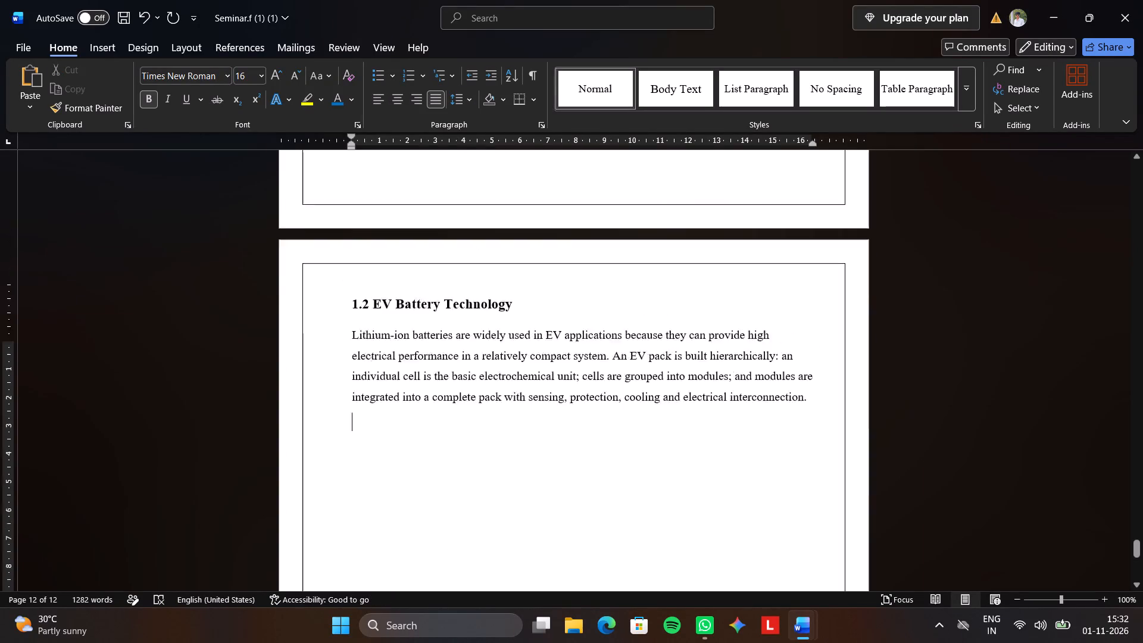
scroll(473, 393, "up", 16)
scroll(471, 383, "up", 7)
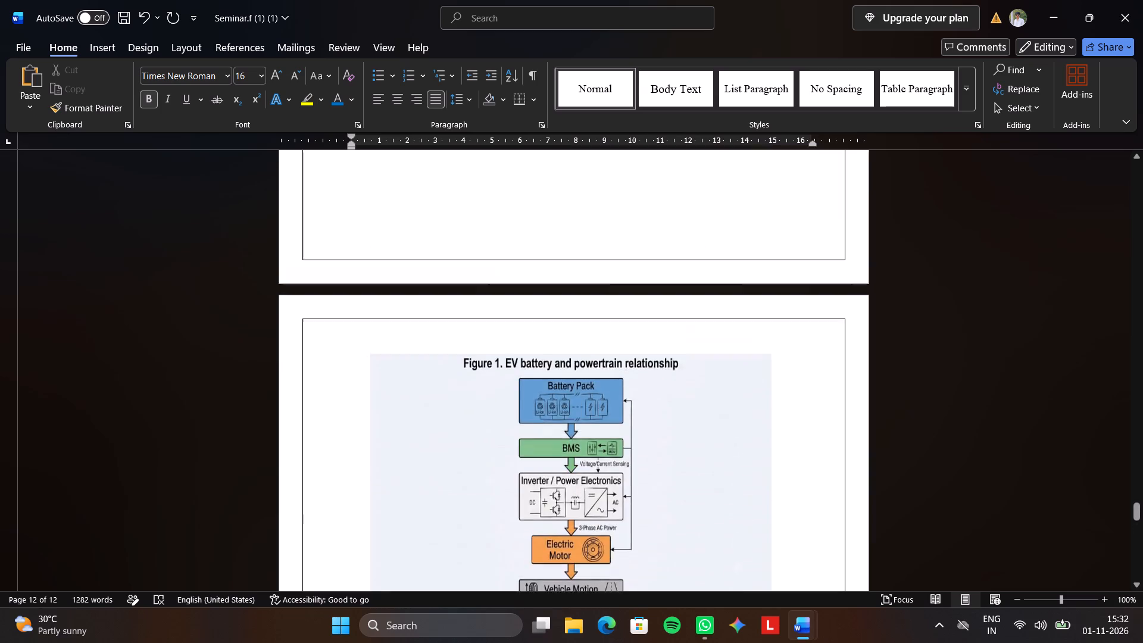
scroll(468, 377, "up", 8)
scroll(467, 373, "down", 1)
scroll(467, 373, "up", 14)
scroll(466, 373, "down", 3)
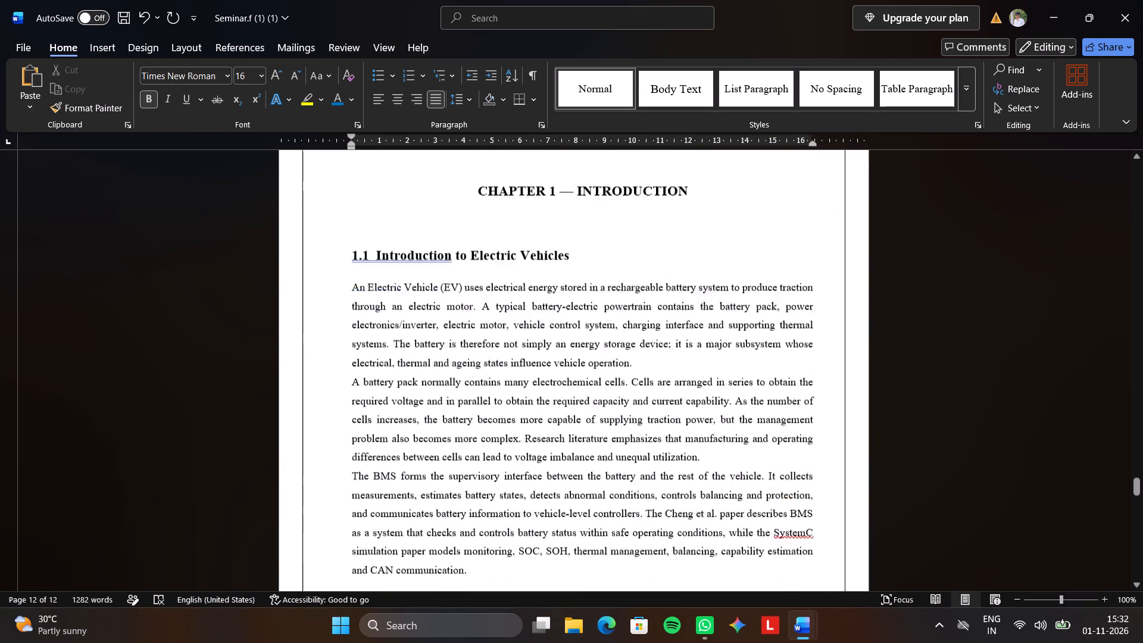
scroll(466, 373, "down", 1)
scroll(466, 373, "up", 4)
scroll(466, 372, "down", 9)
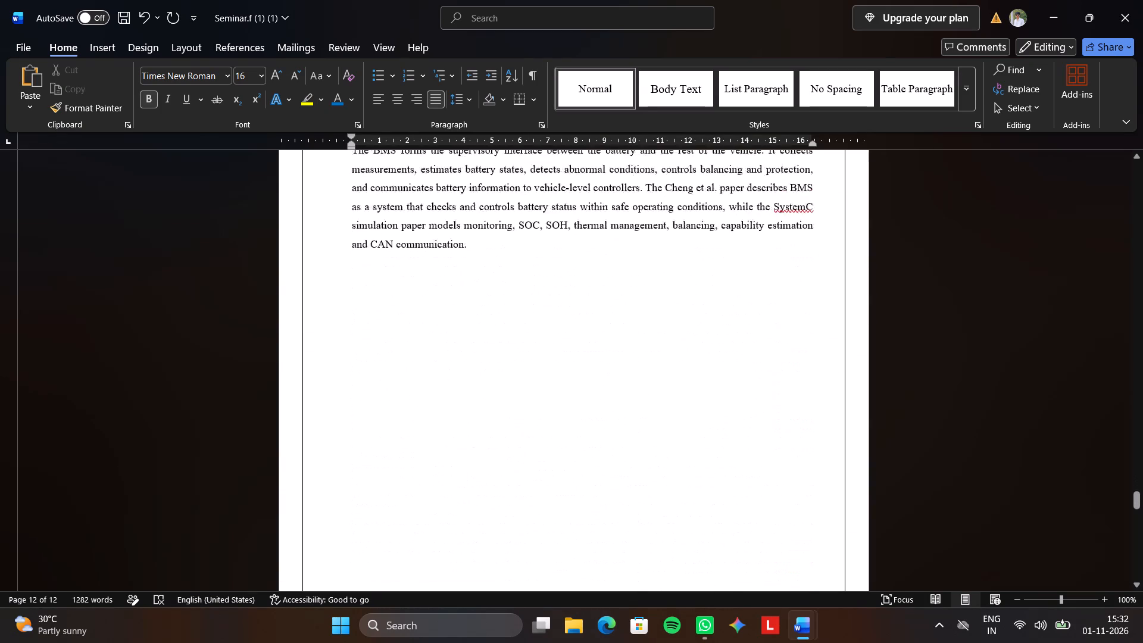
scroll(466, 372, "down", 20)
scroll(466, 372, "down", 14)
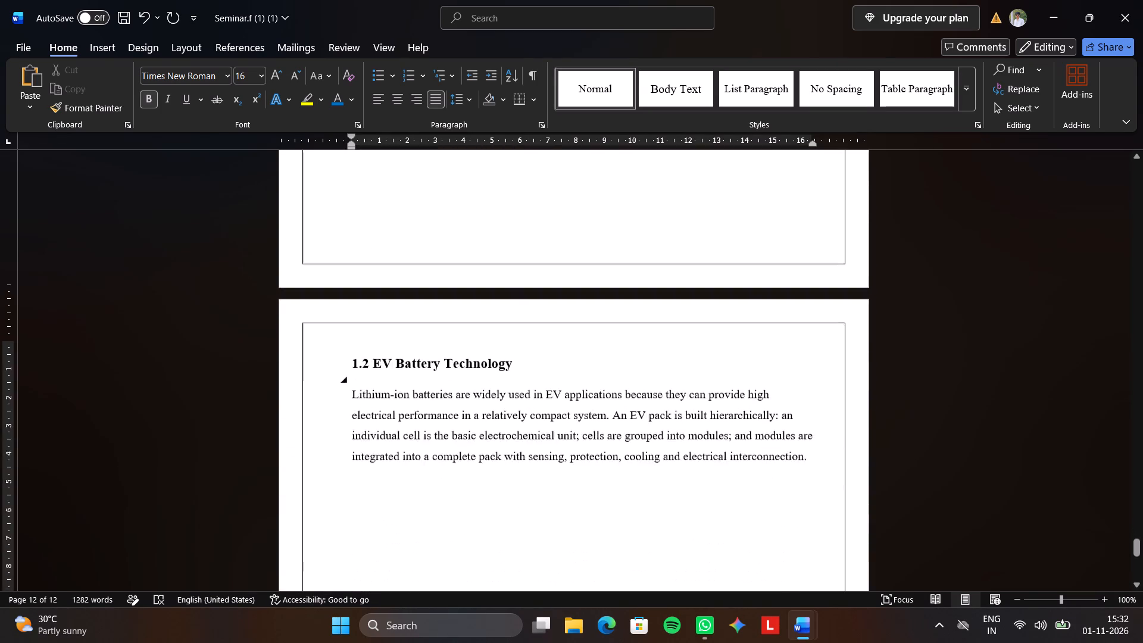
scroll(466, 372, "down", 5)
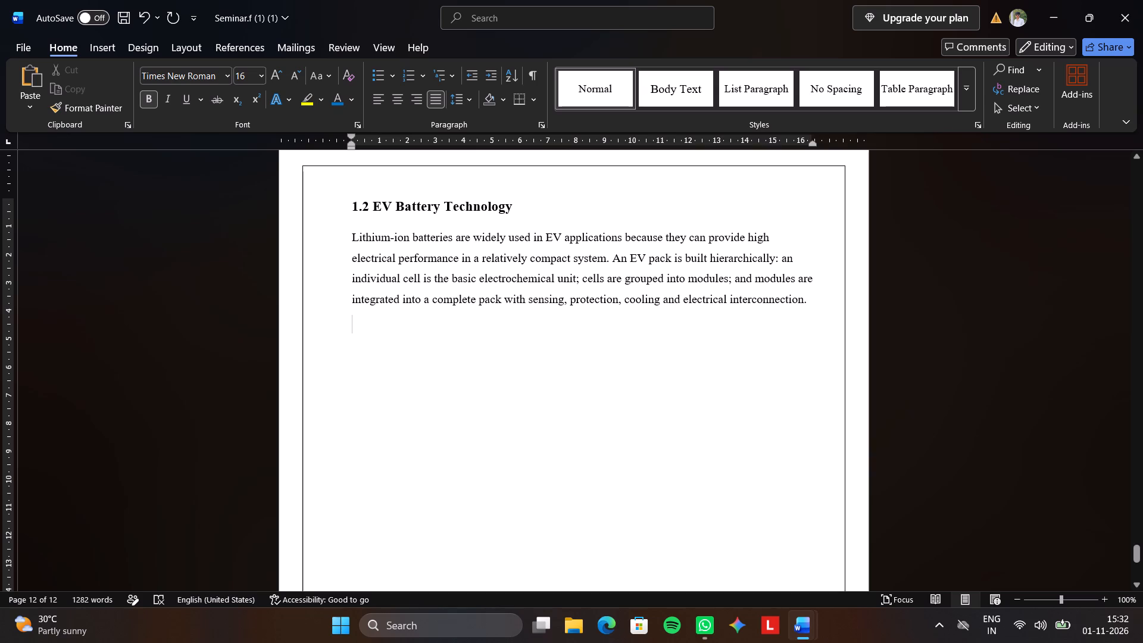
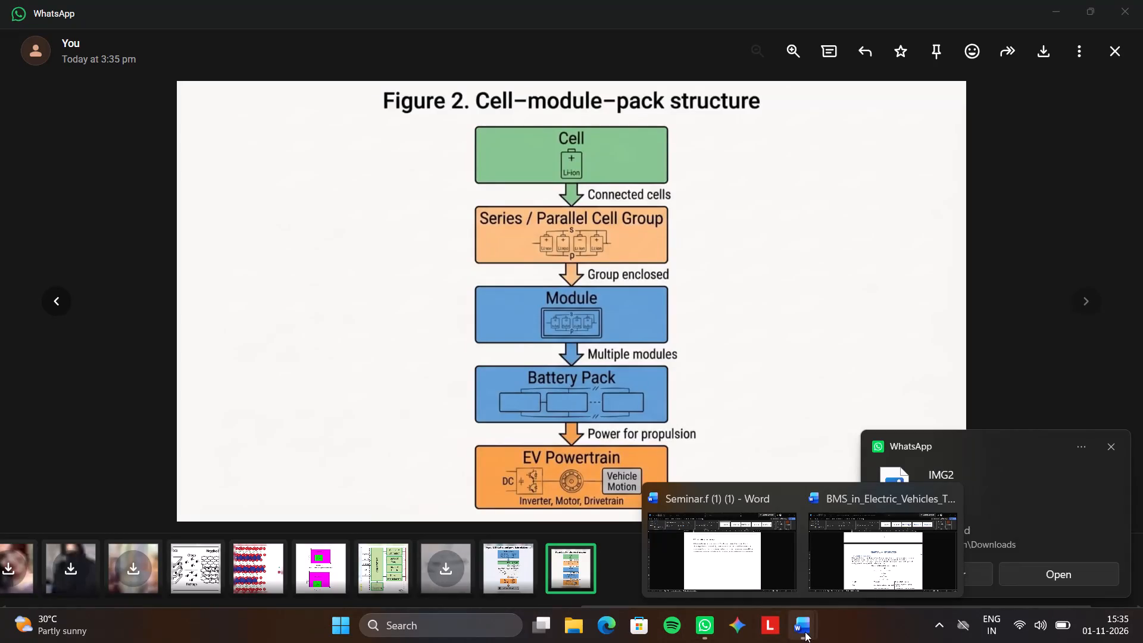
Switch to the Seminar report in Word and start inserting a picture from this device on a new line below the section 1.2 paragraph.
left_click(805, 632)
left_click(769, 572)
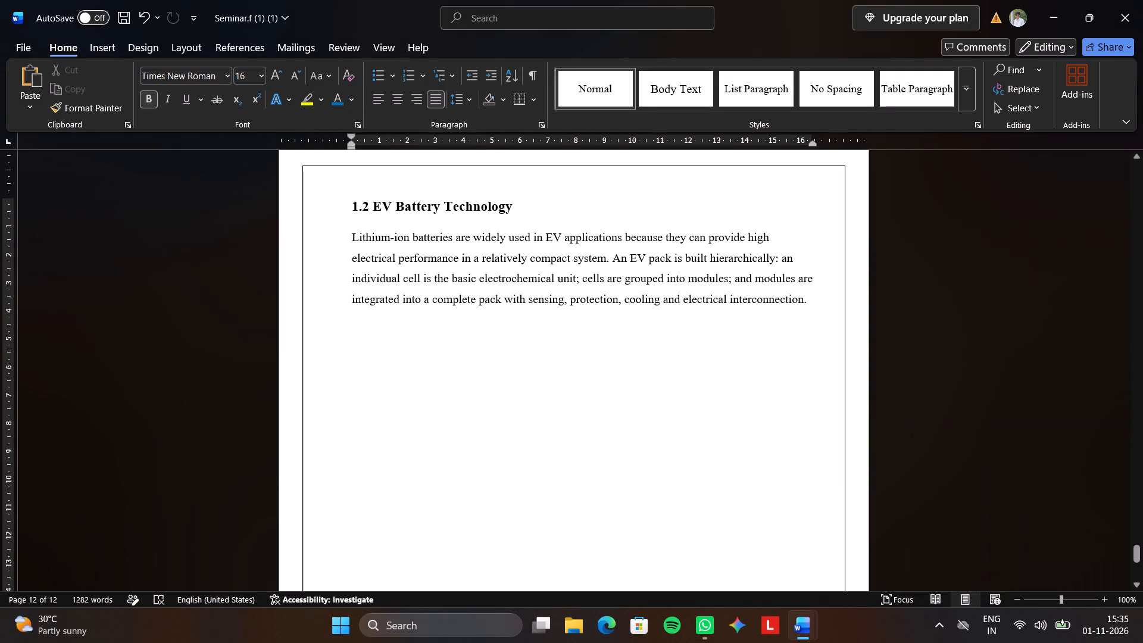
key("Return")
left_click(389, 204)
double_click(389, 204)
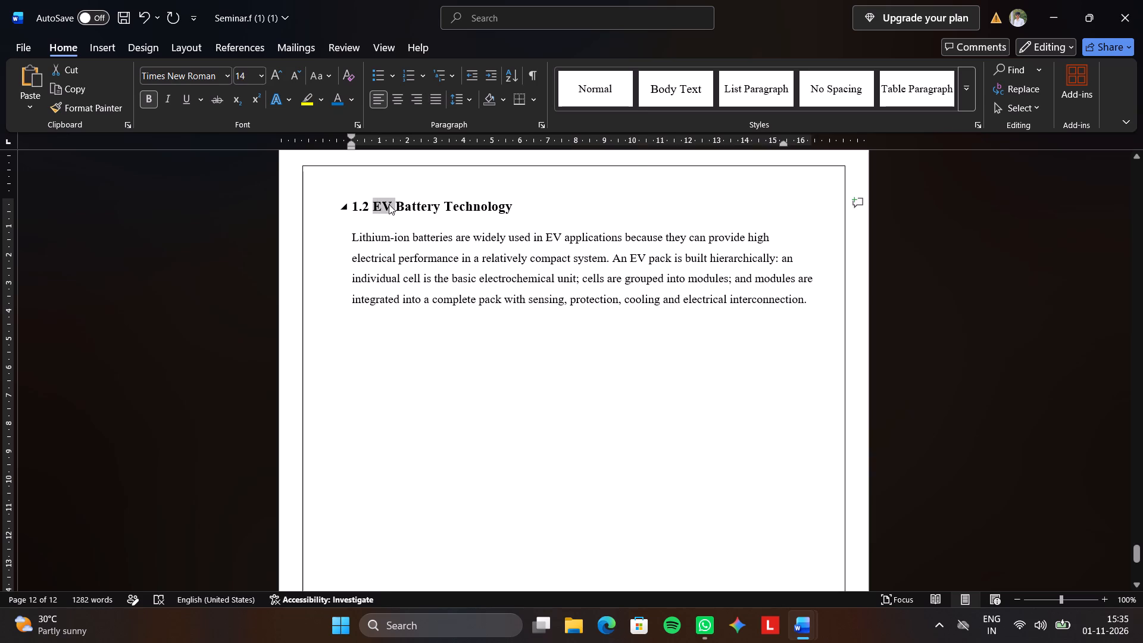
left_click(233, 202)
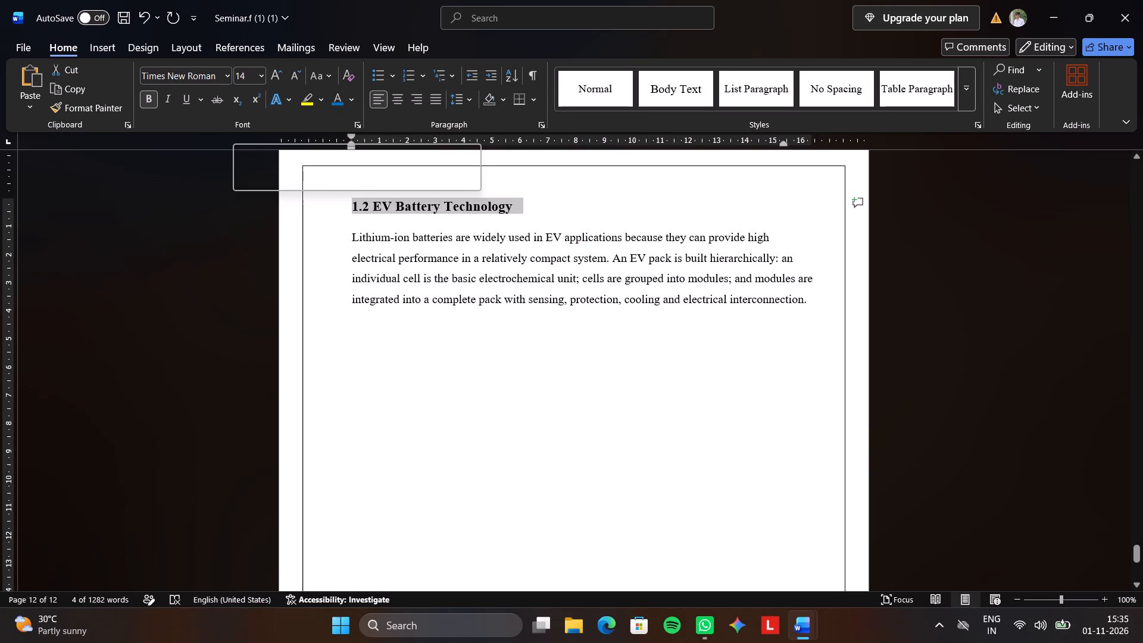
left_click(472, 401)
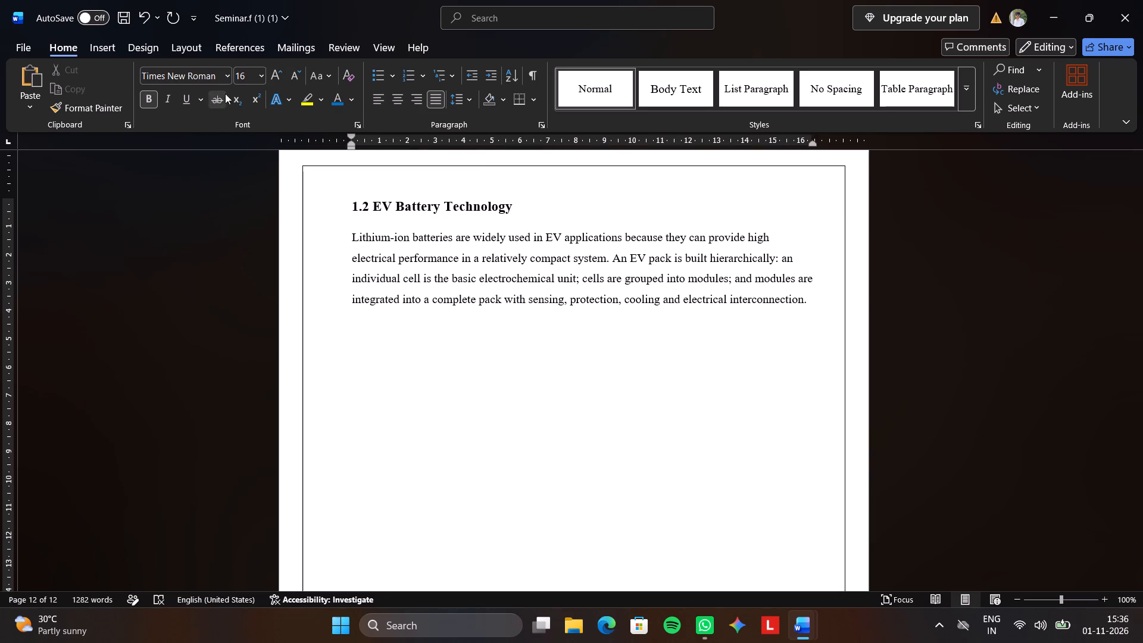
left_click(107, 40)
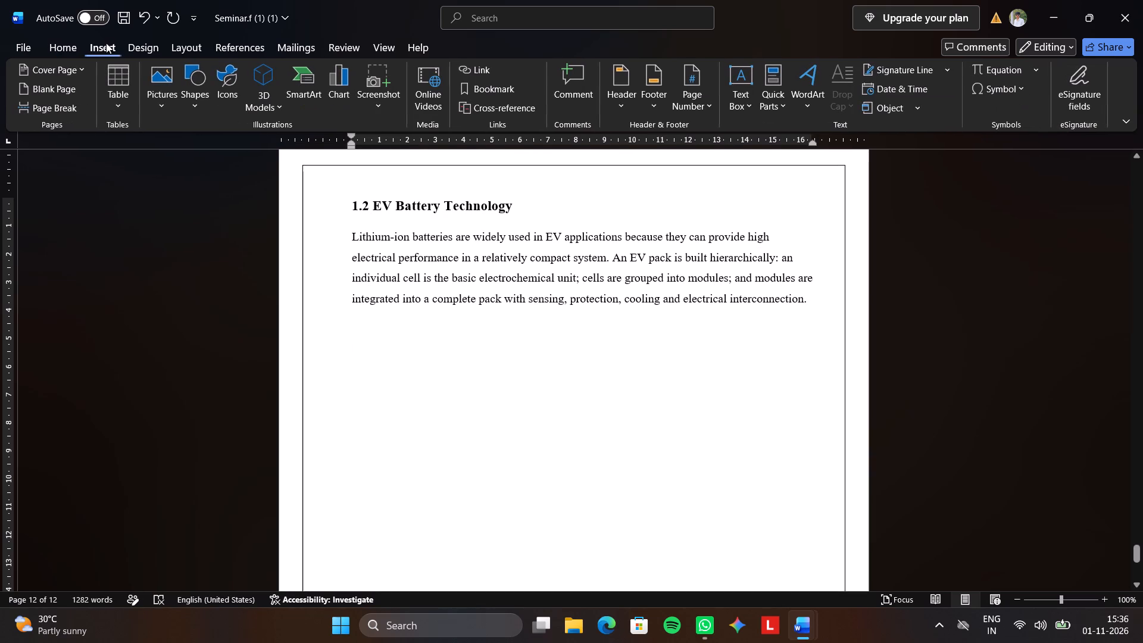
left_click(158, 83)
left_click(174, 146)
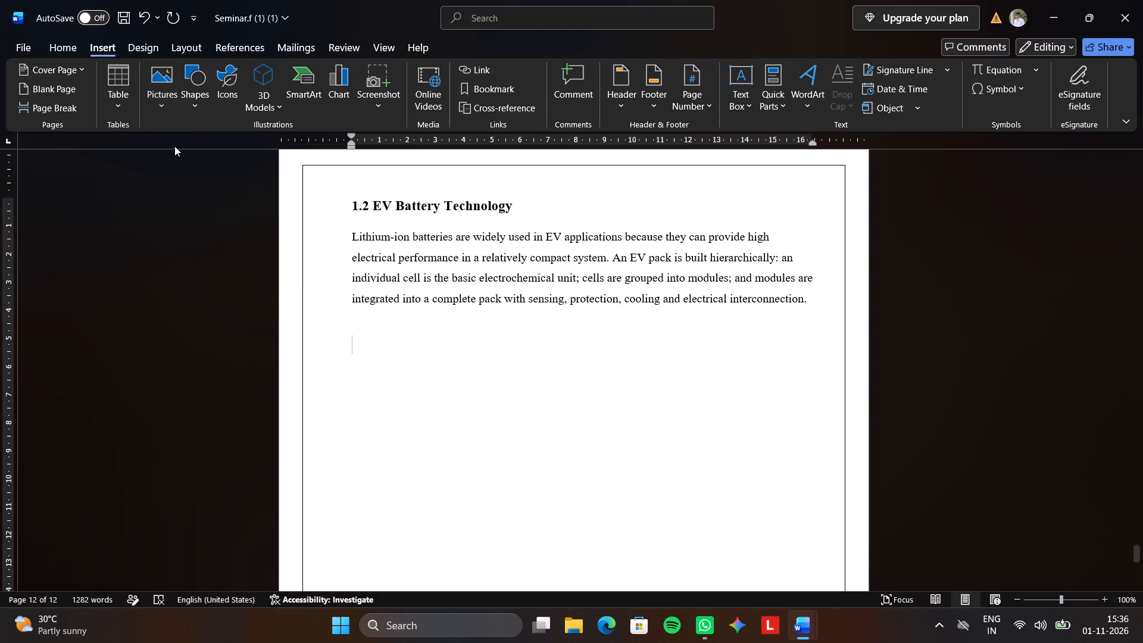
Insert a picture from the recent image files below the paragraph in section 1.2 EV Battery Technology.
left_click(83, 102)
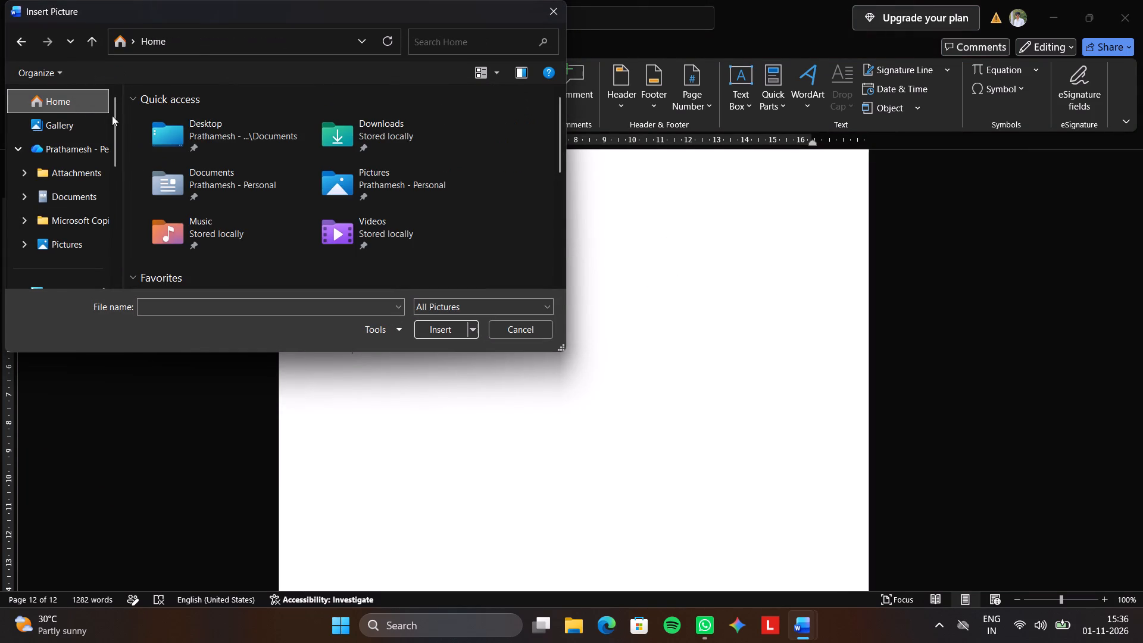
scroll(266, 167, "down", 4)
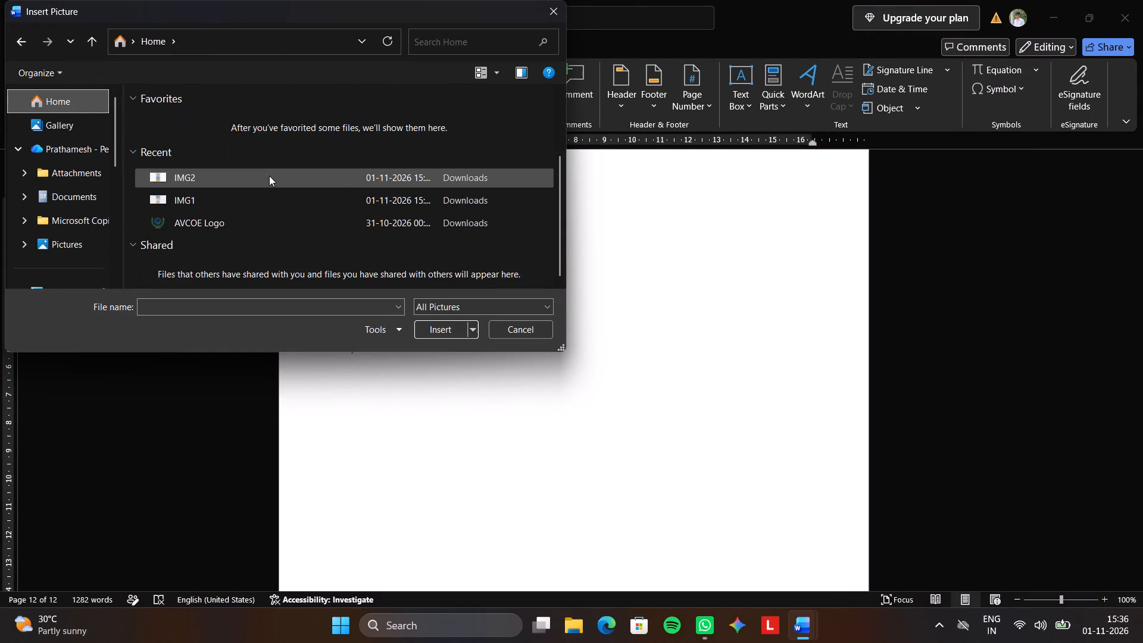
Insert the picture IMG2 from the recent files below the section 1.2 EV Battery Technology paragraph.
left_click(269, 176)
left_click(449, 330)
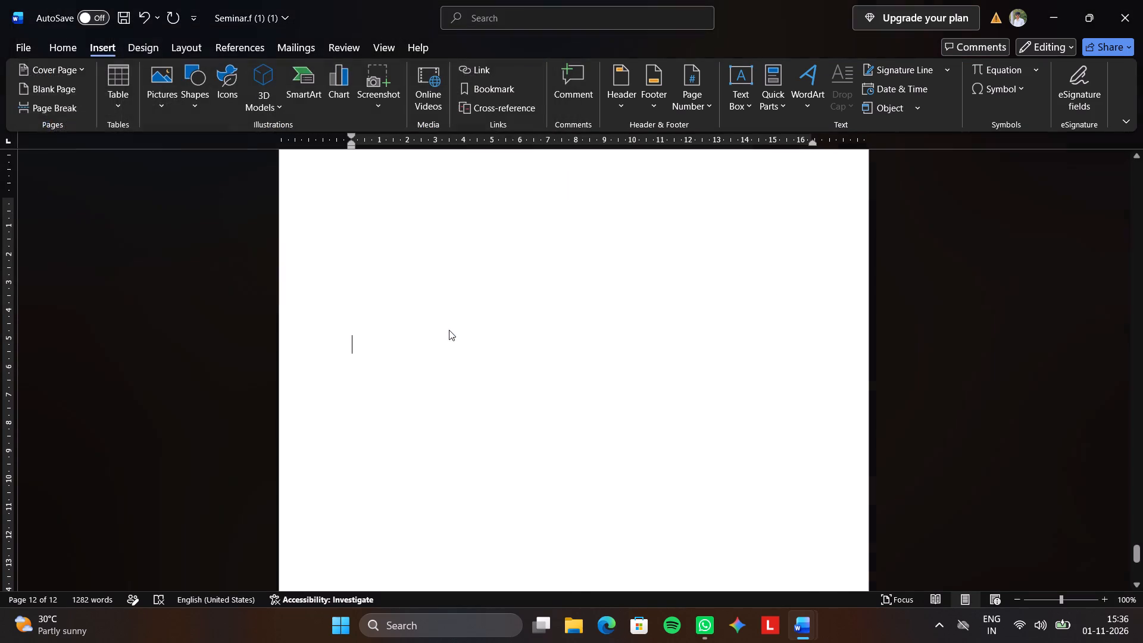
Stretch the Figure 2 cell-module-pack structure picture slightly taller, keeping its width, and deselect it.
scroll(504, 382, "down", 5)
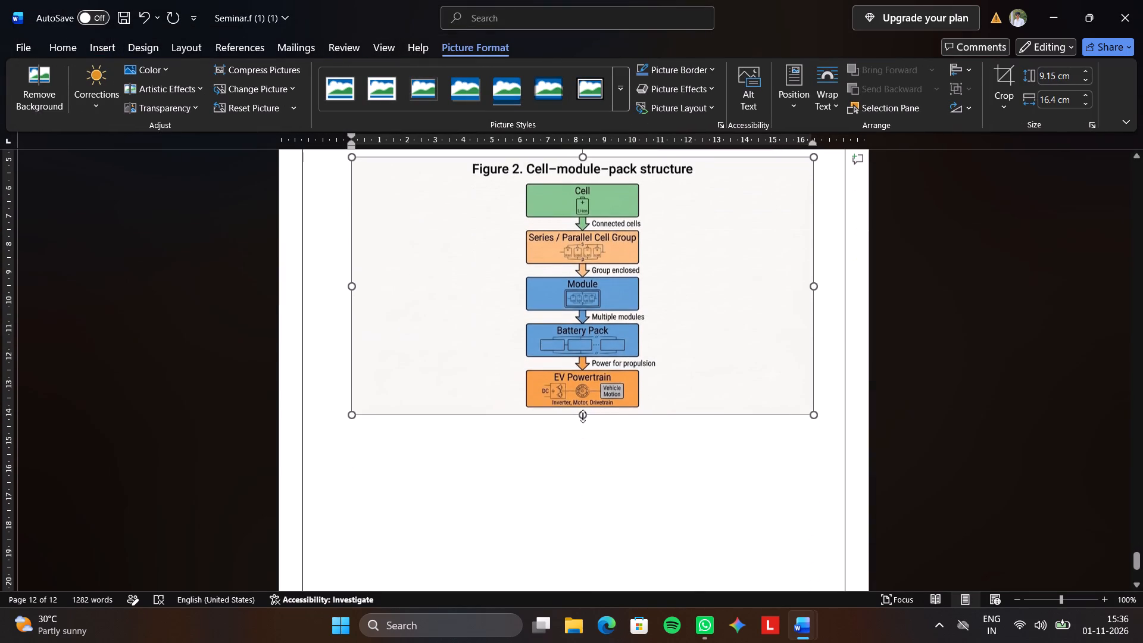
left_click_drag(583, 414, 587, 420)
left_click(560, 457)
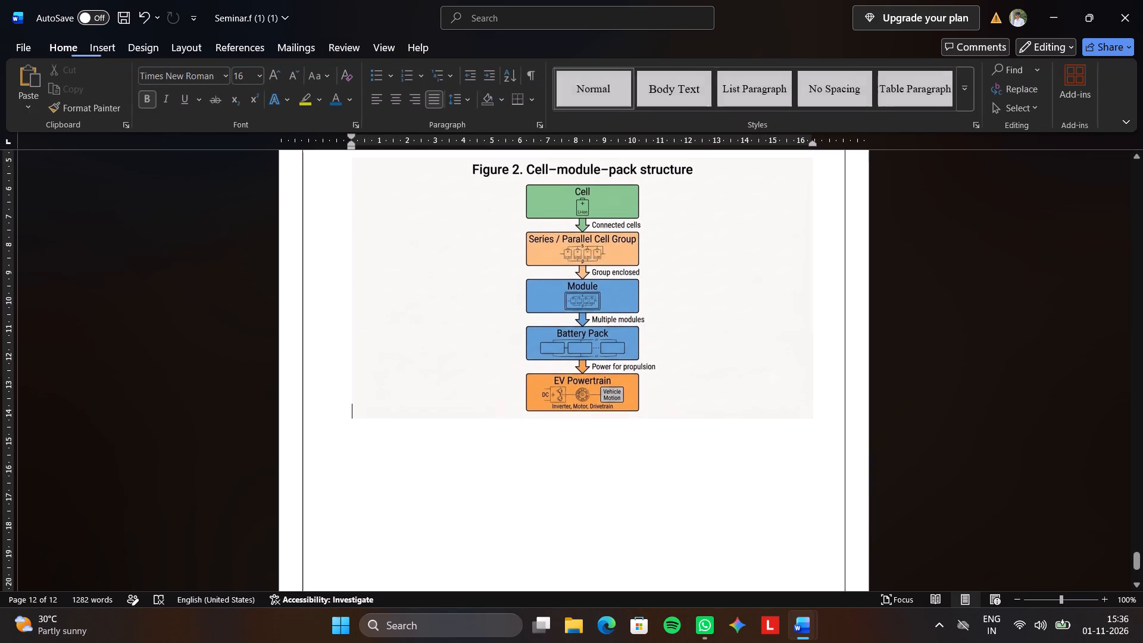
Examine how Figure 2 sits below the section 1.2 paragraph and the space remaining on page 12.
scroll(491, 442, "down", 4)
scroll(491, 442, "up", 9)
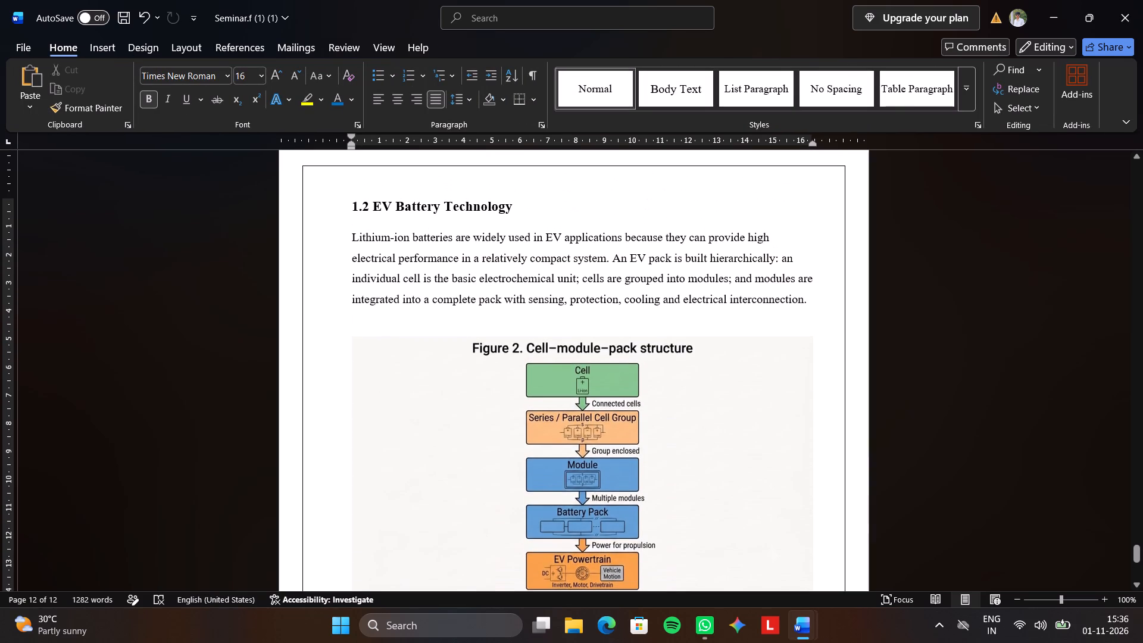
left_click(479, 436)
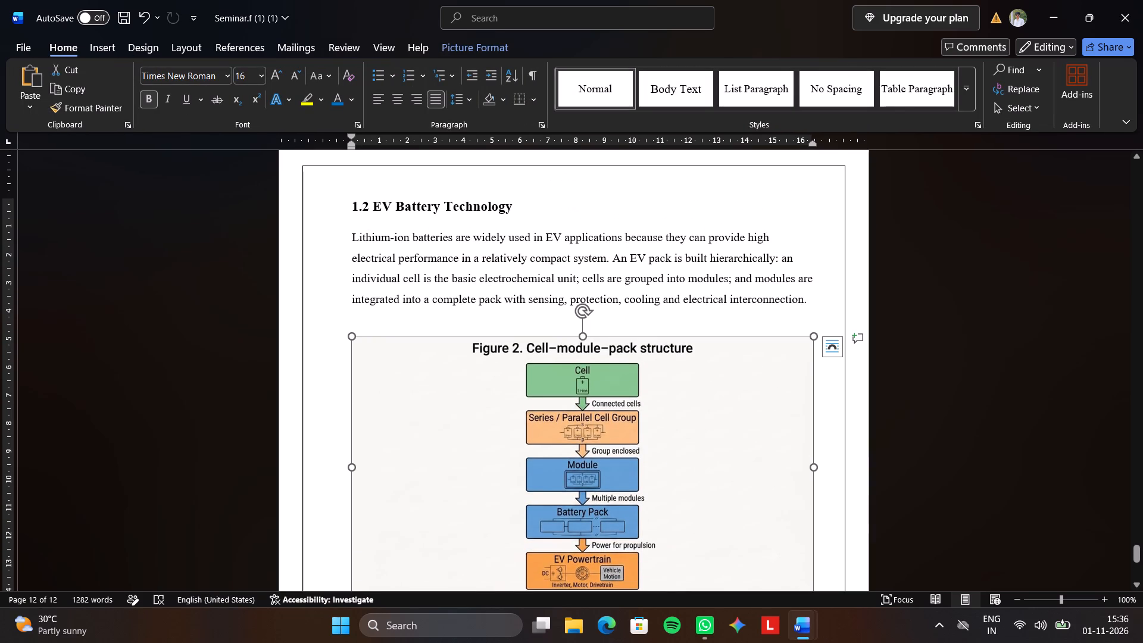
left_click(441, 415)
left_click(329, 419)
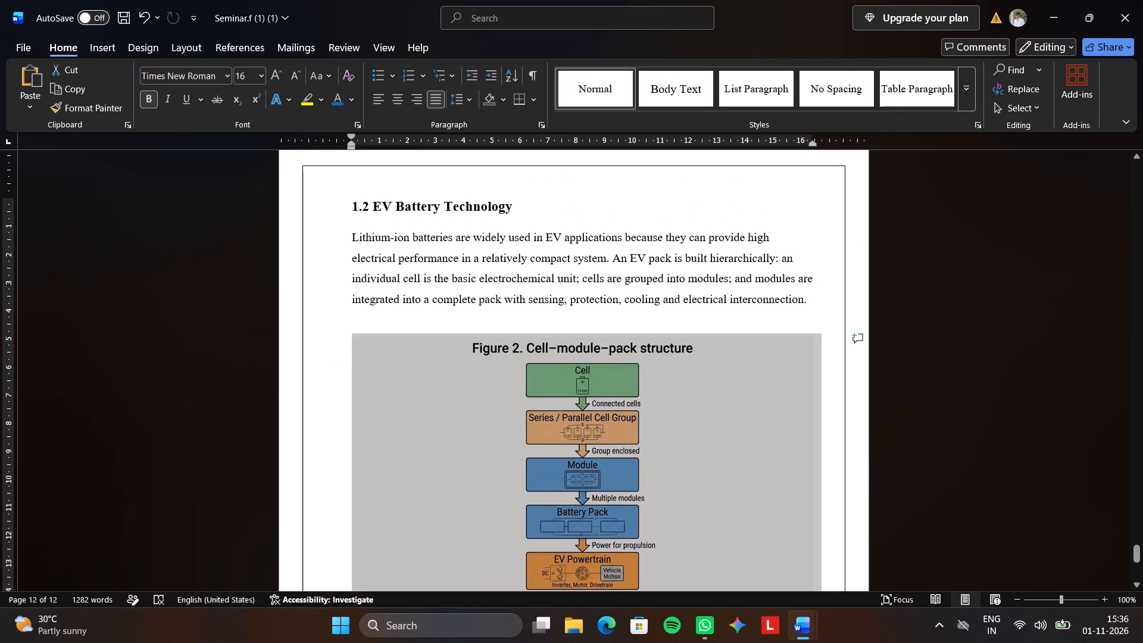
left_click(329, 419)
left_click(394, 415)
scroll(351, 415, "down", 2)
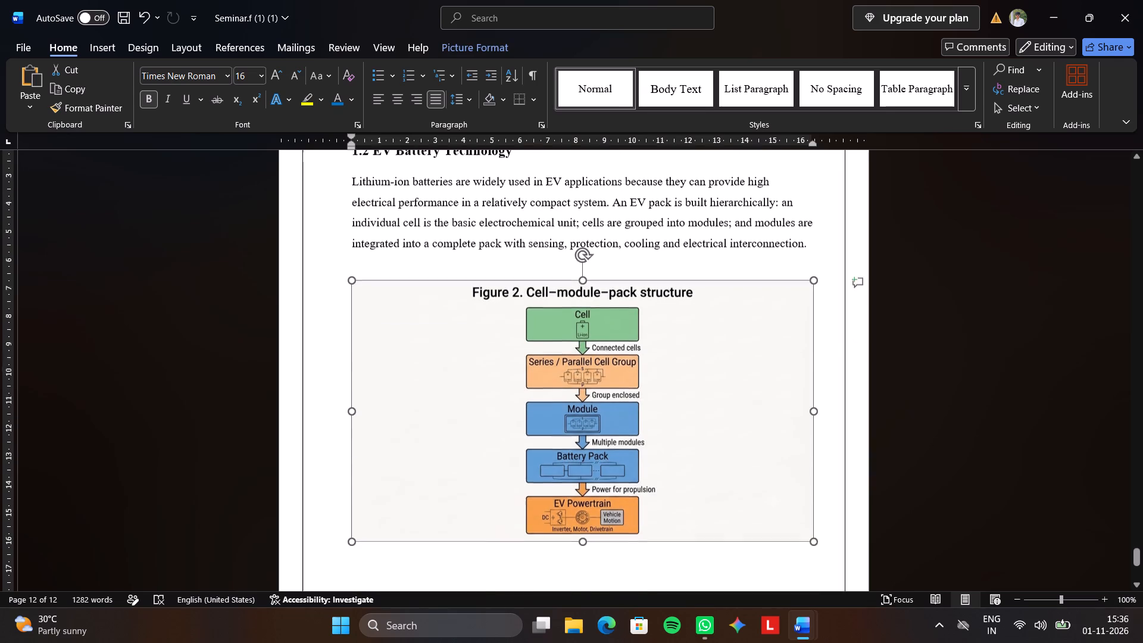
scroll(405, 424, "down", 17)
scroll(448, 419, "up", 1)
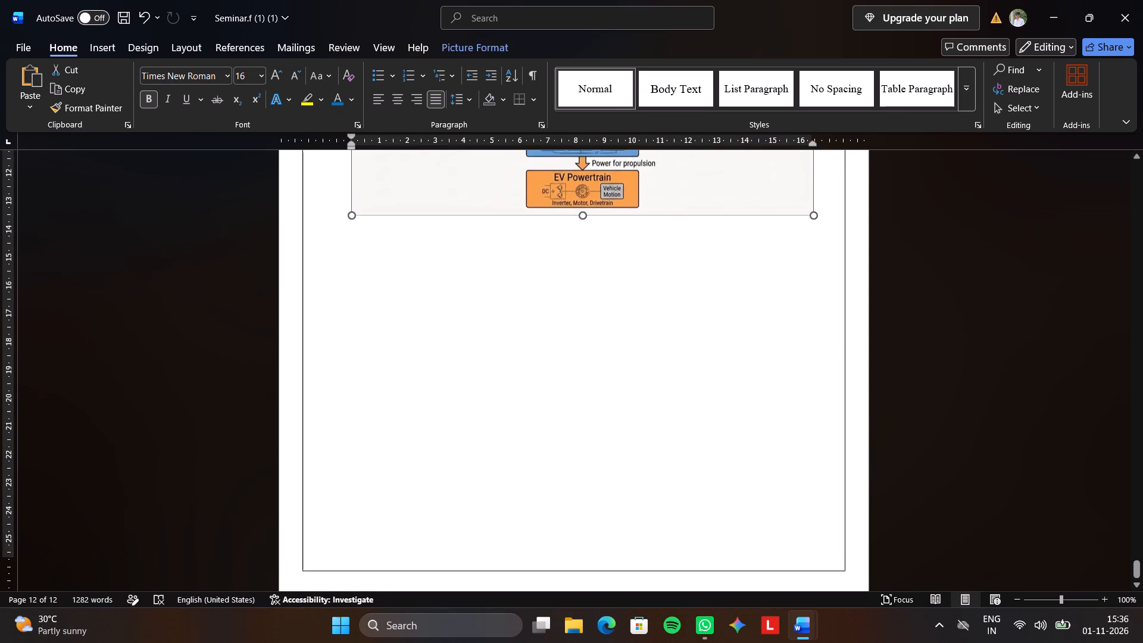
scroll(448, 419, "up", 3)
Add two new lines directly after the Figure 2 picture.
left_click(375, 404)
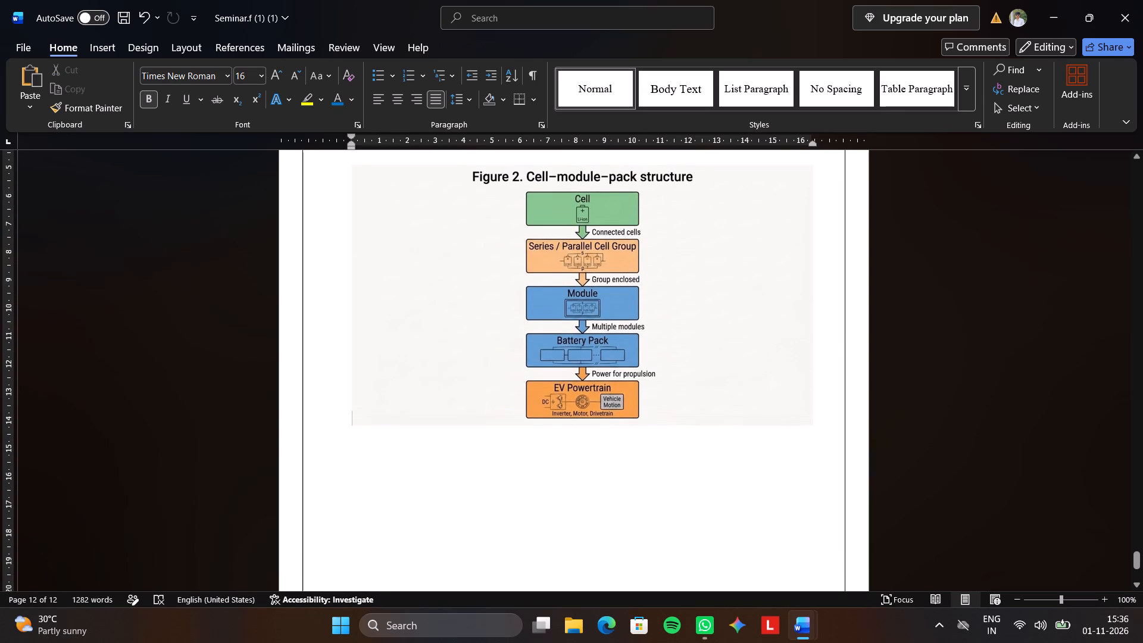
left_click(359, 444)
left_click(811, 421)
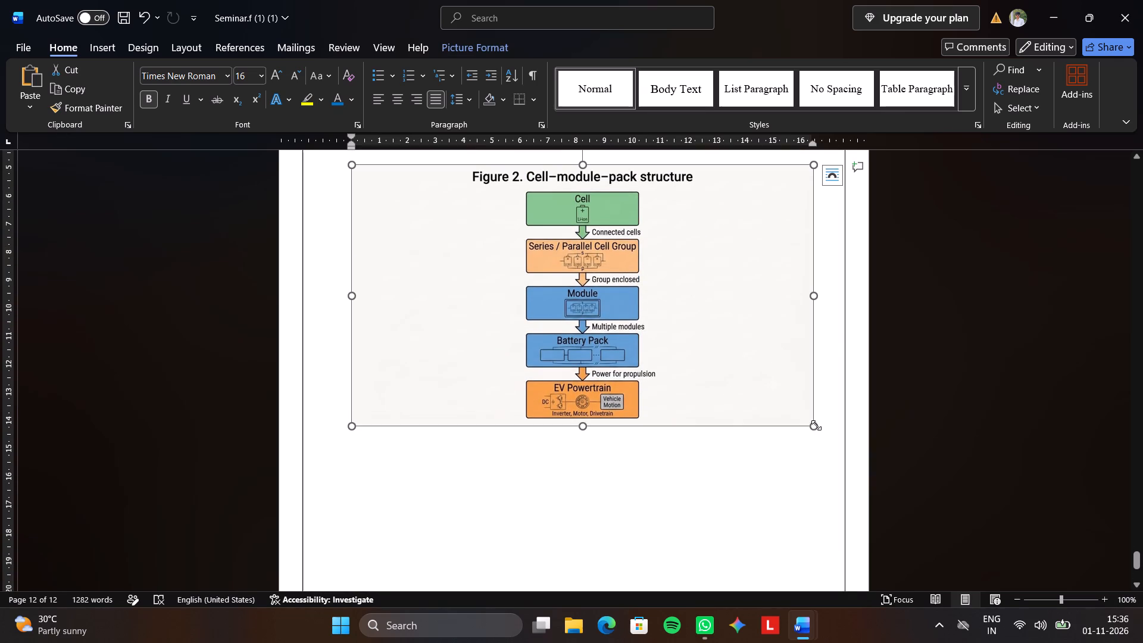
left_click(833, 430)
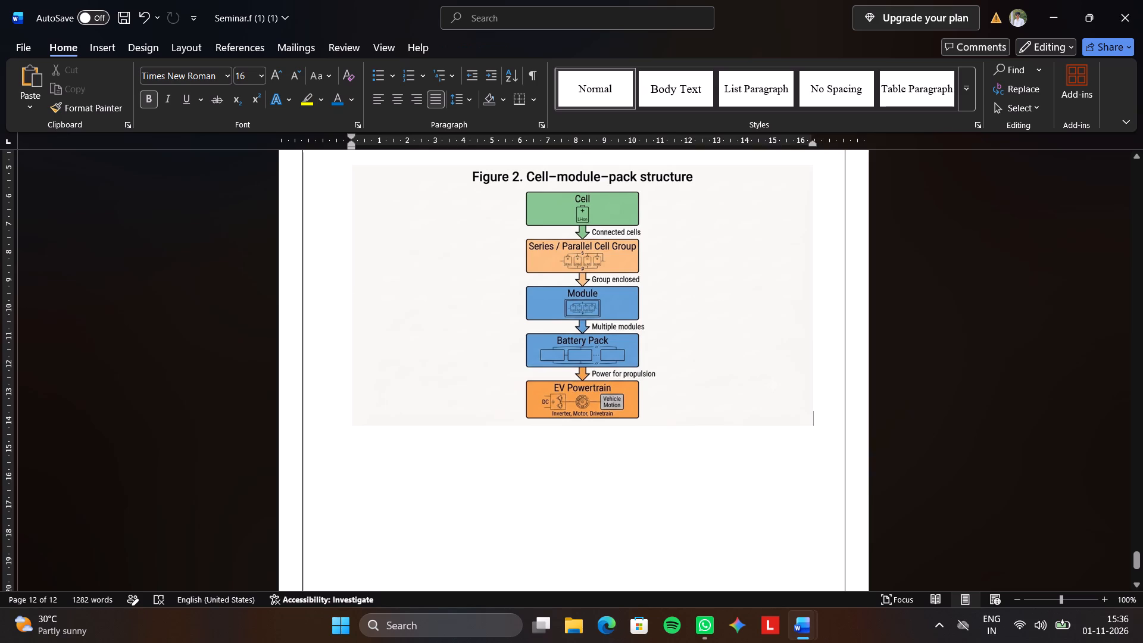
key("Return")
key("Return")
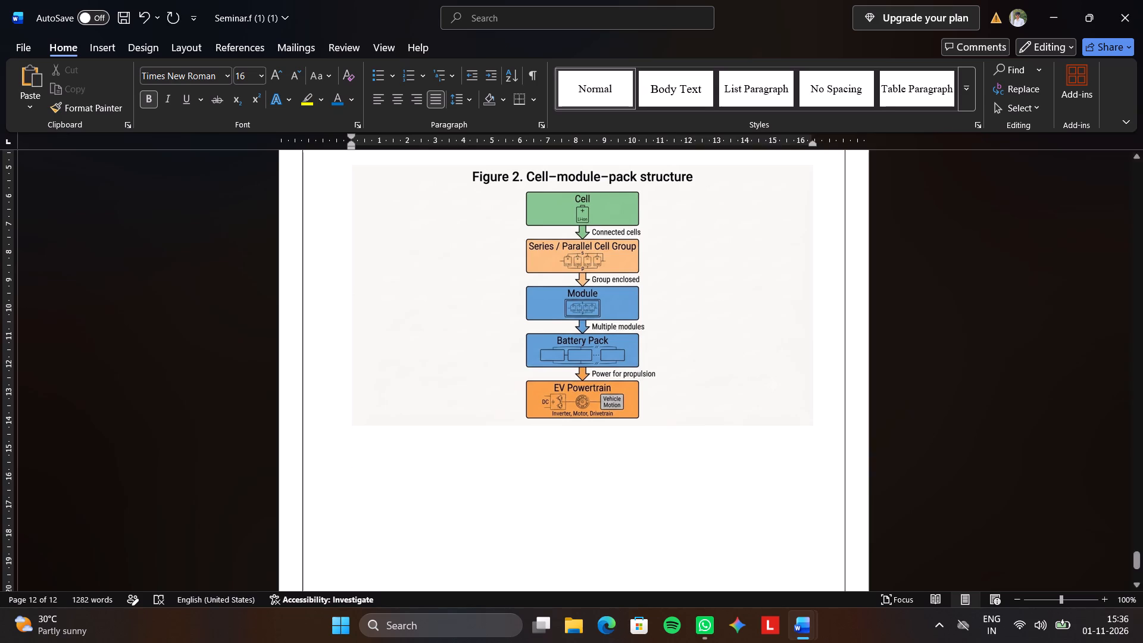
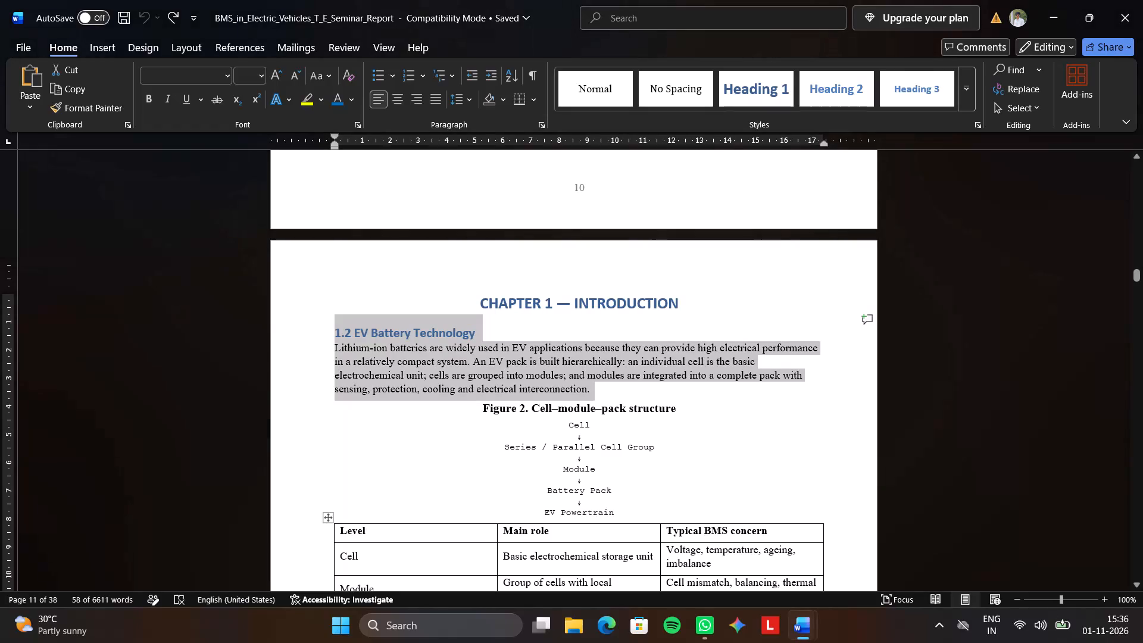
Fit the columns of the Level, Main role and Typical BMS concern table in section 1.2 to their contents and select the whole table.
scroll(700, 444, "down", 4)
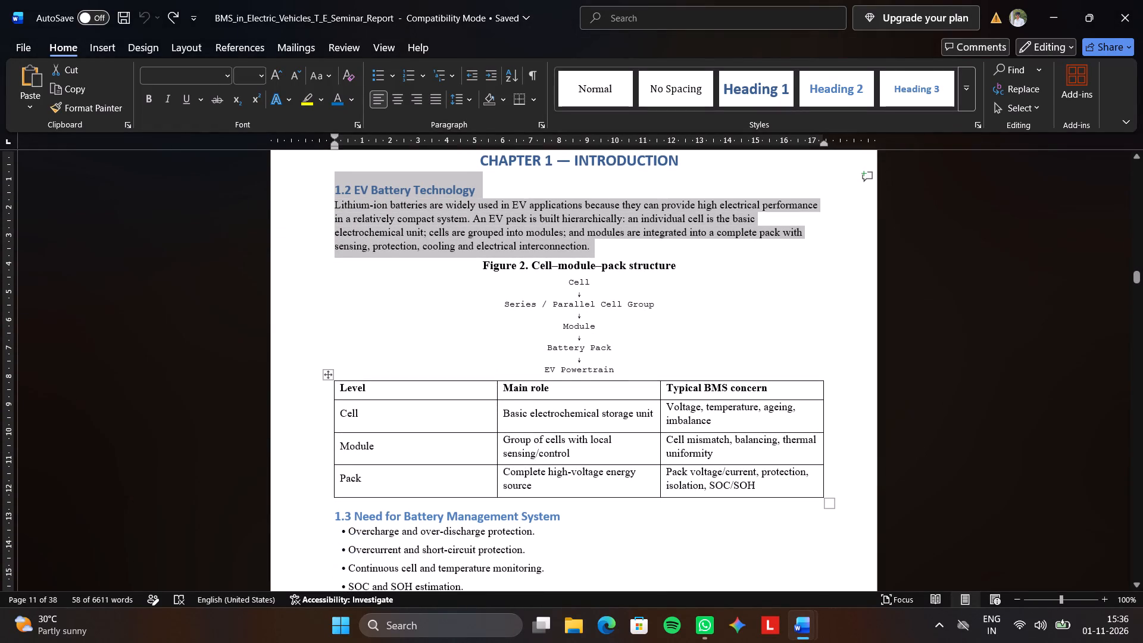
double_click(333, 386)
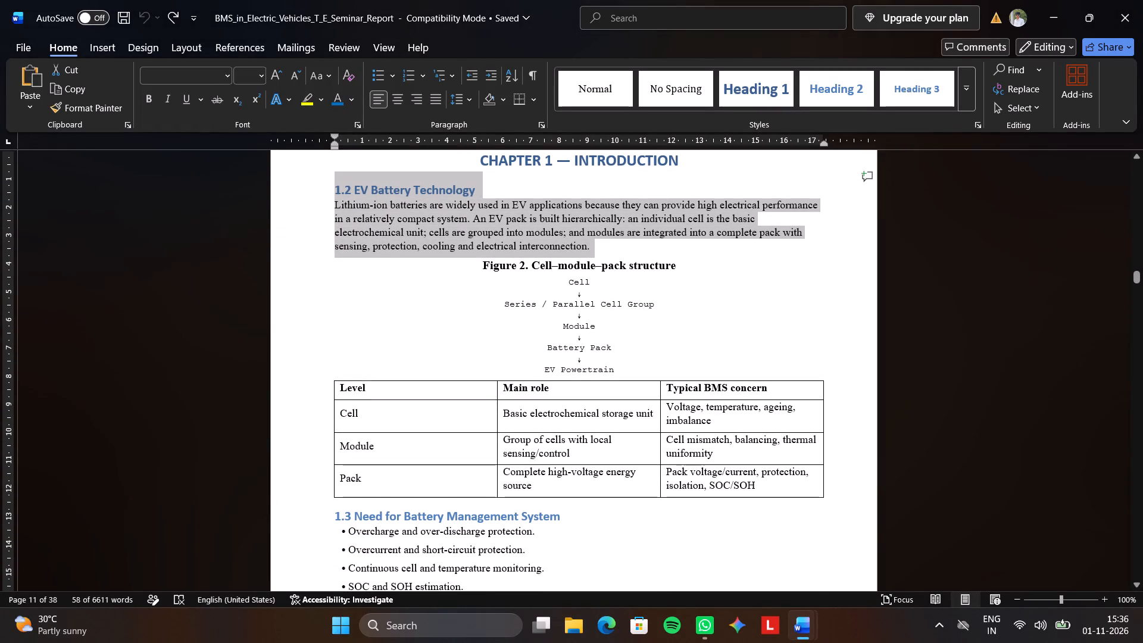
left_click(318, 373)
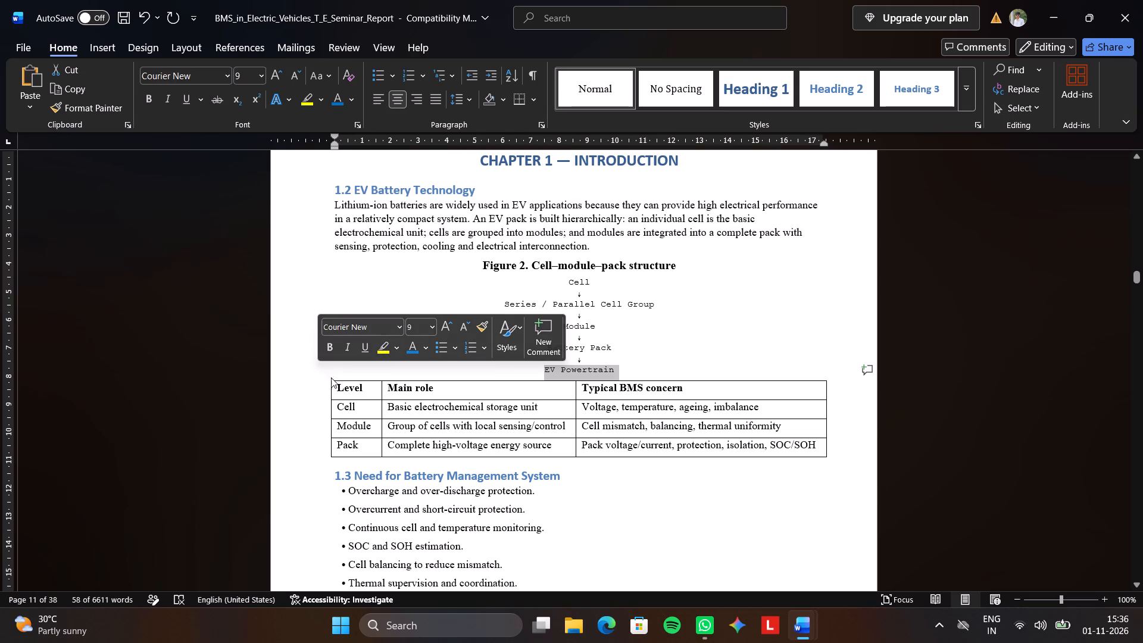
left_click(333, 380)
left_click(322, 373)
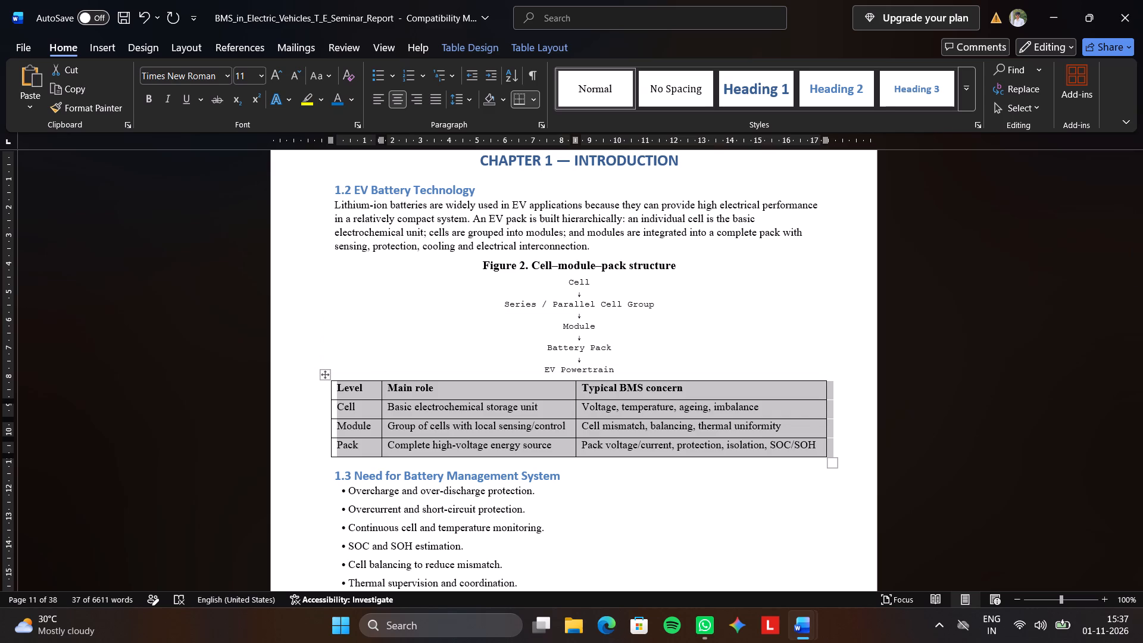
Copy the Level / Main role / Typical BMS concern table from the BMS report into the Seminar document below the Figure 2 picture.
key("ctrl+c")
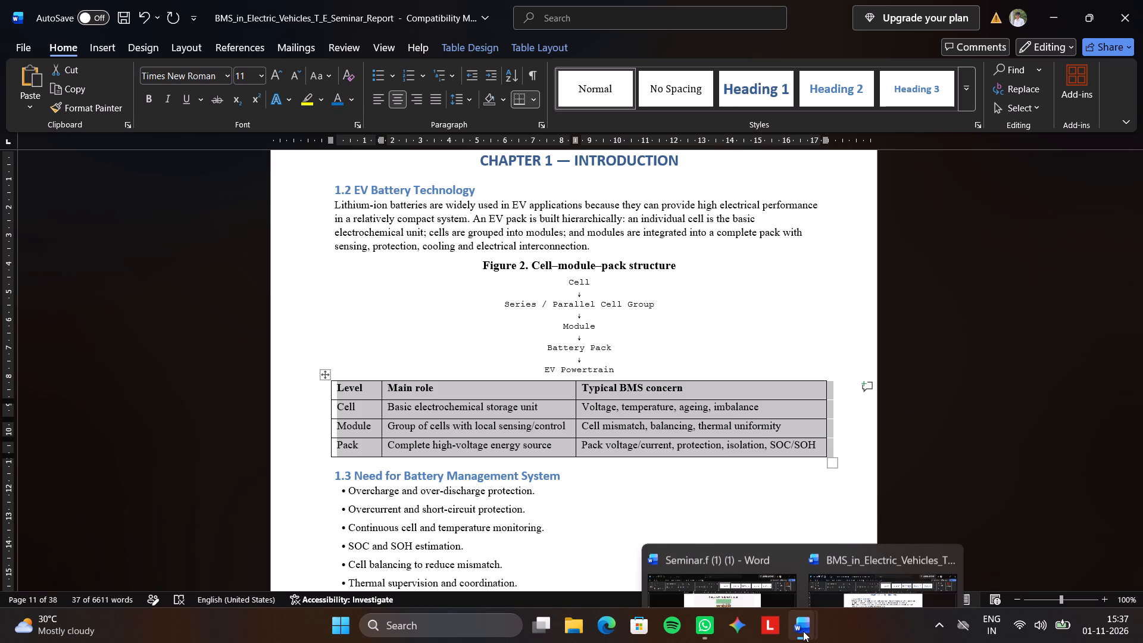
left_click(741, 569)
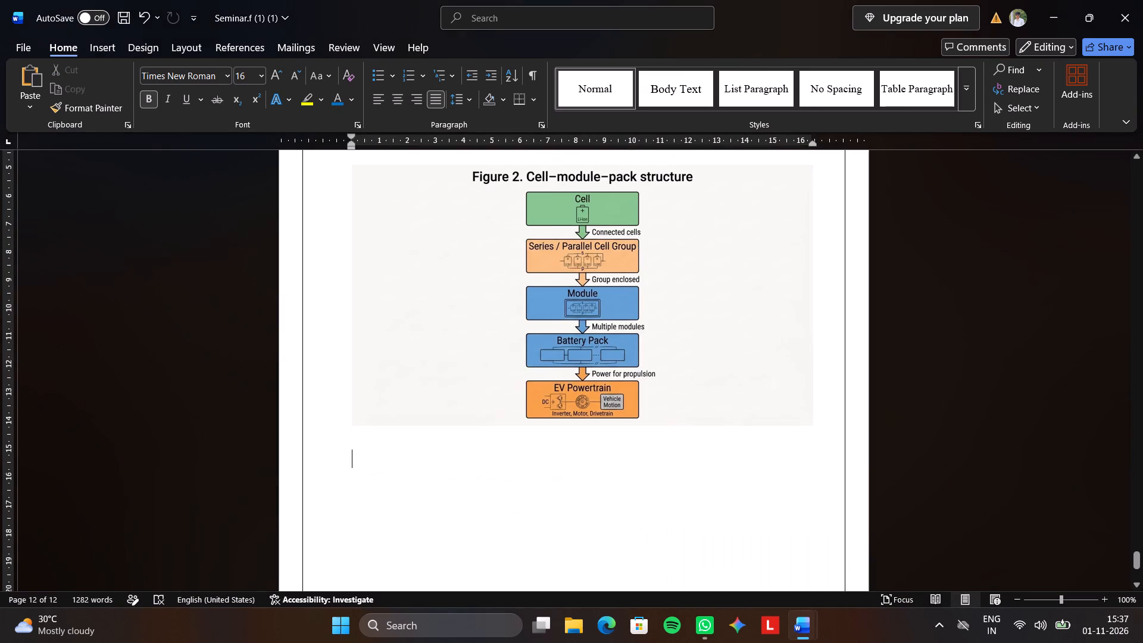
key("ctrl+v")
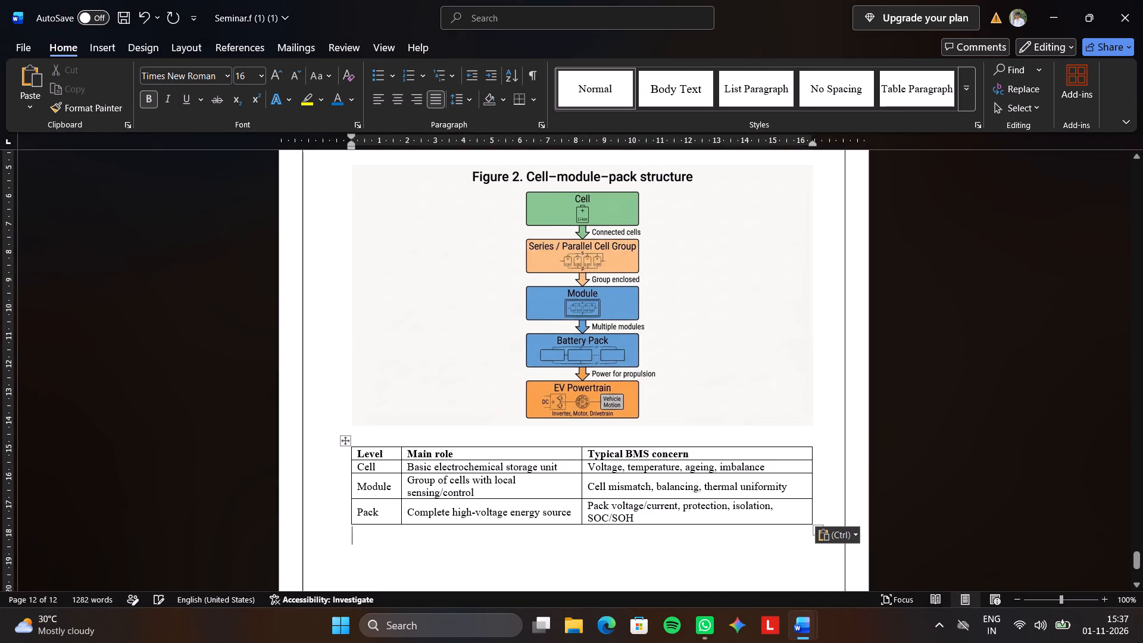
Format all the text in the pasted table with font size 12 and 1.5 line spacing.
left_click(346, 442)
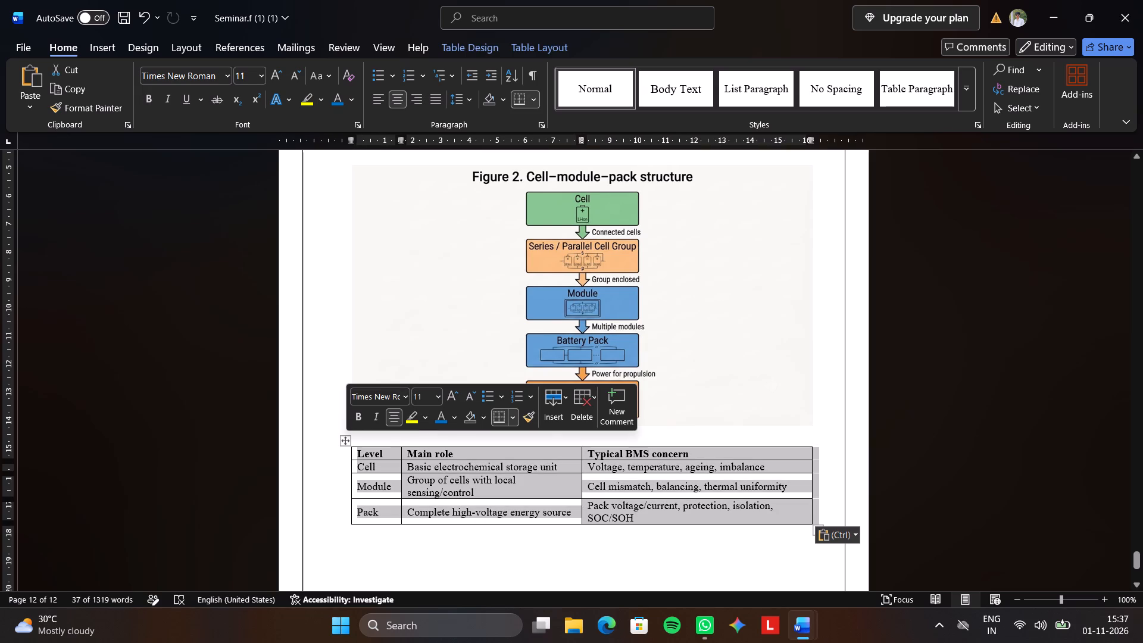
left_click(433, 397)
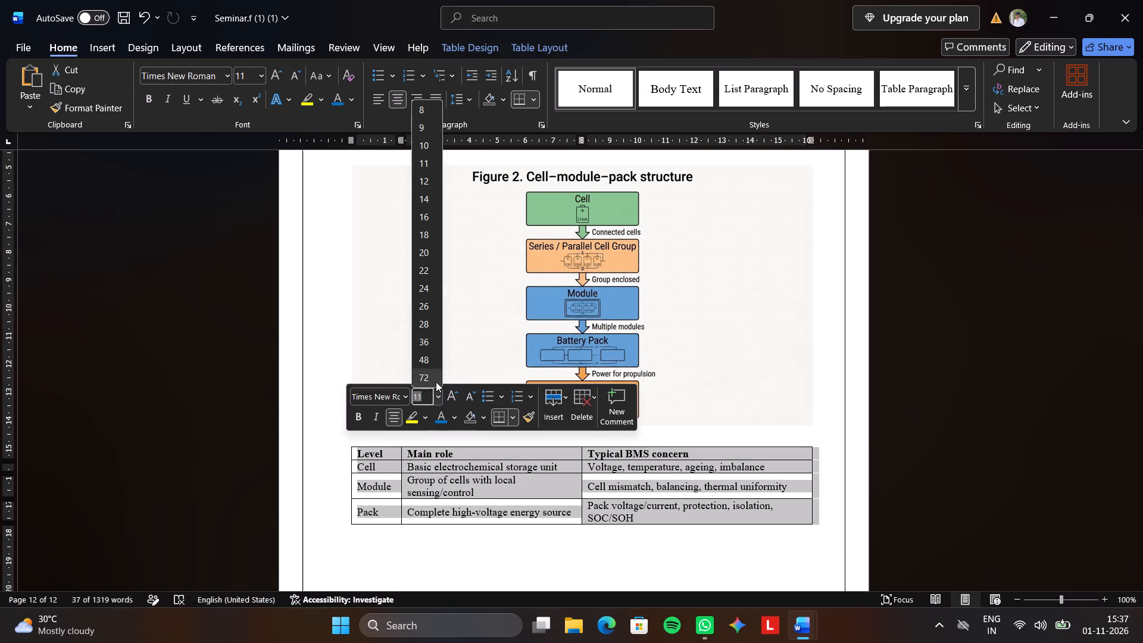
left_click(438, 183)
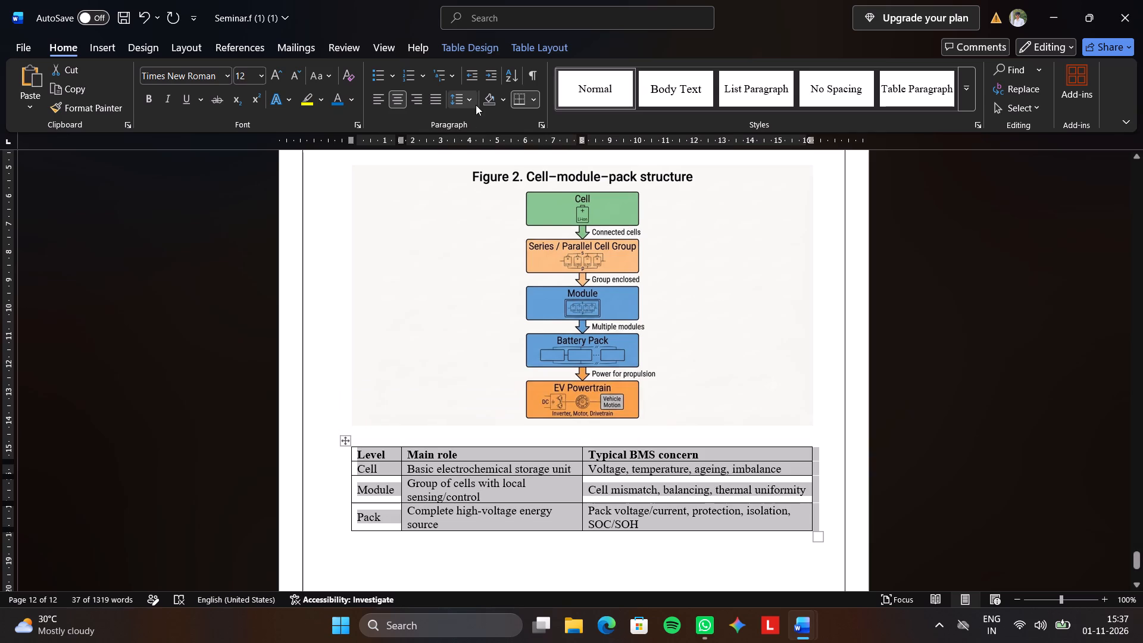
left_click(476, 98)
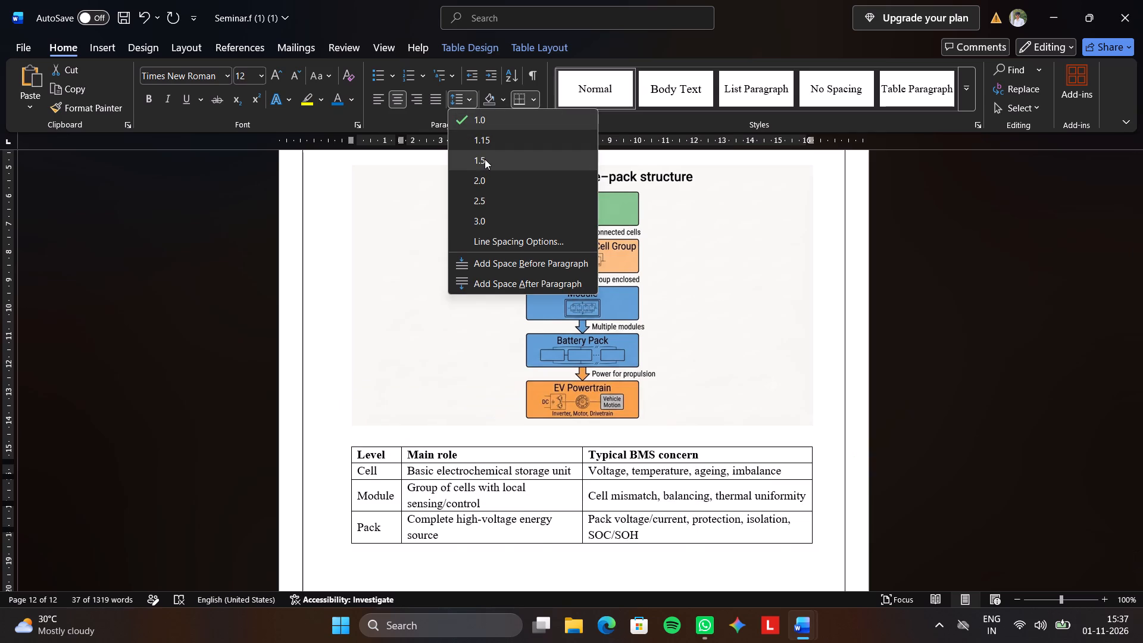
left_click(485, 159)
Add three blank lines between the Figure 2 picture and the table.
left_click(712, 436)
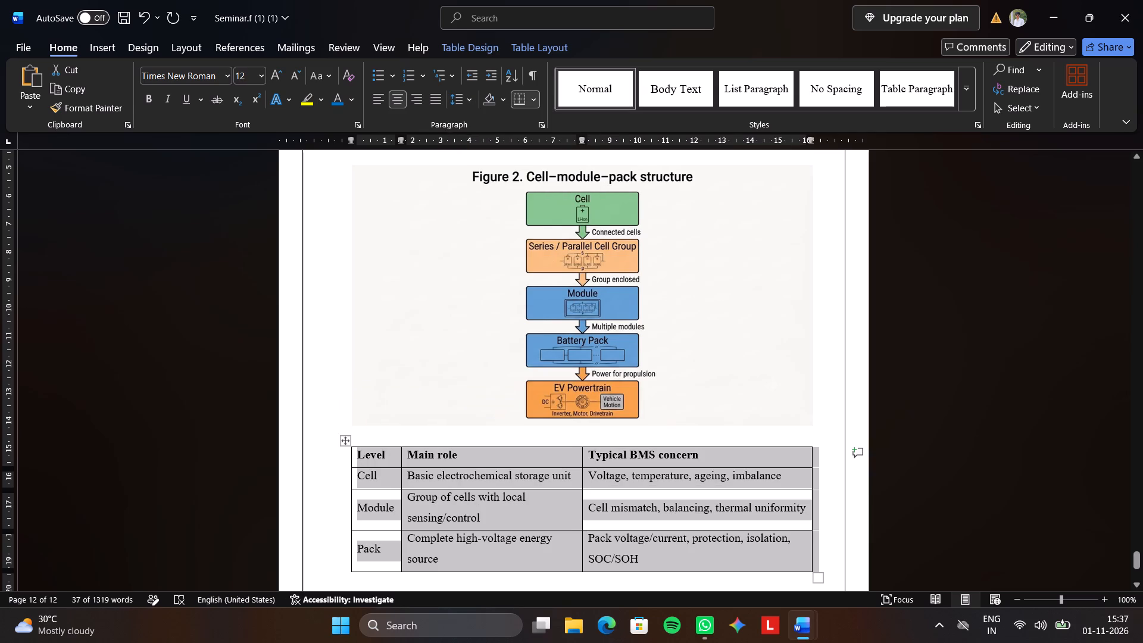
key("Return")
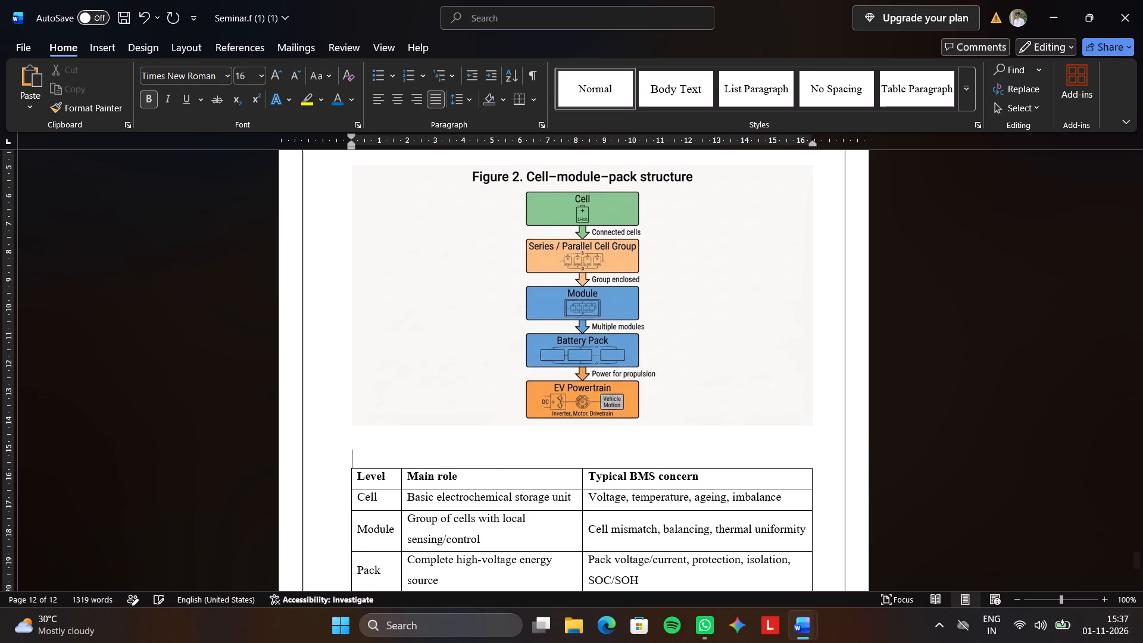
key("Return")
scroll(420, 485, "down", 8)
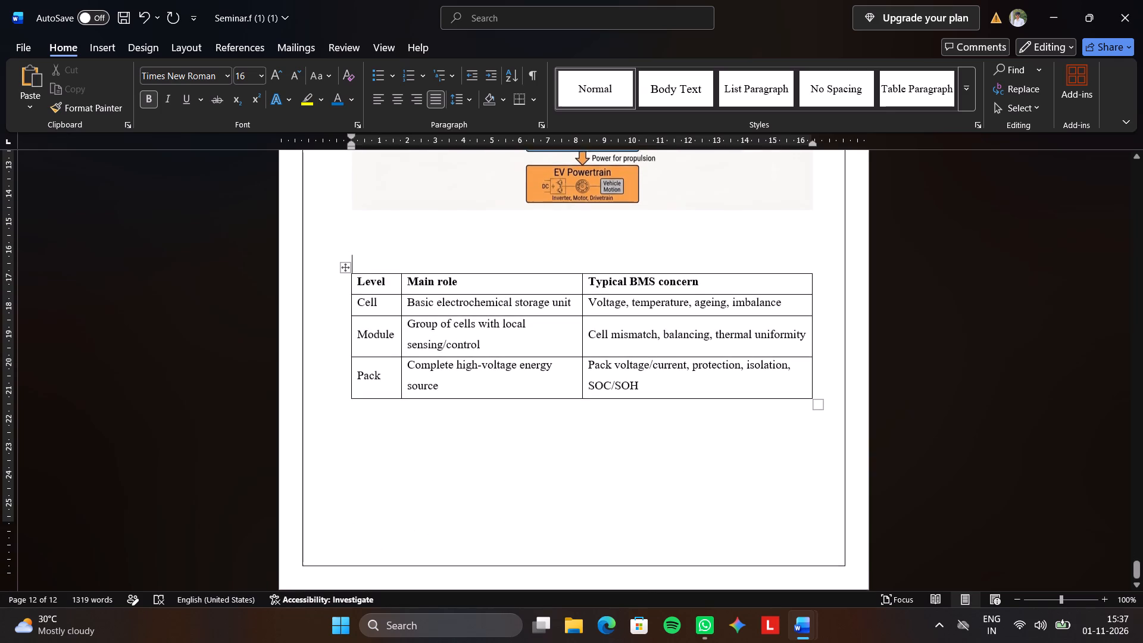
key("Return")
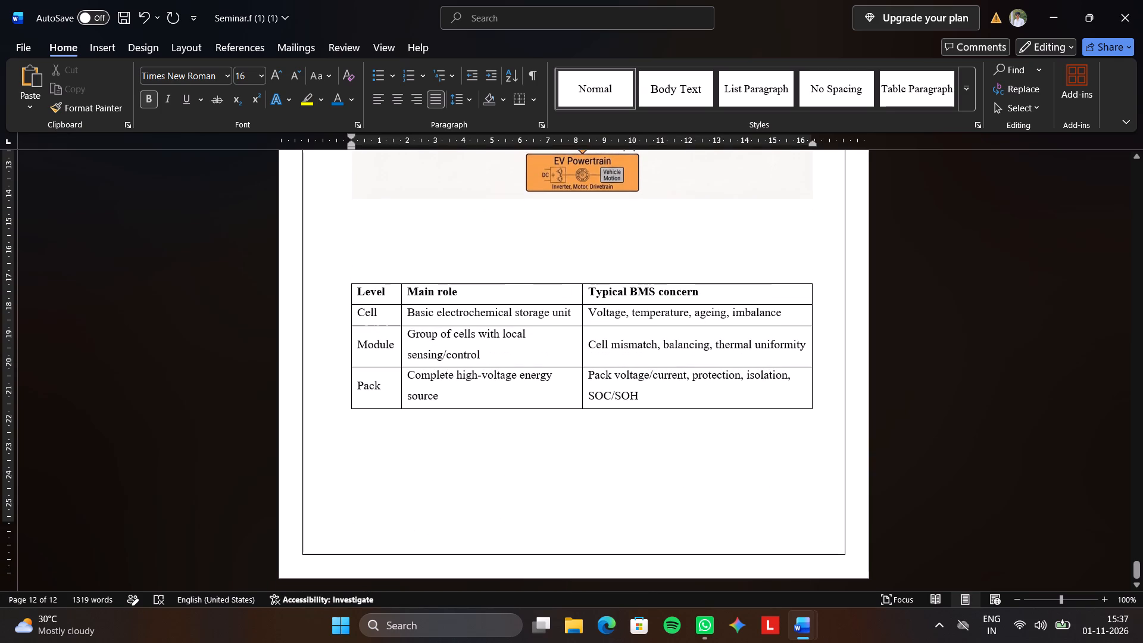
Add two blank lines between the section 1.2 paragraph and the Figure 2 picture.
scroll(437, 458, "down", 4)
scroll(437, 458, "up", 6)
scroll(544, 302, "up", 5)
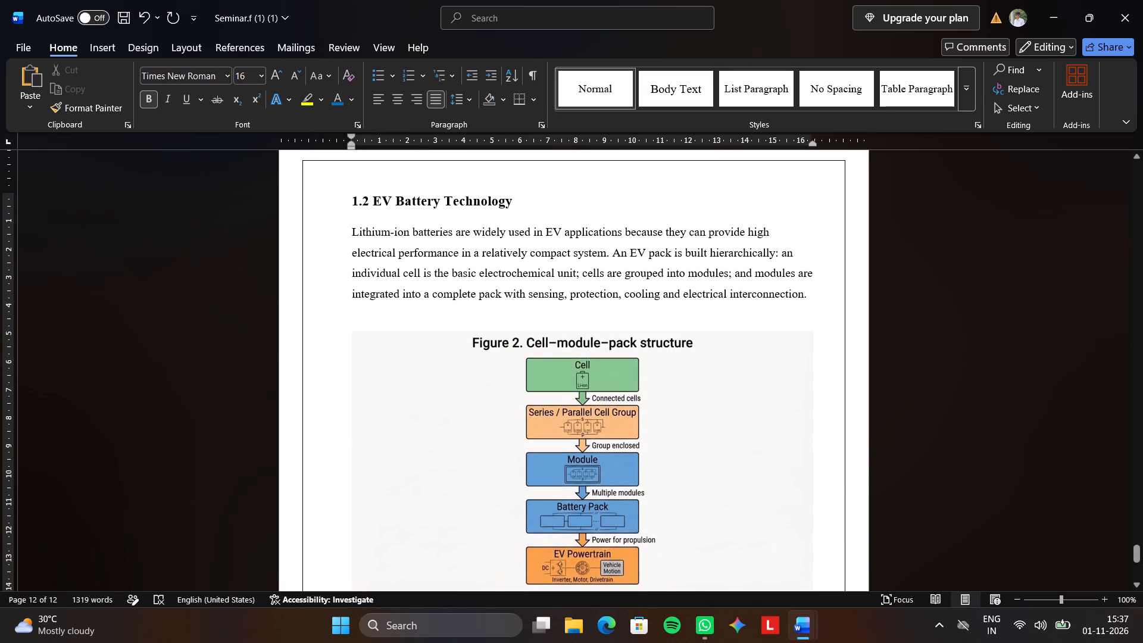
scroll(545, 302, "up", 1)
left_click(803, 349)
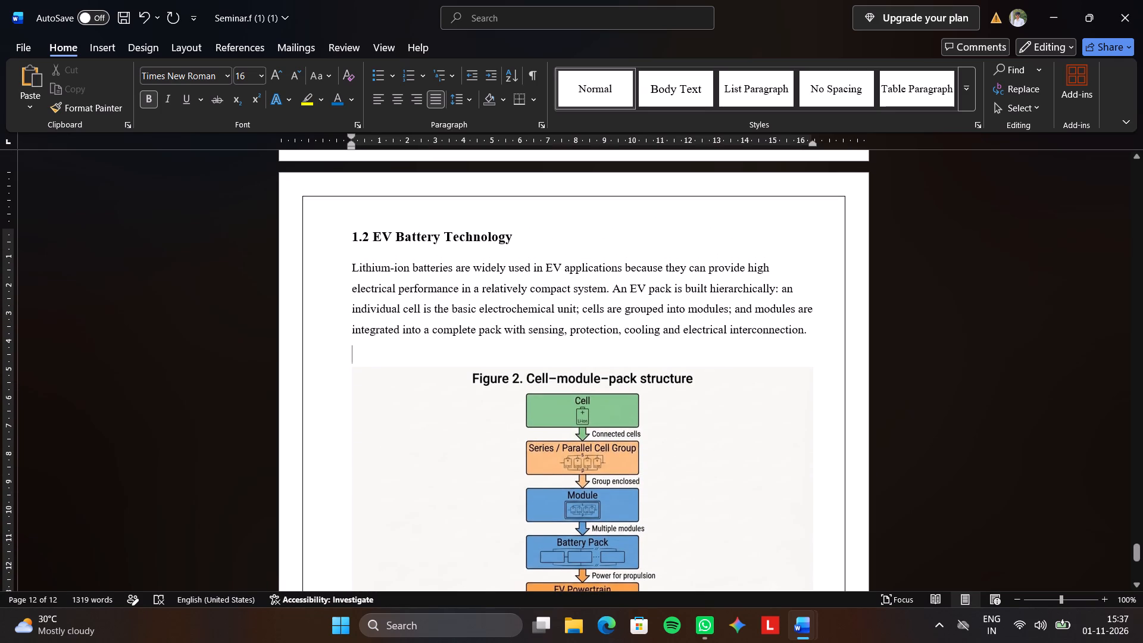
key("Return")
key("Return")
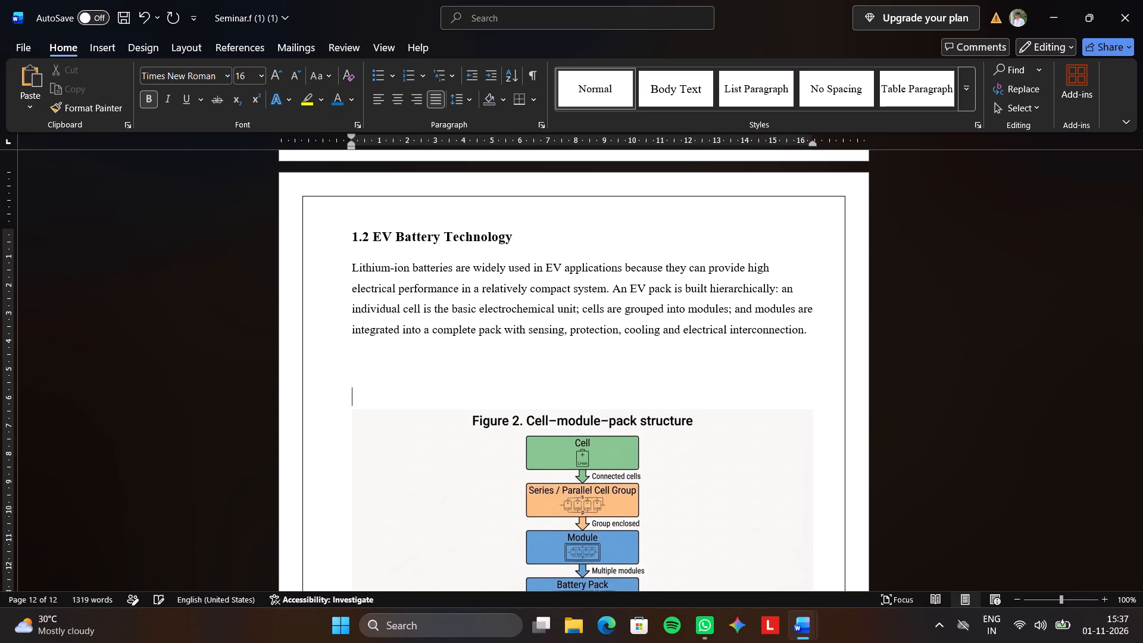
Place the text cursor on the empty line below the table in section 1.2.
scroll(803, 349, "up", 1)
scroll(797, 330, "down", 20)
scroll(797, 330, "down", 3)
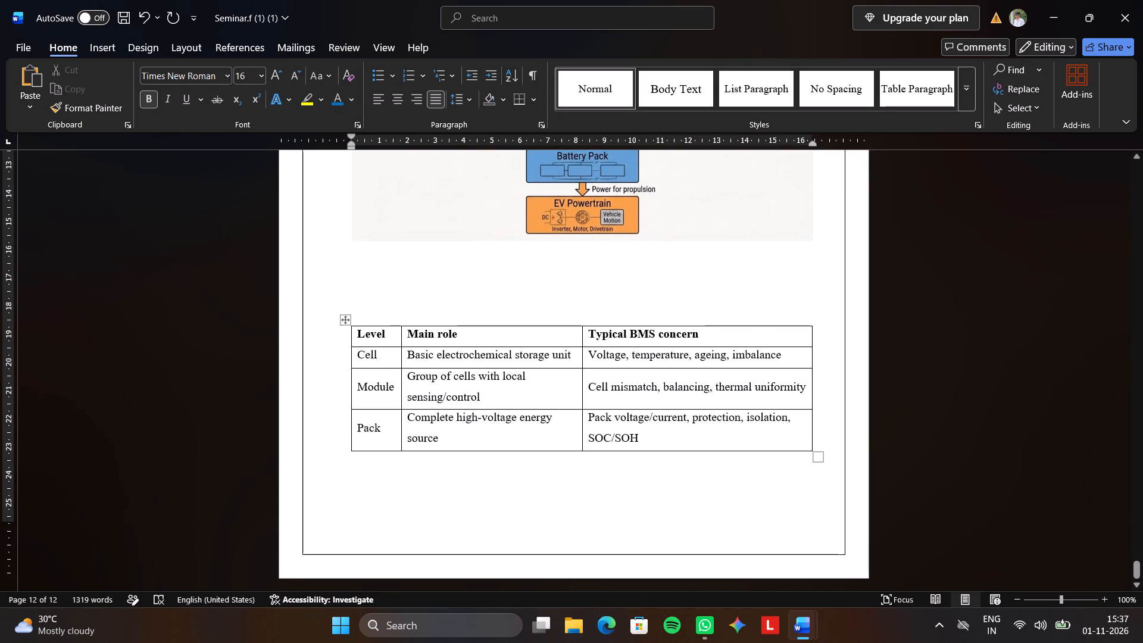
scroll(655, 514, "down", 6)
left_click(819, 539)
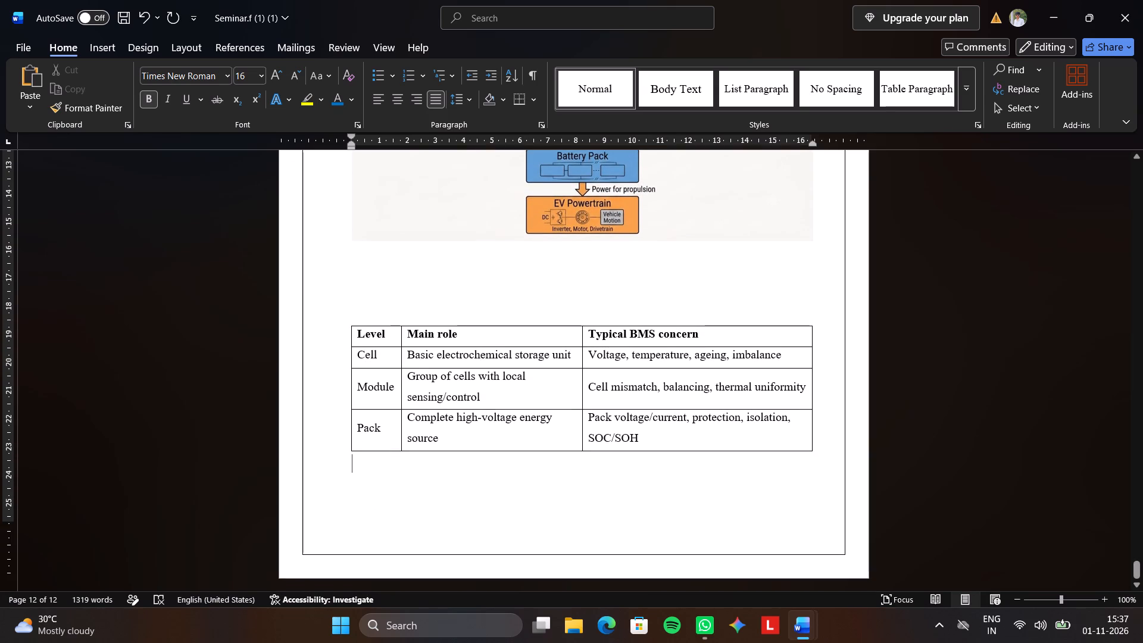
left_click(833, 451)
left_click(837, 546)
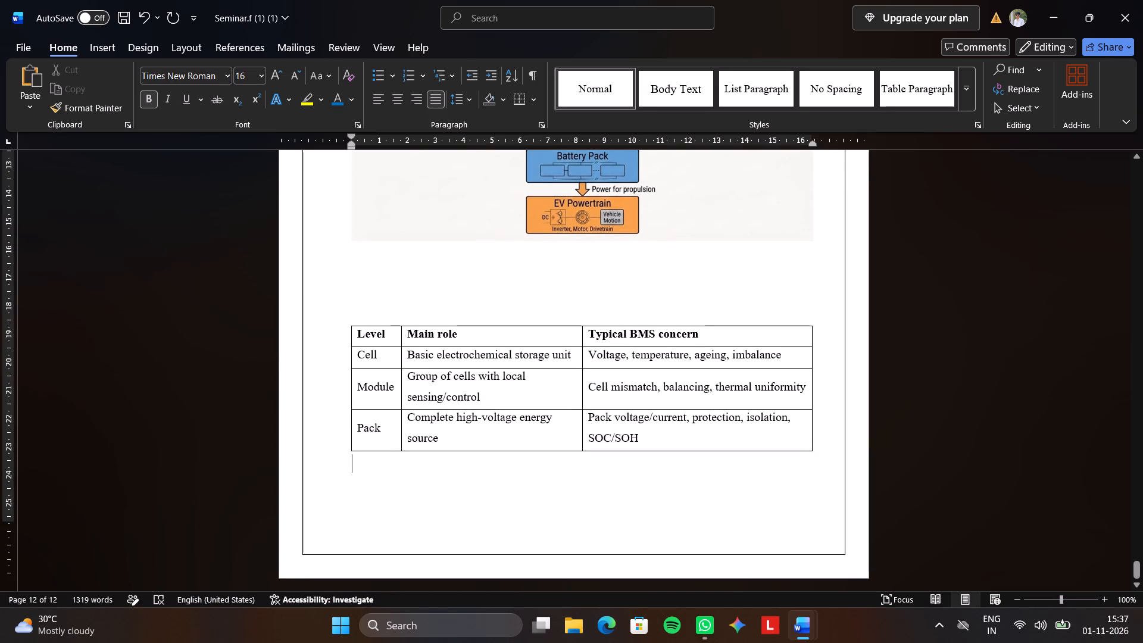
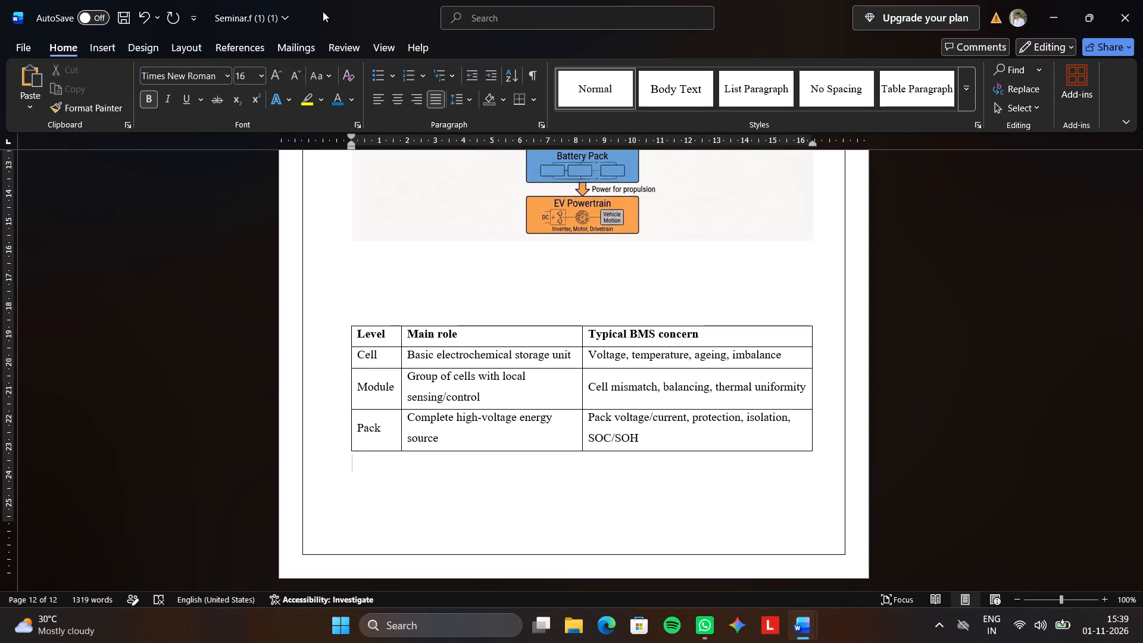
Insert a blank page after the section 1.2 table and place the text cursor at the start of the new page.
left_click(95, 43)
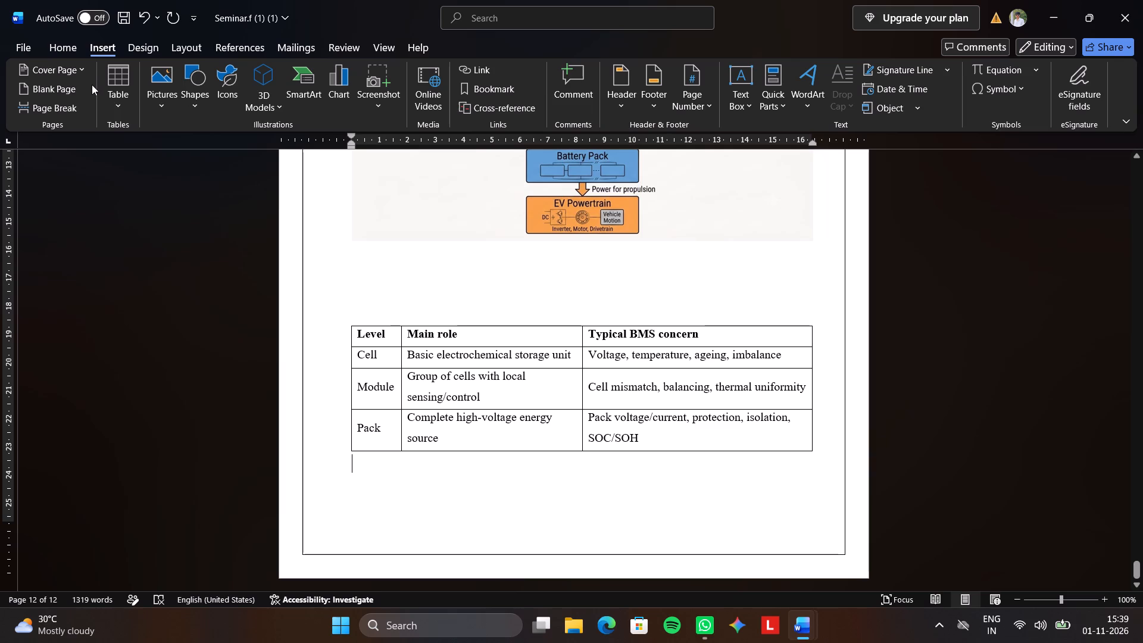
left_click(65, 88)
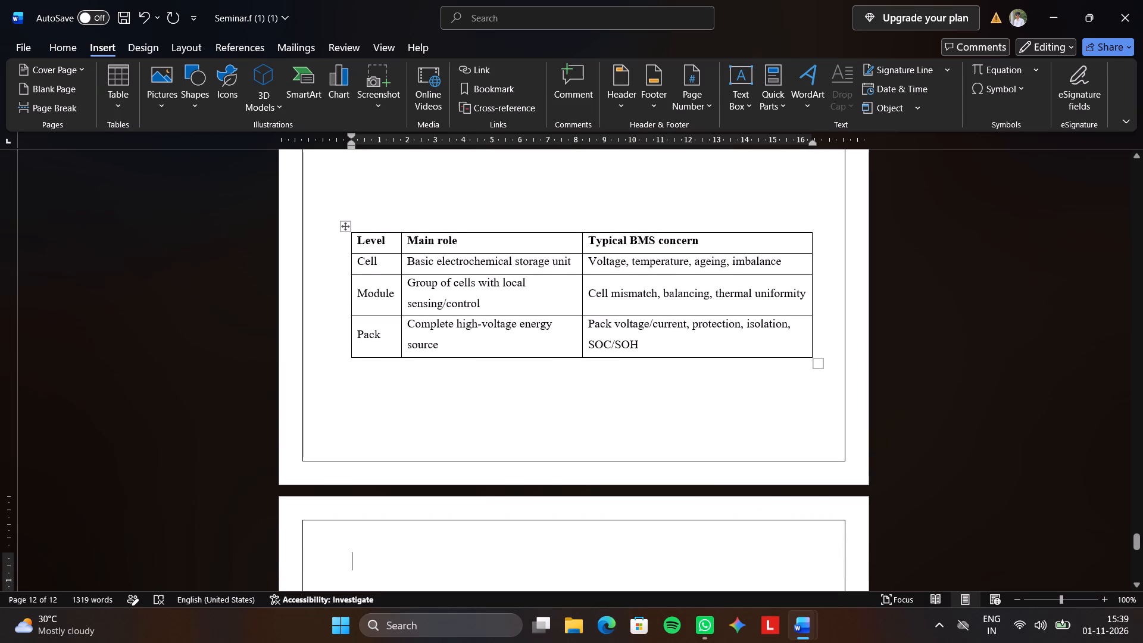
scroll(399, 377, "down", 5)
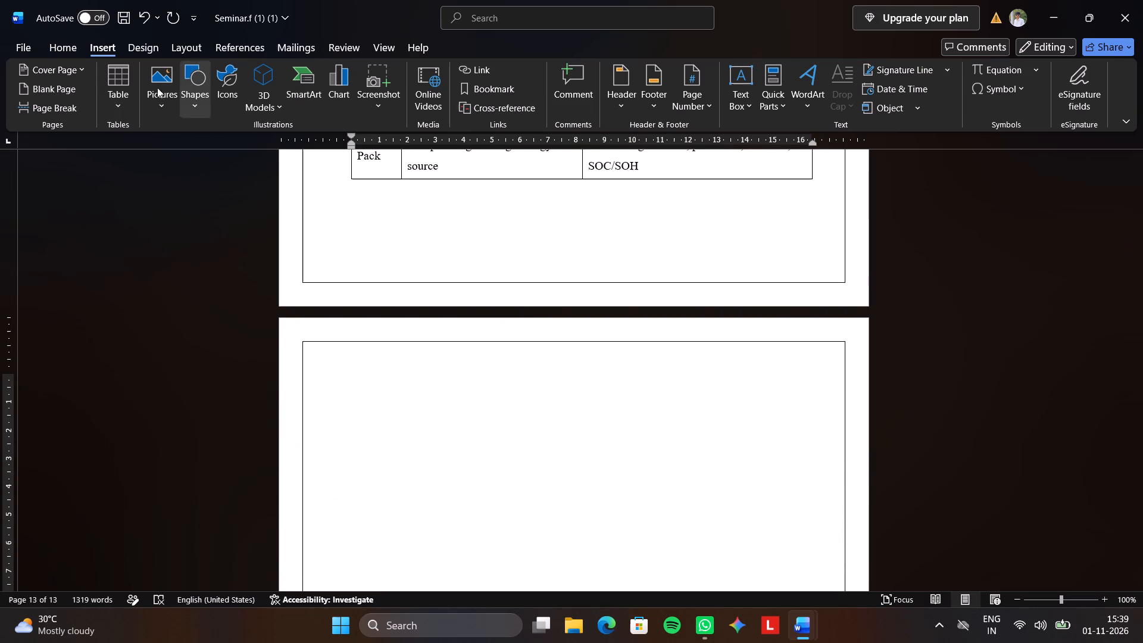
left_click(47, 46)
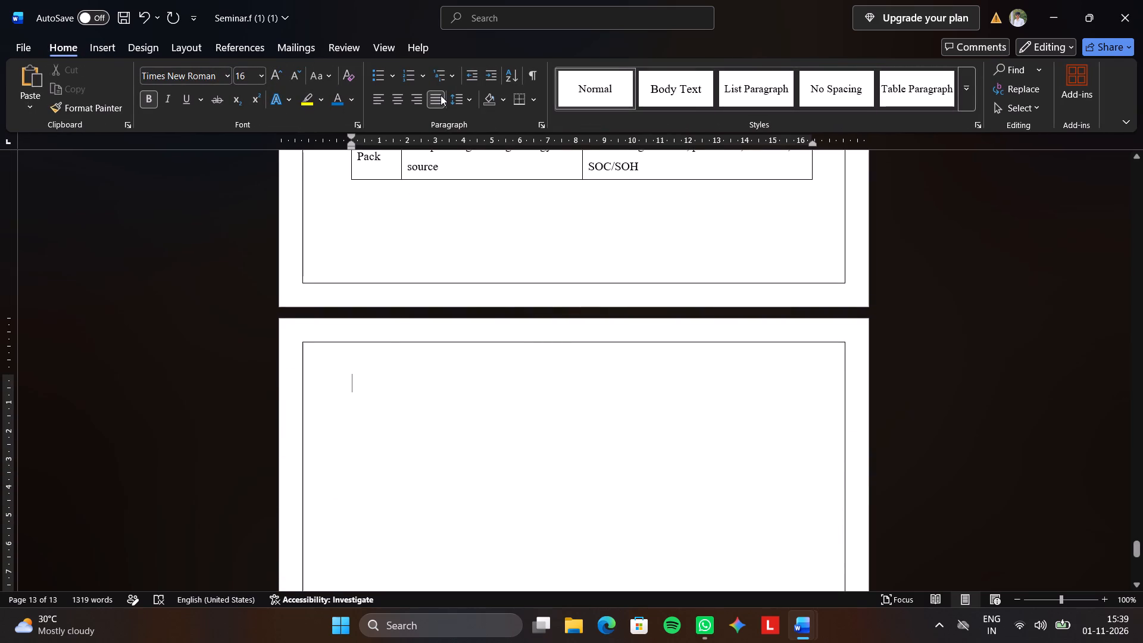
left_click(371, 366)
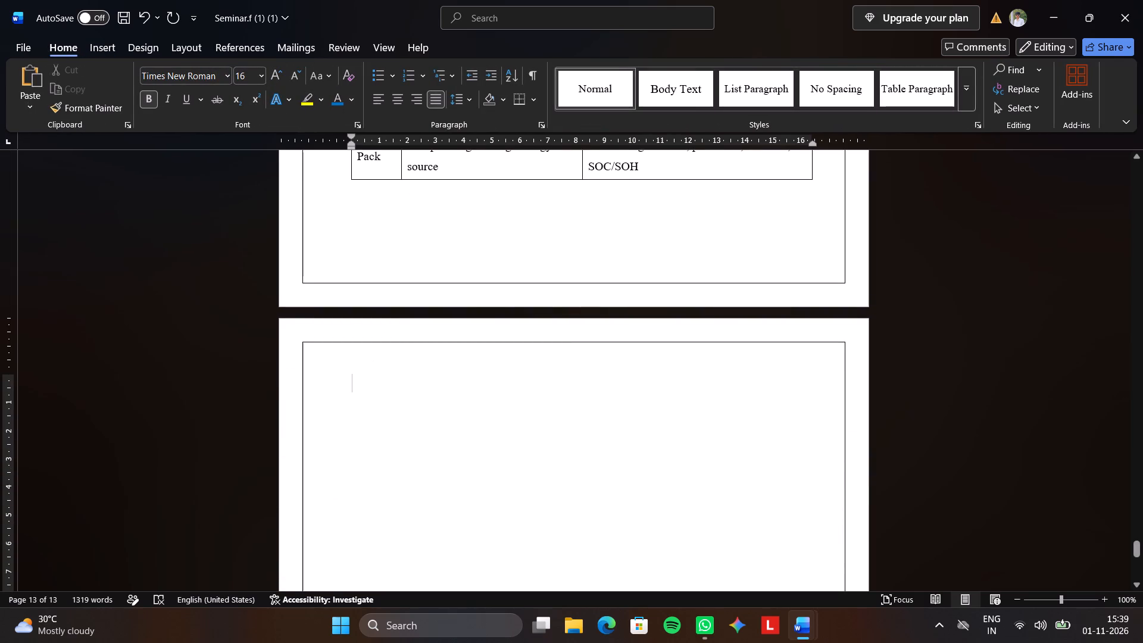
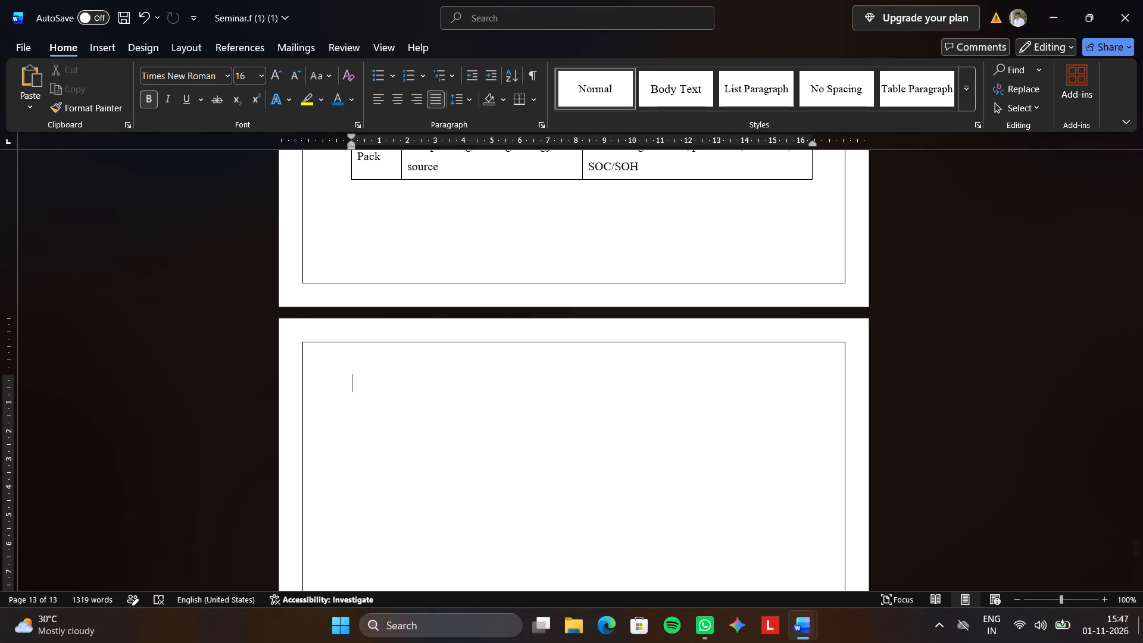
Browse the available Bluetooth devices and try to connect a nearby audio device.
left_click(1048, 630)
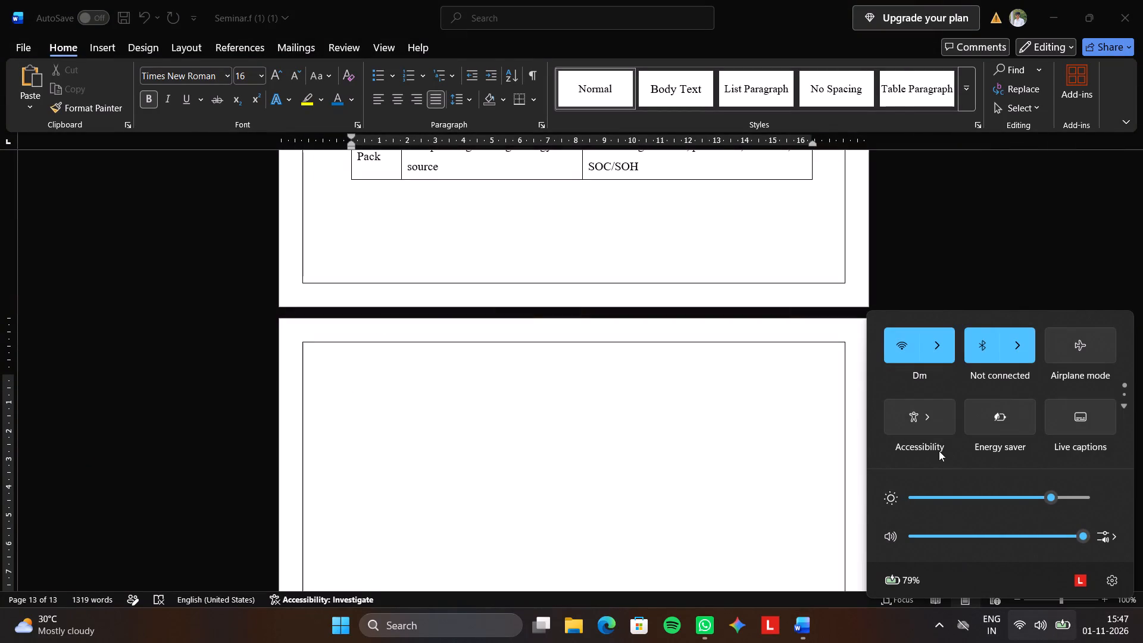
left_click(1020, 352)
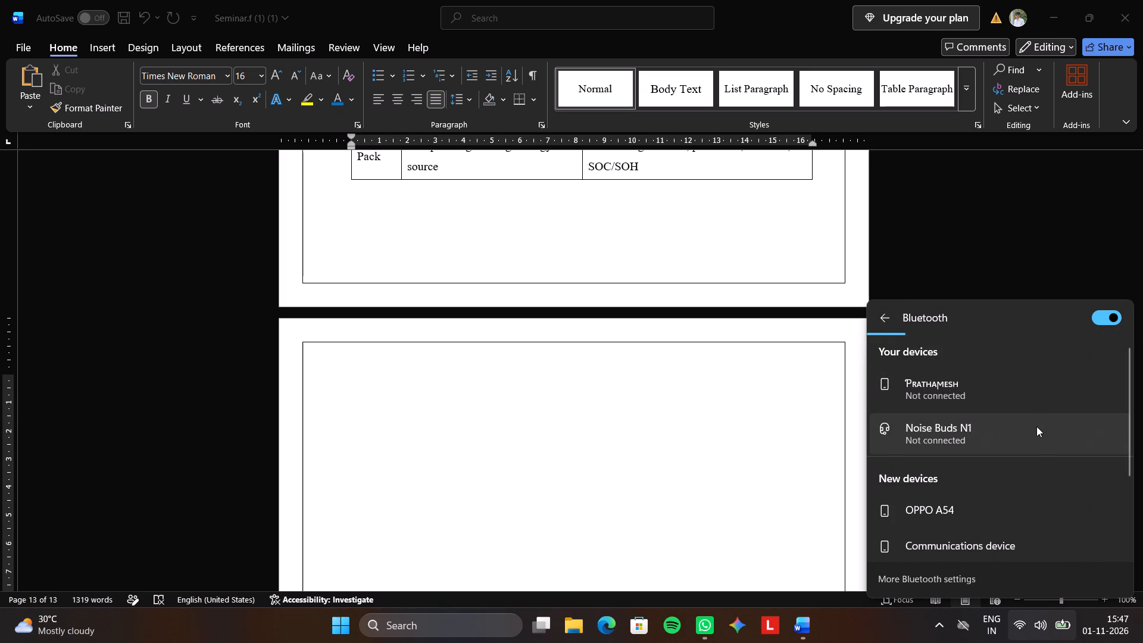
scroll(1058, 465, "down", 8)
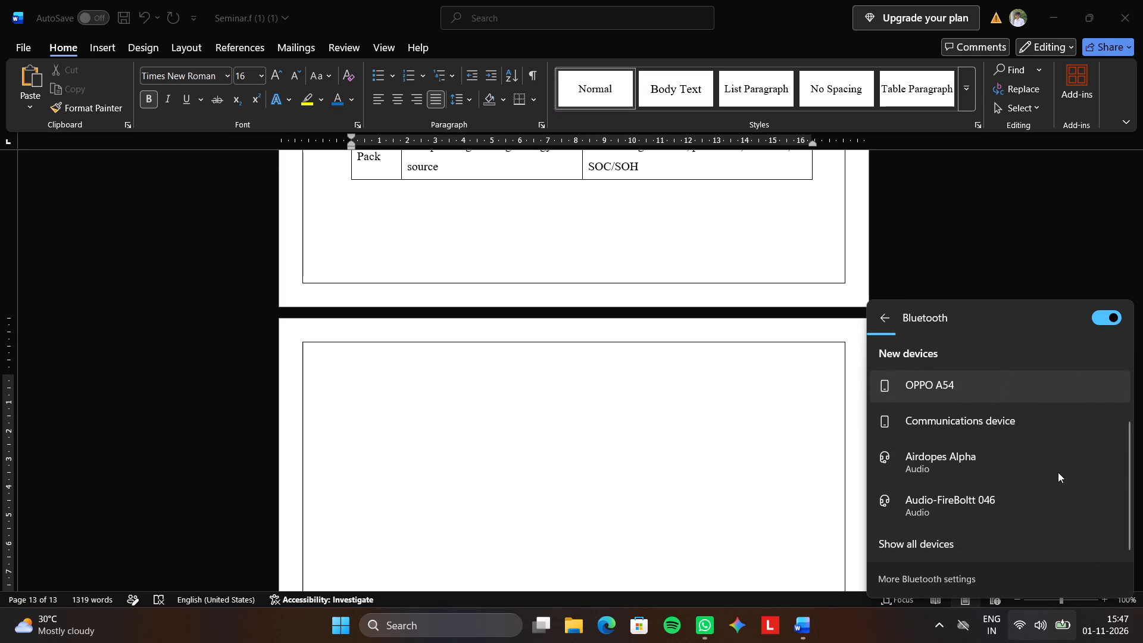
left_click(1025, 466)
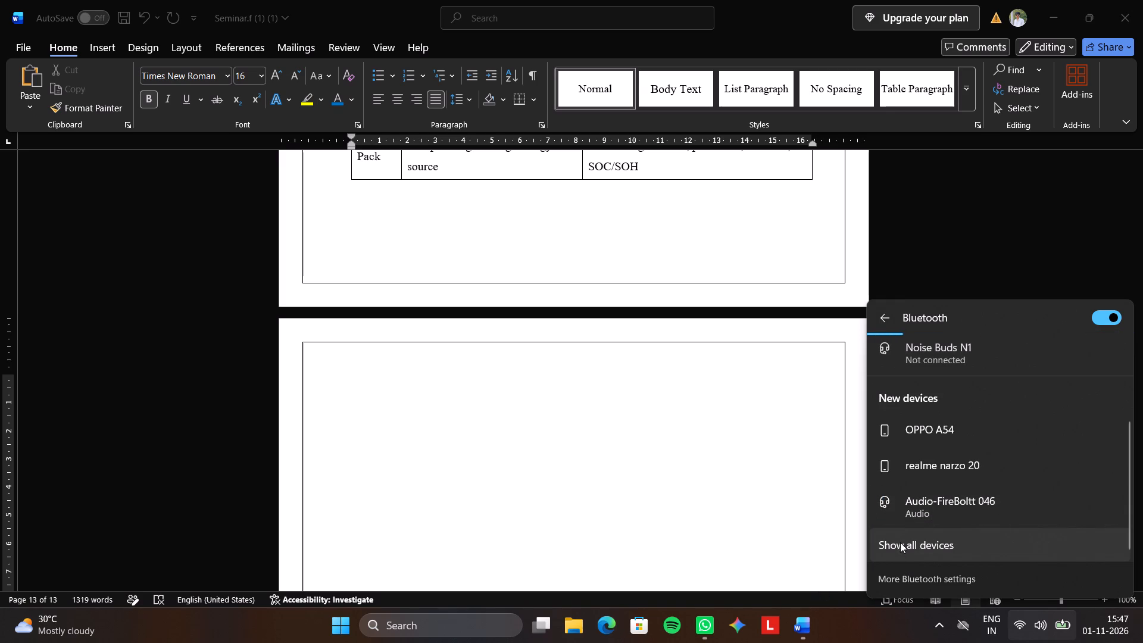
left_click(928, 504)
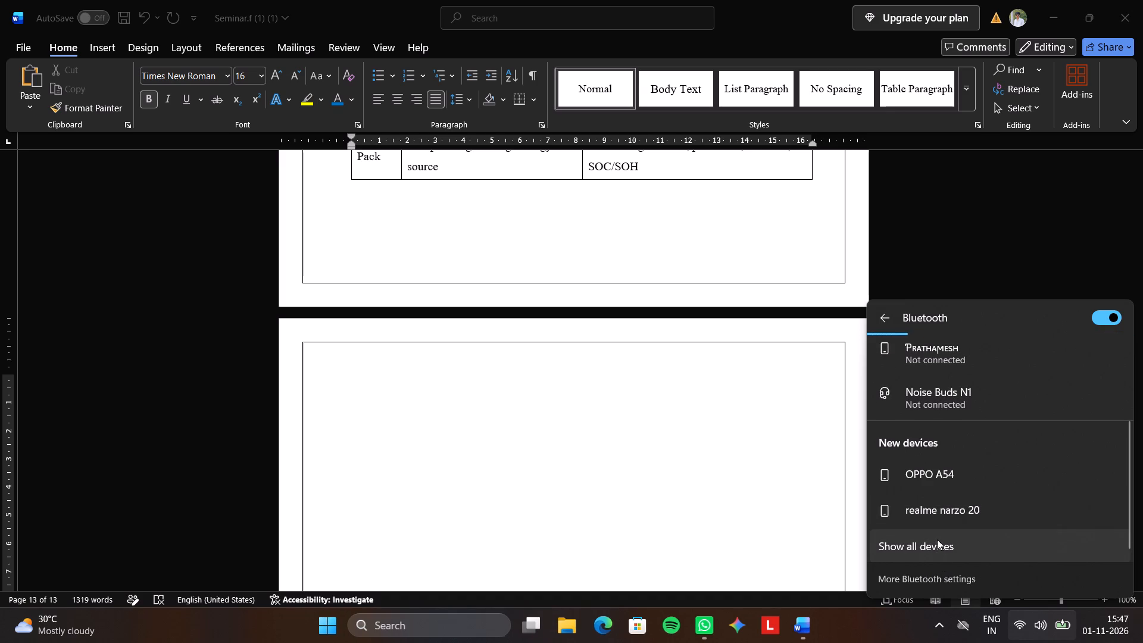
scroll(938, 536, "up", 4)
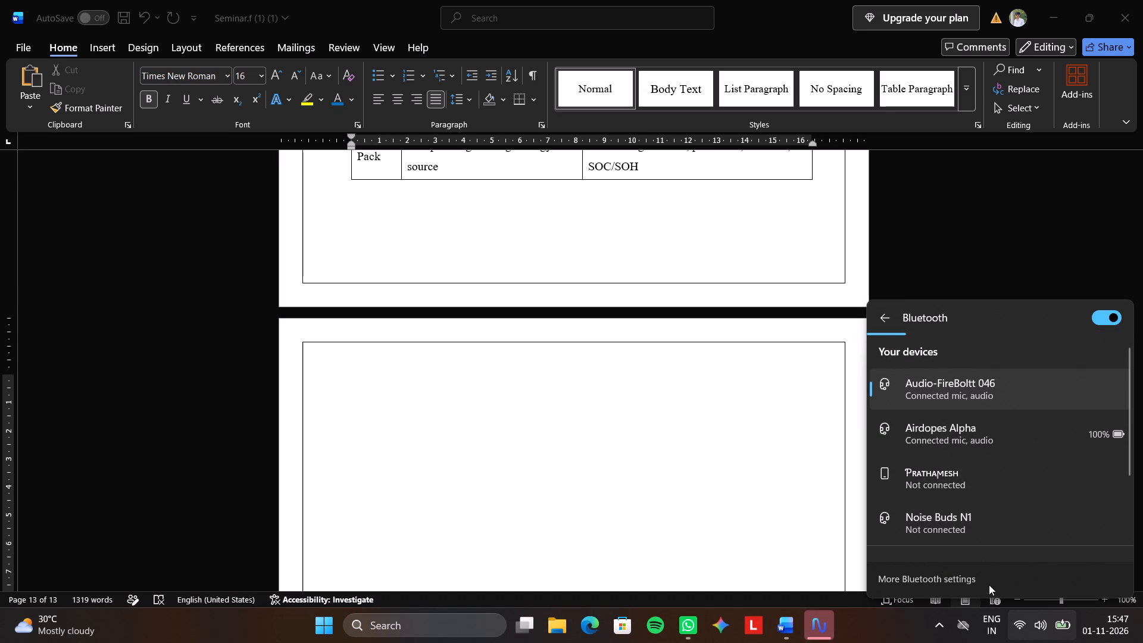
Dismiss the Bluetooth device list, switch to Desktop 2 and close its File Explorer window.
left_click(839, 500)
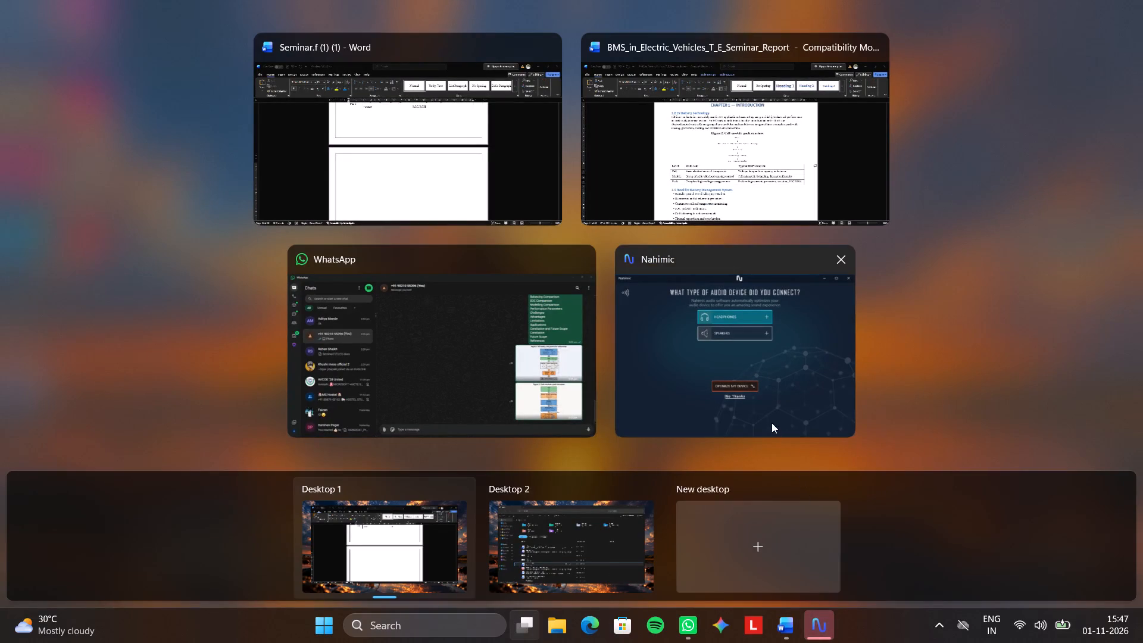
left_click(598, 548)
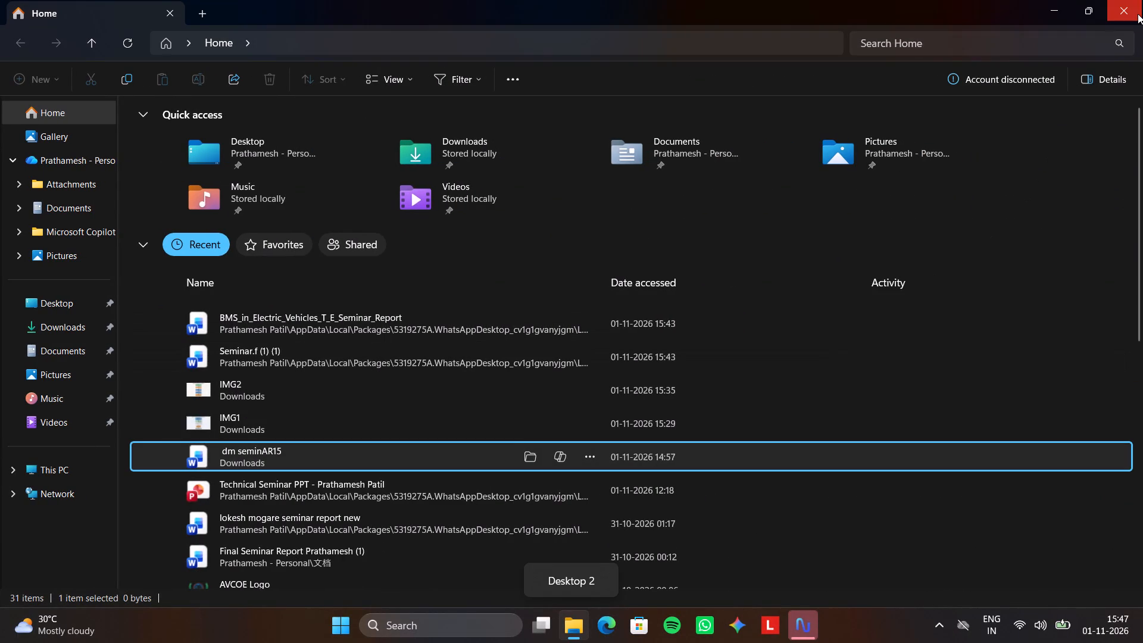
left_click(1138, 14)
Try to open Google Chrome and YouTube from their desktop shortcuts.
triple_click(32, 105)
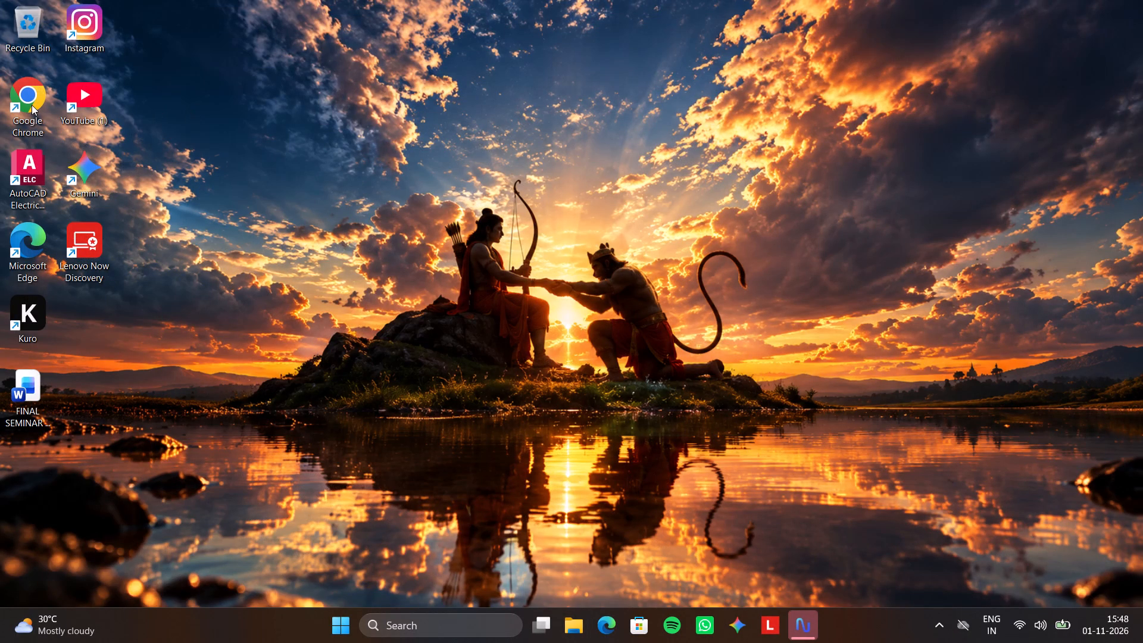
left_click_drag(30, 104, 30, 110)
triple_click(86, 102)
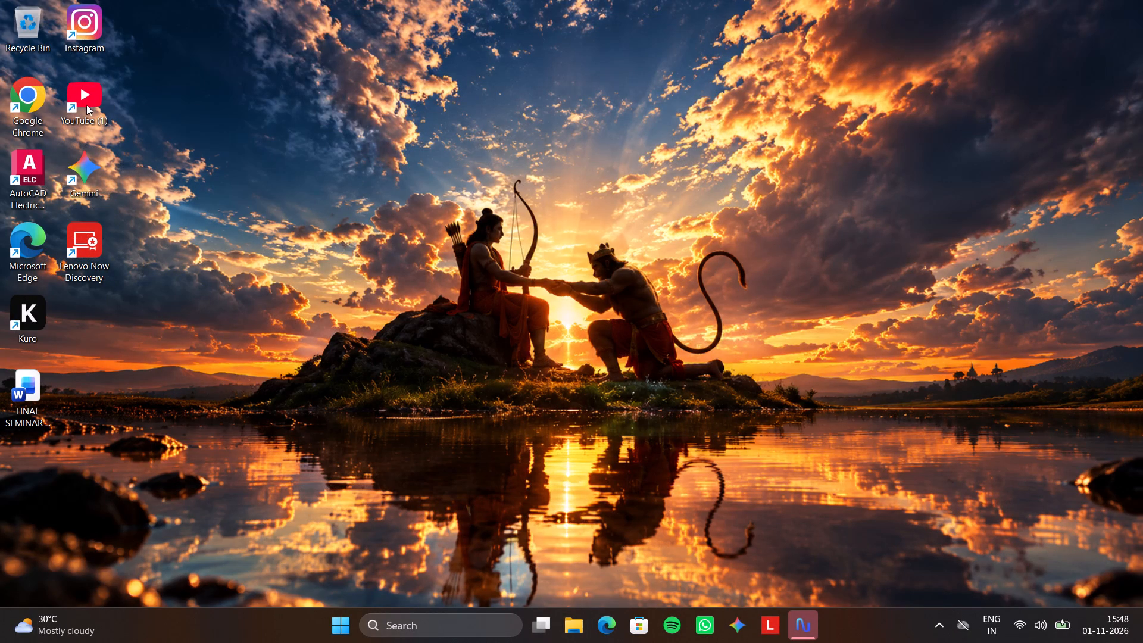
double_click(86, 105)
Close the Nahimic audio window.
right_click(800, 625)
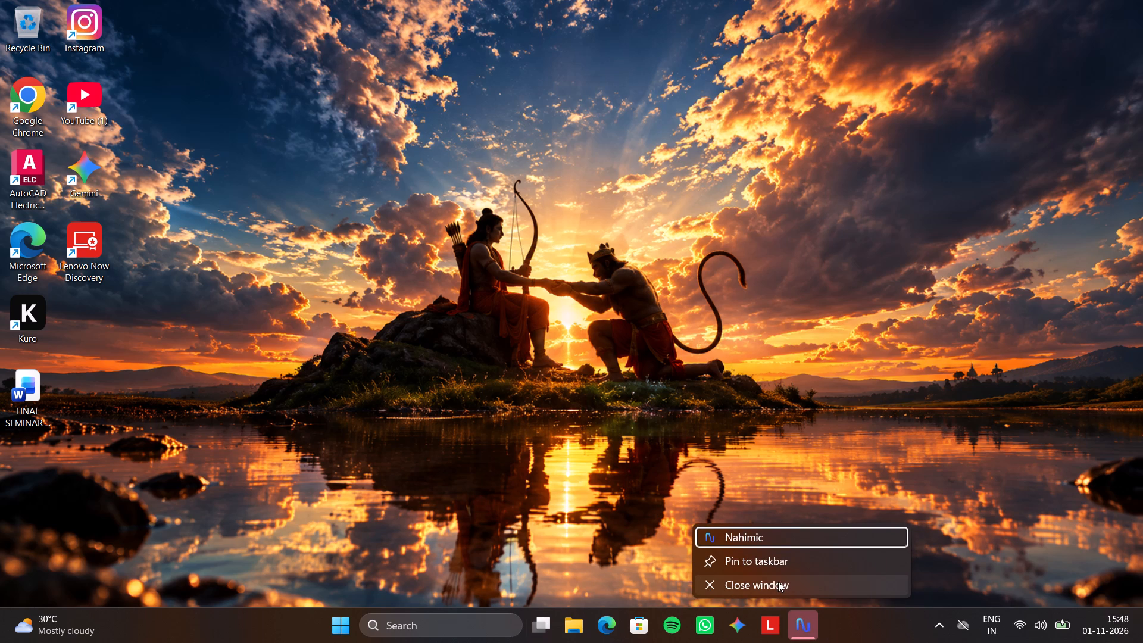
Close the Nahimic window on the second virtual desktop.
left_click(352, 428)
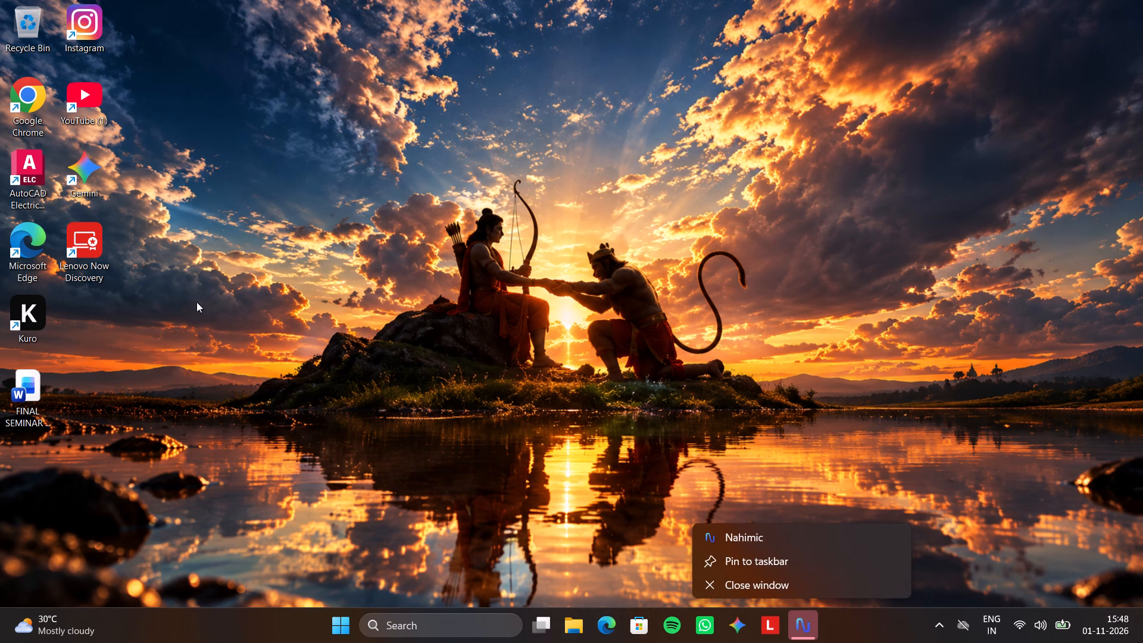
left_click(91, 96)
double_click(91, 95)
left_click_drag(91, 95, 90, 103)
left_click(87, 111)
left_click(763, 588)
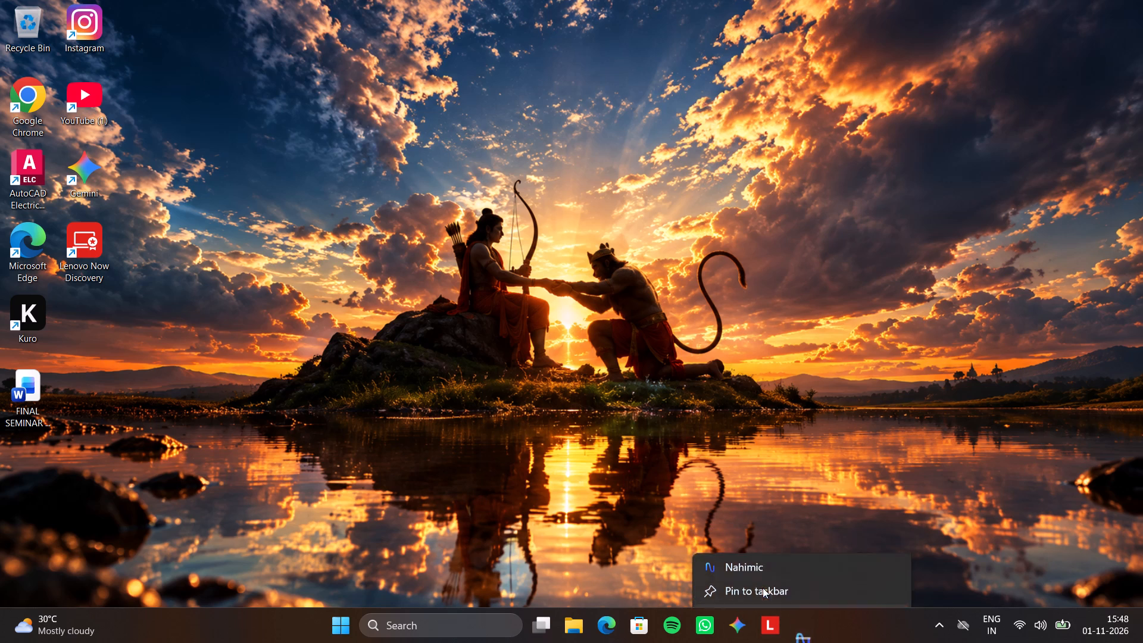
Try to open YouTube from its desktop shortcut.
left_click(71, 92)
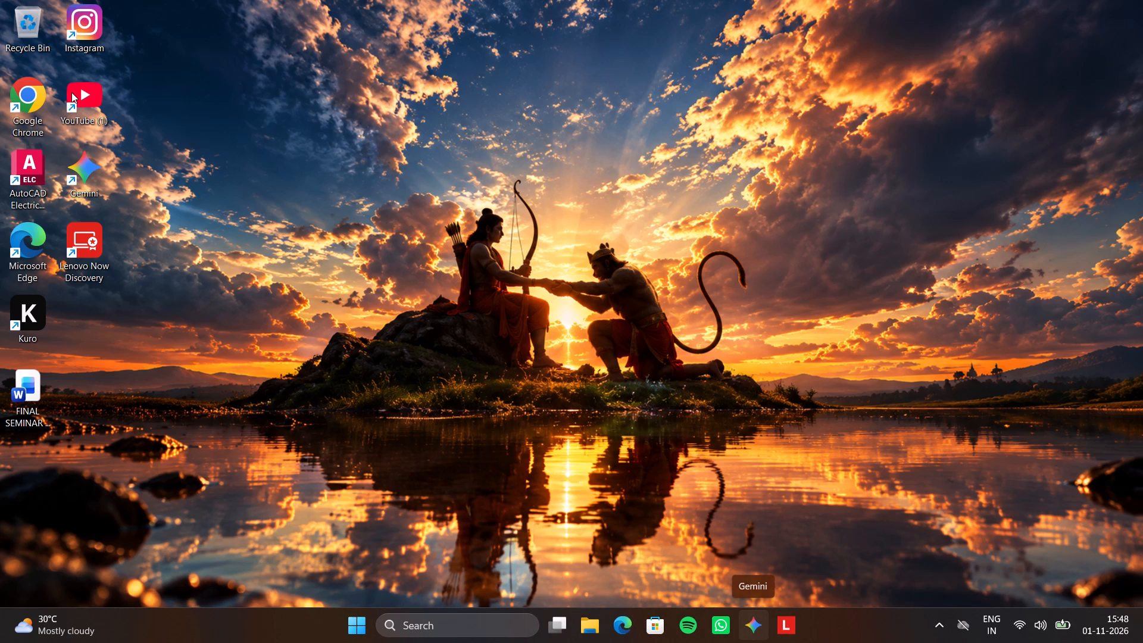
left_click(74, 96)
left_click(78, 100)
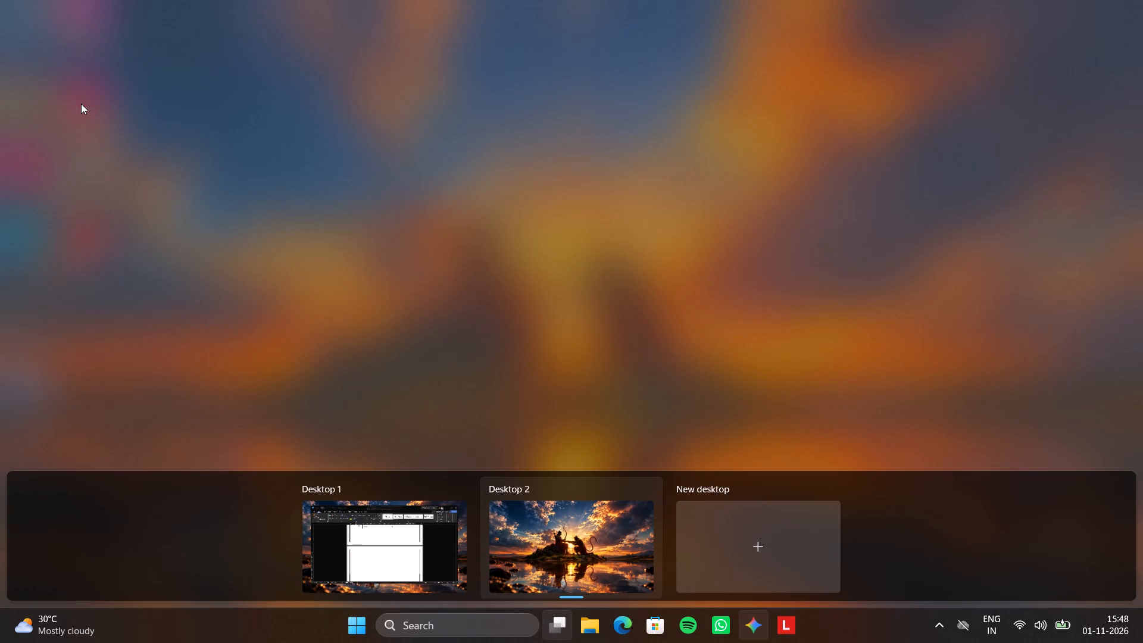
Return to Desktop 1 and minimise the Seminar.f document to reach the BMS_in_Electric_Vehicles_T_E_Seminar_Report source document.
left_click(387, 541)
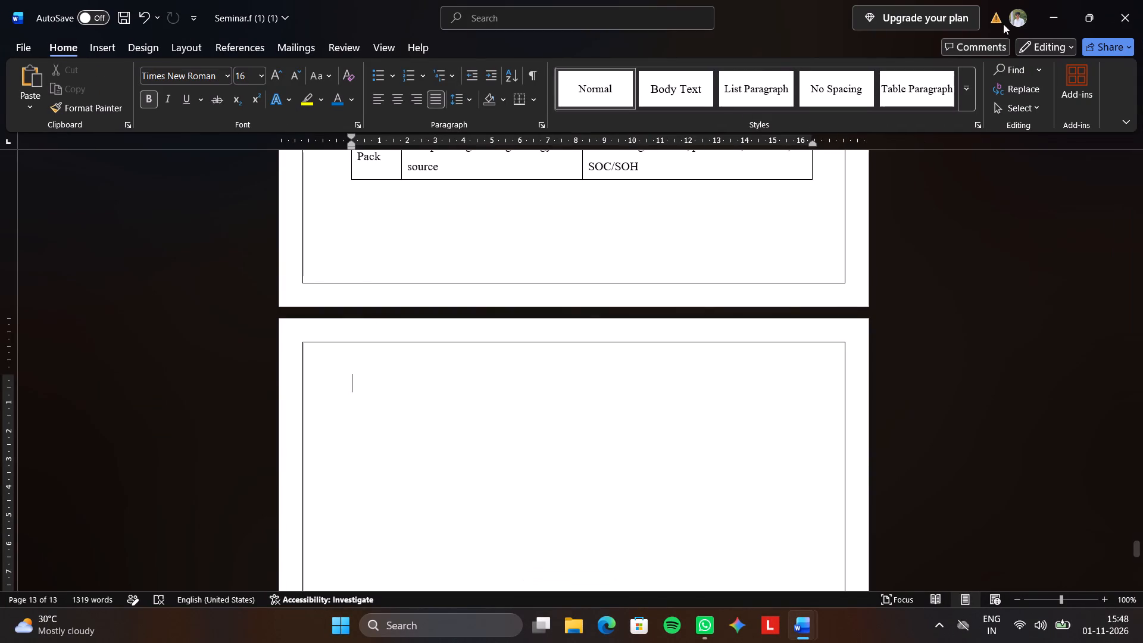
left_click(1055, 14)
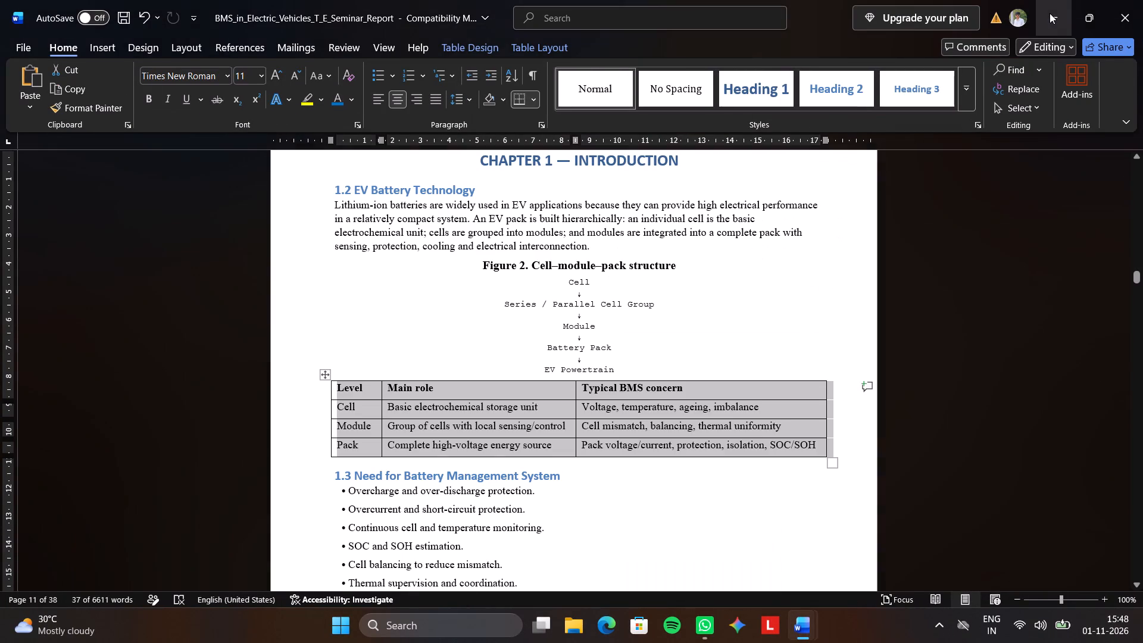